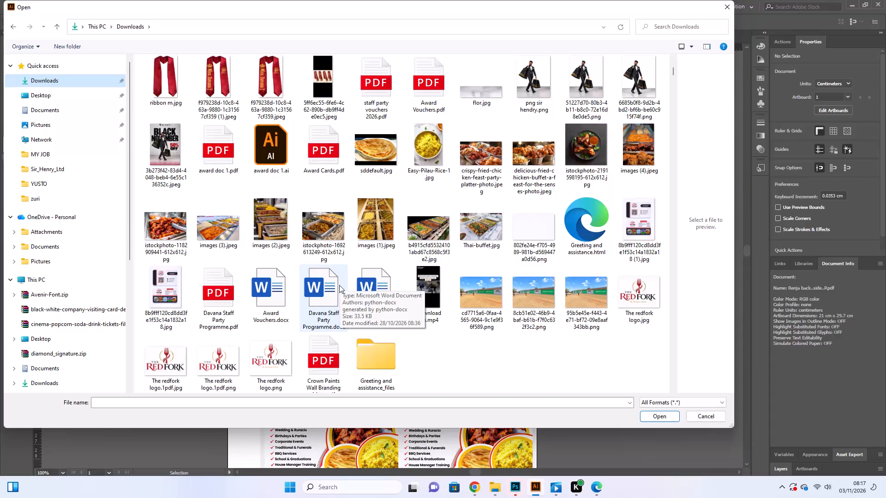
Open the file coffe menu.ai from the Downloads folder.
{"action": "scroll", "coordinate": [339, 291], "scroll_direction": "up", "scroll_amount": 2}
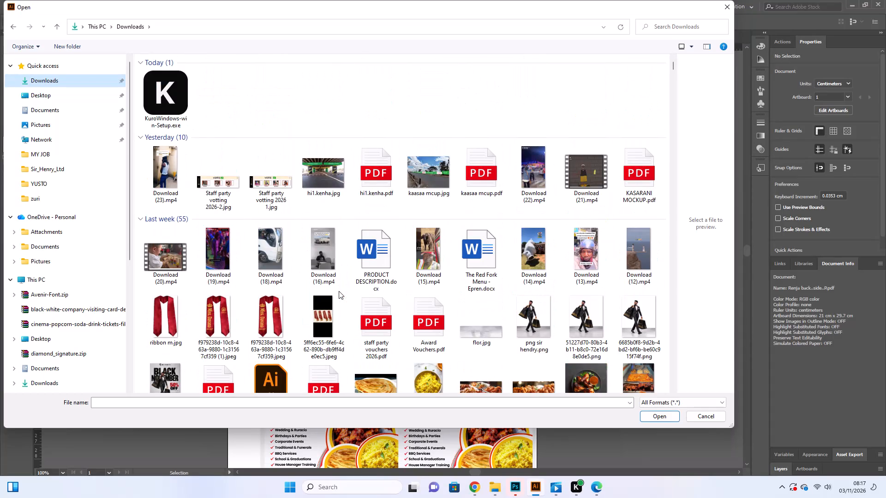
{"action": "scroll", "coordinate": [339, 291], "scroll_direction": "down", "scroll_amount": 1}
{"action": "scroll", "coordinate": [339, 291], "scroll_direction": "up", "scroll_amount": 1}
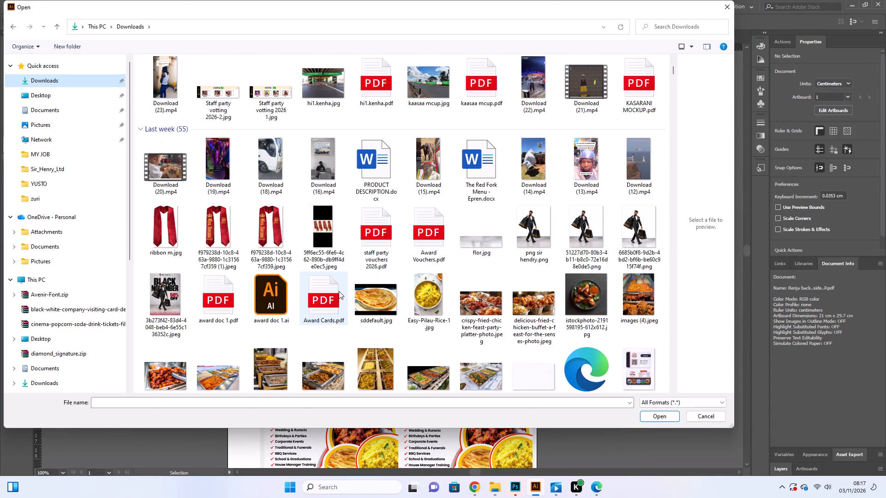
{"action": "scroll", "coordinate": [338, 291], "scroll_direction": "down", "scroll_amount": 1}
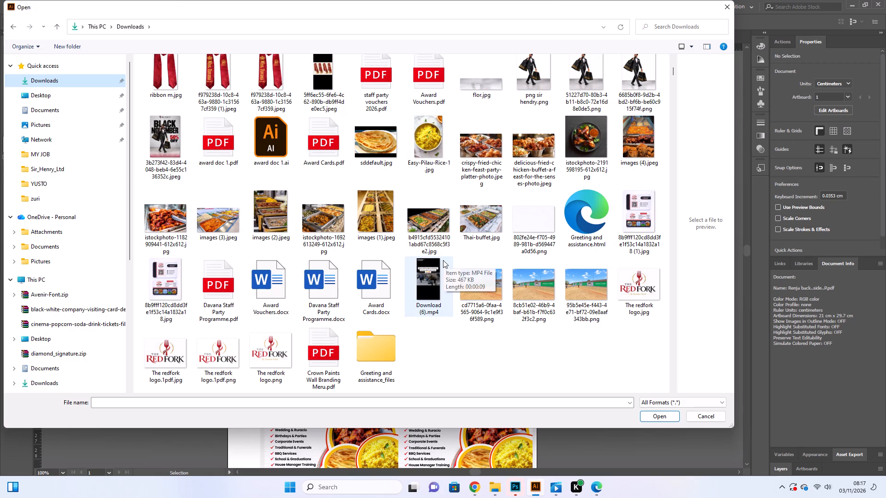
{"action": "scroll", "coordinate": [443, 260], "scroll_direction": "down", "scroll_amount": 1}
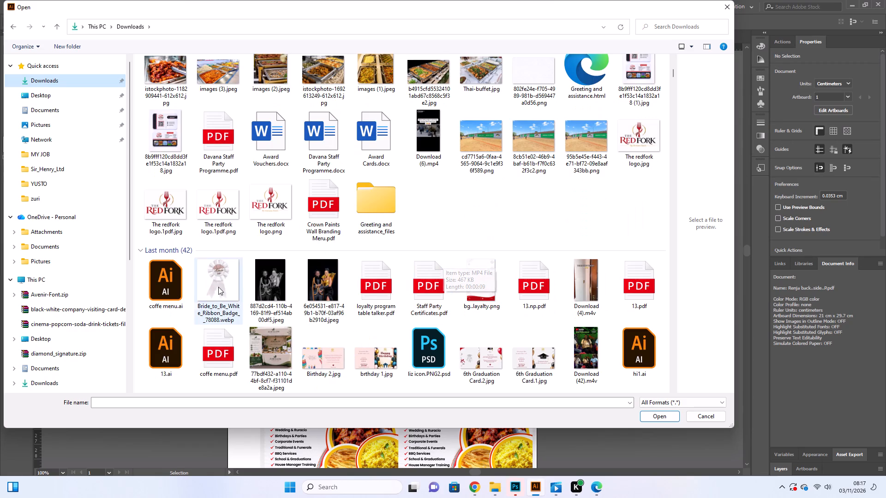
{"action": "double_click", "coordinate": [161, 290]}
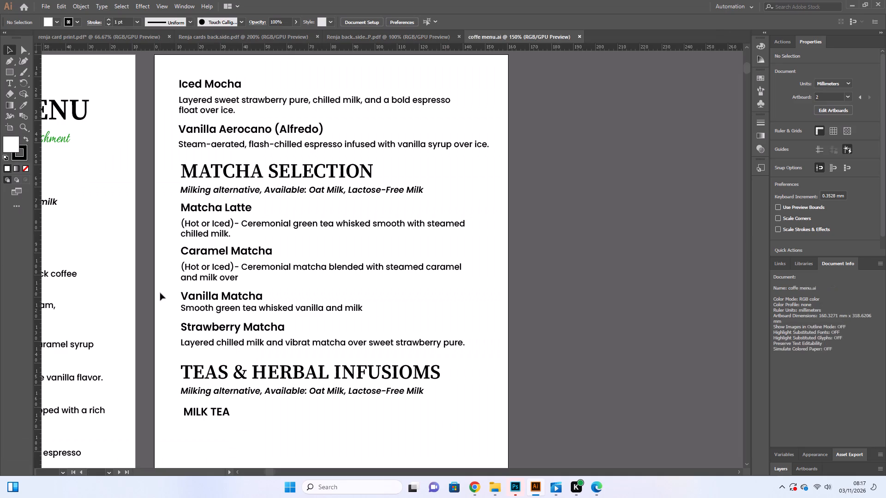
Duplicate the Strawberry Matcha description line and place the copy just below the MILK TEA heading.
{"action": "scroll", "coordinate": [326, 384], "scroll_direction": "down", "scroll_amount": 15}
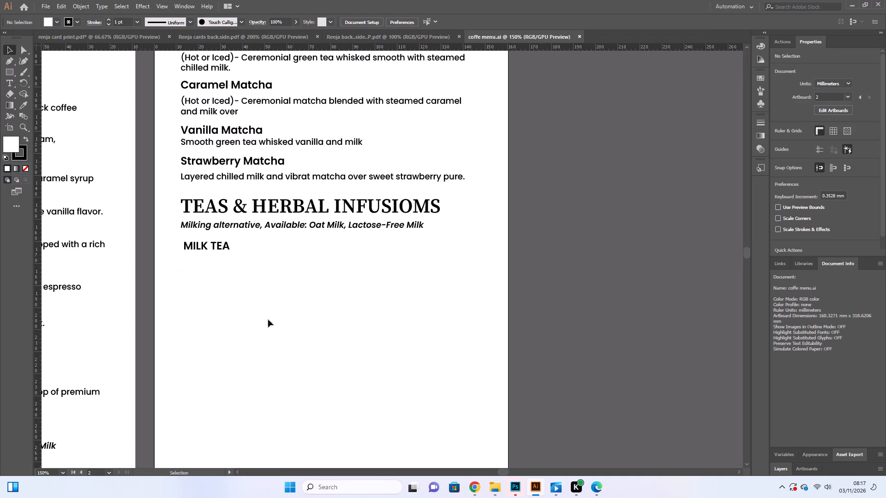
{"action": "left_click", "coordinate": [219, 244]}
{"action": "scroll", "coordinate": [230, 253], "scroll_direction": "down", "scroll_amount": 5}
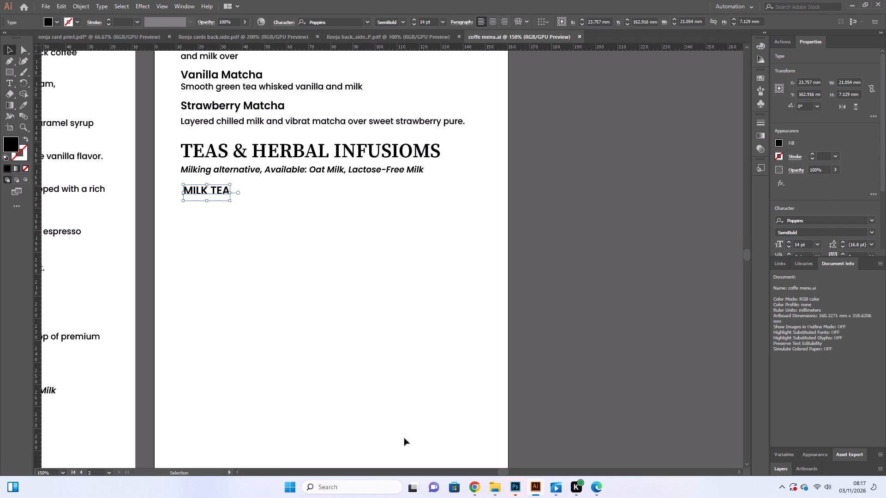
{"action": "left_click", "coordinate": [502, 472]}
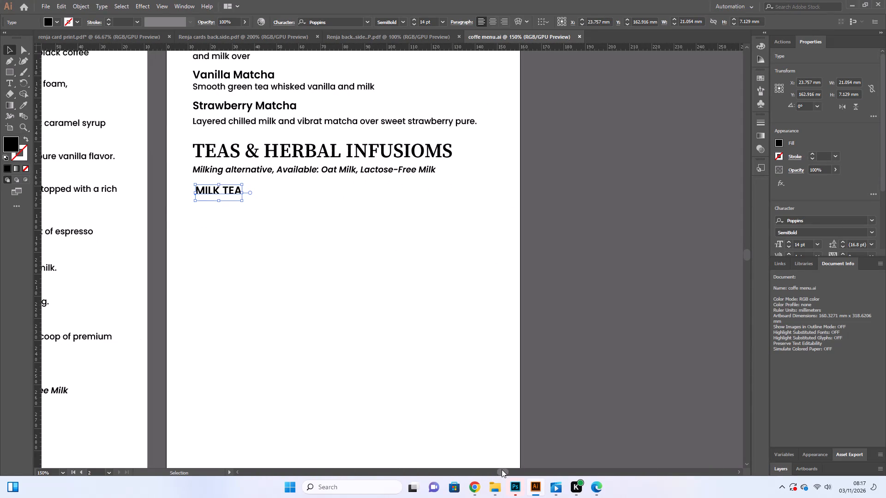
{"action": "left_click", "coordinate": [303, 172]}
{"action": "scroll", "coordinate": [286, 223], "scroll_direction": "up", "scroll_amount": 2}
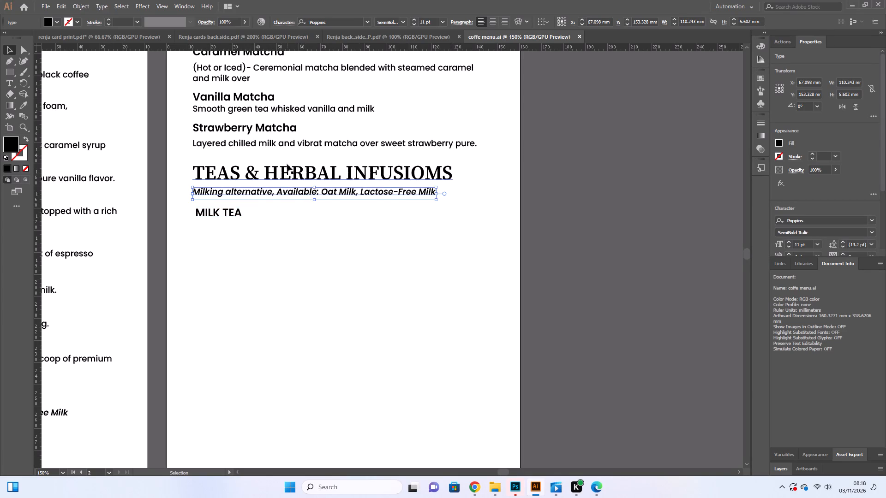
{"action": "left_click", "coordinate": [284, 143]}
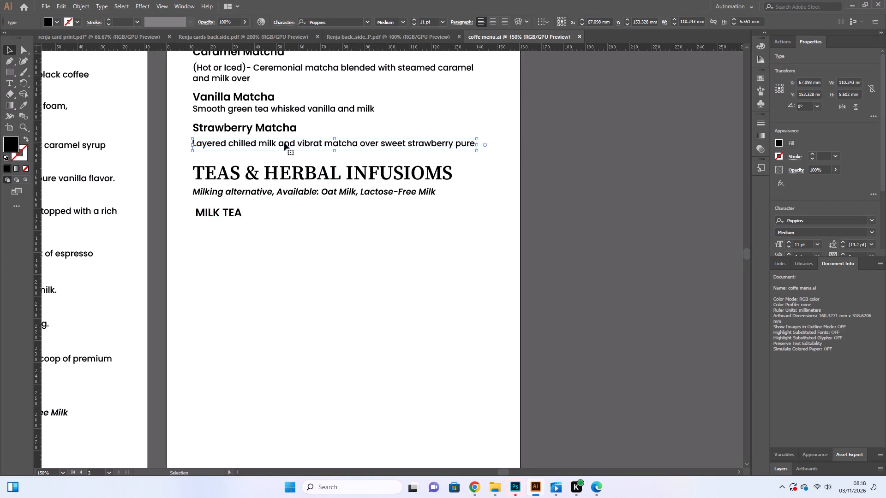
{"action": "left_click_drag", "start_coordinate": [284, 143], "coordinate": [288, 230], "text": "alt"}
Clear the wording of the copied description under MILK TEA, keeping only its final full stop.
{"action": "left_click", "coordinate": [11, 83]}
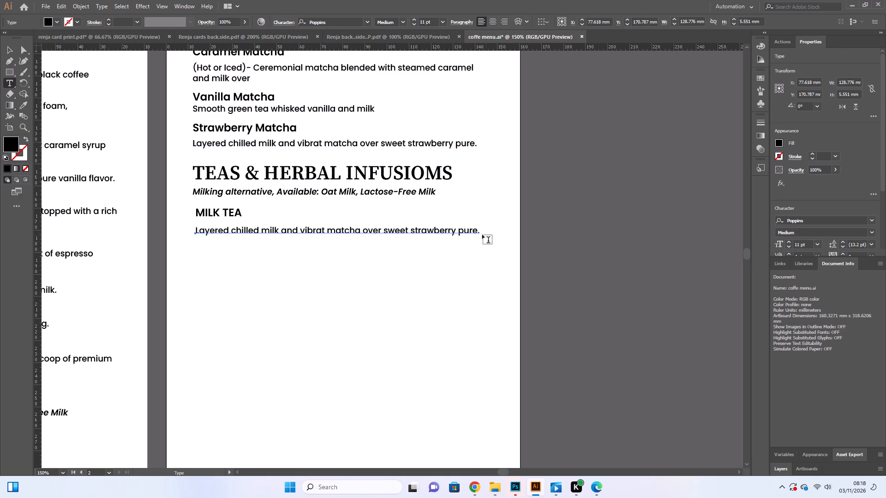
{"action": "left_click", "coordinate": [476, 232]}
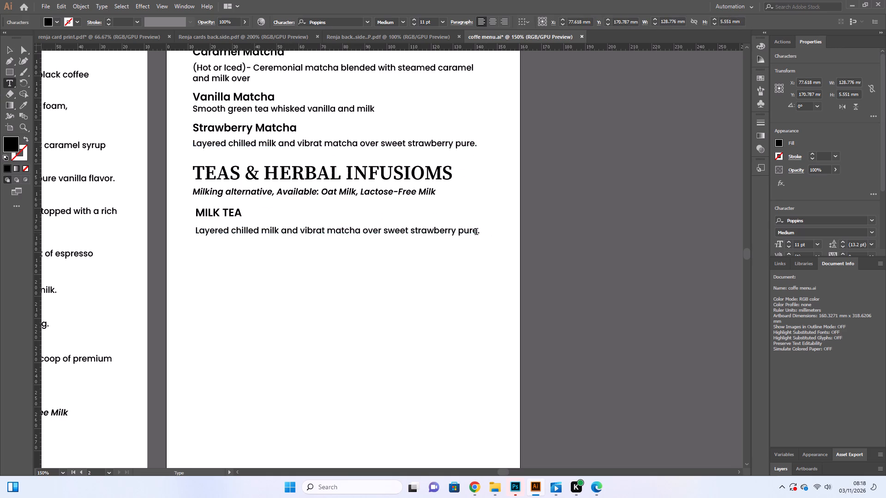
{"action": "key", "text": "BackSpace"}
{"action": "key", "text": "BackSpace"}
{"action": "key", "text": "BackSpace"}
{"action": "key", "text": "BackSpace"}
{"action": "key", "text": "BackSpace"}
{"action": "key", "text": "BackSpace"}
{"action": "key", "text": "BackSpace"}
{"action": "key", "text": "BackSpace"}
{"action": "key", "text": "BackSpace"}
{"action": "key", "text": "BackSpace"}
{"action": "key", "text": "BackSpace"}
{"action": "key", "text": "BackSpace"}
{"action": "key", "text": "BackSpace"}
{"action": "key", "text": "BackSpace"}
{"action": "key", "text": "BackSpace"}
{"action": "key", "text": "BackSpace"}
{"action": "key", "text": "BackSpace"}
{"action": "key", "text": "BackSpace"}
{"action": "key", "text": "BackSpace"}
{"action": "key", "text": "BackSpace"}
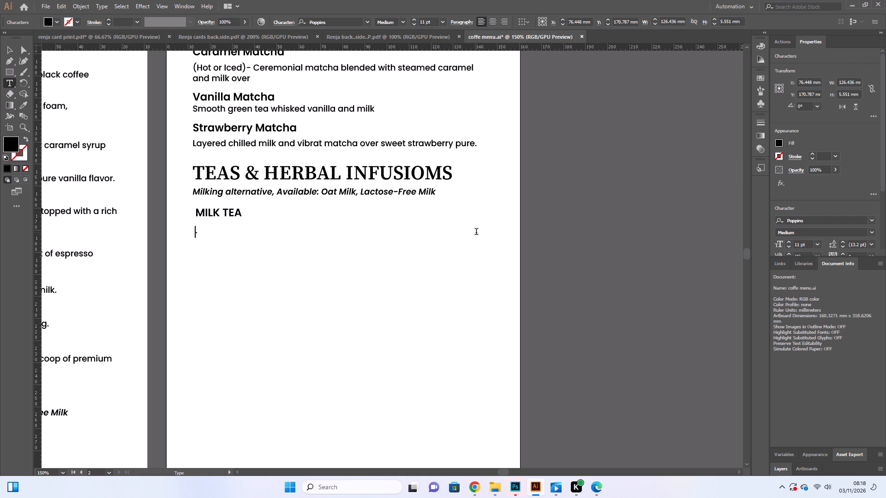
{"action": "key", "text": "Tab"}
{"action": "key", "text": "BackSpace"}
{"action": "key", "text": "BackSpace"}
{"action": "key", "text": "BackSpace"}
{"action": "key", "text": "BackSpace"}
{"action": "key", "text": "BackSpace"}
{"action": "key", "text": "BackSpace"}
{"action": "key", "text": "BackSpace"}
{"action": "key", "text": "BackSpace"}
{"action": "key", "text": "BackSpace"}
{"action": "key", "text": "BackSpace"}
{"action": "key", "text": "BackSpace"}
{"action": "key", "text": "BackSpace"}
{"action": "key", "text": "BackSpace"}
{"action": "key", "text": "BackSpace"}
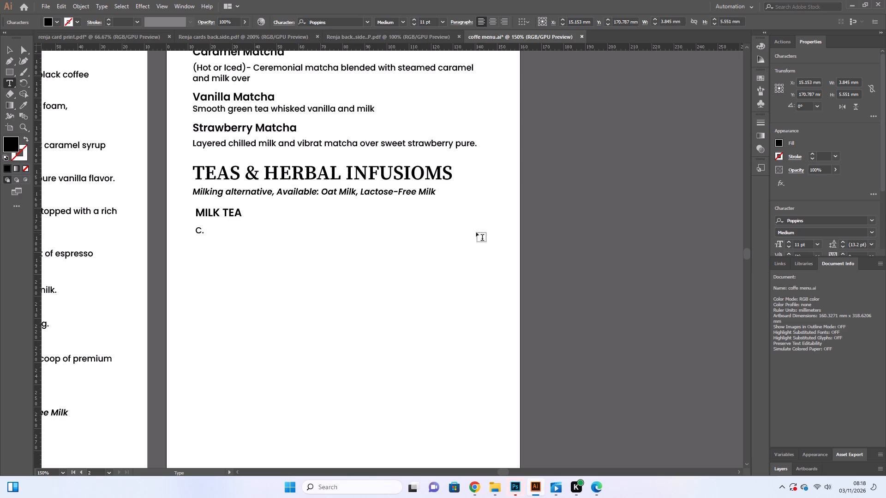
{"action": "key", "text": "BackSpace"}
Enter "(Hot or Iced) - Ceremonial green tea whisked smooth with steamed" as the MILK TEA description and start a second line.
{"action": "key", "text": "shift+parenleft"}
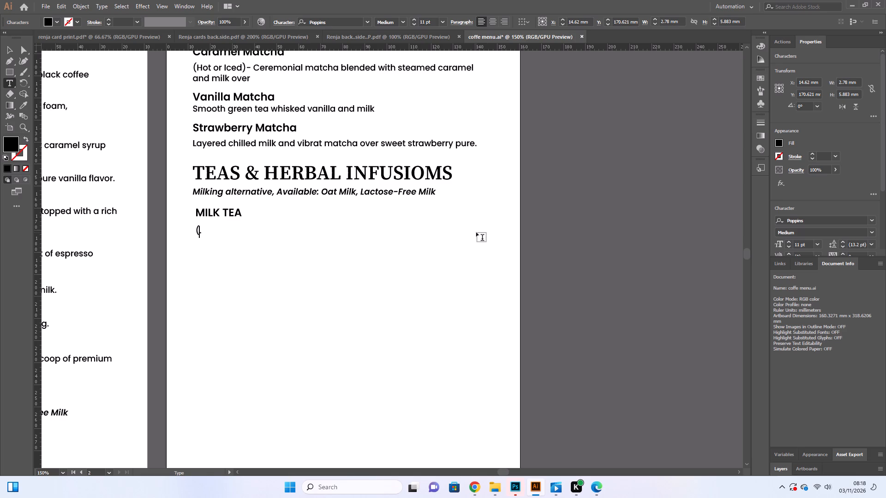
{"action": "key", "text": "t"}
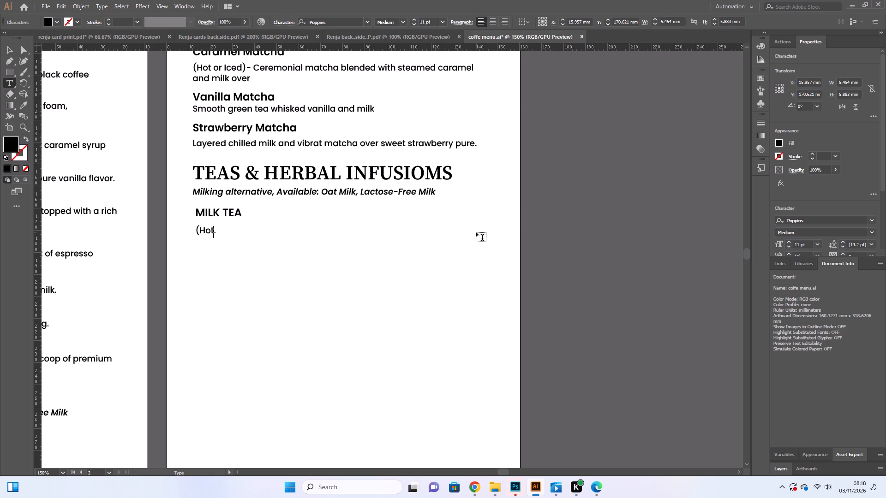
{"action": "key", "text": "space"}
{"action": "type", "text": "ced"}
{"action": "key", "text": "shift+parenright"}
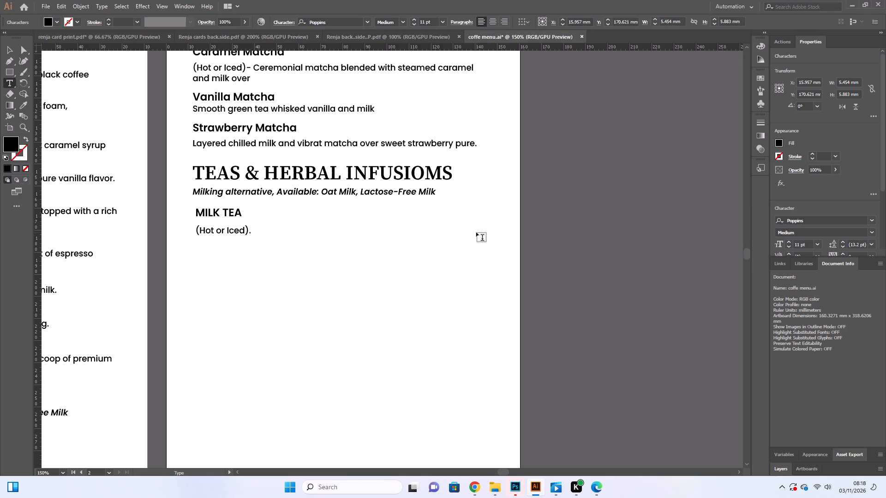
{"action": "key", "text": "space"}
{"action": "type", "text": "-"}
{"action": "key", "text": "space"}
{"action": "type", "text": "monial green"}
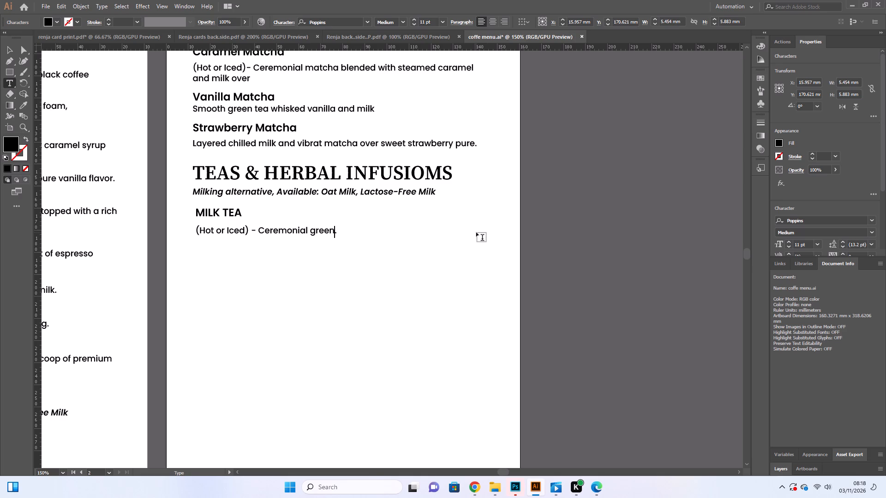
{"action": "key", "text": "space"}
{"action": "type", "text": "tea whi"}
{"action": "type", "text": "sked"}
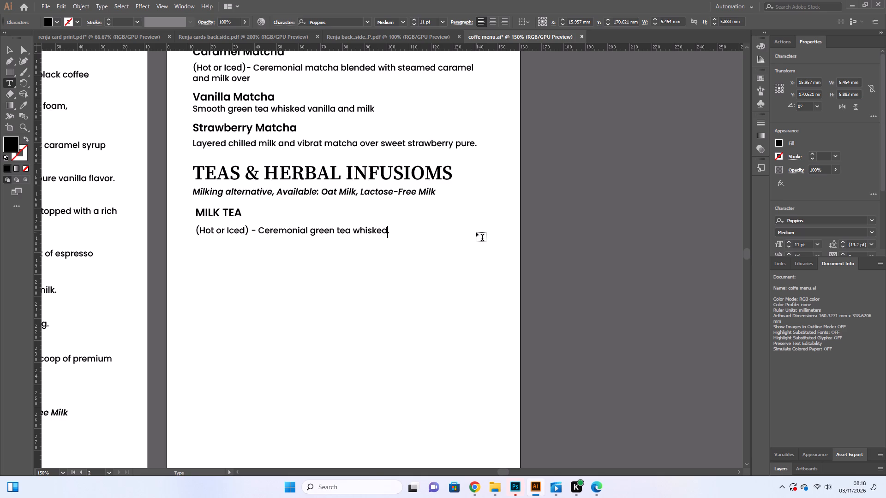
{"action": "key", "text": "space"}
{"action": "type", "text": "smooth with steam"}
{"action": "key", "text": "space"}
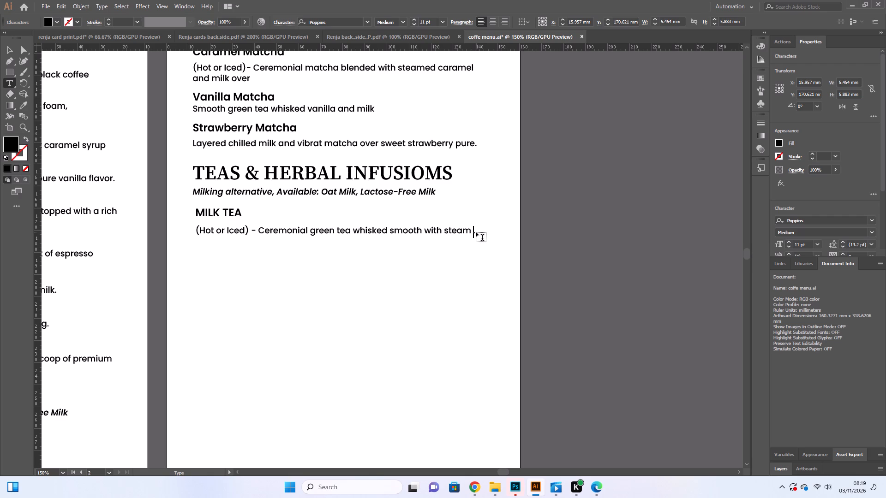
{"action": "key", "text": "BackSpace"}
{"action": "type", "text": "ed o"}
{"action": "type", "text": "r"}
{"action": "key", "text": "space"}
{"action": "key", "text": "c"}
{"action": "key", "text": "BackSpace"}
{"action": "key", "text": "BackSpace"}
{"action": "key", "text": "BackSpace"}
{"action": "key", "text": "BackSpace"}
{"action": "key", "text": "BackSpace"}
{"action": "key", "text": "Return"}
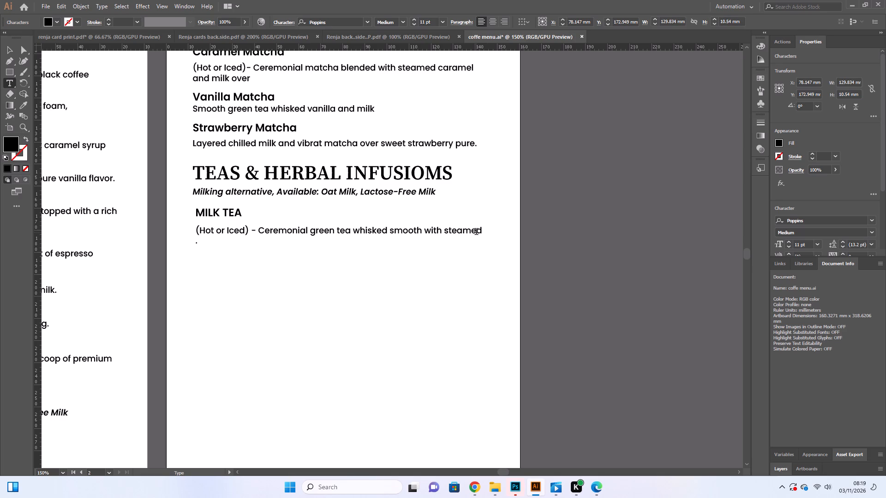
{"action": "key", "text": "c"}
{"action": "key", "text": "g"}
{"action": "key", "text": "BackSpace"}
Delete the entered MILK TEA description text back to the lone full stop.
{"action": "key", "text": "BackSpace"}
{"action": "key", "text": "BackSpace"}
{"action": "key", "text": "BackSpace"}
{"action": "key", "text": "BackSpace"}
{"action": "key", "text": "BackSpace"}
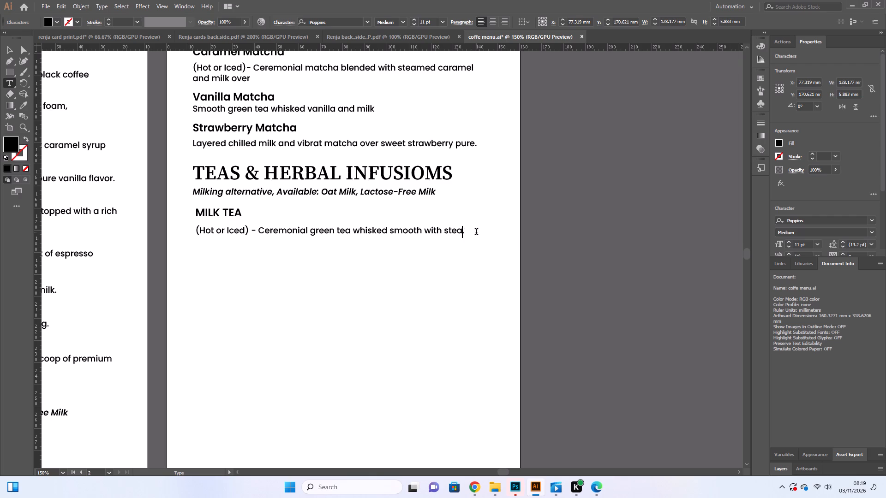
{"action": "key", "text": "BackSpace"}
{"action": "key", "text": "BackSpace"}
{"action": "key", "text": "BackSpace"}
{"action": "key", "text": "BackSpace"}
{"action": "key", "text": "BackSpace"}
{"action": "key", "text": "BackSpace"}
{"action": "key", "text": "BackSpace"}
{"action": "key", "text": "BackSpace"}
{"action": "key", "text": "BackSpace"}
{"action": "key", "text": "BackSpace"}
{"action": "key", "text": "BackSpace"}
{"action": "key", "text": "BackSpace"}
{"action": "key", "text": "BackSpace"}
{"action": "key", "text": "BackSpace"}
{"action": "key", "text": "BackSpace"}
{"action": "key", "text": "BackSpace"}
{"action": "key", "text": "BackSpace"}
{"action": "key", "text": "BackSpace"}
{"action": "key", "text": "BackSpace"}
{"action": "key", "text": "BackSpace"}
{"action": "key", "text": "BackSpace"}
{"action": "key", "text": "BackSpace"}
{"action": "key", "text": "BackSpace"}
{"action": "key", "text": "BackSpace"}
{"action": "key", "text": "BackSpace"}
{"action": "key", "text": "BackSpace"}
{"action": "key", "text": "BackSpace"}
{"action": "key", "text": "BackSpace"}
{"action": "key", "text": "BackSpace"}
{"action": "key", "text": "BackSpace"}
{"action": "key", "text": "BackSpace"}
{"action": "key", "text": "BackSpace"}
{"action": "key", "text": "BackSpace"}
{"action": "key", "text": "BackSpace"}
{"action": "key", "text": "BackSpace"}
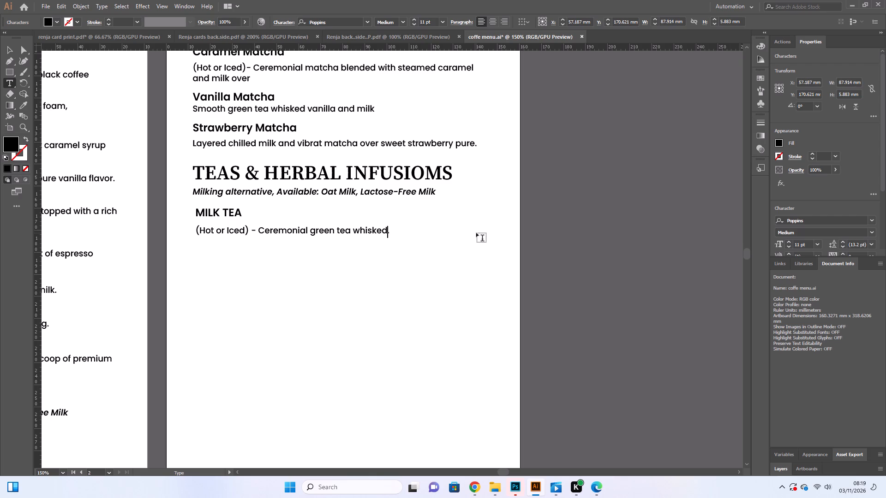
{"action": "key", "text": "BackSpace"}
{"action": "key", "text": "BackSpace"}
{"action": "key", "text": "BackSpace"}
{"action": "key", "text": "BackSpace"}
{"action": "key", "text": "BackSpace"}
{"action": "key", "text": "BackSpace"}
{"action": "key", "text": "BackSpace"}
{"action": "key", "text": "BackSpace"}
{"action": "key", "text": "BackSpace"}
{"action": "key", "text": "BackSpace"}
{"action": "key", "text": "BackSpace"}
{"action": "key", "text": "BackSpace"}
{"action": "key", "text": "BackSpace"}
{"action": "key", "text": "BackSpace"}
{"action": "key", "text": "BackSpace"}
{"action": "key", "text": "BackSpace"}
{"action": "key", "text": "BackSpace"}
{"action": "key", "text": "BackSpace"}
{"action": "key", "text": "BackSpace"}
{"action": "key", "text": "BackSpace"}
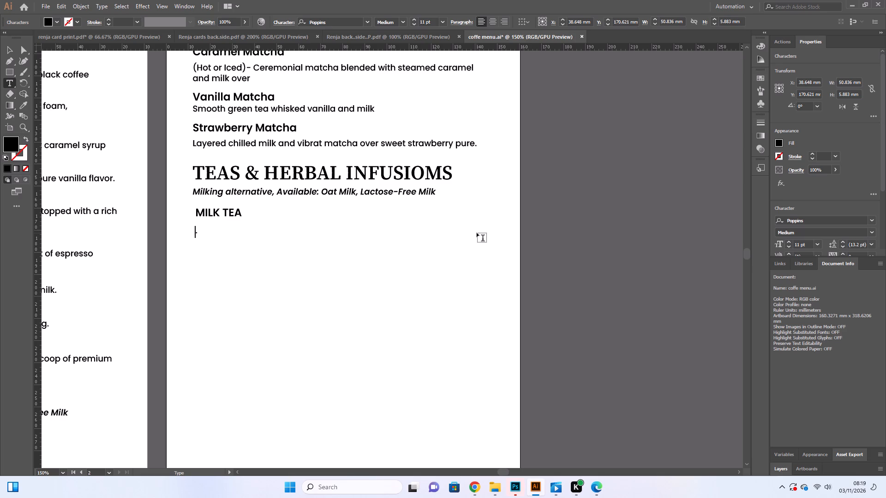
Delete the leftover full-stop text object below the MILK TEA heading.
{"action": "left_click", "coordinate": [12, 48]}
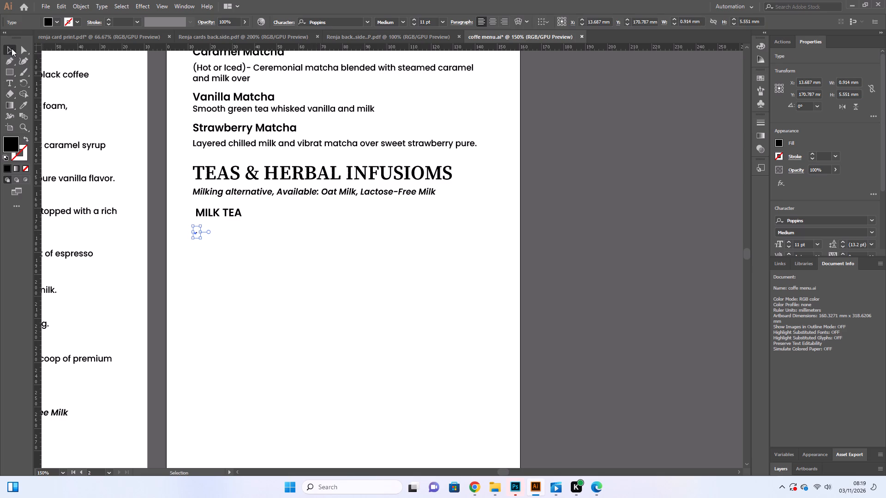
{"action": "key", "text": "BackSpace"}
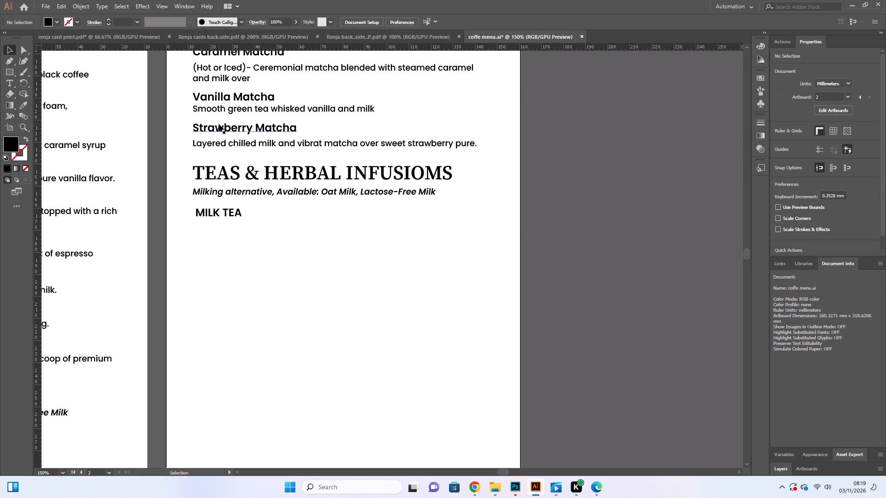
Duplicate the Strawberry Matcha item heading and place the copy directly below MILK TEA.
{"action": "left_click", "coordinate": [219, 124]}
{"action": "left_click_drag", "start_coordinate": [221, 125], "coordinate": [223, 152], "text": "alt"}
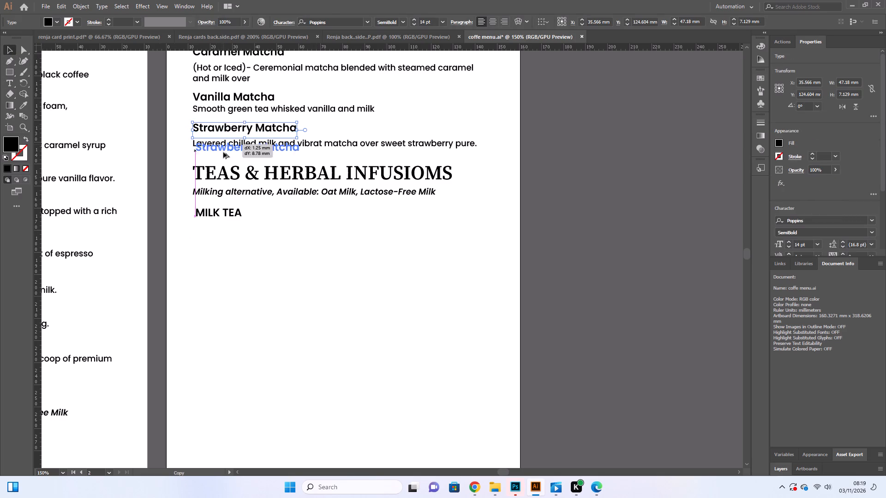
{"action": "left_click_drag", "start_coordinate": [223, 152], "coordinate": [224, 226], "text": "alt"}
Clear all the wording of the copied Strawberry Matcha heading below MILK TEA, keeping its text object open for editing.
{"action": "left_click", "coordinate": [6, 83]}
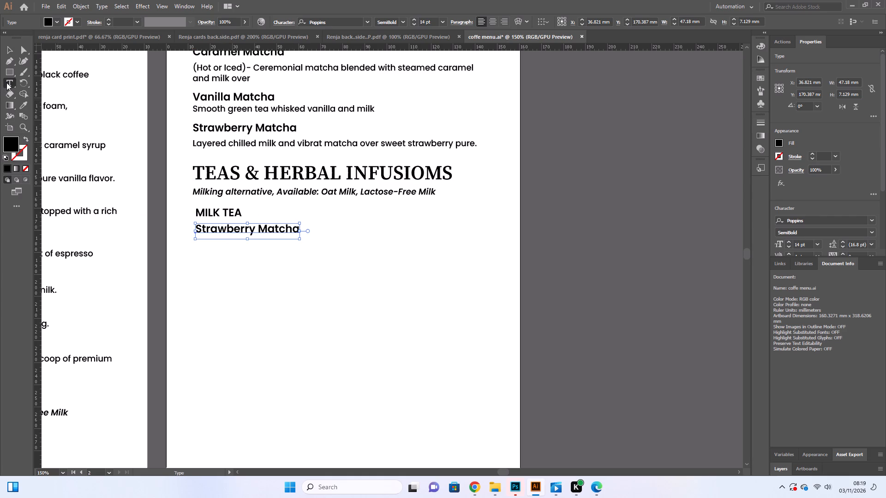
{"action": "left_click", "coordinate": [297, 232]}
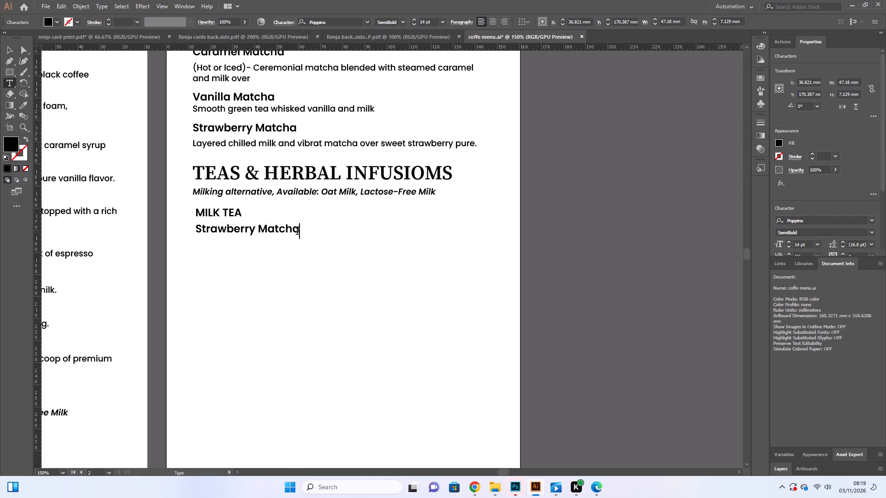
{"action": "key", "text": "BackSpace"}
{"action": "key", "text": "BackSpace"}
{"action": "key", "text": "BackSpace"}
{"action": "key", "text": "BackSpace"}
{"action": "key", "text": "BackSpace"}
{"action": "key", "text": "BackSpace"}
{"action": "key", "text": "BackSpace"}
{"action": "key", "text": "BackSpace"}
{"action": "key", "text": "BackSpace"}
{"action": "key", "text": "BackSpace"}
{"action": "key", "text": "BackSpace"}
{"action": "key", "text": "BackSpace"}
{"action": "key", "text": "BackSpace"}
{"action": "key", "text": "BackSpace"}
{"action": "key", "text": "BackSpace"}
{"action": "key", "text": "BackSpace"}
{"action": "key", "text": "BackSpace"}
{"action": "key", "text": "BackSpace"}
{"action": "key", "text": "BackSpace"}
{"action": "key", "text": "BackSpace"}
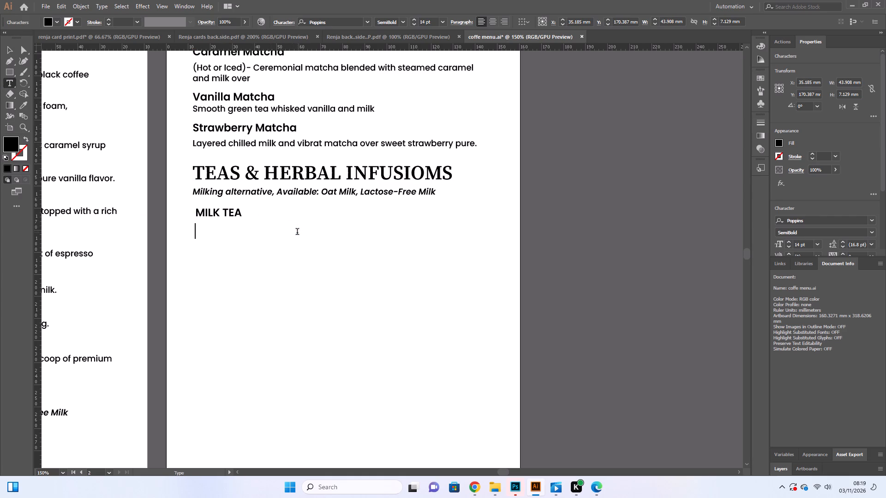
Enter "African Tea ( Special/ English)" as the item heading below MILK TEA and deselect it.
{"action": "type", "text": "frican"}
{"action": "key", "text": "space"}
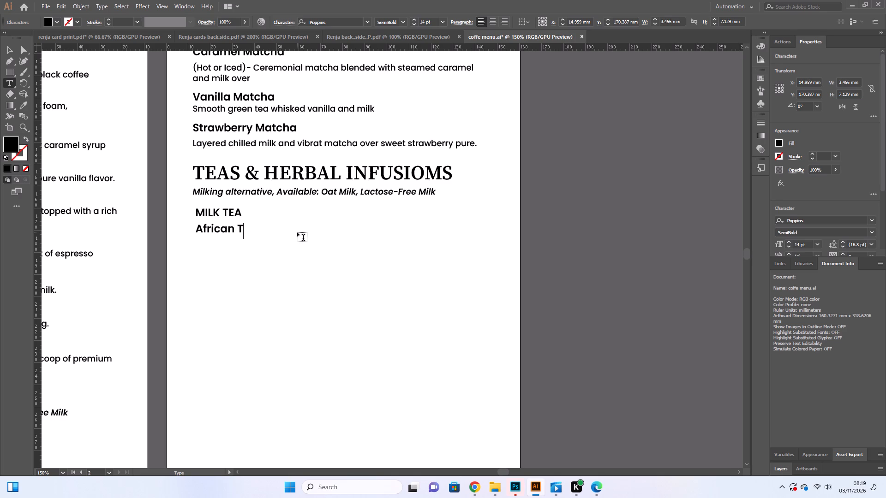
{"action": "key", "text": "space"}
{"action": "key", "text": "shift+parenleft"}
{"action": "key", "text": "space"}
{"action": "type", "text": "pecial"}
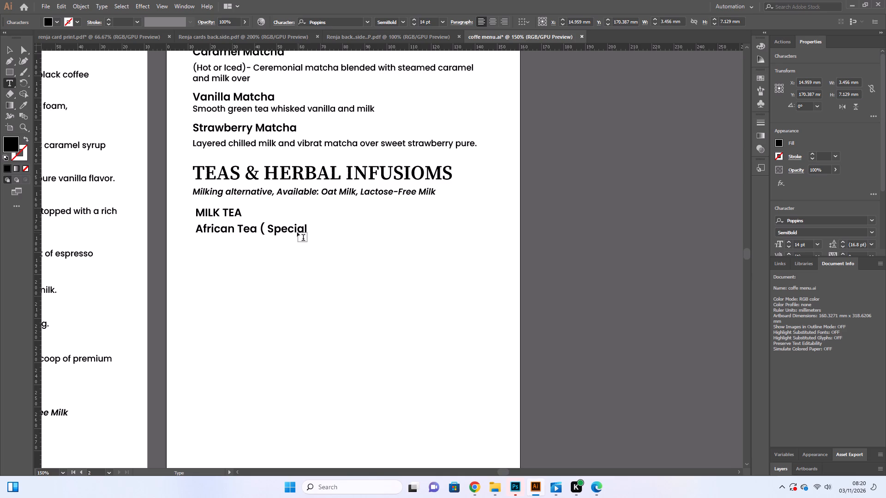
{"action": "key", "text": "slash"}
{"action": "key", "text": "space"}
{"action": "type", "text": "nglish"}
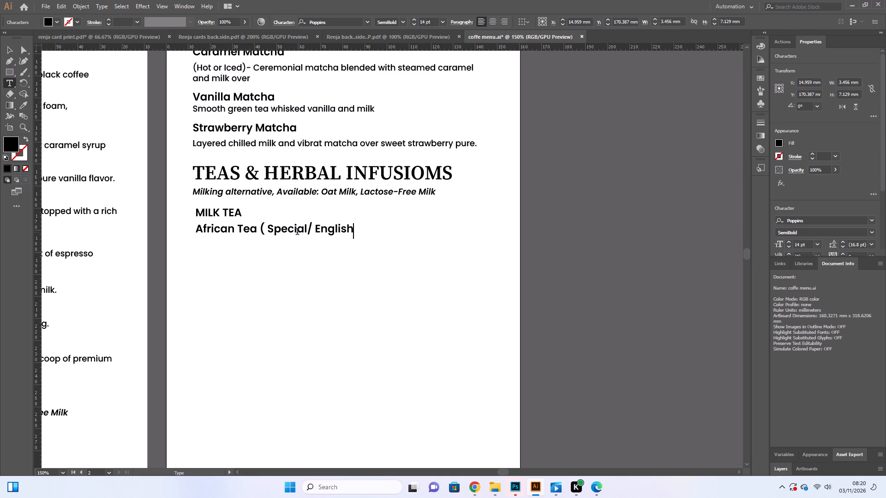
{"action": "key", "text": "shift+parenright"}
{"action": "left_click", "coordinate": [1, 49]}
{"action": "left_click", "coordinate": [7, 49]}
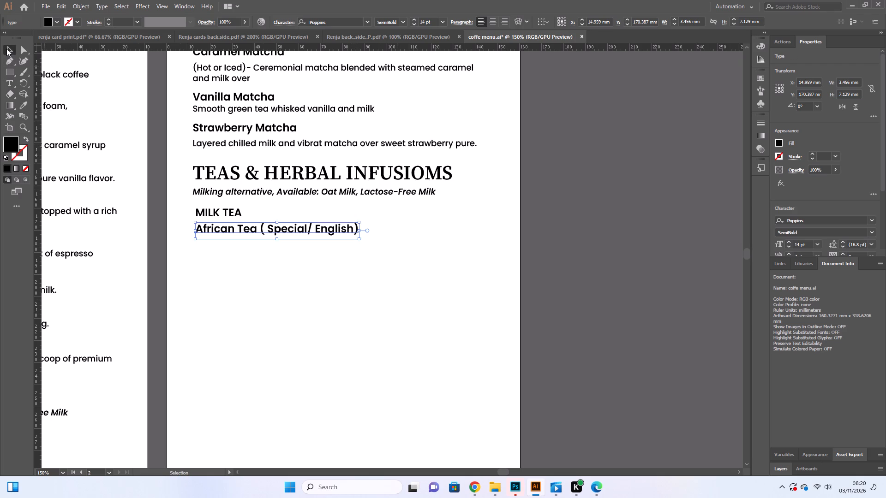
{"action": "left_click", "coordinate": [329, 275]}
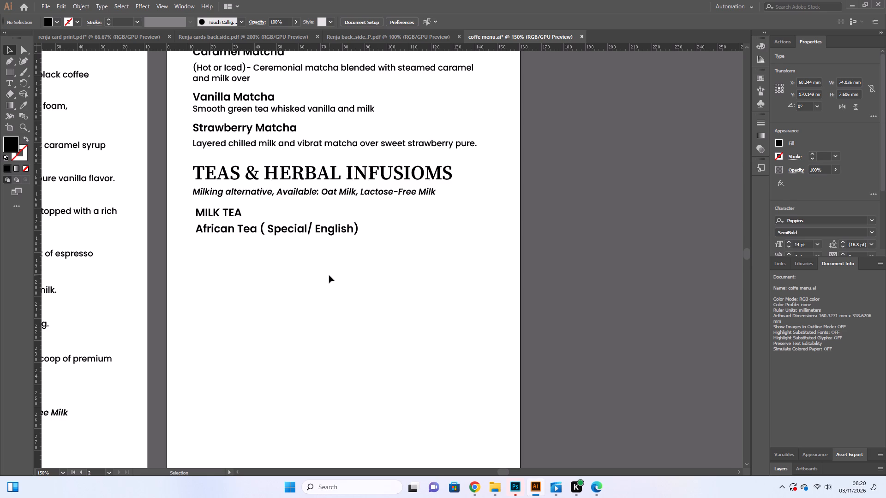
{"action": "left_click", "coordinate": [363, 273]}
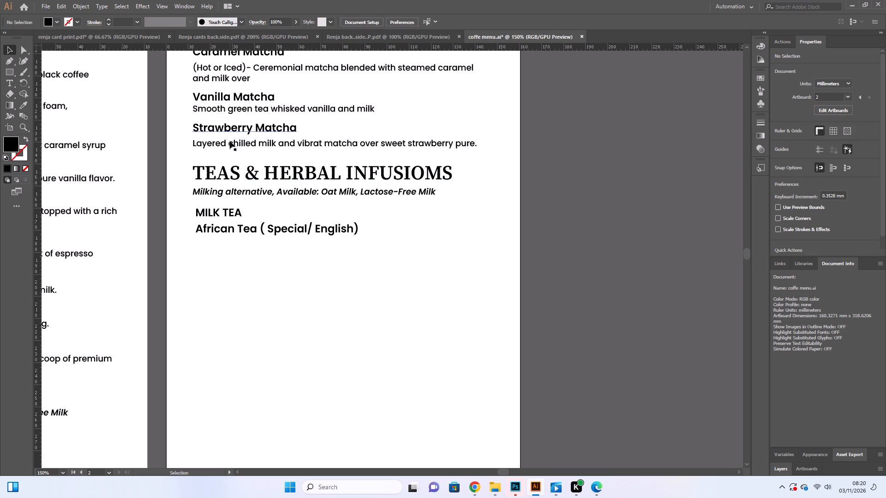
Copy the Strawberry Matcha description line, paste it, and position the copy just below the African Tea heading.
{"action": "left_click", "coordinate": [230, 145]}
{"action": "left_click", "coordinate": [65, 6]}
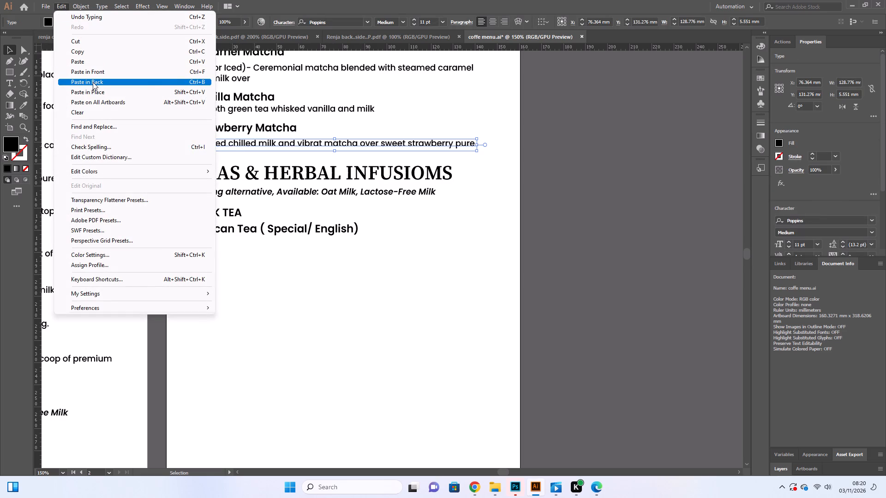
{"action": "left_click", "coordinate": [80, 51]}
{"action": "left_click", "coordinate": [60, 6]}
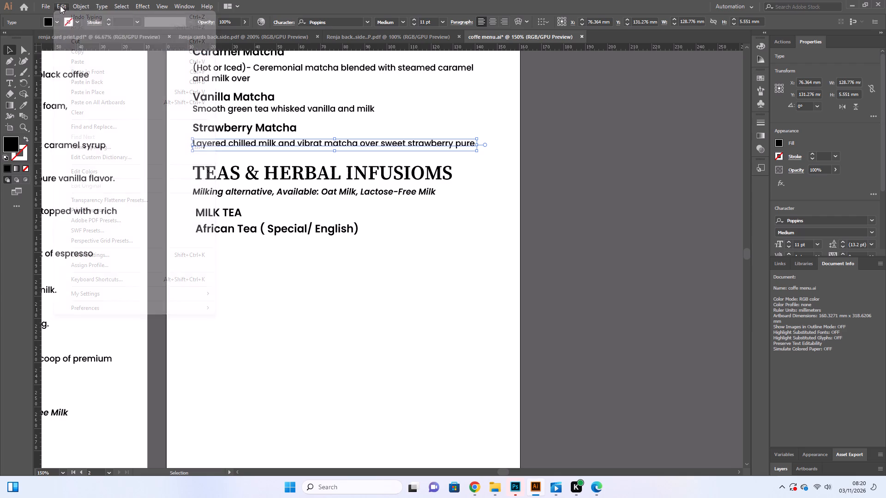
{"action": "left_click", "coordinate": [82, 61]}
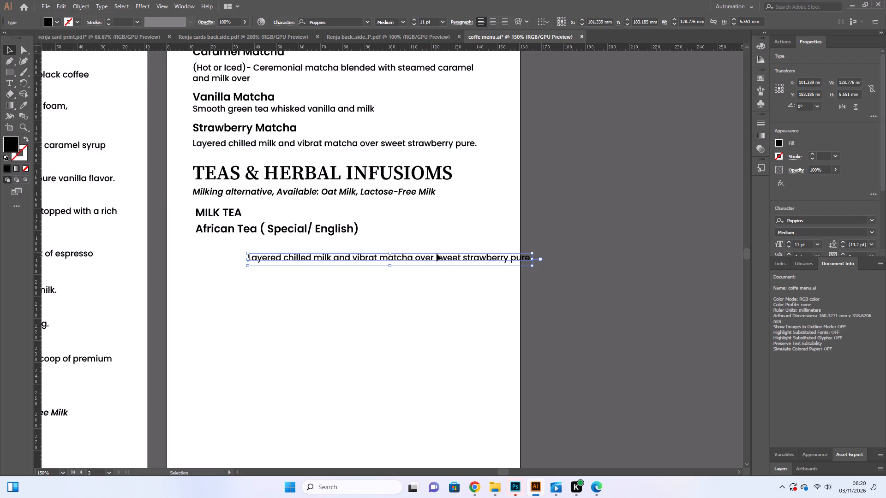
{"action": "left_click_drag", "start_coordinate": [405, 260], "coordinate": [354, 251]}
{"action": "left_click", "coordinate": [373, 307]}
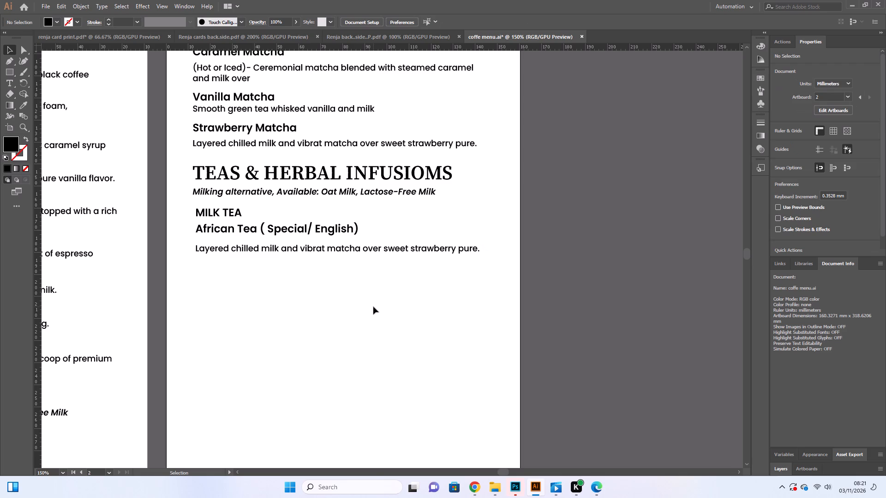
{"action": "left_click", "coordinate": [274, 245]}
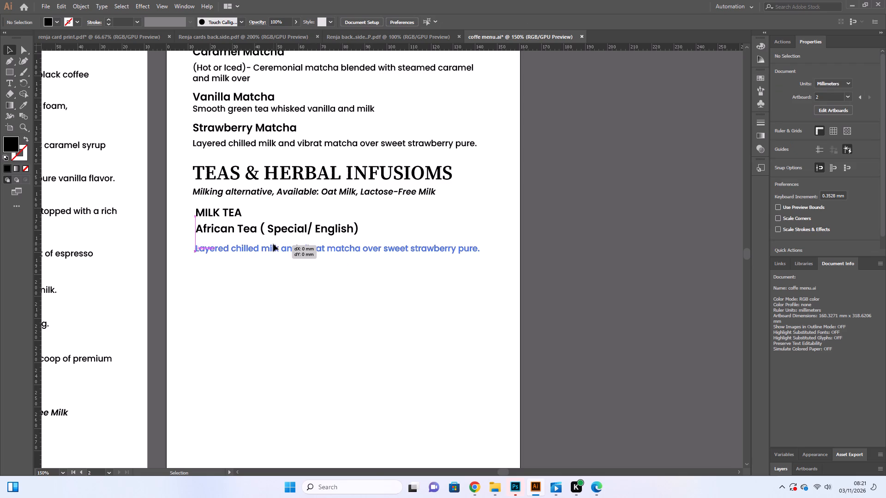
Move MILK TEA, the African Tea heading and its description together about 1.4 mm left to align with the text above.
{"action": "left_click", "coordinate": [317, 226]}
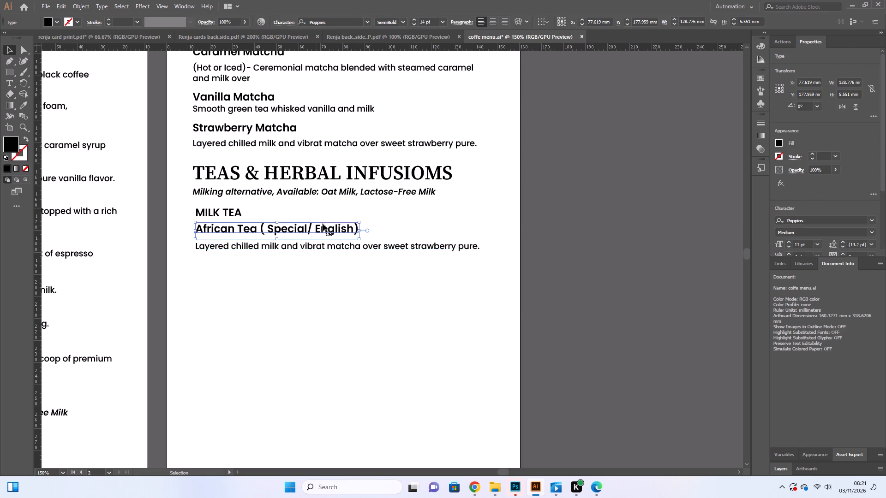
{"action": "left_click_drag", "start_coordinate": [396, 212], "coordinate": [206, 279]}
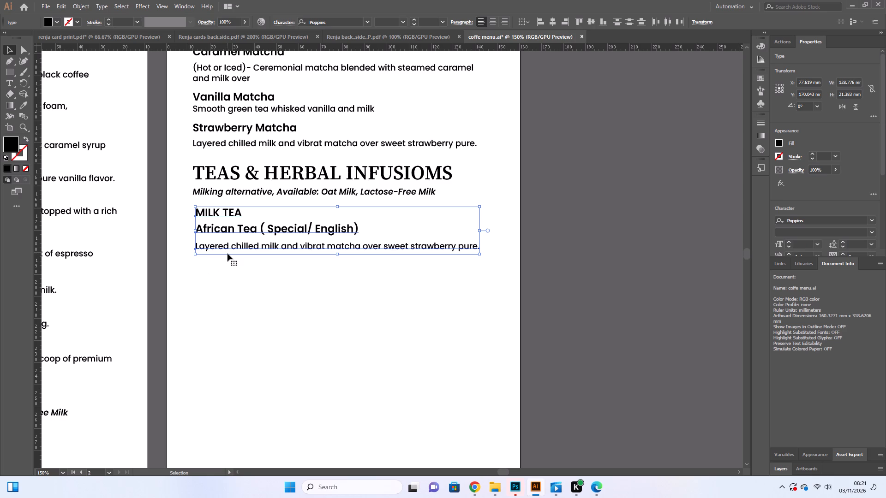
{"action": "key", "text": "Left"}
{"action": "key", "text": "Left"}
{"action": "key", "text": "Left"}
{"action": "key", "text": "Left"}
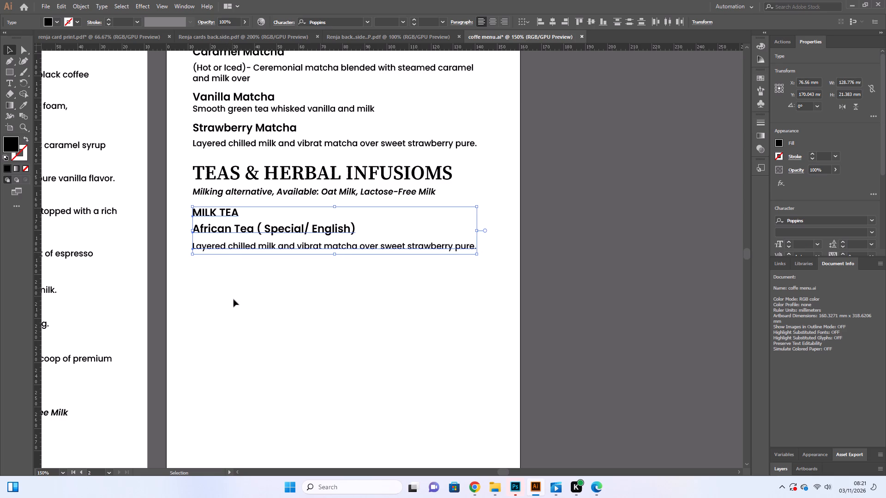
{"action": "left_click", "coordinate": [234, 301]}
Clear the copied Strawberry Matcha wording from the description line under African Tea.
{"action": "left_click", "coordinate": [10, 83]}
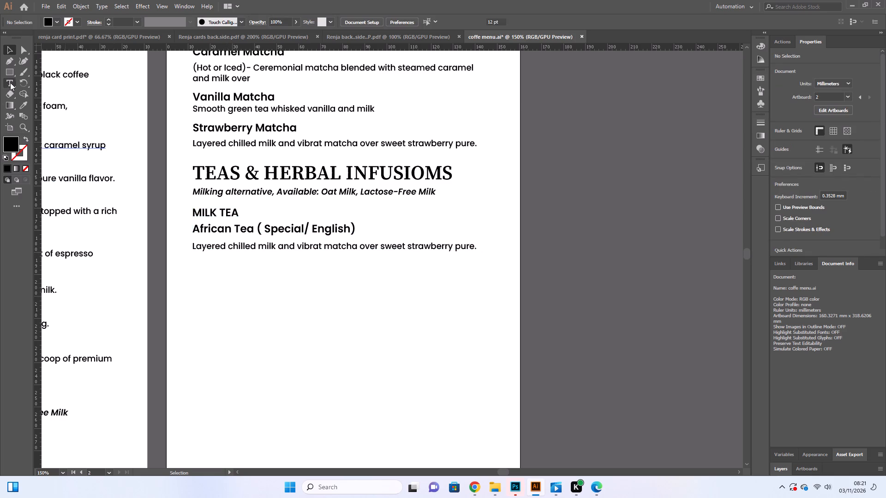
{"action": "left_click", "coordinate": [476, 249]}
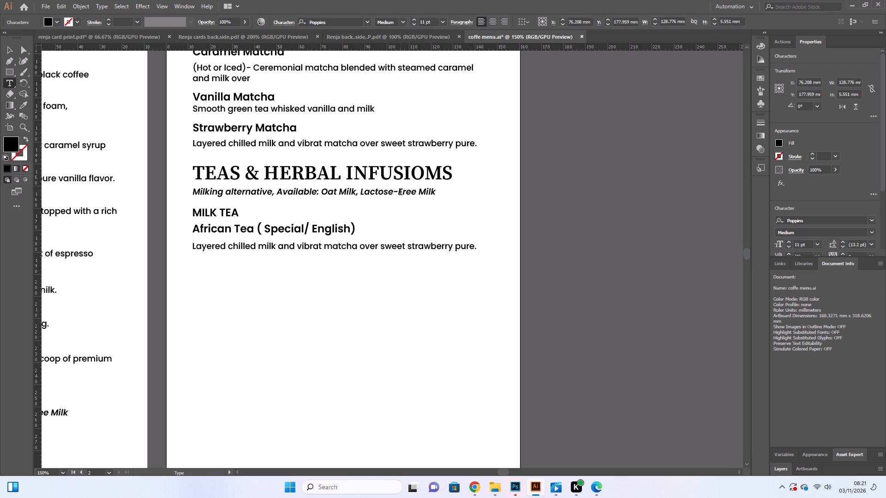
{"action": "key", "text": "BackSpace"}
{"action": "key", "text": "BackSpace"}
{"action": "key", "text": "BackSpace"}
{"action": "key", "text": "BackSpace"}
{"action": "key", "text": "BackSpace"}
{"action": "key", "text": "BackSpace"}
{"action": "key", "text": "BackSpace"}
{"action": "key", "text": "BackSpace"}
{"action": "key", "text": "BackSpace"}
{"action": "key", "text": "BackSpace"}
{"action": "key", "text": "BackSpace"}
{"action": "key", "text": "BackSpace"}
{"action": "key", "text": "BackSpace"}
{"action": "key", "text": "BackSpace"}
{"action": "key", "text": "BackSpace"}
{"action": "key", "text": "BackSpace"}
{"action": "key", "text": "BackSpace"}
{"action": "key", "text": "BackSpace"}
{"action": "key", "text": "BackSpace"}
{"action": "key", "text": "BackSpace"}
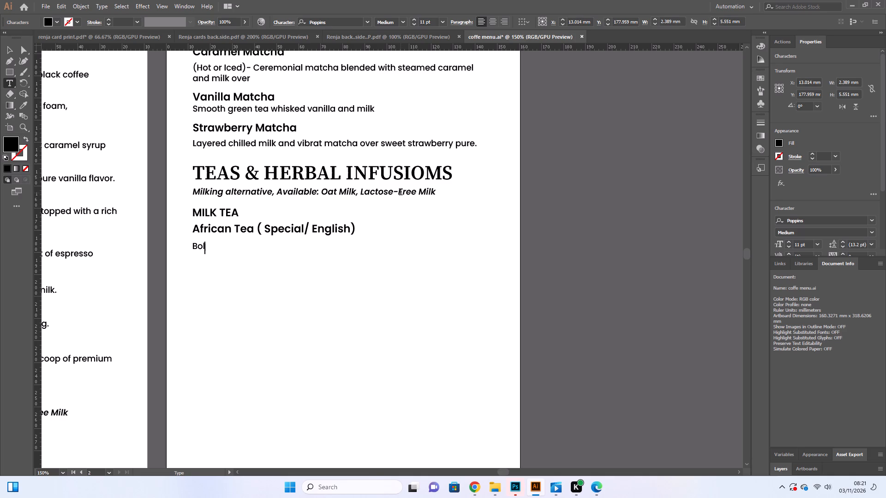
Complete the description under African Tea so it reads "Bold black tea slow-simmered in whole milk." and deselect it.
{"action": "type", "text": "d"}
{"action": "key", "text": "space"}
{"action": "key", "text": "b"}
{"action": "type", "text": "lack"}
{"action": "key", "text": "space"}
{"action": "type", "text": "tea"}
{"action": "key", "text": "space"}
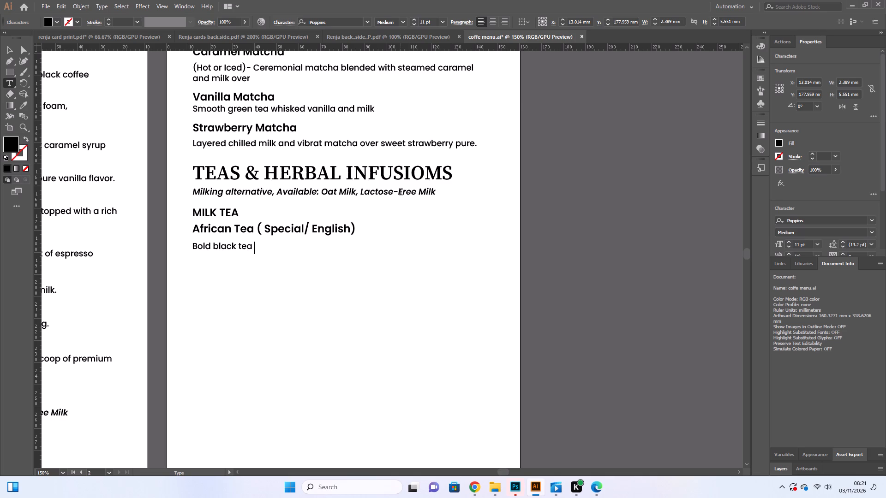
{"action": "type", "text": "slow"}
{"action": "key", "text": "space"}
{"action": "key", "text": "BackSpace"}
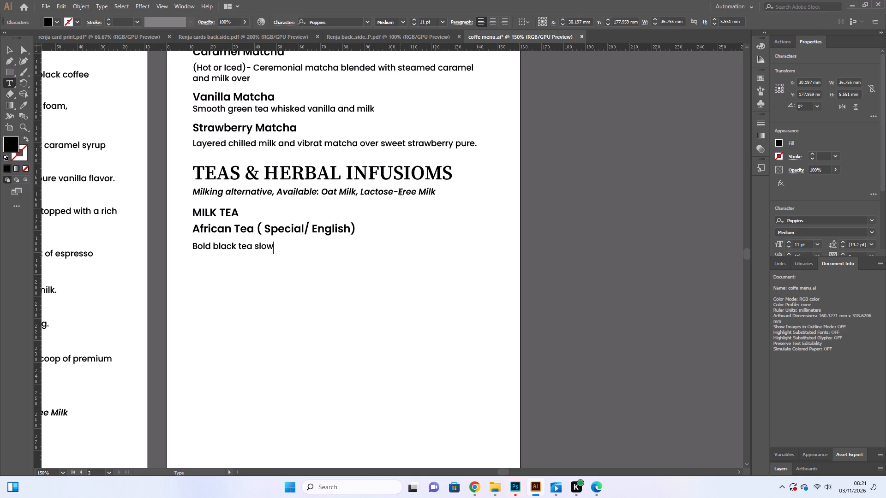
{"action": "type", "text": "-simmered"}
{"action": "key", "text": "space"}
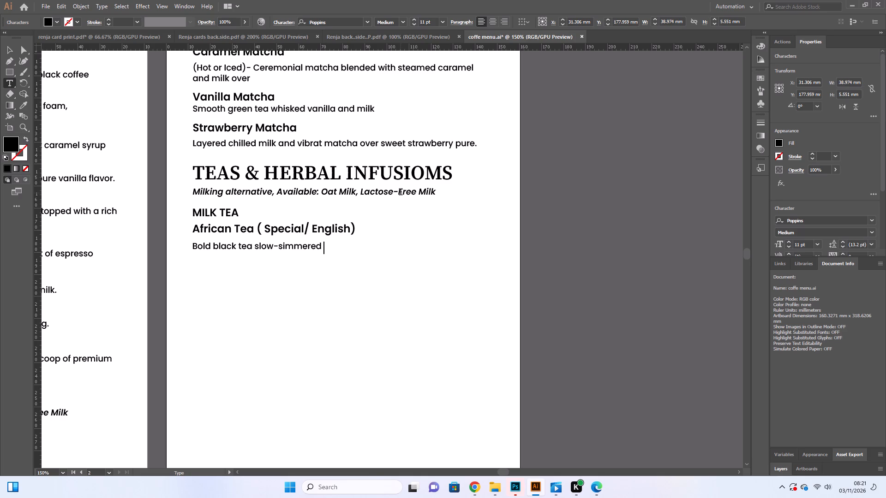
{"action": "type", "text": "in whole"}
{"action": "key", "text": "space"}
{"action": "type", "text": "milk"}
{"action": "key", "text": "period"}
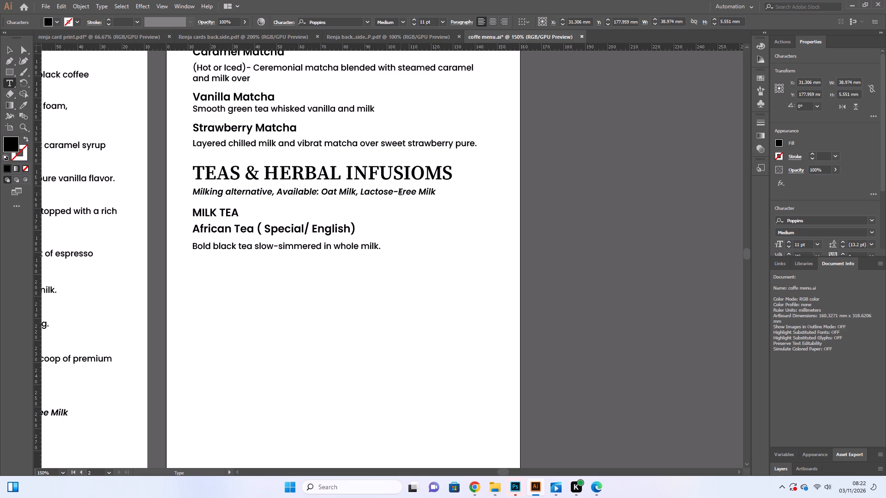
{"action": "left_click", "coordinate": [8, 49]}
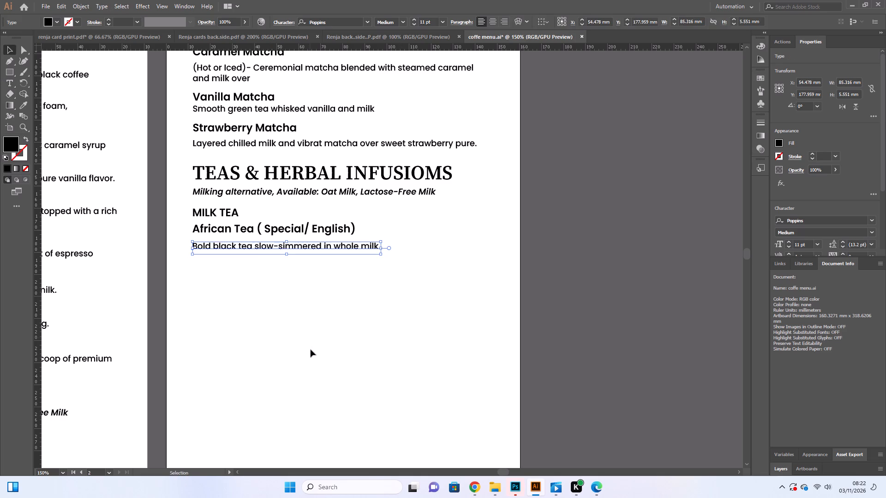
{"action": "left_click", "coordinate": [311, 350]}
Duplicate the African Tea heading straight down, placing the copy just below the description line at about Y 185.8 mm.
{"action": "left_click", "coordinate": [272, 231]}
{"action": "left_click_drag", "start_coordinate": [272, 231], "coordinate": [272, 265], "text": "alt"}
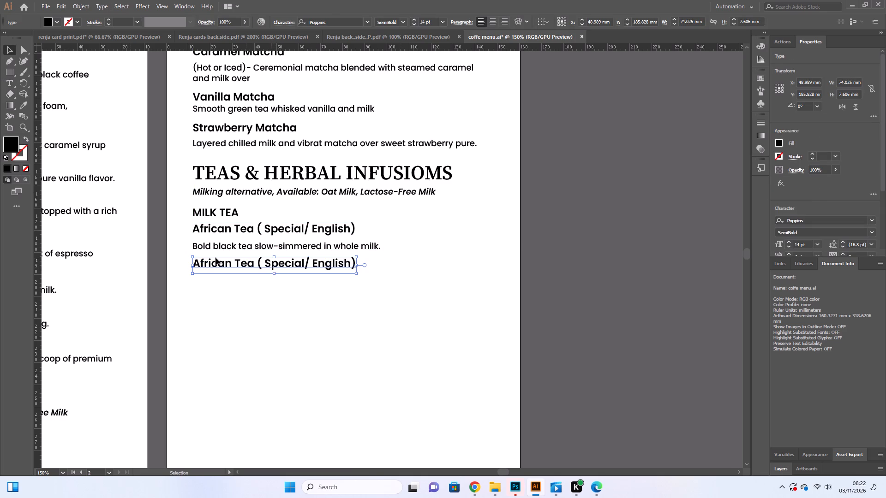
Delete "( Special/ English)" from the copied heading so that it reads "African Tea".
{"action": "left_click", "coordinate": [10, 86]}
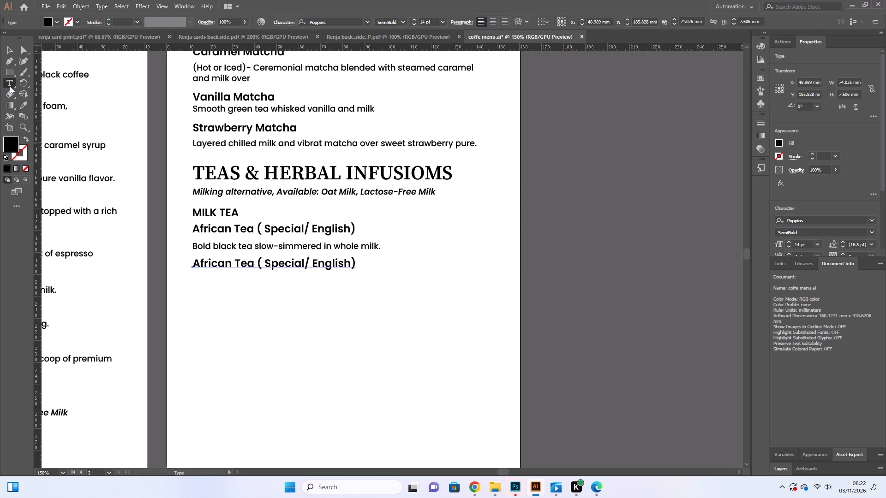
{"action": "left_click", "coordinate": [354, 269]}
{"action": "key", "text": "BackSpace"}
{"action": "key", "text": "BackSpace"}
{"action": "key", "text": "BackSpace"}
{"action": "key", "text": "BackSpace"}
{"action": "key", "text": "BackSpace"}
{"action": "key", "text": "BackSpace"}
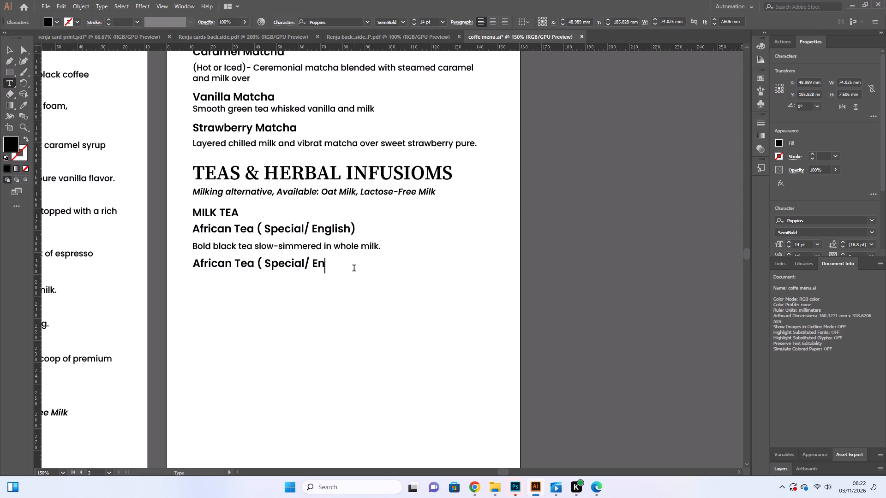
{"action": "key", "text": "BackSpace"}
{"action": "key", "text": "BackSpace"}
{"action": "key", "text": "BackSpace"}
{"action": "key", "text": "BackSpace"}
{"action": "key", "text": "BackSpace"}
{"action": "key", "text": "BackSpace"}
{"action": "key", "text": "BackSpace"}
{"action": "key", "text": "BackSpace"}
{"action": "key", "text": "BackSpace"}
{"action": "key", "text": "BackSpace"}
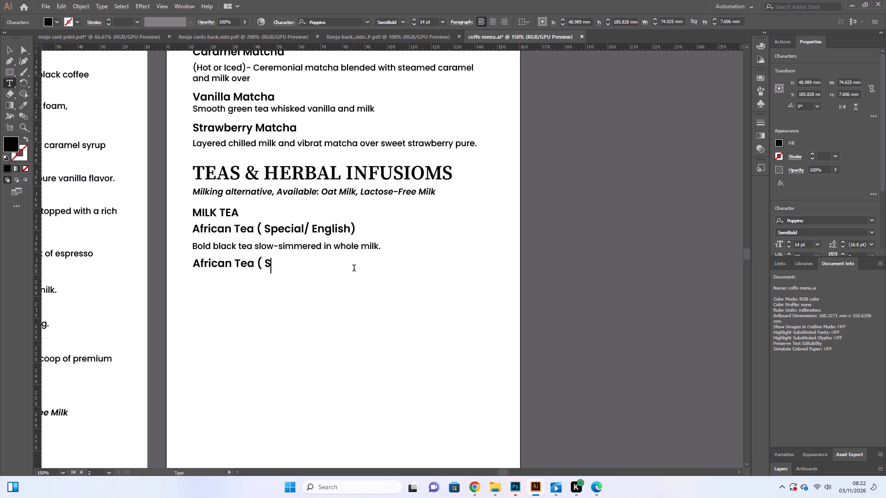
{"action": "key", "text": "BackSpace"}
{"action": "key", "text": "BackSpace"}
{"action": "key", "text": "BackSpace"}
{"action": "key", "text": "BackSpace"}
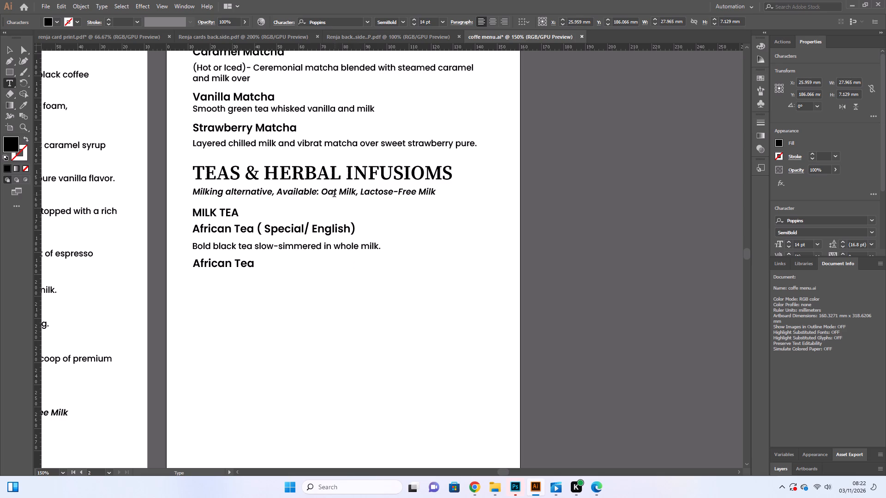
Delete the word "African" from the copied heading, keeping only "Tea" for the new item name.
{"action": "left_click", "coordinate": [228, 261]}
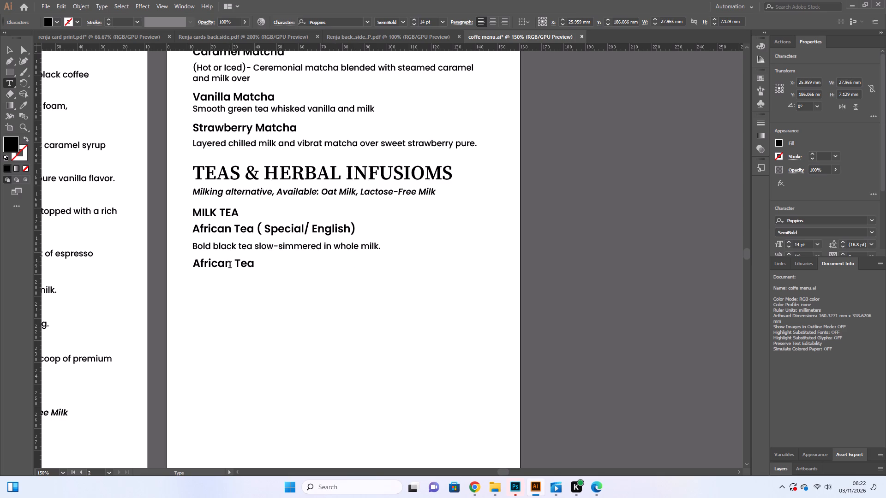
{"action": "left_click", "coordinate": [230, 266]}
{"action": "key", "text": "BackSpace"}
{"action": "key", "text": "BackSpace"}
{"action": "key", "text": "BackSpace"}
{"action": "key", "text": "BackSpace"}
{"action": "key", "text": "BackSpace"}
{"action": "key", "text": "BackSpace"}
{"action": "key", "text": "BackSpace"}
{"action": "key", "text": "BackSpace"}
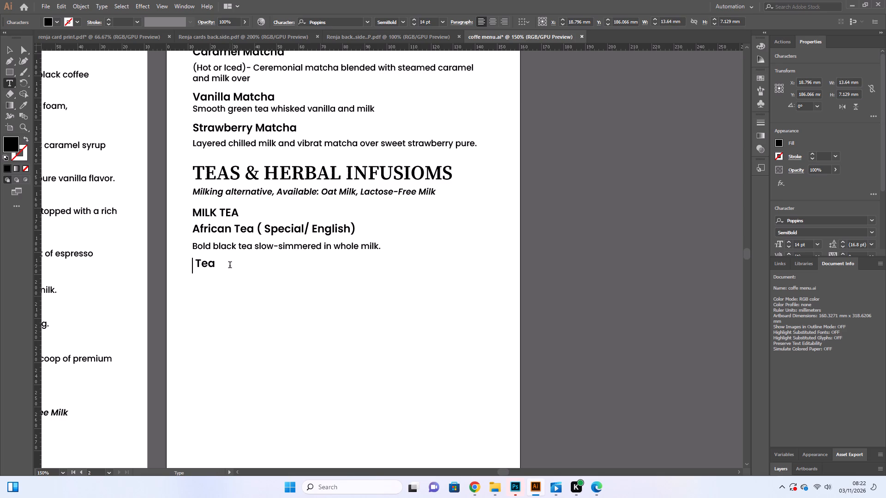
{"action": "key", "text": "BackSpace"}
{"action": "key", "text": "BackSpace"}
{"action": "key", "text": "BackSpace"}
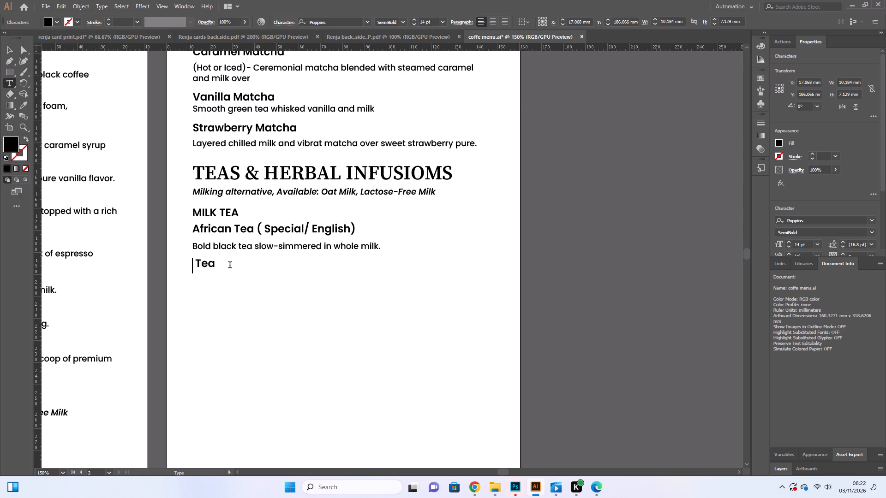
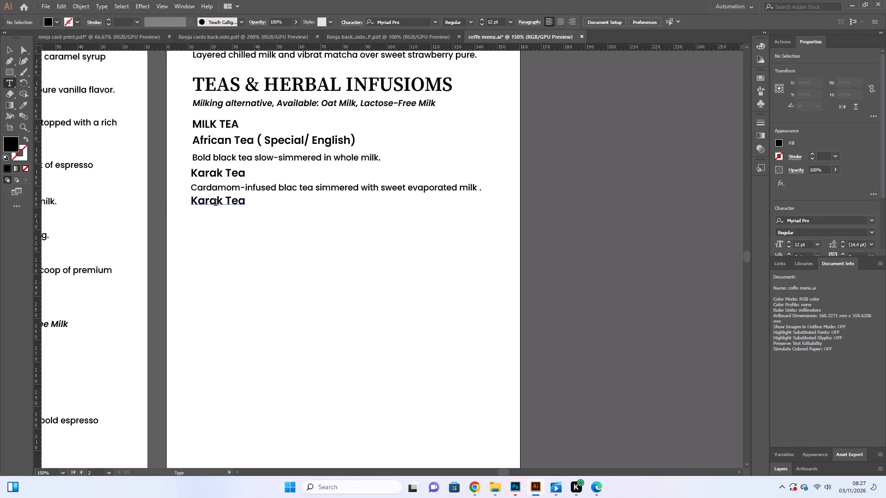
Replace "Karak" in the lowest copied heading so that it reads "Masala Tea", and deselect it.
{"action": "left_click_drag", "start_coordinate": [221, 202], "coordinate": [170, 210]}
{"action": "key", "text": "BackSpace"}
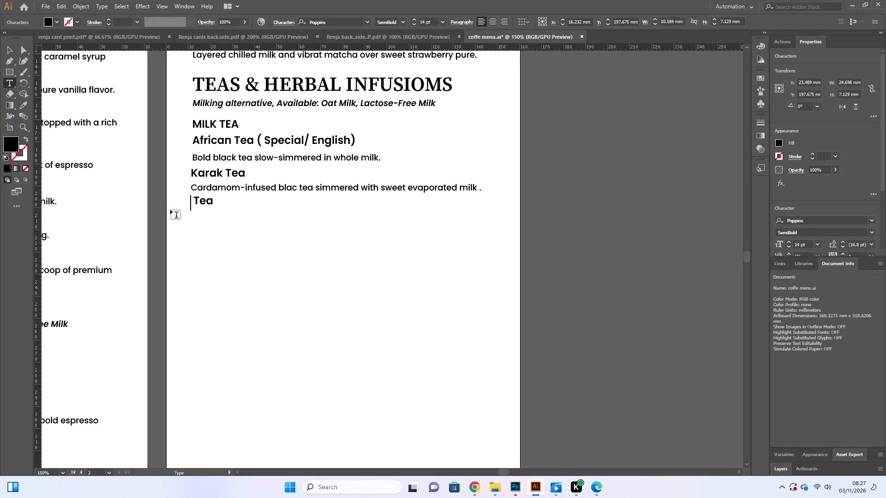
{"action": "key", "text": "m"}
{"action": "type", "text": "asala t"}
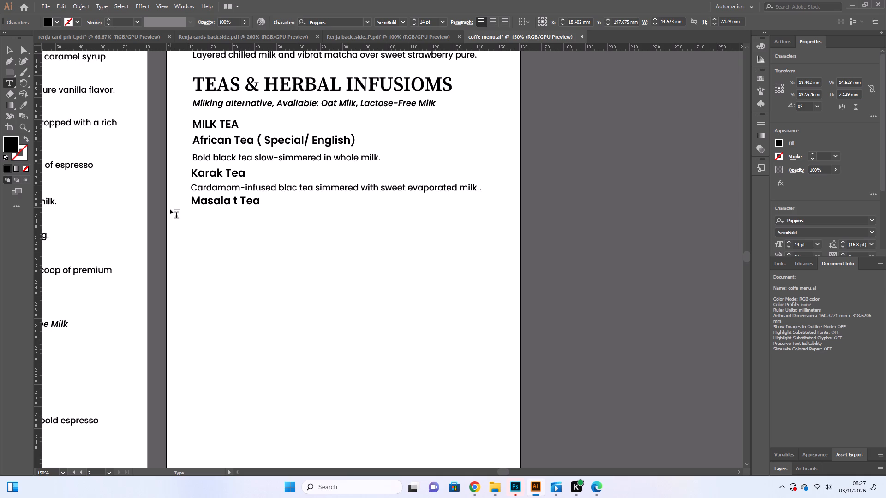
{"action": "key", "text": "t"}
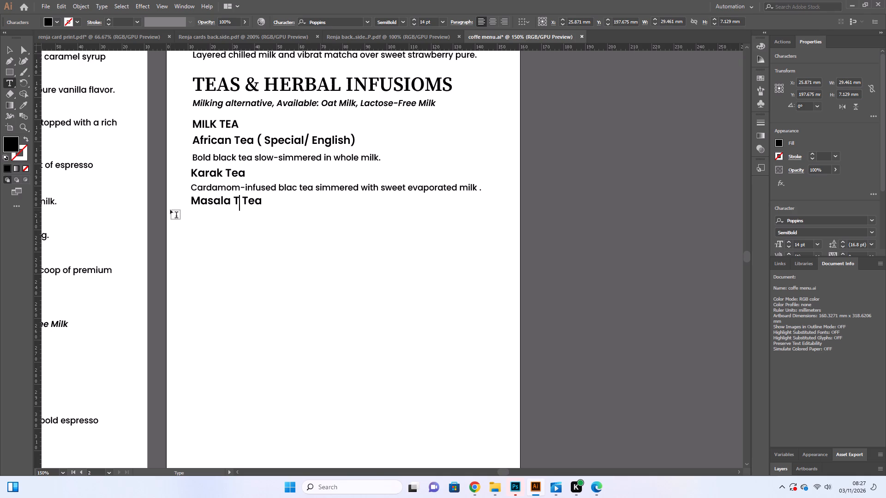
{"action": "type", "text": "AE"}
{"action": "key", "text": "BackSpace"}
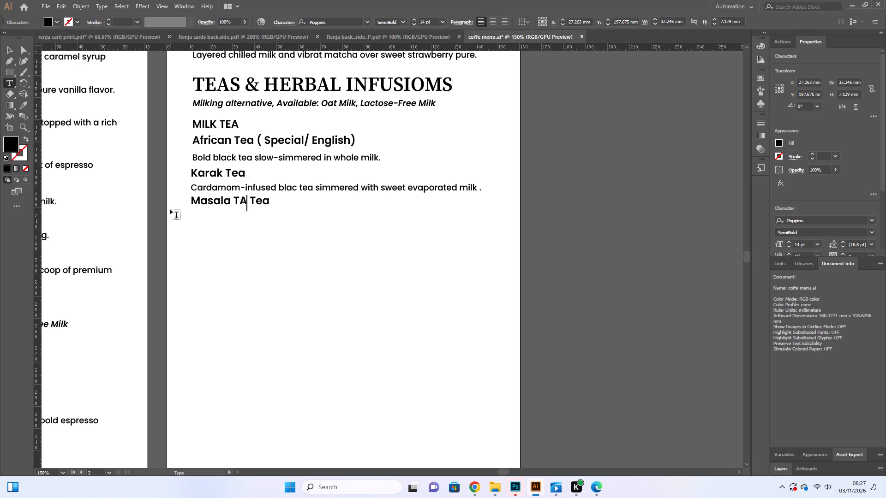
{"action": "key", "text": "BackSpace"}
{"action": "key", "text": "BackSpace"}
{"action": "key", "text": "BackSpace"}
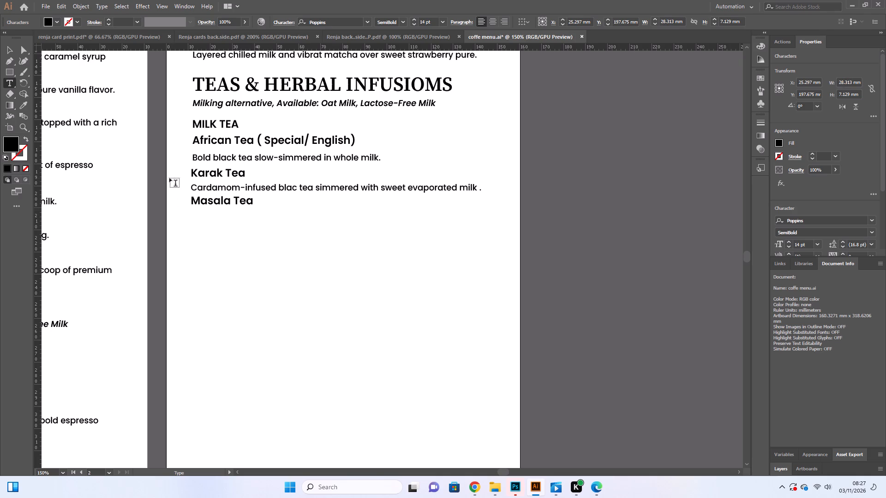
{"action": "left_click", "coordinate": [9, 47]}
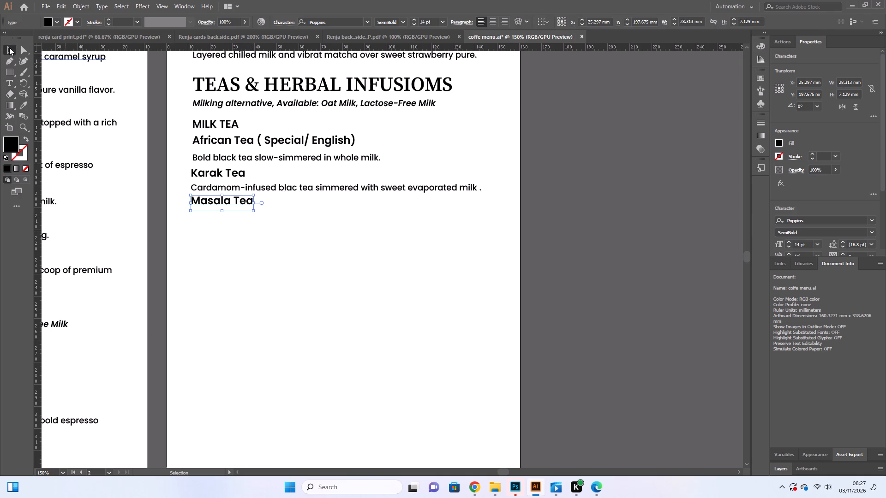
{"action": "left_click", "coordinate": [295, 263]}
Copy the description line under African Tea and place the copy directly below the Masala Tea heading, aligned with its left edge.
{"action": "left_click", "coordinate": [252, 156]}
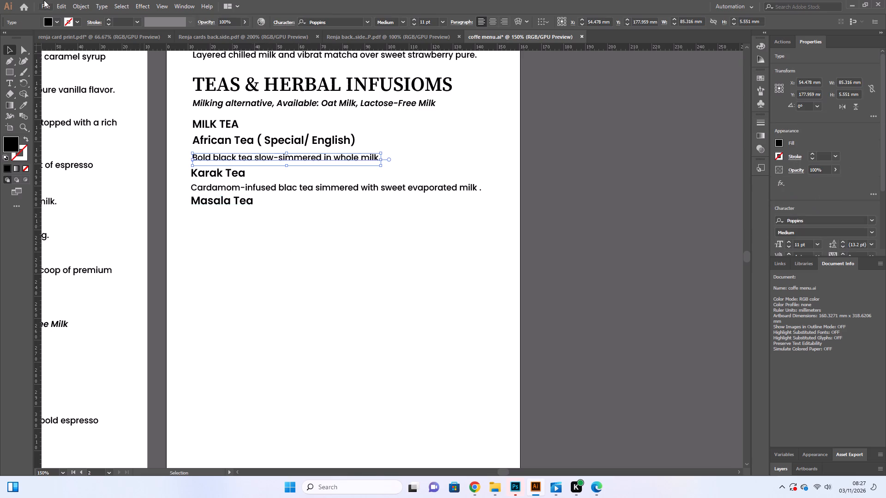
{"action": "left_click", "coordinate": [61, 6]}
{"action": "left_click", "coordinate": [78, 52]}
{"action": "left_click", "coordinate": [59, 2]}
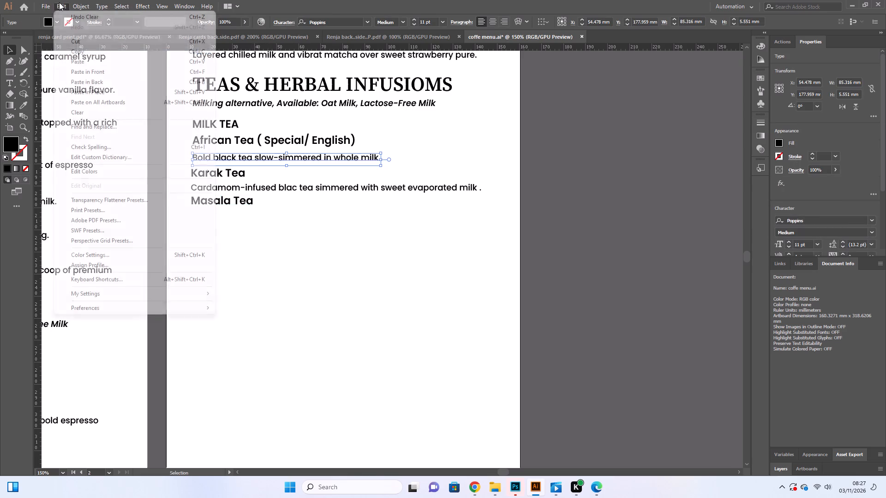
{"action": "left_click", "coordinate": [78, 59]}
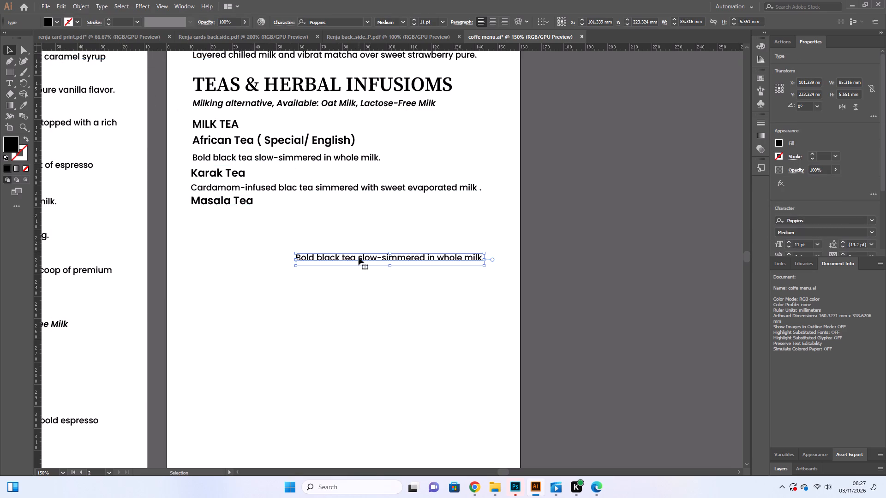
{"action": "left_click_drag", "start_coordinate": [356, 260], "coordinate": [254, 217]}
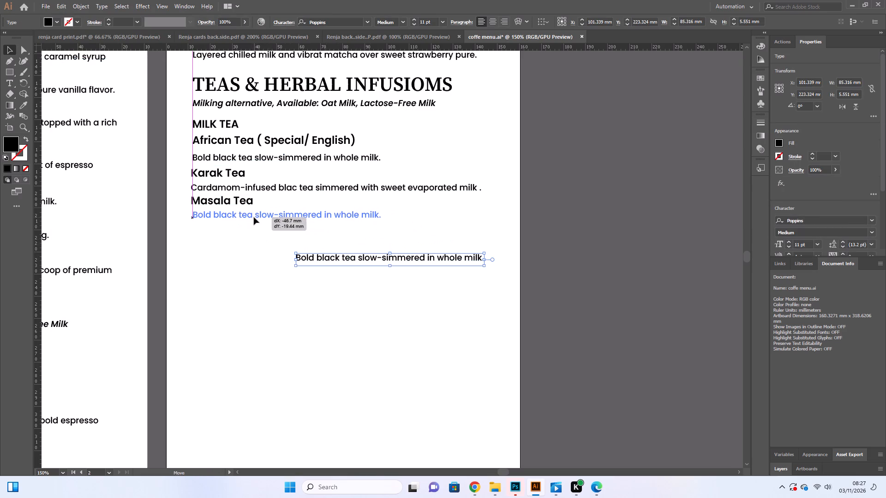
{"action": "left_click_drag", "start_coordinate": [254, 217], "coordinate": [252, 218]}
{"action": "left_click", "coordinate": [293, 266]}
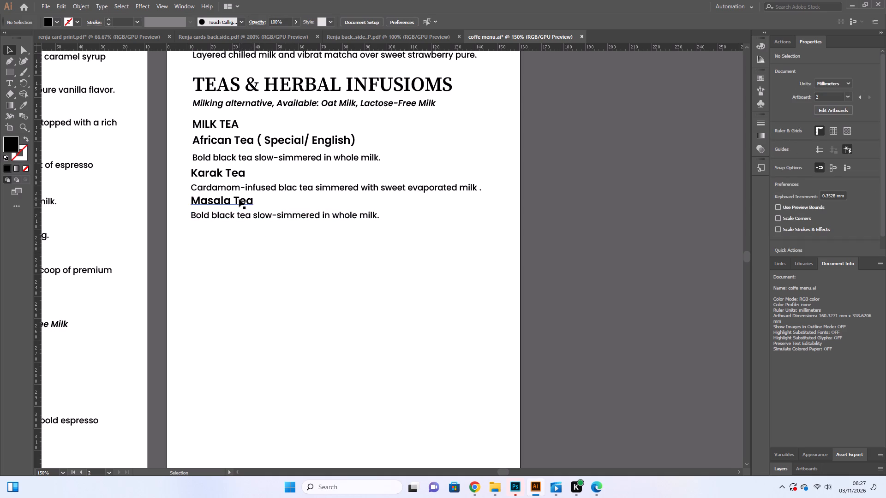
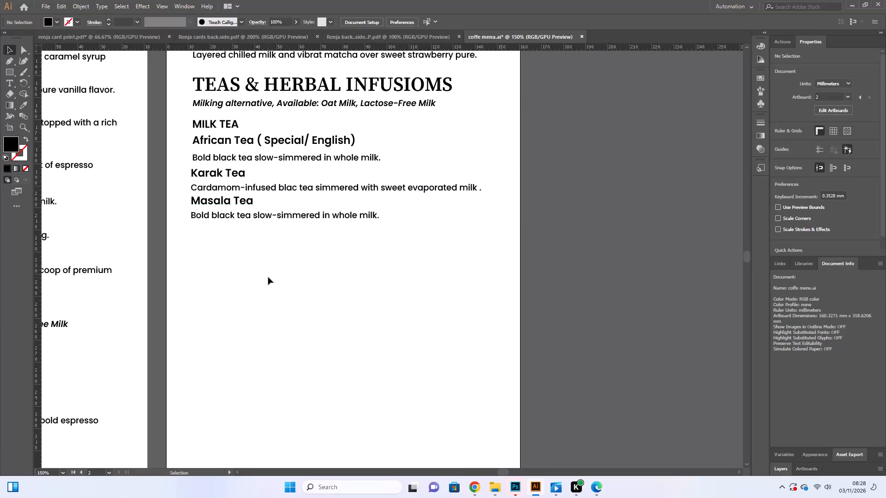
Nudge the Masala Tea heading and its description line down together by about 1.8 mm, and deselect them.
{"action": "left_click", "coordinate": [275, 217]}
{"action": "left_click", "coordinate": [239, 200]}
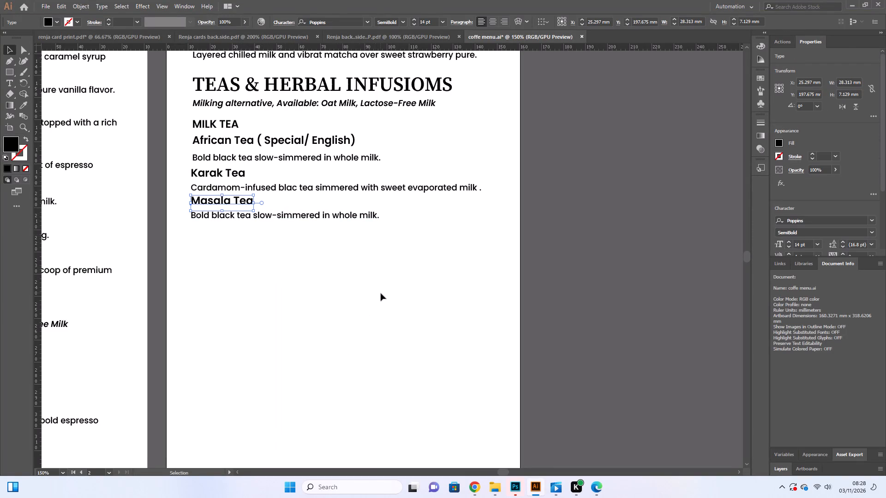
{"action": "left_click", "coordinate": [362, 216], "text": "shift"}
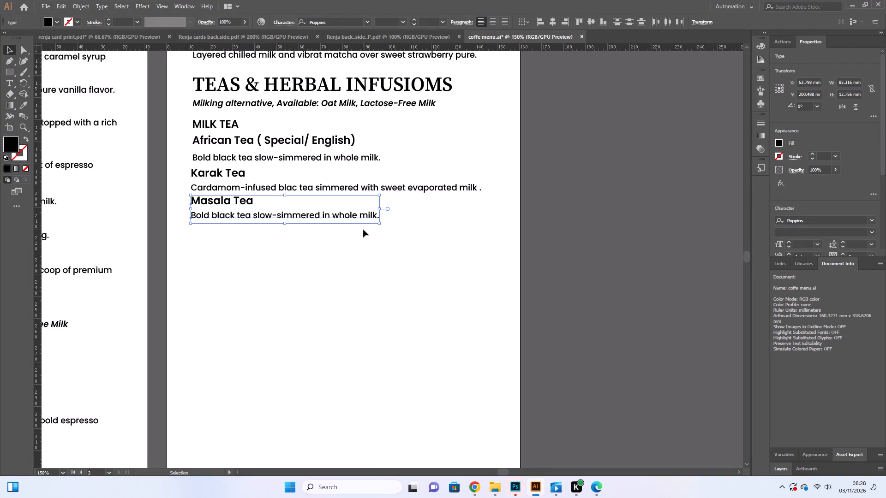
{"action": "key", "text": "Down"}
{"action": "key", "text": "Down"}
{"action": "key", "text": "Down"}
{"action": "key", "text": "Down"}
{"action": "key", "text": "Down"}
{"action": "left_click", "coordinate": [363, 288]}
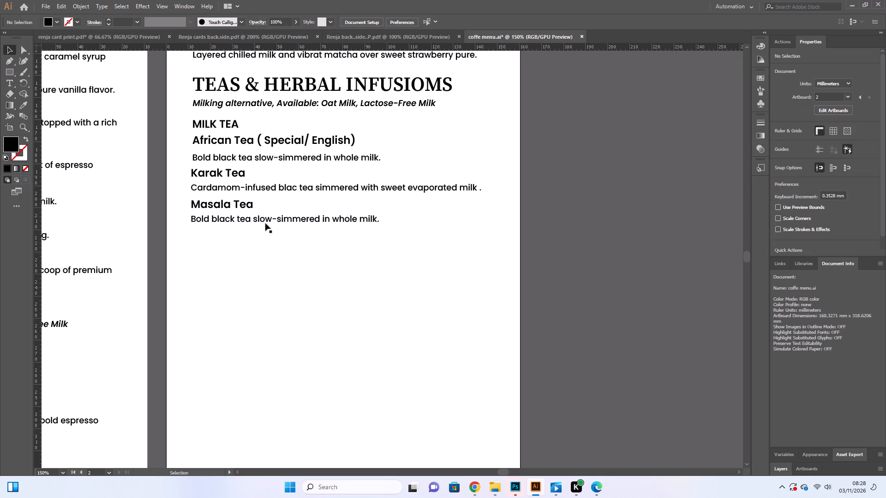
Replace the description under Masala Tea with "Traditional spiced black tea steeped with whole aromatic spices and milk." and deselect it.
{"action": "left_click", "coordinate": [244, 223]}
{"action": "left_click", "coordinate": [10, 83]}
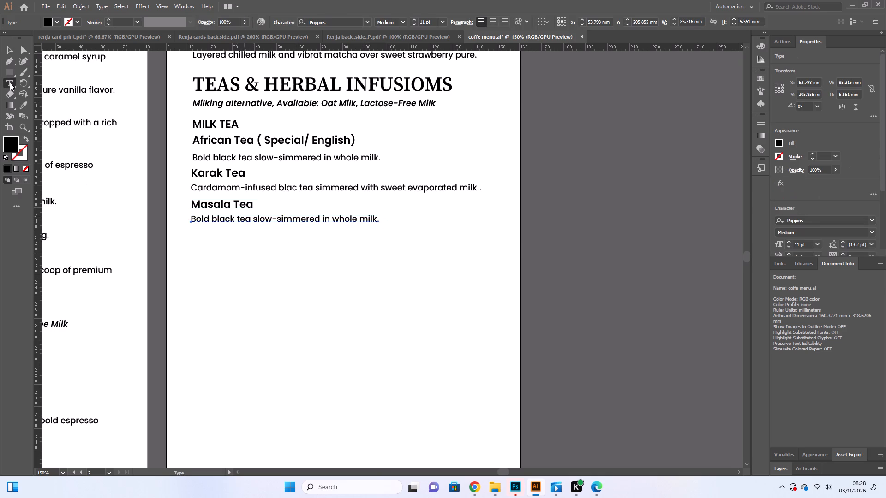
{"action": "left_click", "coordinate": [376, 221]}
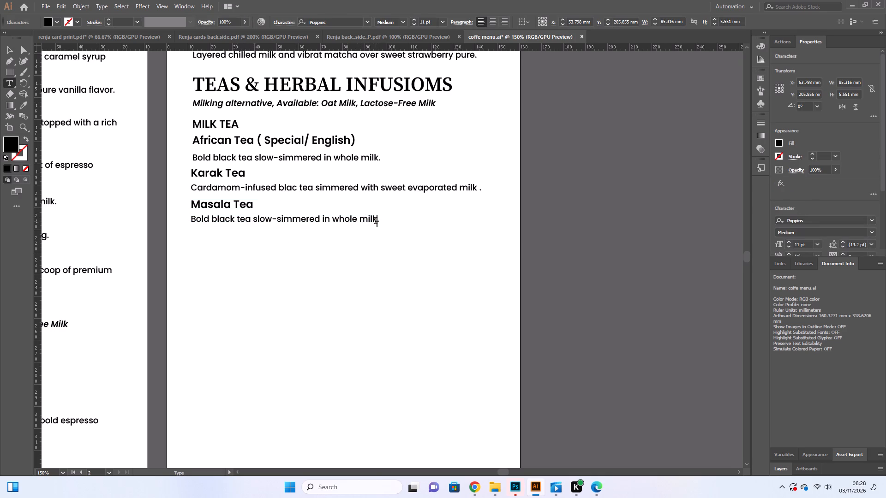
{"action": "key", "text": "BackSpace"}
{"action": "key", "text": "BackSpace"}
{"action": "key", "text": "BackSpace"}
{"action": "key", "text": "BackSpace"}
{"action": "key", "text": "BackSpace"}
{"action": "key", "text": "BackSpace"}
{"action": "key", "text": "BackSpace"}
{"action": "key", "text": "BackSpace"}
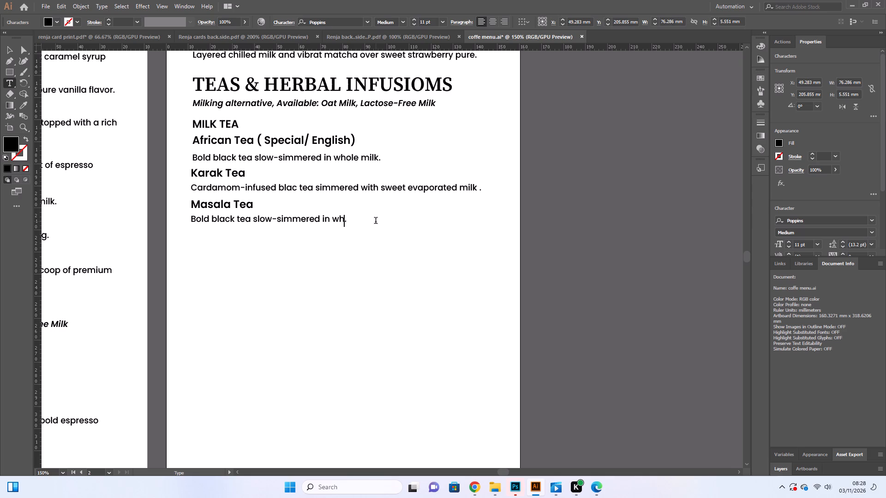
{"action": "key", "text": "BackSpace"}
{"action": "key", "text": "BackSpace"}
{"action": "key", "text": "BackSpace"}
{"action": "key", "text": "BackSpace"}
{"action": "key", "text": "BackSpace"}
{"action": "key", "text": "BackSpace"}
{"action": "key", "text": "BackSpace"}
{"action": "key", "text": "BackSpace"}
{"action": "key", "text": "BackSpace"}
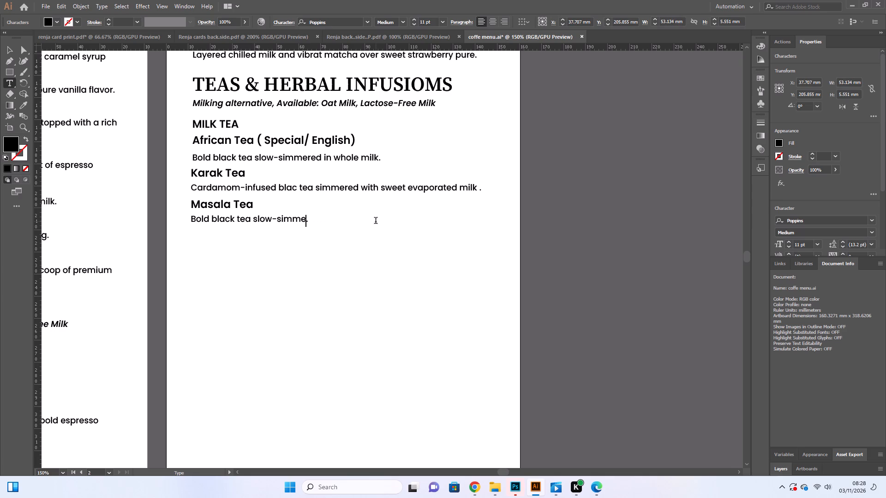
{"action": "key", "text": "BackSpace"}
{"action": "key", "text": "BackSpace"}
{"action": "key", "text": "BackSpace"}
{"action": "key", "text": "BackSpace"}
{"action": "key", "text": "BackSpace"}
{"action": "key", "text": "BackSpace"}
{"action": "key", "text": "BackSpace"}
{"action": "key", "text": "BackSpace"}
{"action": "key", "text": "BackSpace"}
{"action": "key", "text": "BackSpace"}
{"action": "key", "text": "BackSpace"}
{"action": "key", "text": "BackSpace"}
{"action": "key", "text": "BackSpace"}
{"action": "key", "text": "BackSpace"}
{"action": "key", "text": "BackSpace"}
{"action": "key", "text": "BackSpace"}
{"action": "key", "text": "BackSpace"}
{"action": "key", "text": "BackSpace"}
{"action": "key", "text": "BackSpace"}
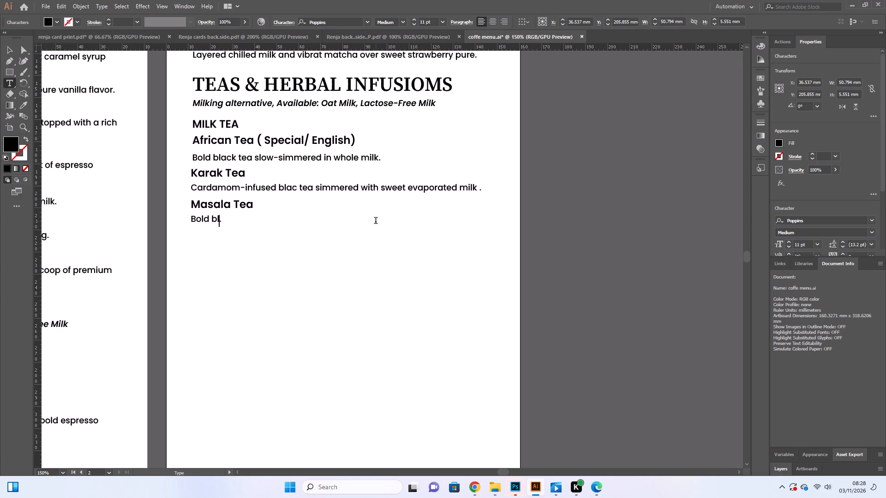
{"action": "key", "text": "BackSpace"}
{"action": "key", "text": "BackSpace"}
{"action": "key", "text": "BackSpace"}
{"action": "key", "text": "BackSpace"}
{"action": "key", "text": "BackSpace"}
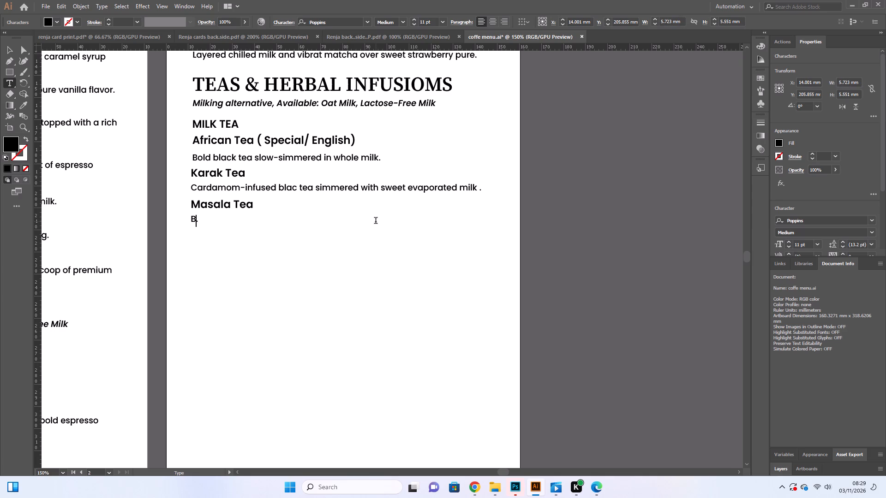
{"action": "key", "text": "BackSpace"}
{"action": "type", "text": "raditiona"}
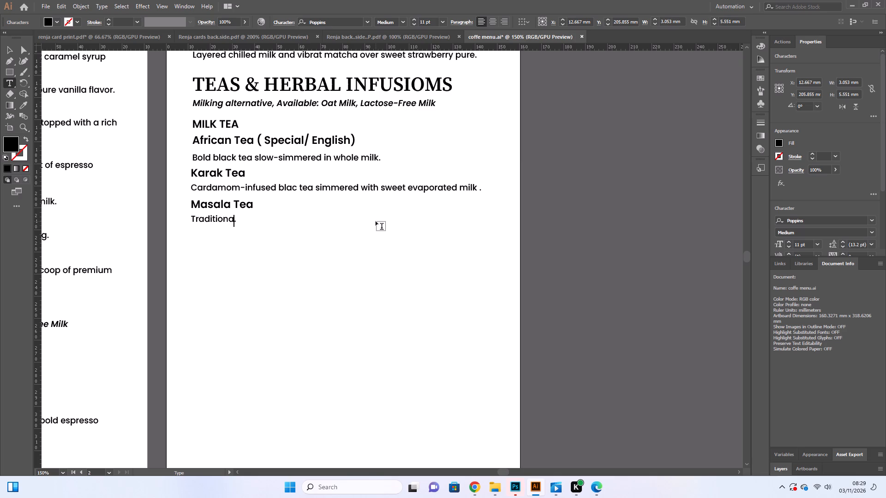
{"action": "type", "text": "l spiced black"}
{"action": "key", "text": "space"}
{"action": "type", "text": "tea"}
{"action": "key", "text": "space"}
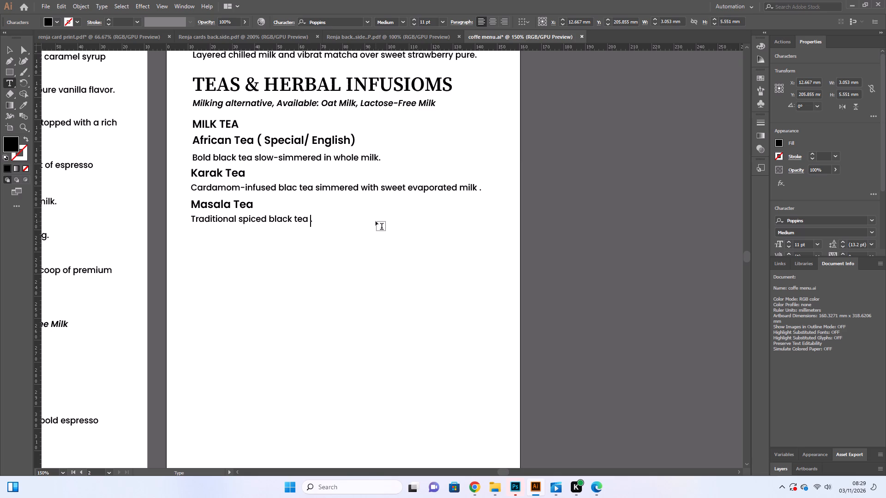
{"action": "type", "text": "stee"}
{"action": "type", "text": "ped"}
{"action": "key", "text": "space"}
{"action": "type", "text": "with whole"}
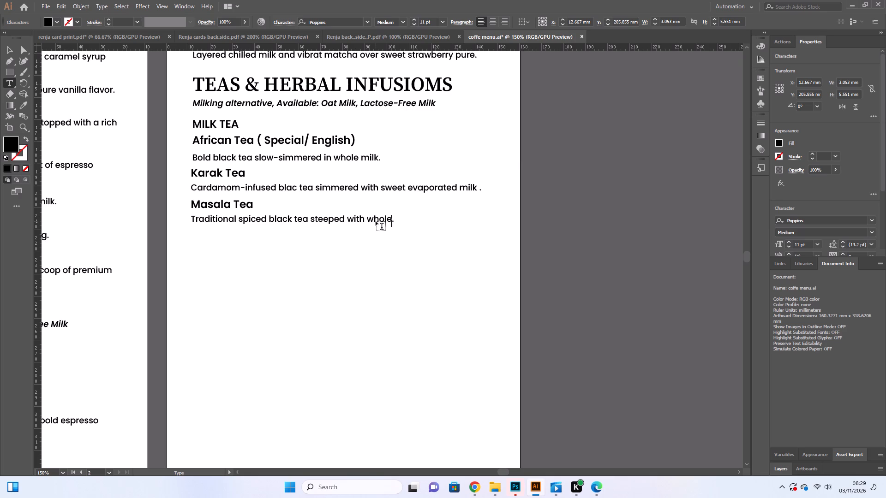
{"action": "key", "text": "space"}
{"action": "type", "text": "aromatic spiced"}
{"action": "key", "text": "BackSpace"}
{"action": "key", "text": "s"}
{"action": "key", "text": "space"}
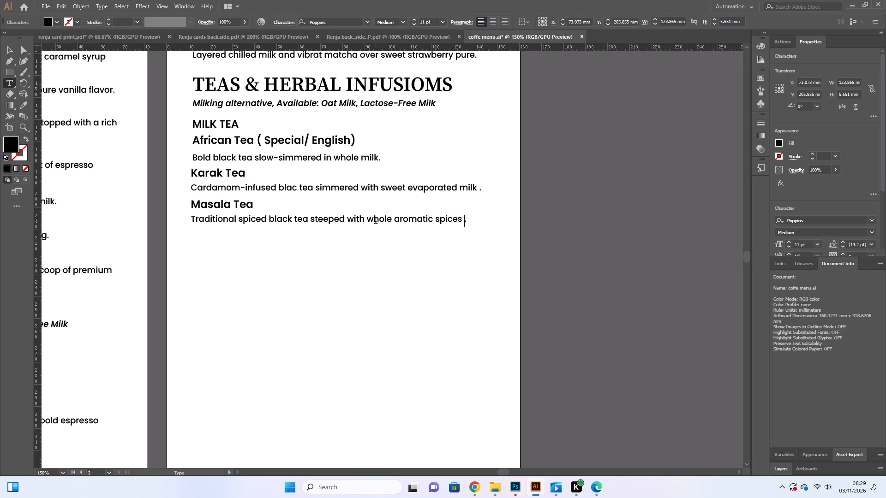
{"action": "type", "text": "and mil"}
{"action": "key", "text": "k"}
{"action": "left_click", "coordinate": [10, 49]}
{"action": "left_click", "coordinate": [264, 319]}
Examine the Milk Tea entries, the matcha items above them and the space remaining at the bottom of the artboard.
{"action": "scroll", "coordinate": [264, 319], "scroll_direction": "up", "scroll_amount": 10}
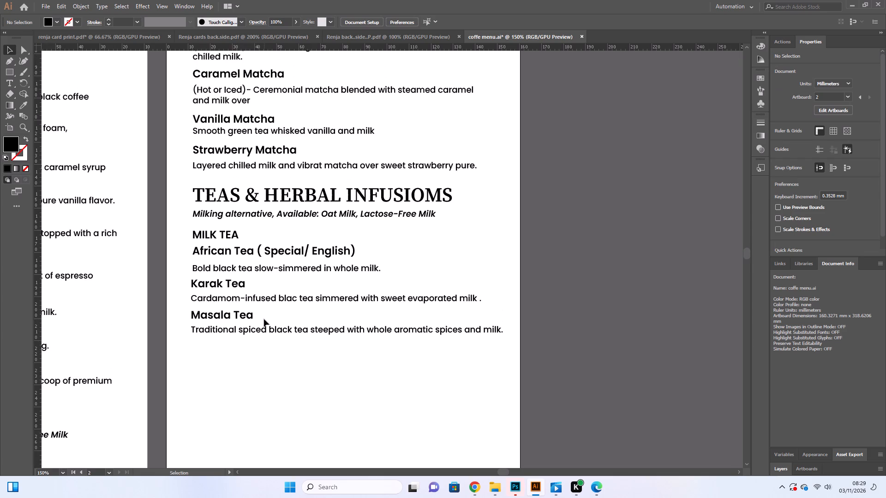
{"action": "scroll", "coordinate": [264, 319], "scroll_direction": "up", "scroll_amount": 7}
{"action": "scroll", "coordinate": [264, 319], "scroll_direction": "down", "scroll_amount": 17}
{"action": "scroll", "coordinate": [264, 319], "scroll_direction": "up", "scroll_amount": 1}
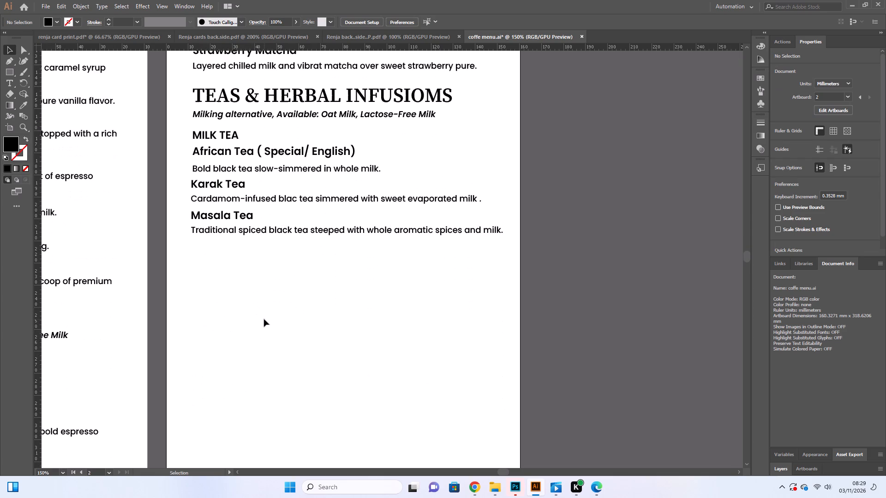
{"action": "scroll", "coordinate": [261, 312], "scroll_direction": "down", "scroll_amount": 6}
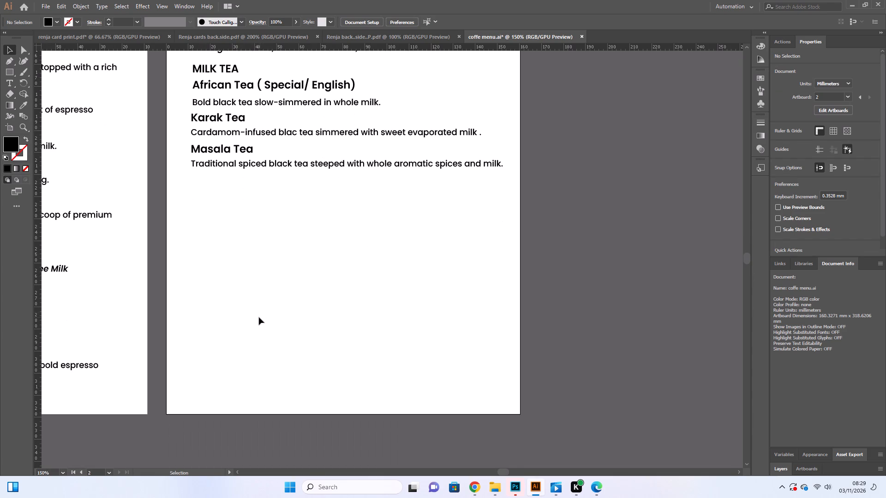
{"action": "scroll", "coordinate": [298, 314], "scroll_direction": "up", "scroll_amount": 6}
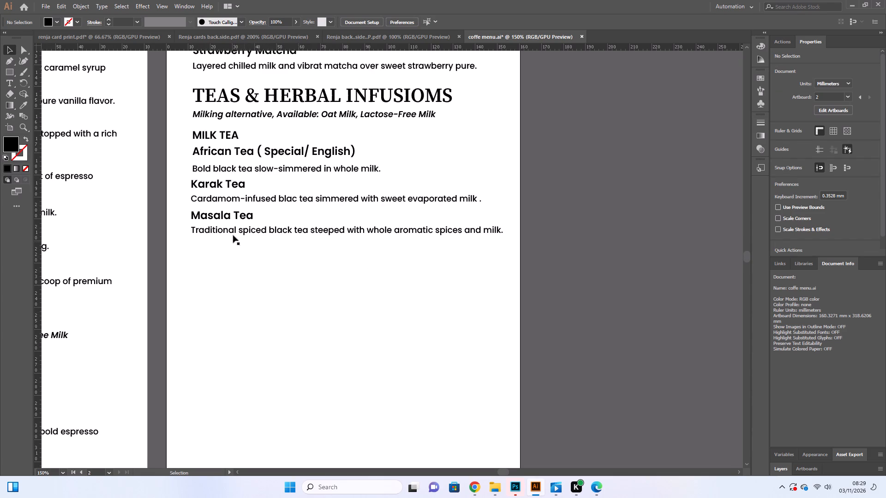
Copy the Masala Tea heading and place the copy directly below the Masala Tea description, near its left edge.
{"action": "left_click", "coordinate": [228, 218]}
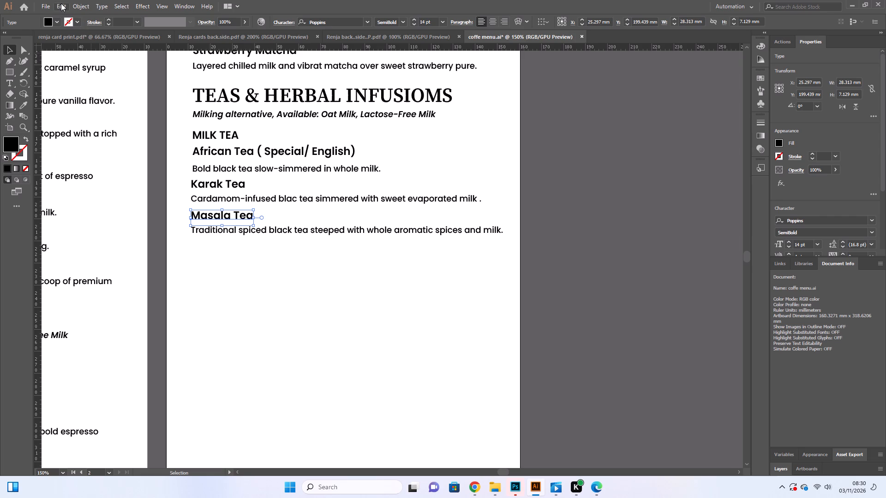
{"action": "left_click", "coordinate": [61, 3]}
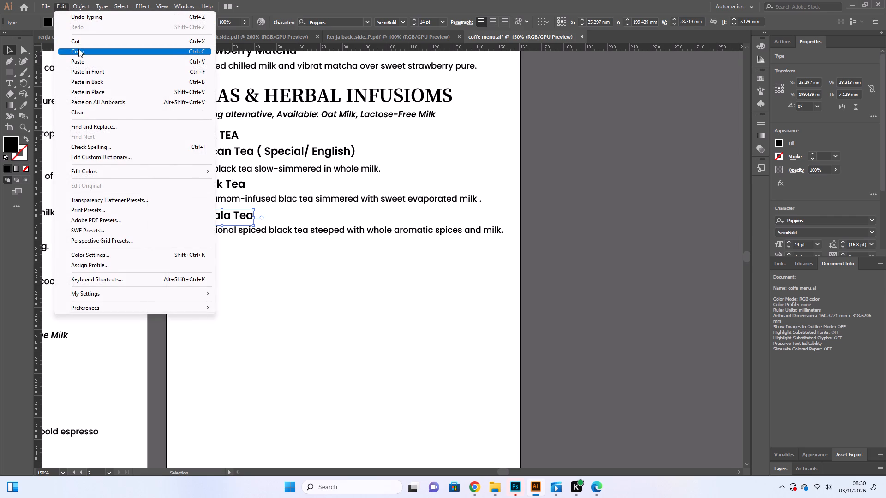
{"action": "left_click", "coordinate": [78, 50]}
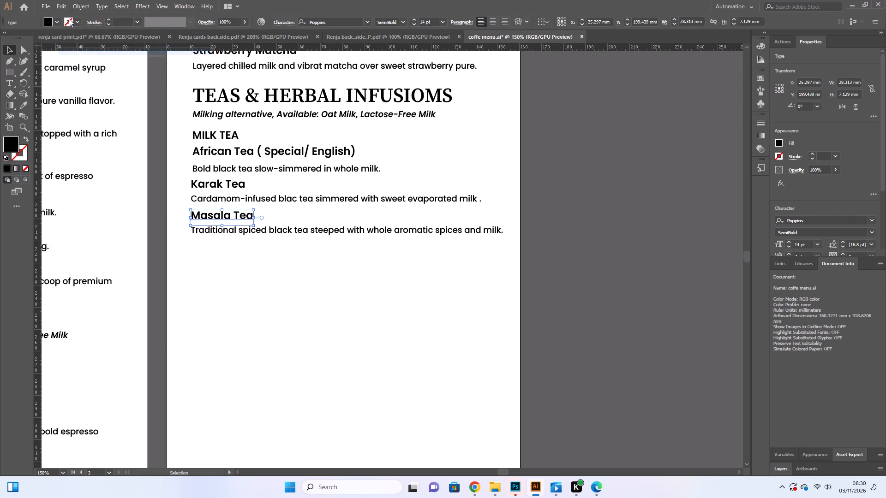
{"action": "left_click", "coordinate": [62, 7]}
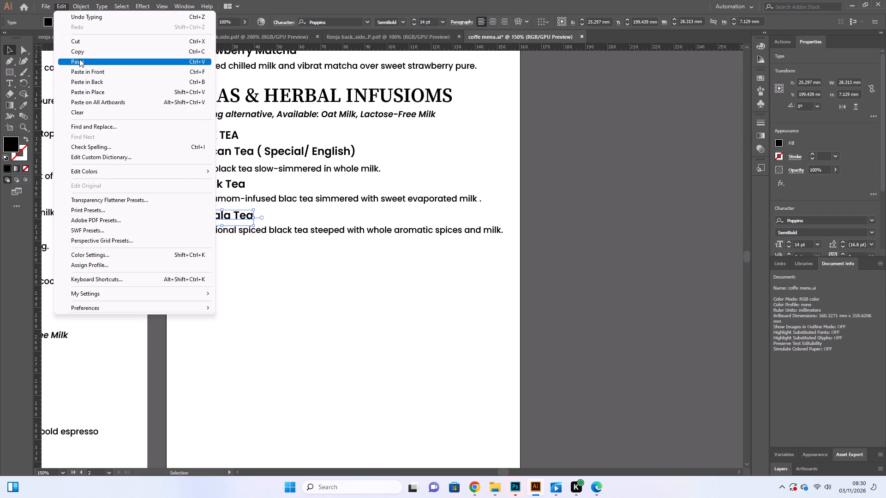
{"action": "left_click", "coordinate": [79, 59]}
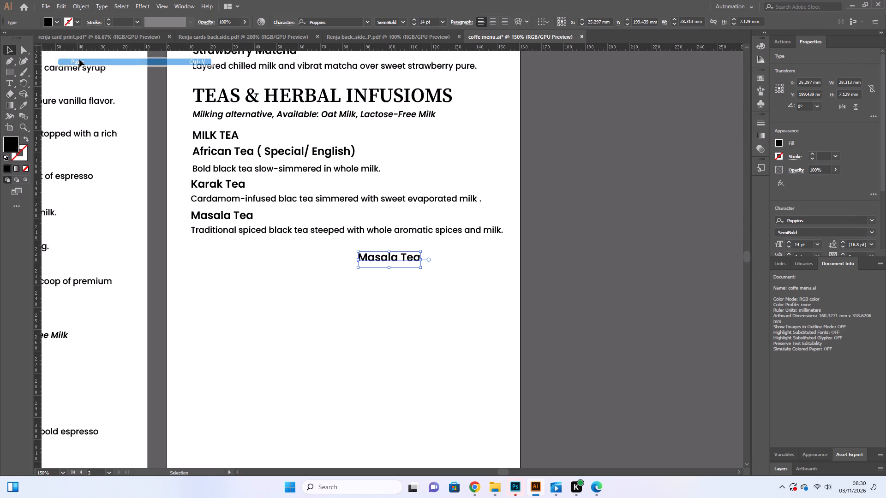
{"action": "left_click", "coordinate": [303, 291]}
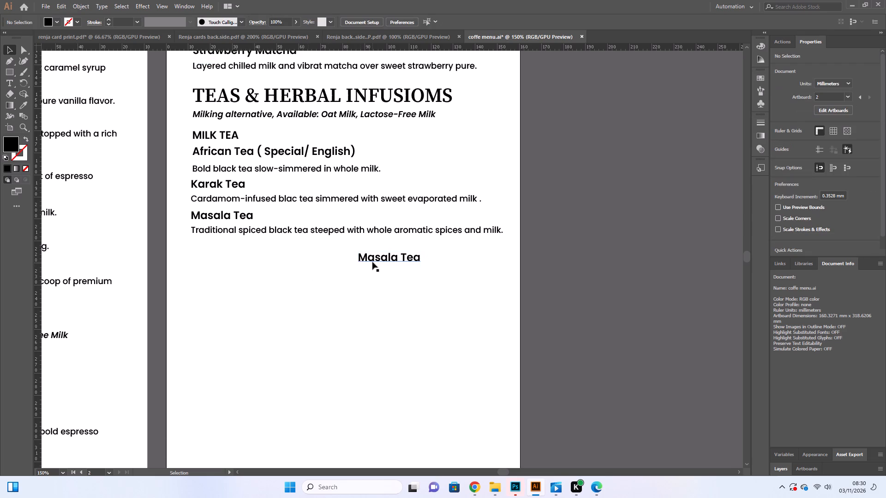
{"action": "left_click_drag", "start_coordinate": [372, 262], "coordinate": [207, 250]}
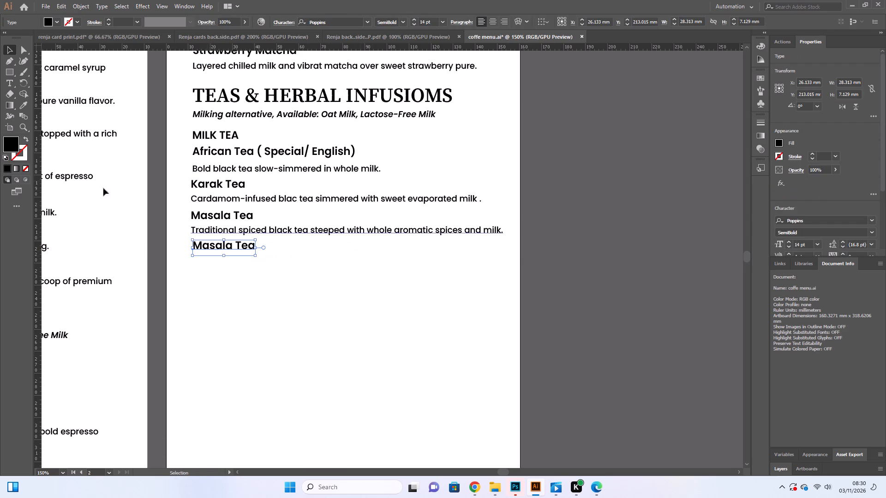
Replace "Masala" in the lowest copied heading so that it reads "Ginger Tea".
{"action": "left_click", "coordinate": [7, 84]}
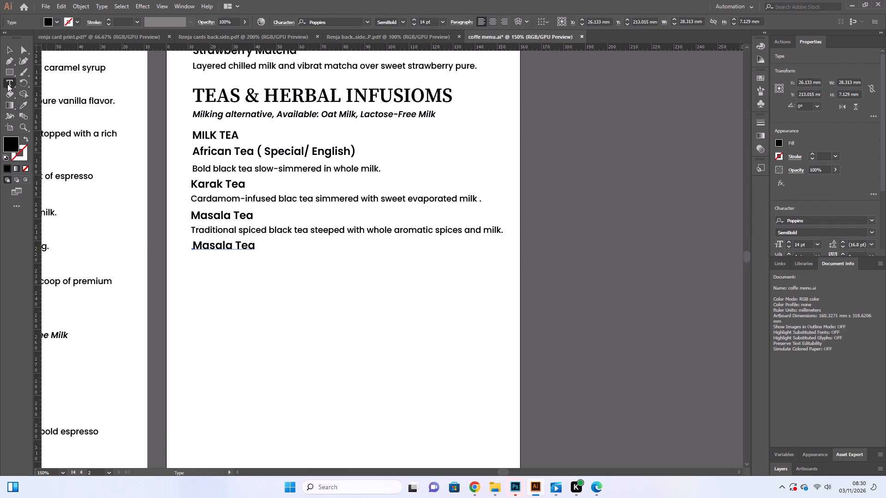
{"action": "left_click", "coordinate": [232, 248]}
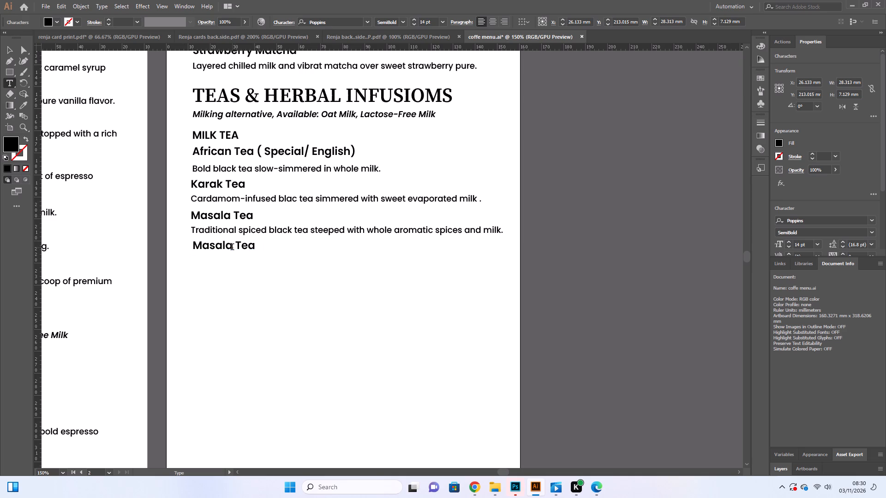
{"action": "key", "text": "BackSpace"}
{"action": "key", "text": "BackSpace"}
{"action": "key", "text": "BackSpace"}
{"action": "key", "text": "BackSpace"}
{"action": "key", "text": "BackSpace"}
{"action": "key", "text": "BackSpace"}
{"action": "key", "text": "BackSpace"}
{"action": "key", "text": "BackSpace"}
{"action": "key", "text": "BackSpace"}
{"action": "key", "text": "BackSpace"}
{"action": "key", "text": "BackSpace"}
{"action": "key", "text": "BackSpace"}
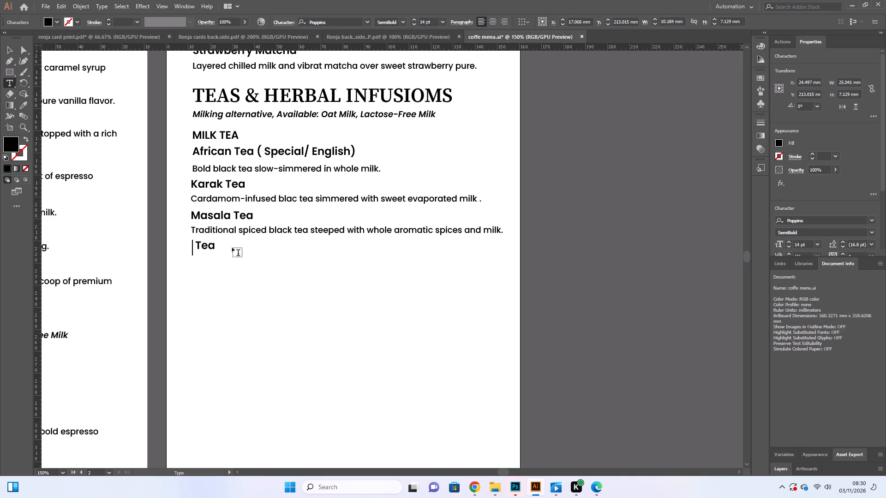
{"action": "key", "text": "g"}
{"action": "type", "text": "inger"}
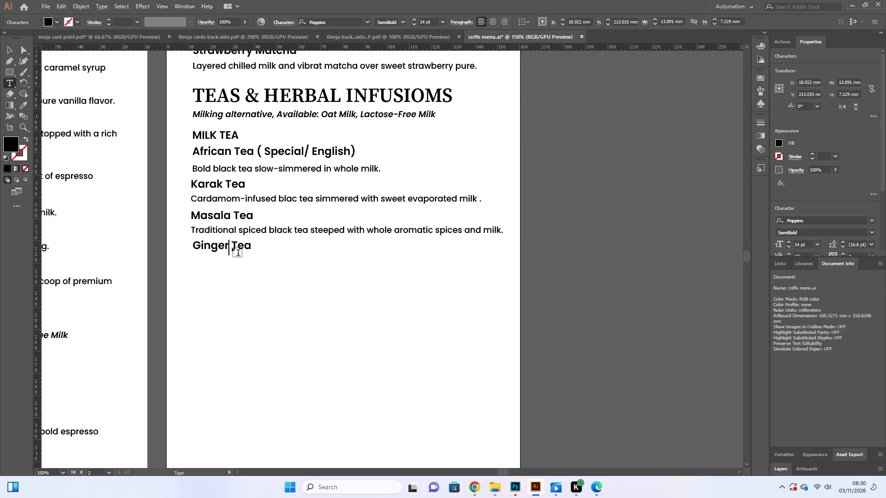
Copy the "Bold black tea slow-simmered in whole milk." description and place the copy directly below the Ginger Tea heading, aligned with its start.
{"action": "left_click", "coordinate": [8, 48]}
{"action": "left_click", "coordinate": [291, 166]}
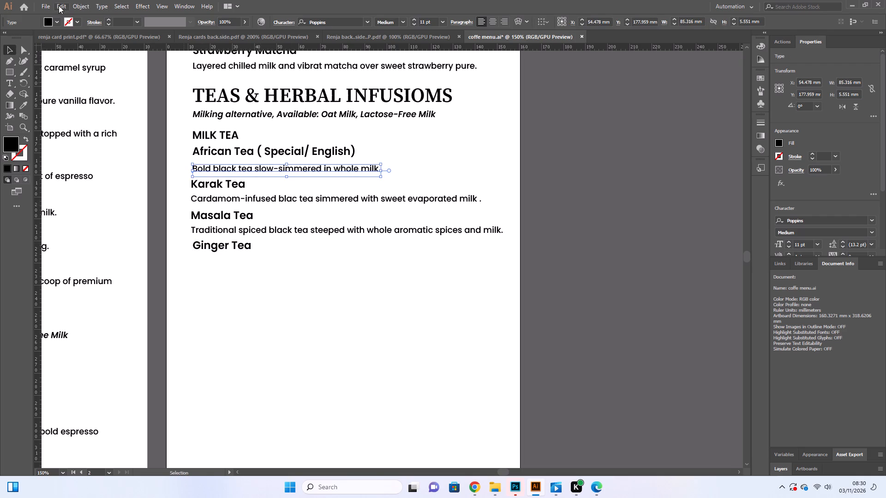
{"action": "left_click", "coordinate": [59, 6]}
{"action": "left_click", "coordinate": [76, 49]}
{"action": "left_click", "coordinate": [65, 9]}
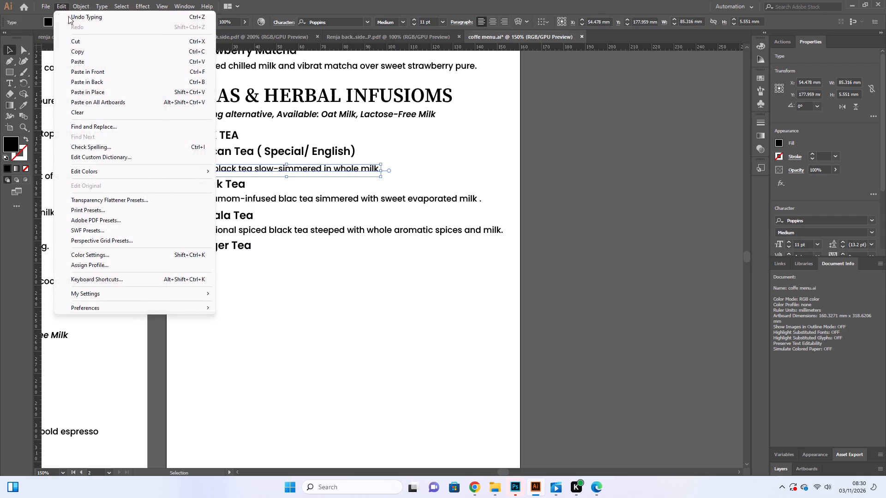
{"action": "left_click", "coordinate": [88, 63]}
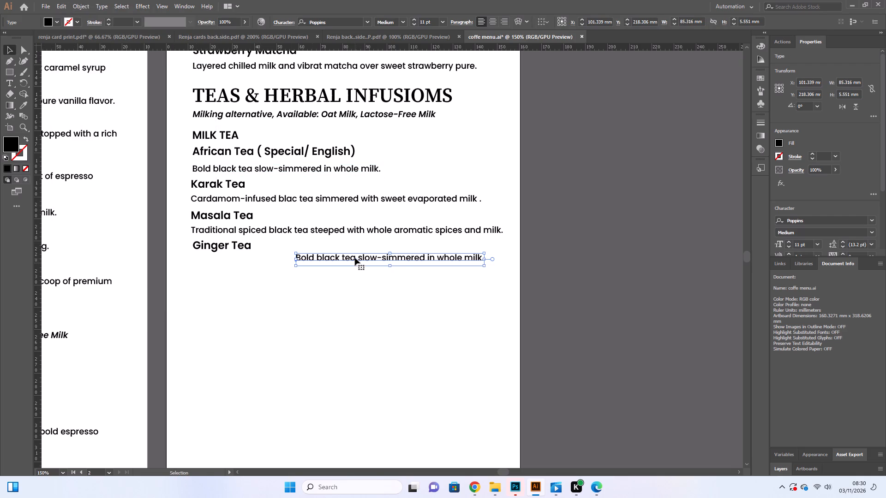
{"action": "left_click_drag", "start_coordinate": [355, 258], "coordinate": [252, 260]}
Replace the description under Ginger Tea with "Fresh crushed ginger root brewed hot with tea and milk." and deselect it.
{"action": "left_click", "coordinate": [13, 85]}
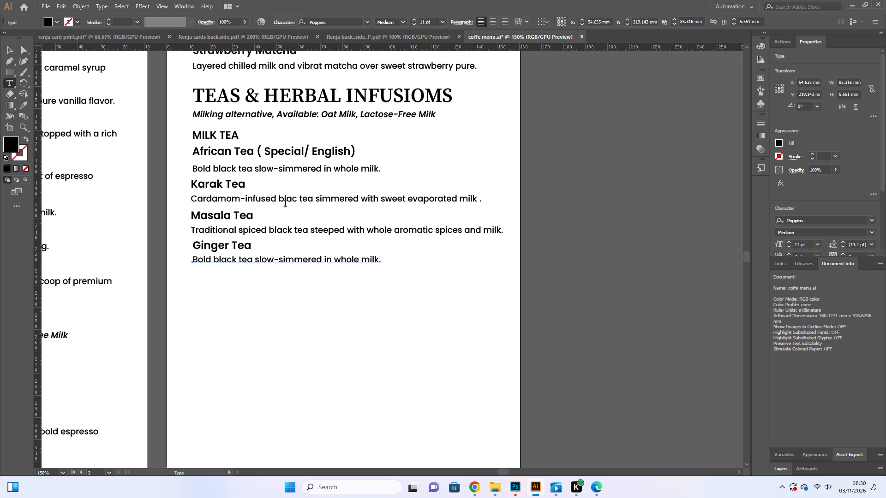
{"action": "left_click", "coordinate": [377, 259]}
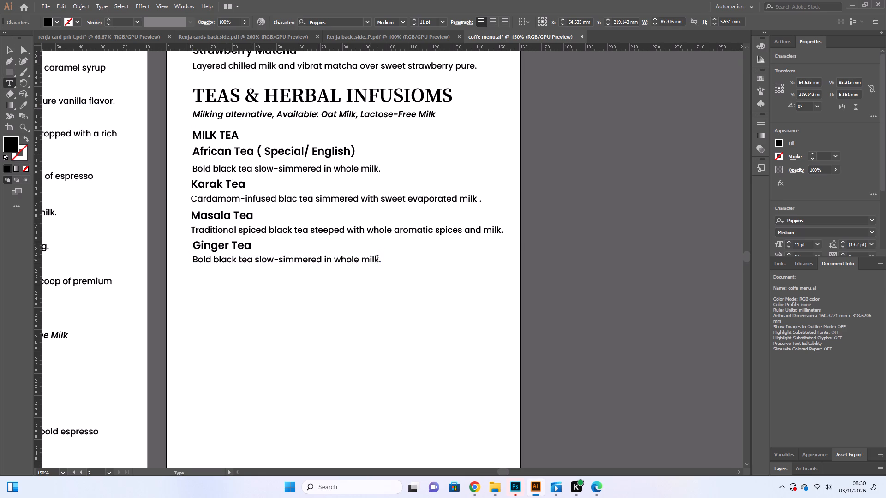
{"action": "key", "text": "BackSpace"}
{"action": "key", "text": "BackSpace"}
{"action": "key", "text": "BackSpace"}
{"action": "key", "text": "BackSpace"}
{"action": "key", "text": "BackSpace"}
{"action": "key", "text": "BackSpace"}
{"action": "key", "text": "BackSpace"}
{"action": "key", "text": "BackSpace"}
{"action": "key", "text": "BackSpace"}
{"action": "key", "text": "BackSpace"}
{"action": "key", "text": "BackSpace"}
{"action": "key", "text": "BackSpace"}
{"action": "key", "text": "BackSpace"}
{"action": "key", "text": "BackSpace"}
{"action": "key", "text": "BackSpace"}
{"action": "key", "text": "BackSpace"}
{"action": "key", "text": "BackSpace"}
{"action": "key", "text": "BackSpace"}
{"action": "key", "text": "BackSpace"}
{"action": "key", "text": "BackSpace"}
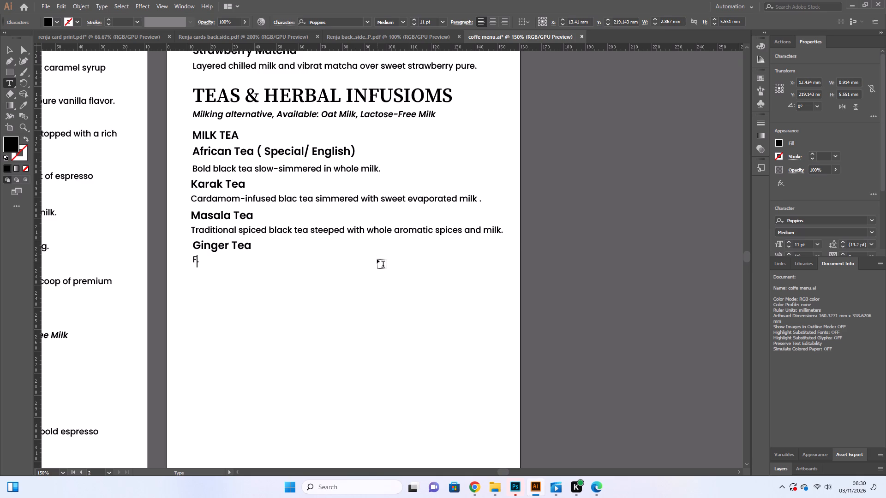
{"action": "key", "text": "r"}
{"action": "key", "text": "s"}
{"action": "key", "text": "BackSpace"}
{"action": "type", "text": "esh"}
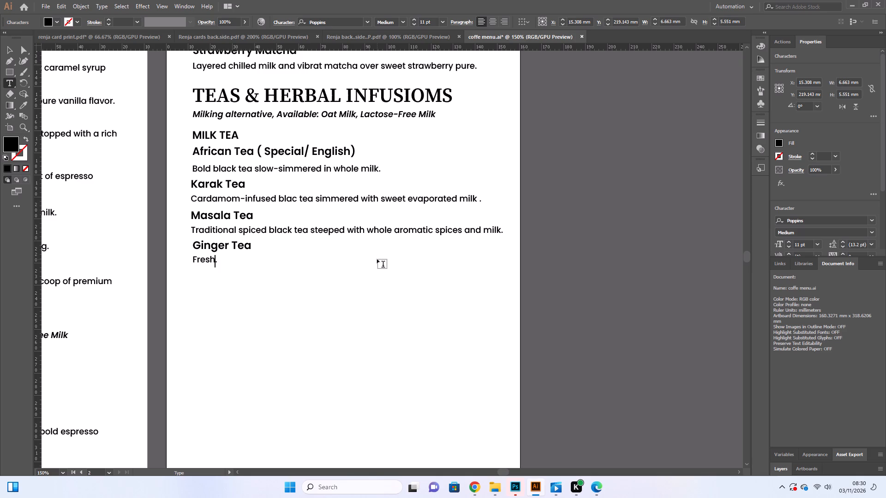
{"action": "key", "text": "n"}
{"action": "key", "text": "BackSpace"}
{"action": "key", "text": "space"}
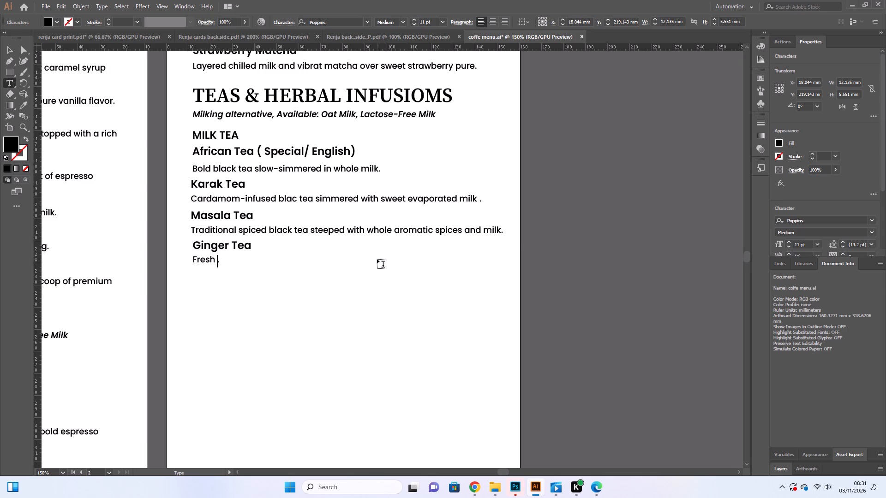
{"action": "key", "text": "BackSpace"}
{"action": "key", "text": "space"}
{"action": "type", "text": "cr"}
{"action": "key", "text": "u"}
{"action": "type", "text": "shed"}
{"action": "key", "text": "space"}
{"action": "type", "text": "ginger"}
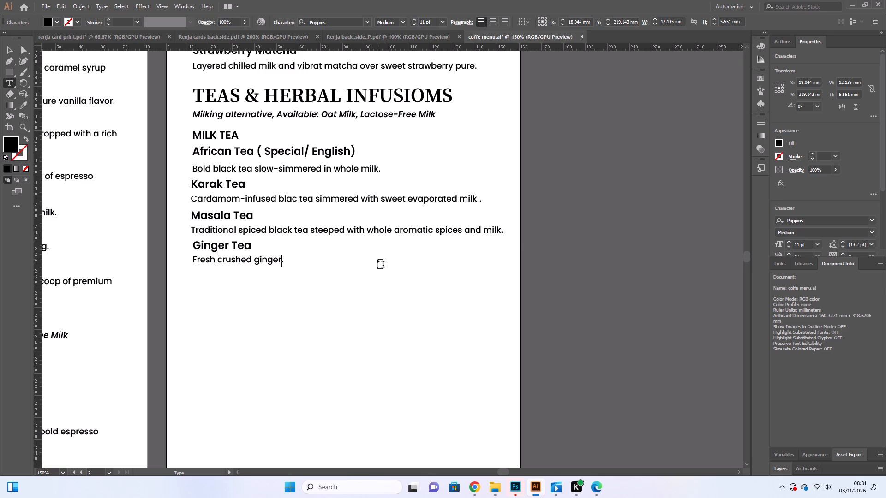
{"action": "key", "text": "space"}
{"action": "type", "text": "root"}
{"action": "key", "text": "space"}
{"action": "type", "text": "brewe"}
{"action": "type", "text": "d hot"}
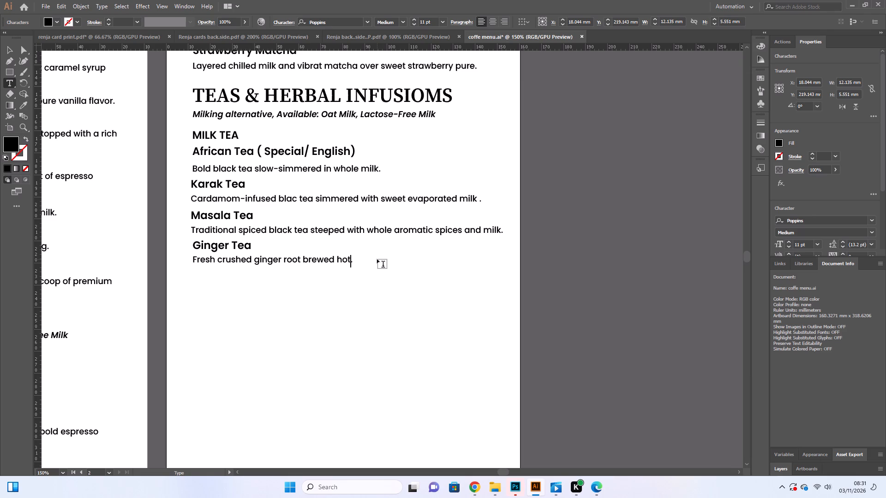
{"action": "key", "text": "space"}
{"action": "type", "text": "wi"}
{"action": "type", "text": "th"}
{"action": "key", "text": "space"}
{"action": "type", "text": "tea"}
{"action": "key", "text": "space"}
{"action": "type", "text": "and"}
{"action": "key", "text": "space"}
{"action": "type", "text": "milk"}
{"action": "left_click", "coordinate": [8, 48]}
{"action": "left_click", "coordinate": [217, 337]}
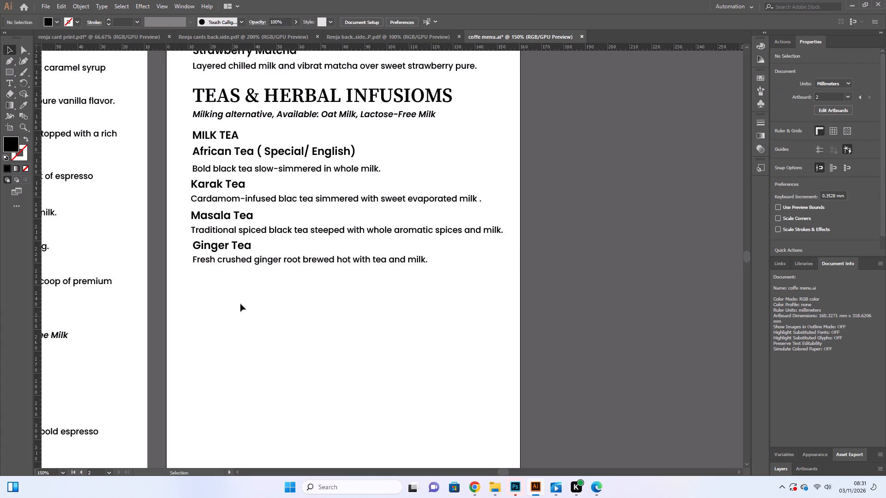
{"action": "left_click", "coordinate": [316, 367]}
Switch to the Windows display settings, toggle Night light off and on again, and set its strength to about 60.
{"action": "left_click", "coordinate": [339, 490]}
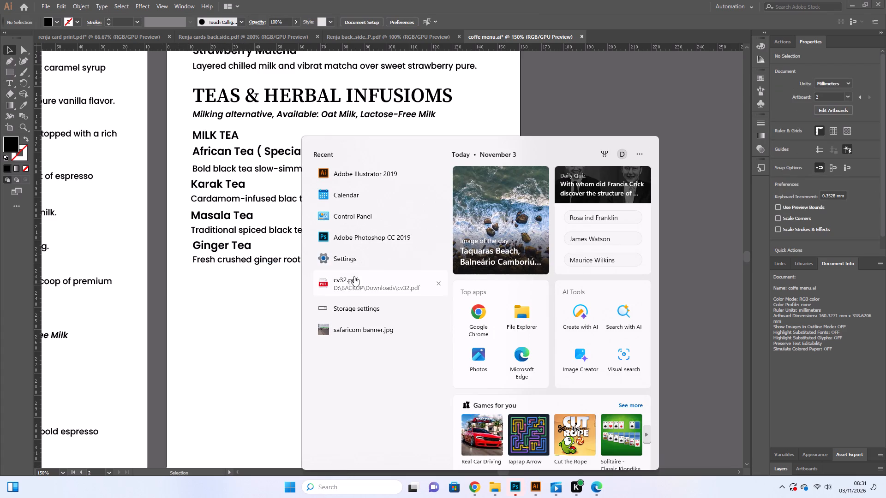
{"action": "left_click", "coordinate": [350, 301]}
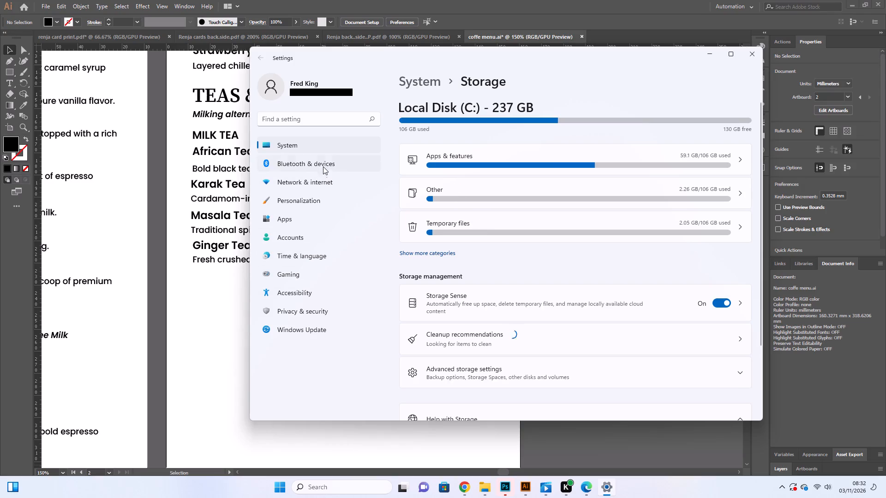
{"action": "left_click", "coordinate": [319, 146]}
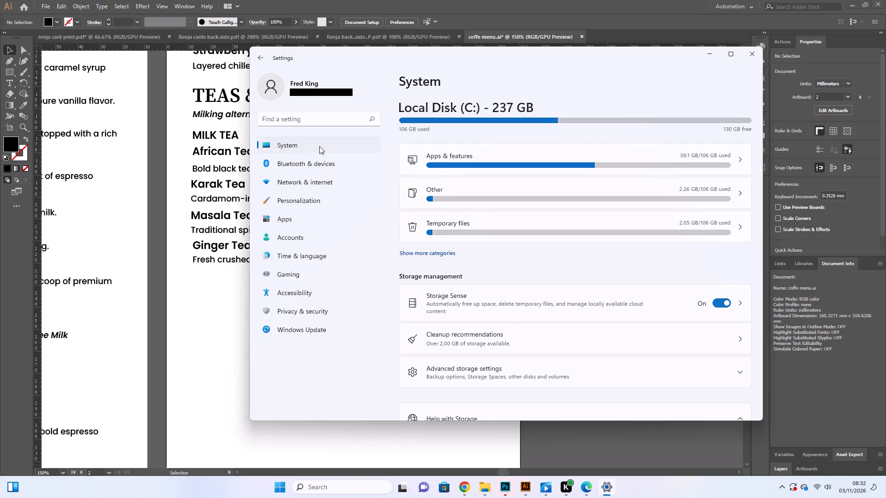
{"action": "left_click", "coordinate": [489, 173]}
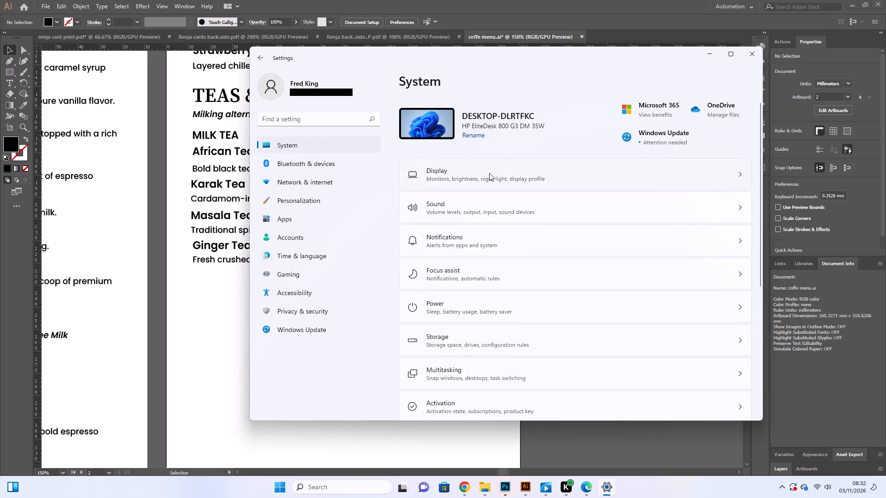
{"action": "left_click", "coordinate": [543, 176]}
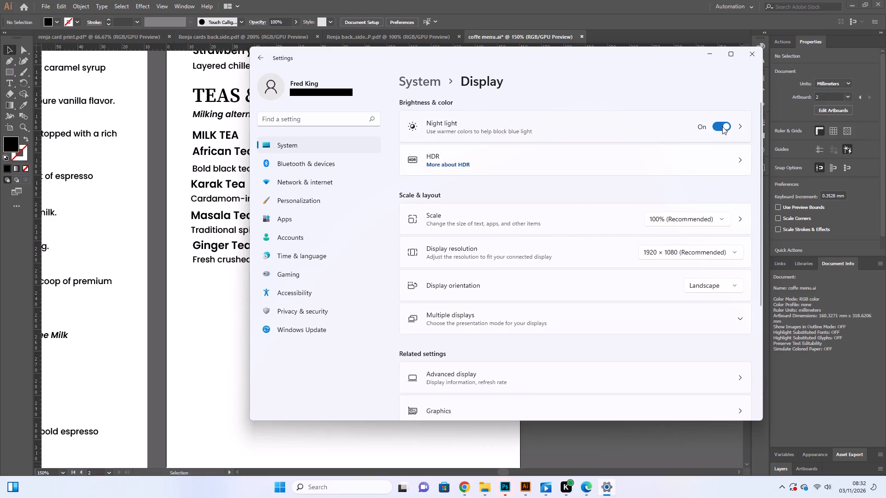
{"action": "left_click", "coordinate": [722, 126]}
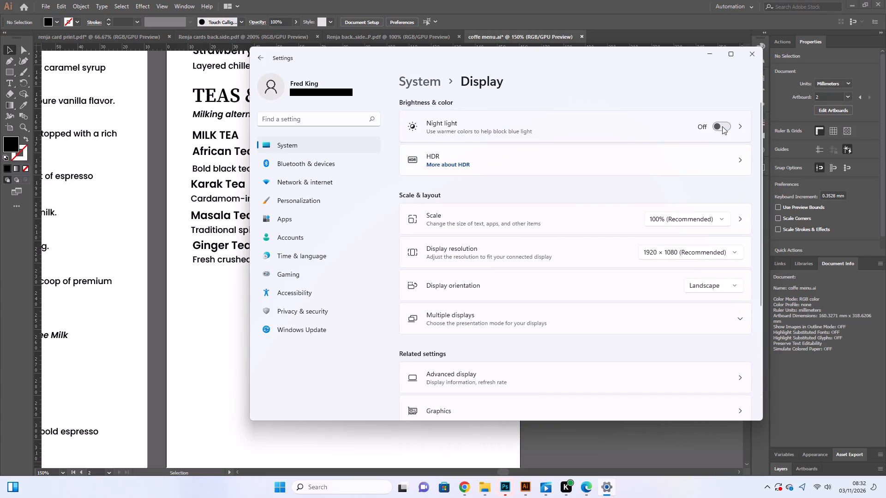
{"action": "left_click", "coordinate": [722, 126]}
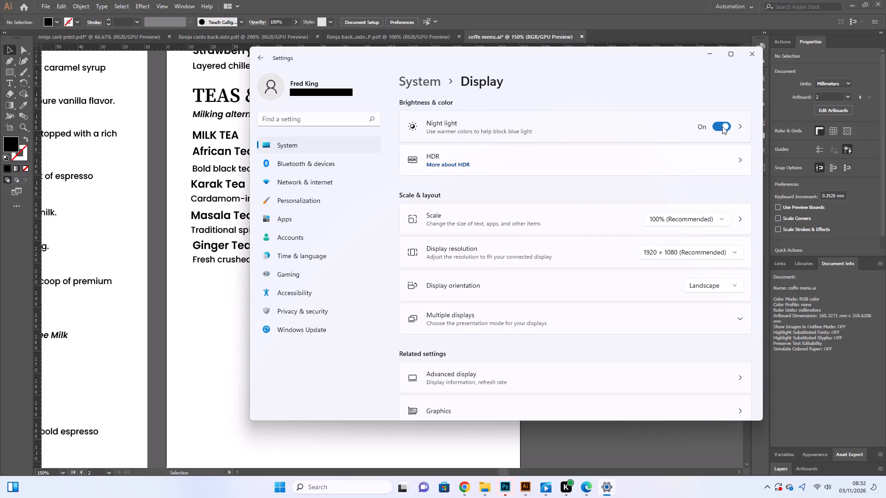
{"action": "left_click", "coordinate": [462, 130]}
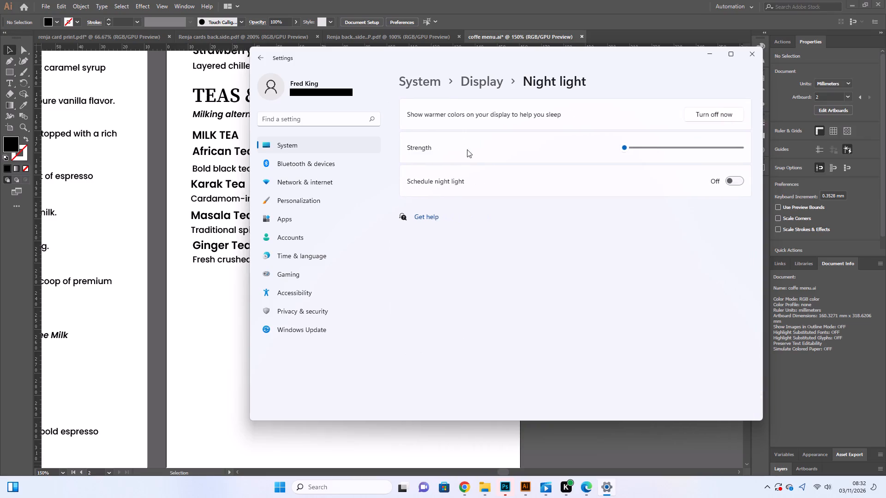
{"action": "left_click", "coordinate": [650, 148]}
{"action": "left_click_drag", "start_coordinate": [650, 148], "coordinate": [670, 144]}
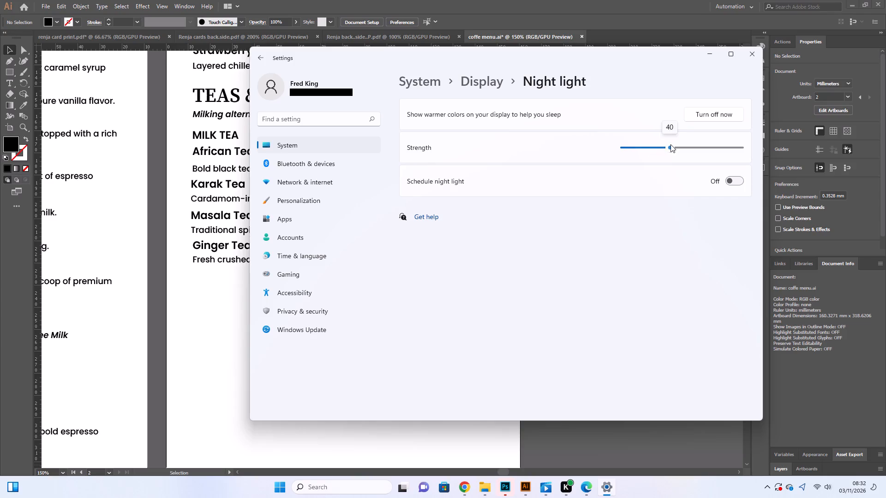
{"action": "left_click_drag", "start_coordinate": [670, 144], "coordinate": [696, 144]}
{"action": "left_click_drag", "start_coordinate": [696, 144], "coordinate": [694, 145]}
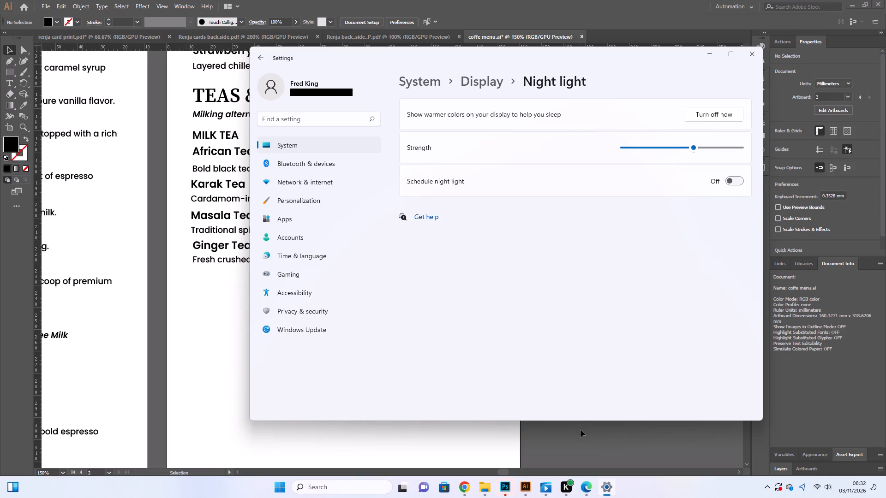
Switch back to the coffee menu document in Illustrator.
{"action": "left_click", "coordinate": [576, 439]}
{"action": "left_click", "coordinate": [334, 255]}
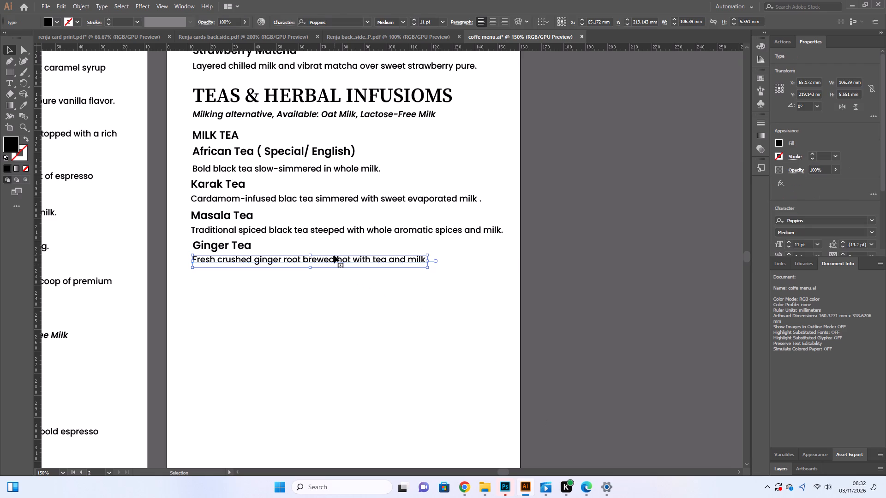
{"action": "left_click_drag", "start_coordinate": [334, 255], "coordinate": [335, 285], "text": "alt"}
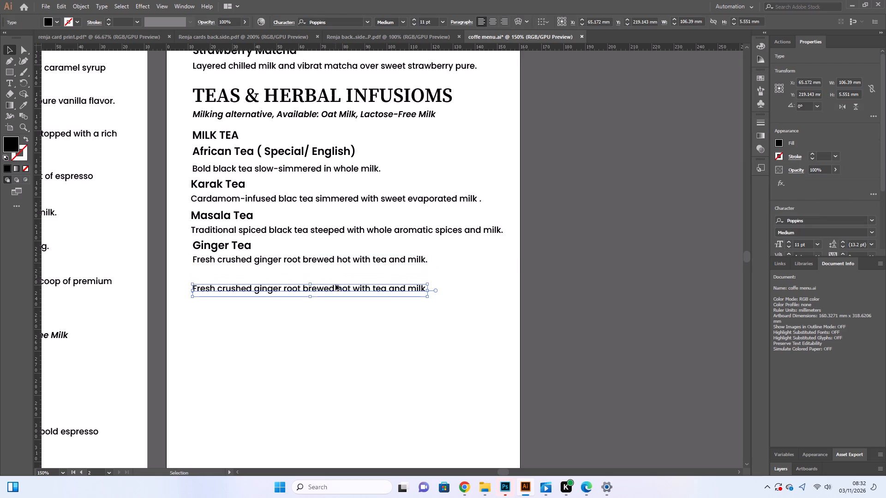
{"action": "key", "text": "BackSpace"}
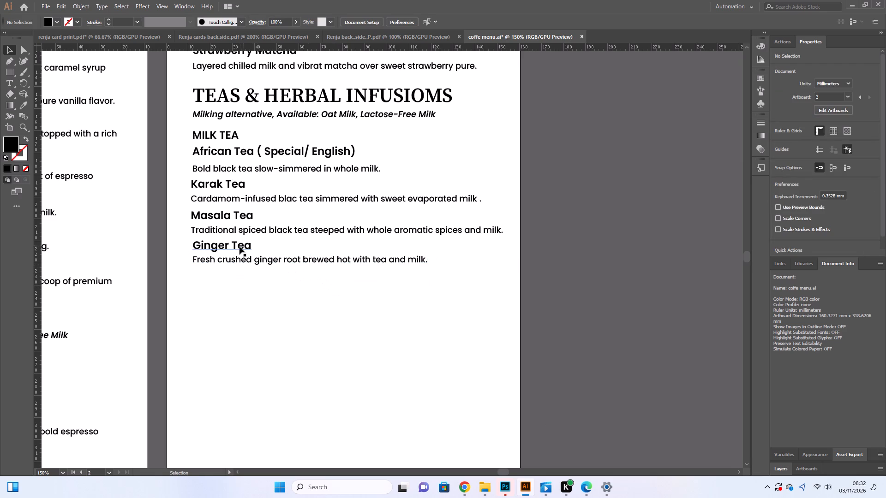
Shift the Ginger Tea heading slightly so that its start aligns with the description below it, and deselect it.
{"action": "left_click", "coordinate": [239, 247]}
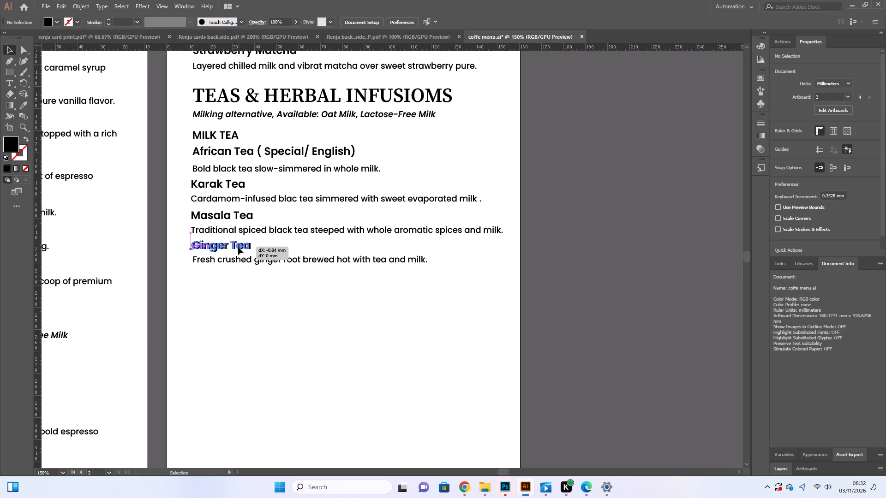
{"action": "left_click", "coordinate": [261, 316]}
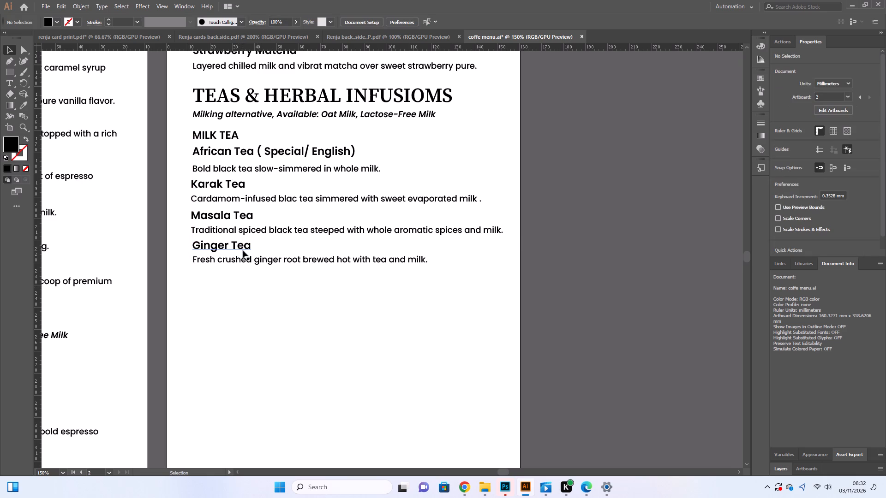
{"action": "left_click", "coordinate": [243, 250]}
{"action": "left_click", "coordinate": [260, 301]}
Copy the MILK TEA heading and place the copy below the Ginger Tea description, aligned with its start.
{"action": "left_click", "coordinate": [235, 137]}
{"action": "left_click_drag", "start_coordinate": [229, 134], "coordinate": [233, 150], "text": "alt"}
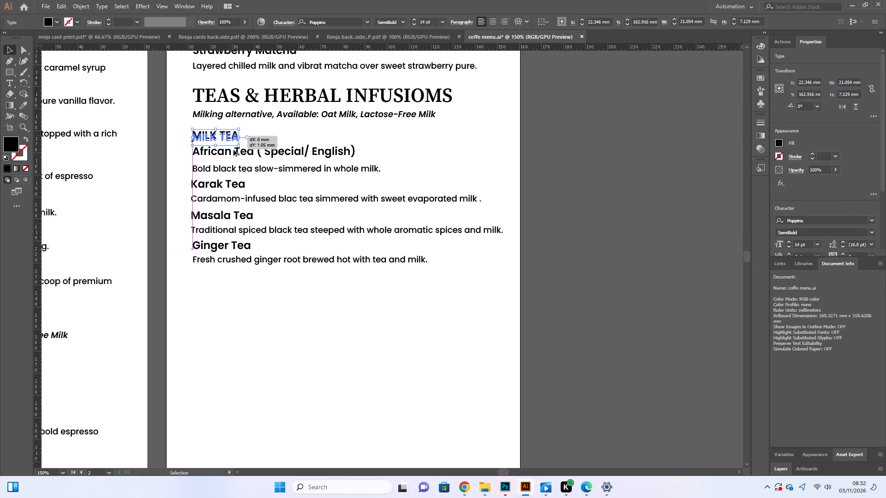
{"action": "left_click_drag", "start_coordinate": [233, 150], "coordinate": [230, 276], "text": "alt"}
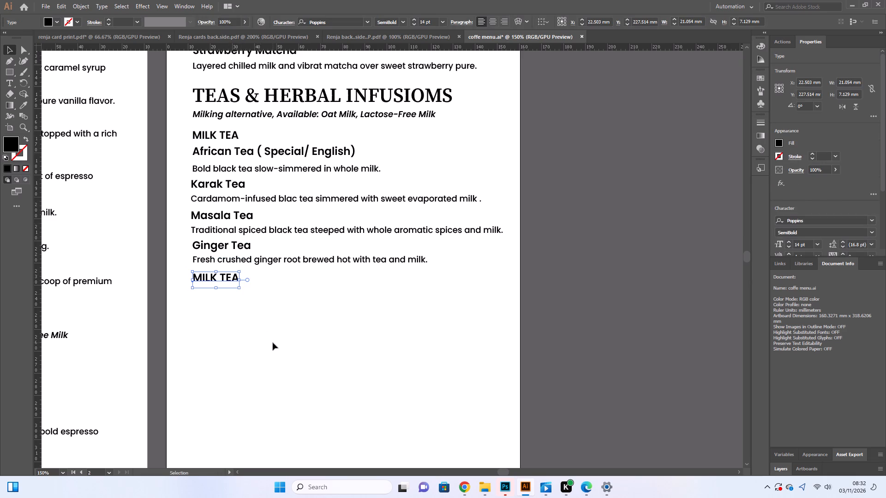
{"action": "left_click", "coordinate": [273, 343]}
Delete the word "MILK" from the copied heading below the Ginger Tea description, keeping "TEA".
{"action": "left_click", "coordinate": [6, 84]}
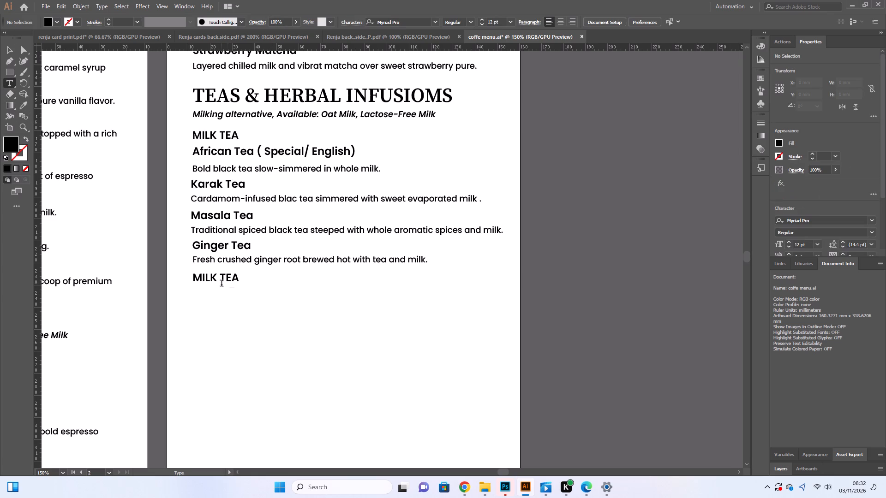
{"action": "left_click", "coordinate": [216, 279]}
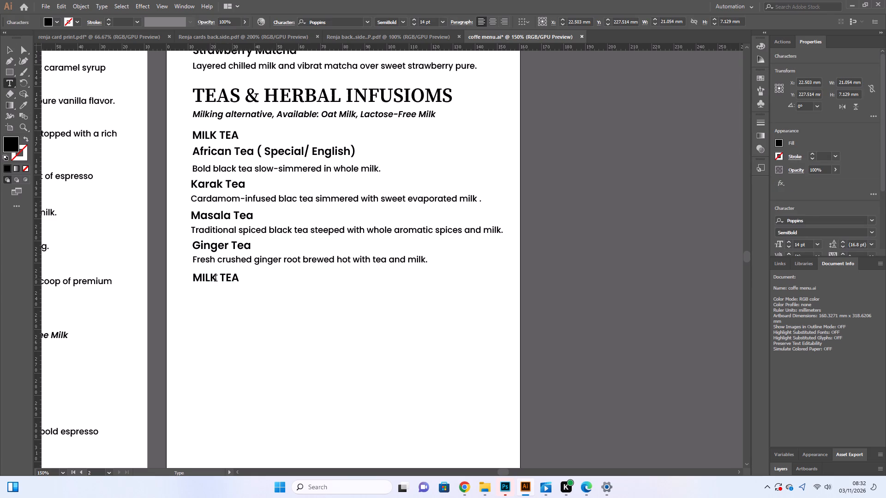
{"action": "key", "text": "BackSpace"}
{"action": "key", "text": "BackSpace"}
{"action": "key", "text": "BackSpace"}
{"action": "key", "text": "BackSpace"}
{"action": "key", "text": "BackSpace"}
{"action": "key", "text": "BackSpace"}
{"action": "key", "text": "BackSpace"}
{"action": "key", "text": "BackSpace"}
{"action": "key", "text": "BackSpace"}
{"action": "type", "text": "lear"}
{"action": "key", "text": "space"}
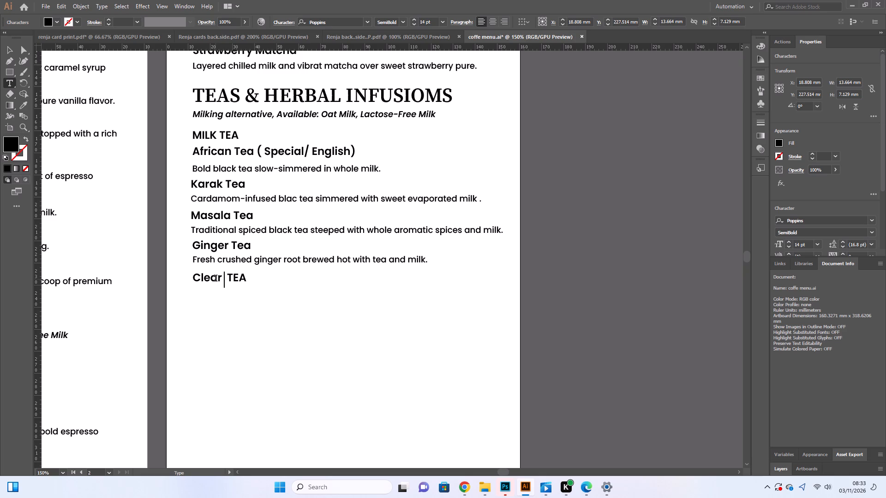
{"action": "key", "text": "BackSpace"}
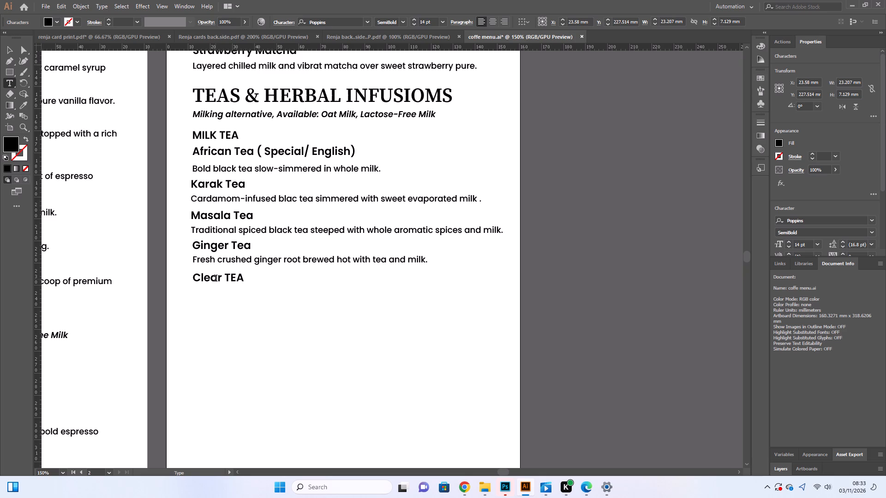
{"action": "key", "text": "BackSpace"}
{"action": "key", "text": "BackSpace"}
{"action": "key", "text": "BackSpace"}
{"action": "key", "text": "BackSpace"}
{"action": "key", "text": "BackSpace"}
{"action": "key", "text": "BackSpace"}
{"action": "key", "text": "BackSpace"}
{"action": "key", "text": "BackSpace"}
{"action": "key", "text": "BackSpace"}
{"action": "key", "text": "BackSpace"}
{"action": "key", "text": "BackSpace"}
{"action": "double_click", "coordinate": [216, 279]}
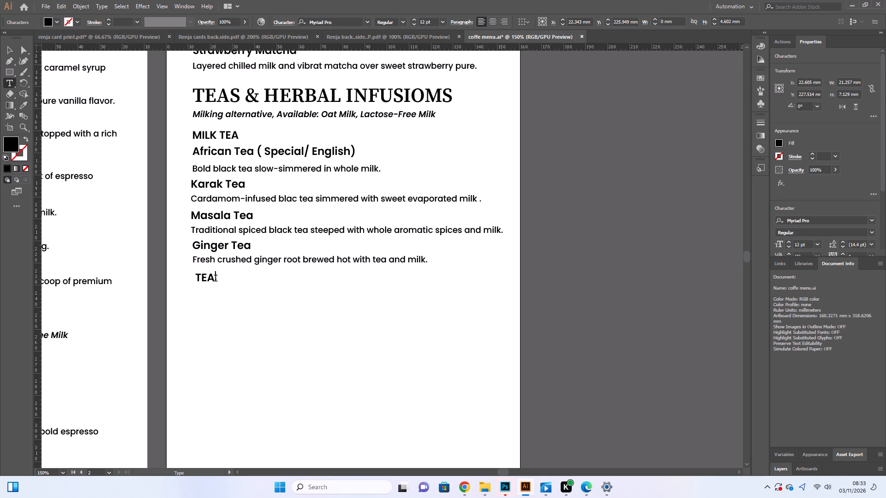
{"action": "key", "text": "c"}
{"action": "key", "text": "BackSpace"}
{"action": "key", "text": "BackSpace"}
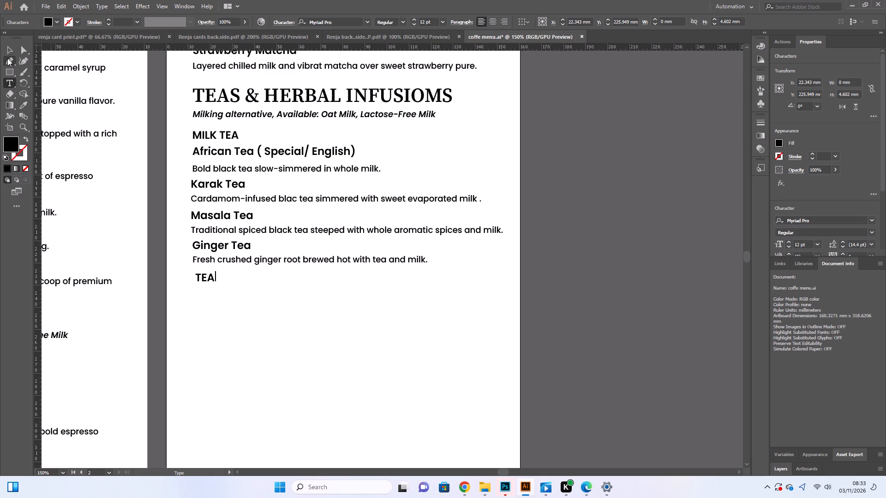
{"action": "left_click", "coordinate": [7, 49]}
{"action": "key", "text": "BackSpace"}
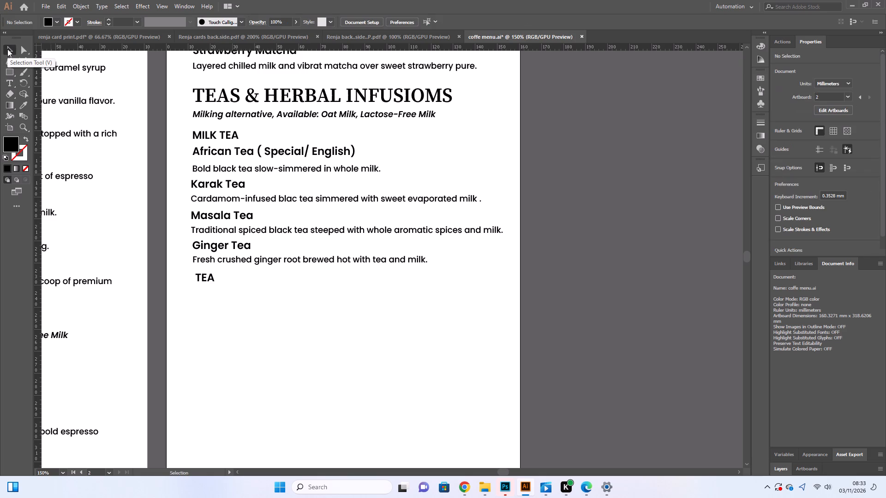
Insert "CLEAR" before "TEA" in the lowest heading so that it reads "CLEAR TEA".
{"action": "left_click", "coordinate": [6, 83]}
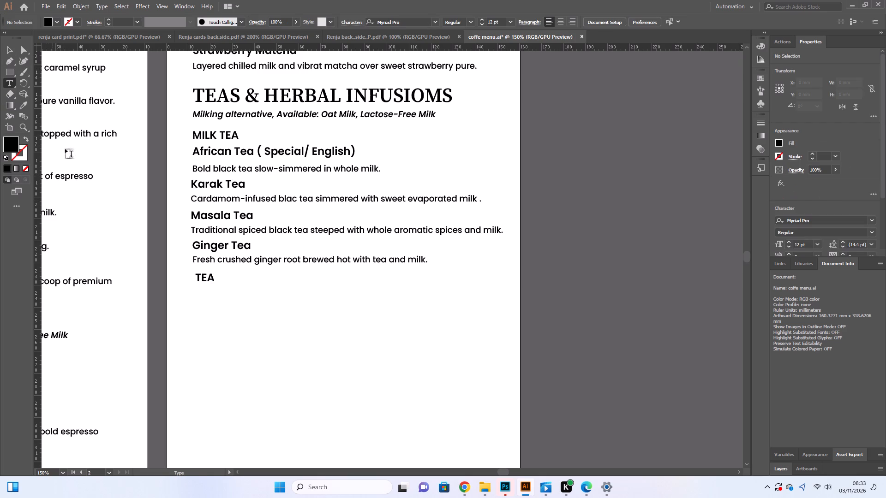
{"action": "left_click", "coordinate": [198, 276]}
{"action": "key", "text": "c"}
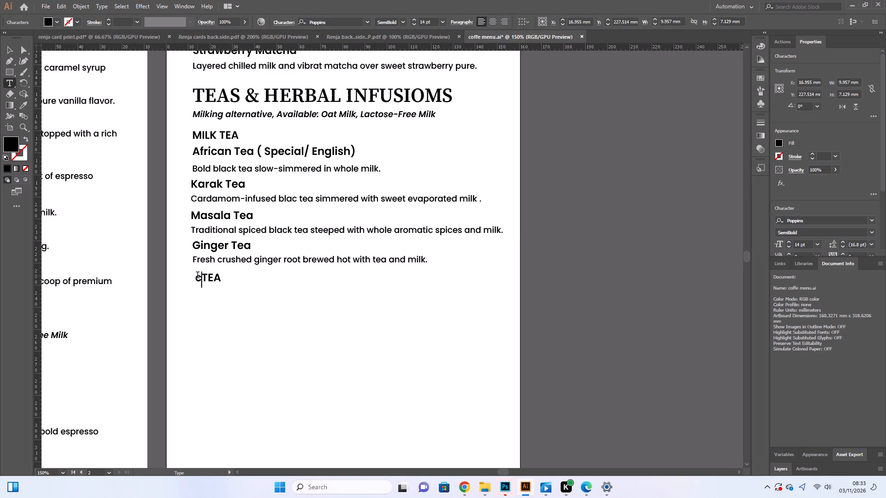
{"action": "key", "text": "BackSpace"}
{"action": "type", "text": "CLEAR"}
{"action": "key", "text": "space"}
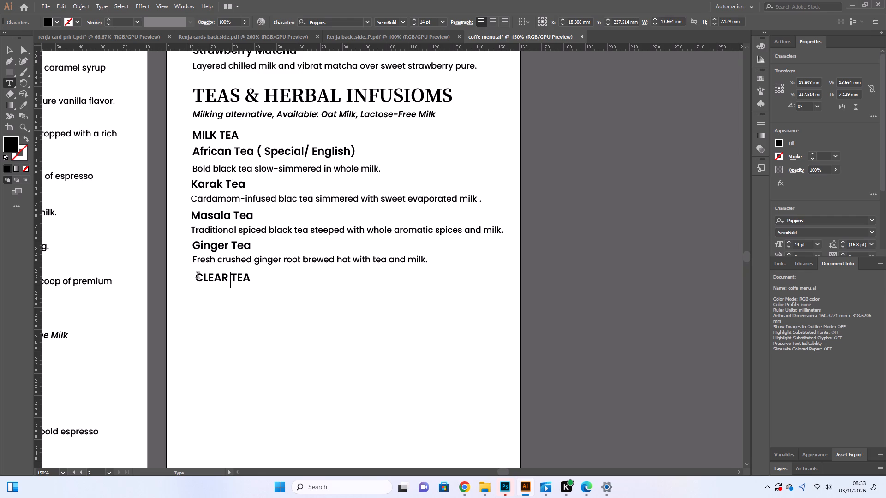
Nudge the CLEAR TEA heading down by about 0.7 mm and deselect it.
{"action": "left_click", "coordinate": [7, 49]}
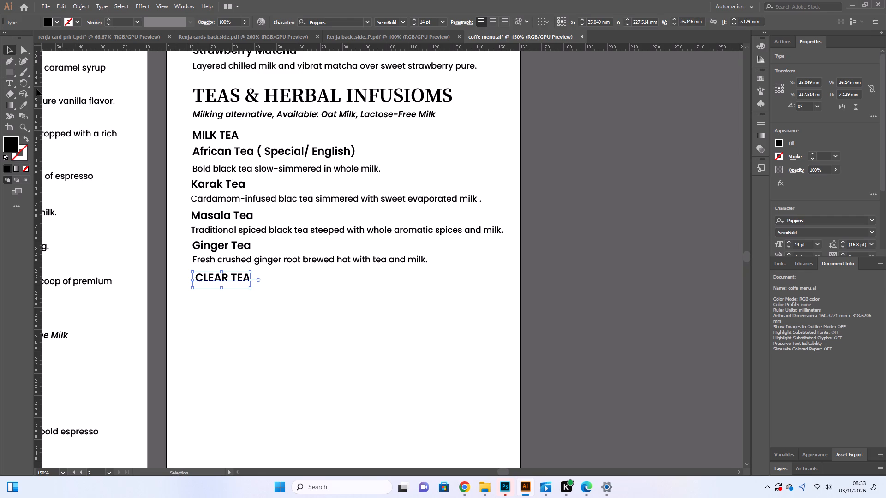
{"action": "key", "text": "Down"}
{"action": "key", "text": "Down"}
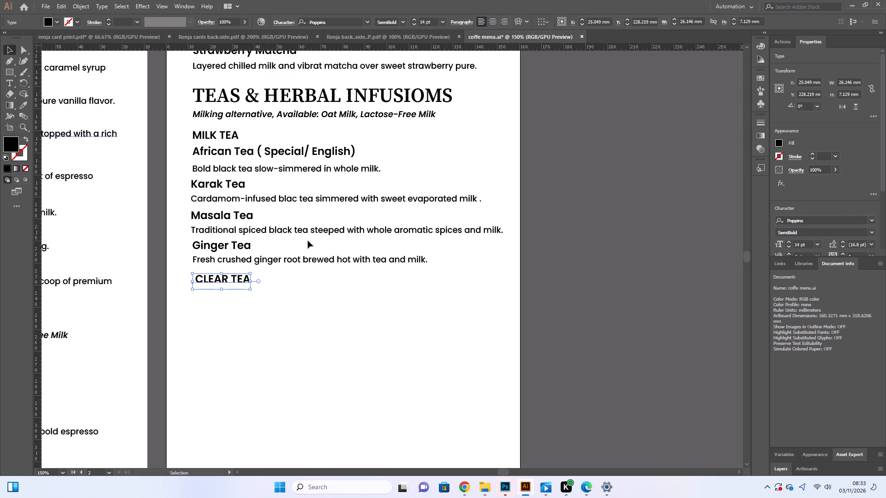
{"action": "left_click", "coordinate": [284, 292]}
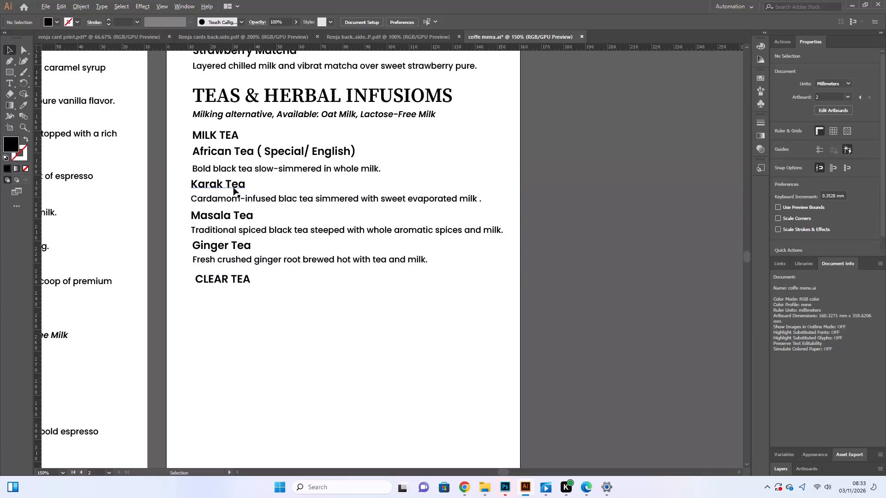
Copy the Karak Tea heading and place the copy directly below CLEAR TEA, aligned with its start.
{"action": "left_click_drag", "start_coordinate": [232, 188], "coordinate": [237, 299], "text": "alt"}
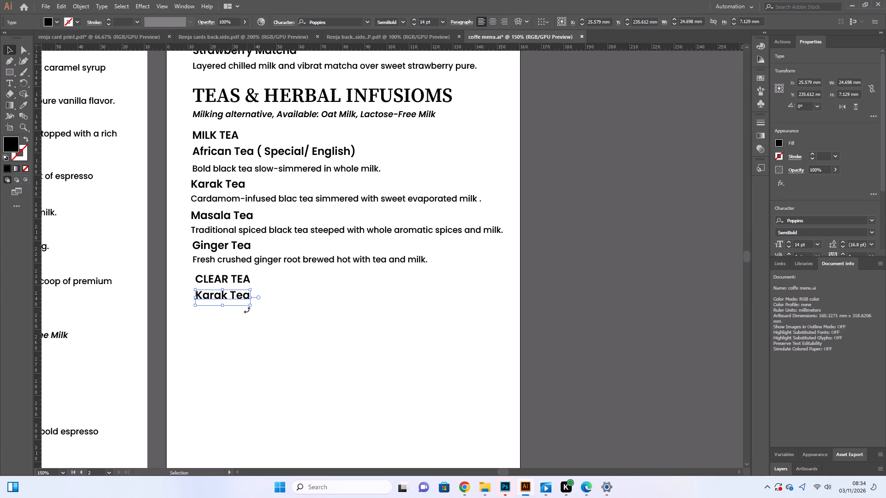
{"action": "left_click", "coordinate": [300, 332]}
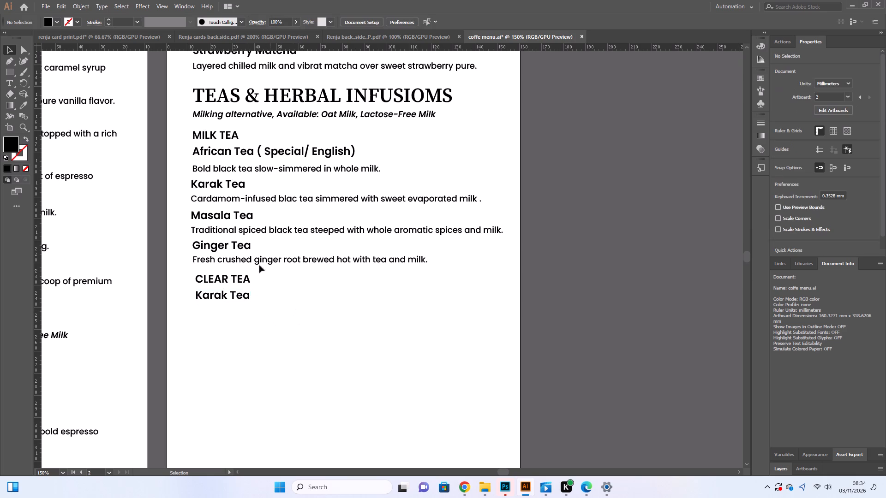
Copy the "Fresh crushed ginger root brewed hot with tea and milk." description and place the copy directly below the lower Karak Tea heading, aligned with its start.
{"action": "left_click", "coordinate": [239, 261]}
{"action": "left_click", "coordinate": [66, 6]}
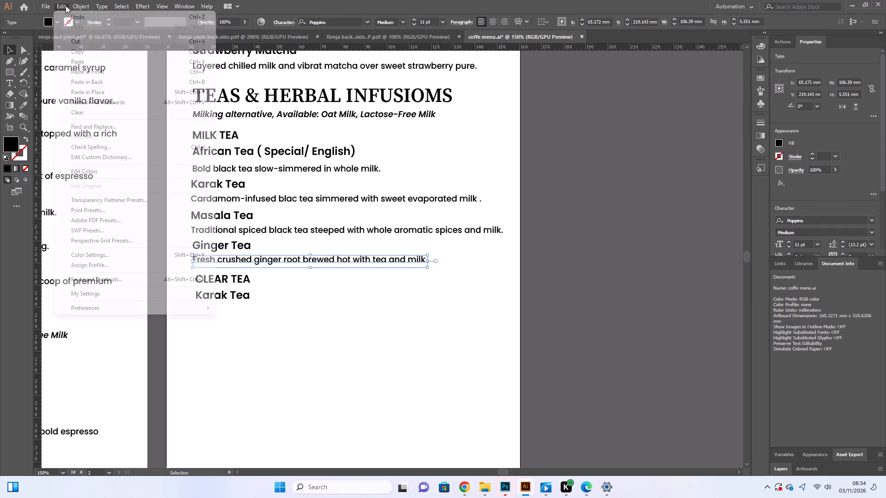
{"action": "left_click", "coordinate": [79, 49]}
{"action": "left_click", "coordinate": [60, 6]}
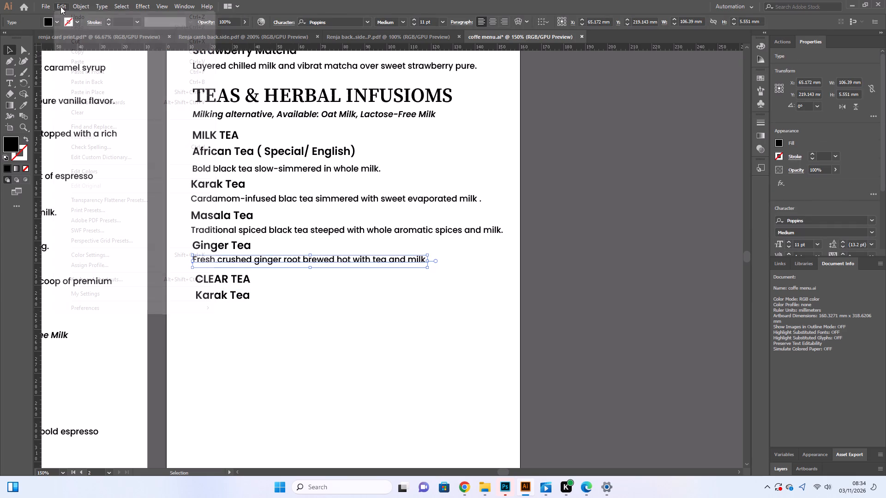
{"action": "left_click", "coordinate": [78, 60]}
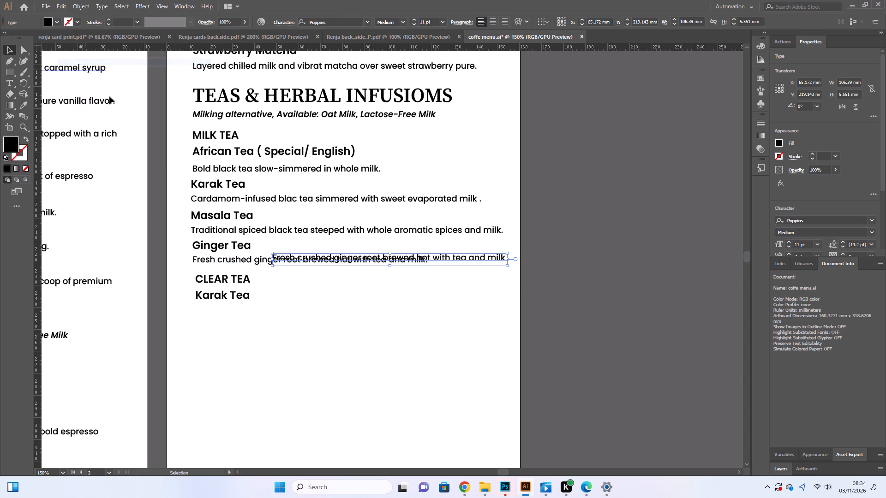
{"action": "left_click_drag", "start_coordinate": [480, 255], "coordinate": [405, 311]}
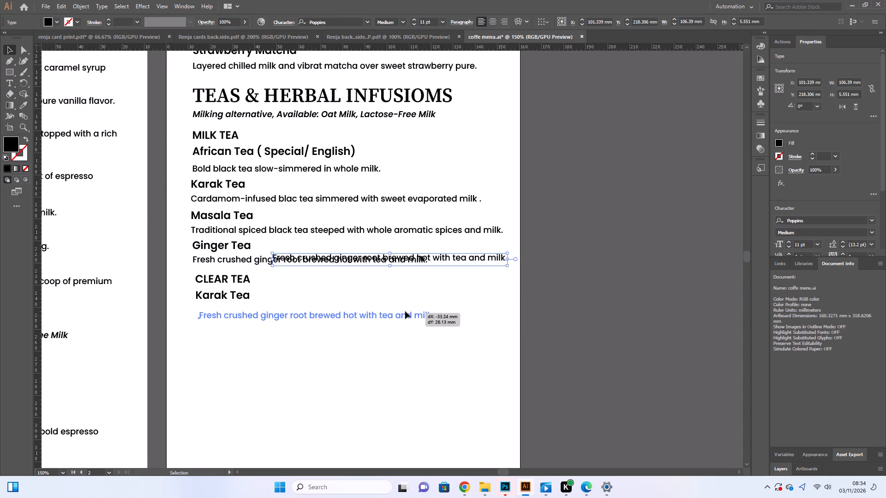
{"action": "left_click_drag", "start_coordinate": [405, 311], "coordinate": [404, 308]}
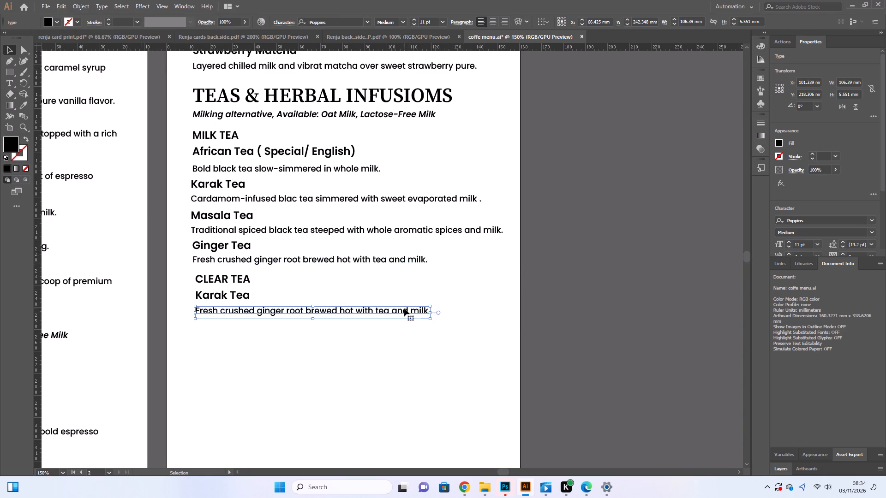
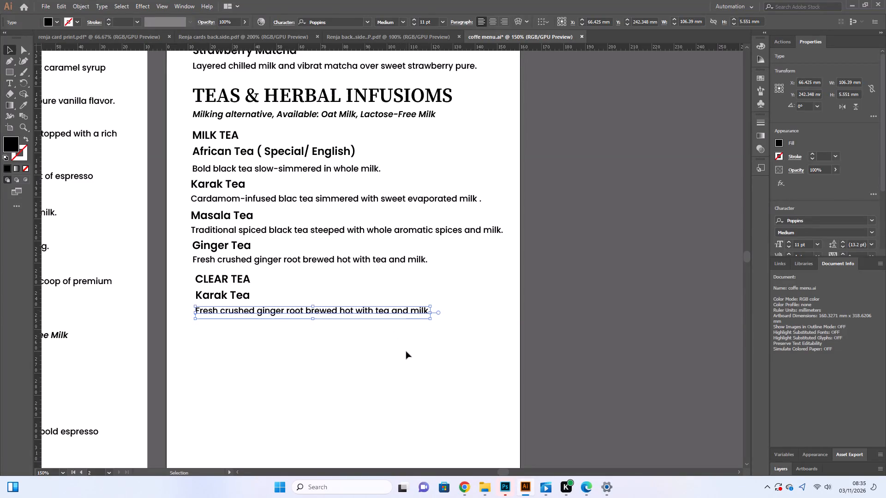
Replace the text of the Karak Tea heading directly below CLEAR TEA with "Sweet pepper".
{"action": "left_click", "coordinate": [406, 351]}
{"action": "left_click", "coordinate": [355, 308]}
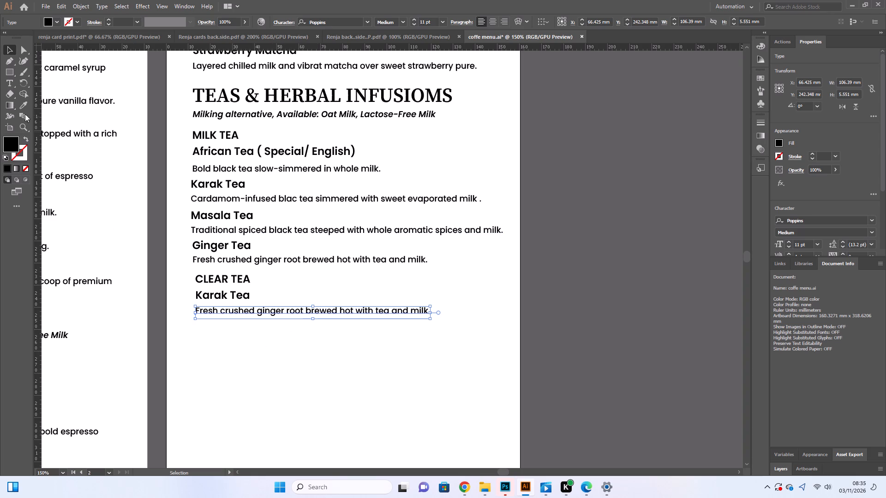
{"action": "left_click", "coordinate": [8, 83]}
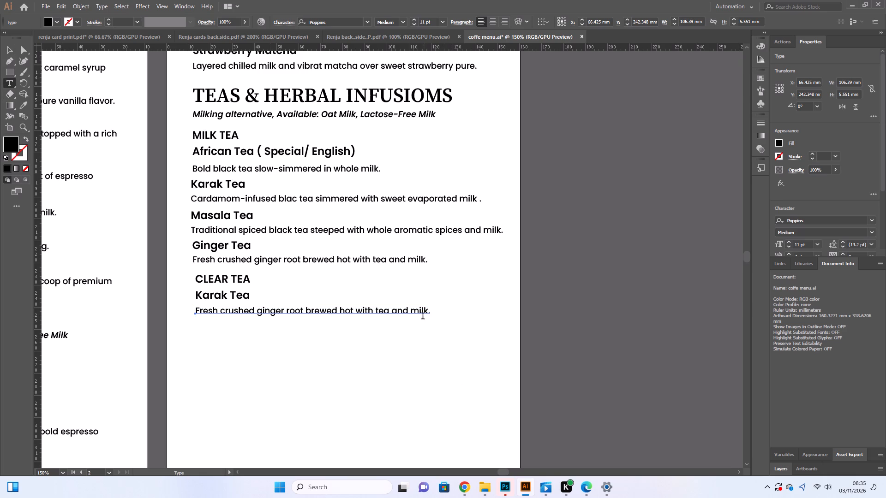
{"action": "left_click", "coordinate": [428, 314]}
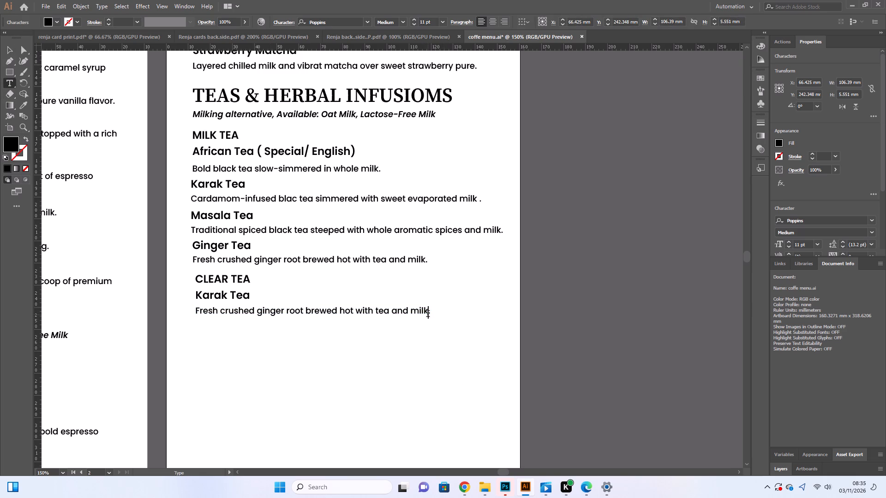
{"action": "left_click", "coordinate": [247, 296]}
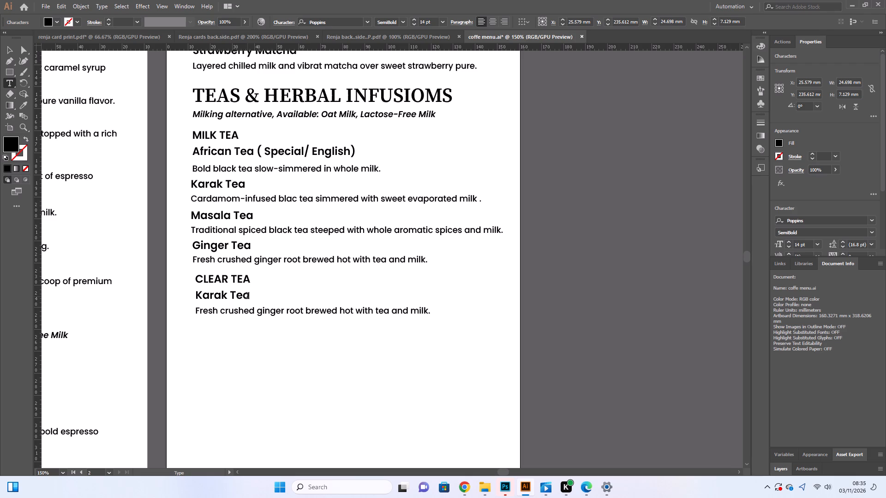
{"action": "key", "text": "BackSpace"}
{"action": "key", "text": "BackSpace"}
{"action": "key", "text": "BackSpace"}
{"action": "key", "text": "BackSpace"}
{"action": "key", "text": "BackSpace"}
{"action": "key", "text": "BackSpace"}
{"action": "key", "text": "BackSpace"}
{"action": "key", "text": "BackSpace"}
{"action": "key", "text": "BackSpace"}
{"action": "key", "text": "BackSpace"}
{"action": "key", "text": "BackSpace"}
{"action": "key", "text": "BackSpace"}
{"action": "key", "text": "BackSpace"}
{"action": "key", "text": "BackSpace"}
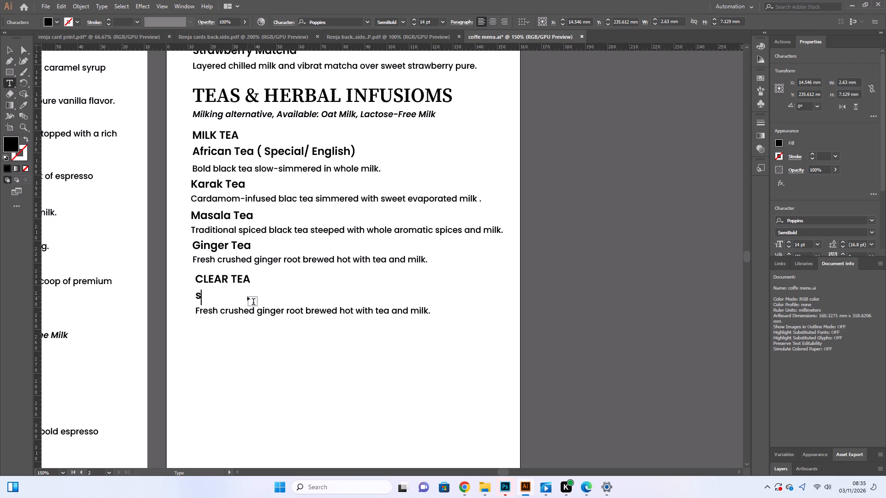
{"action": "key", "text": "BackSpace"}
{"action": "key", "text": "s"}
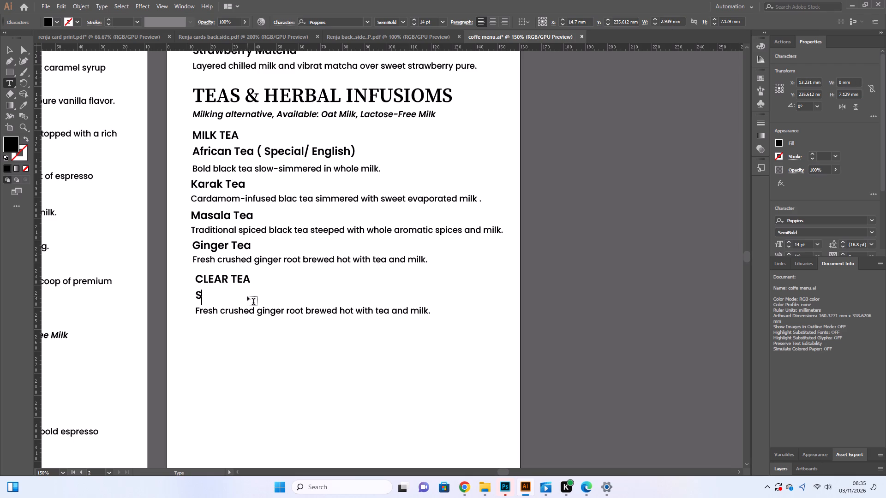
{"action": "key", "text": "w"}
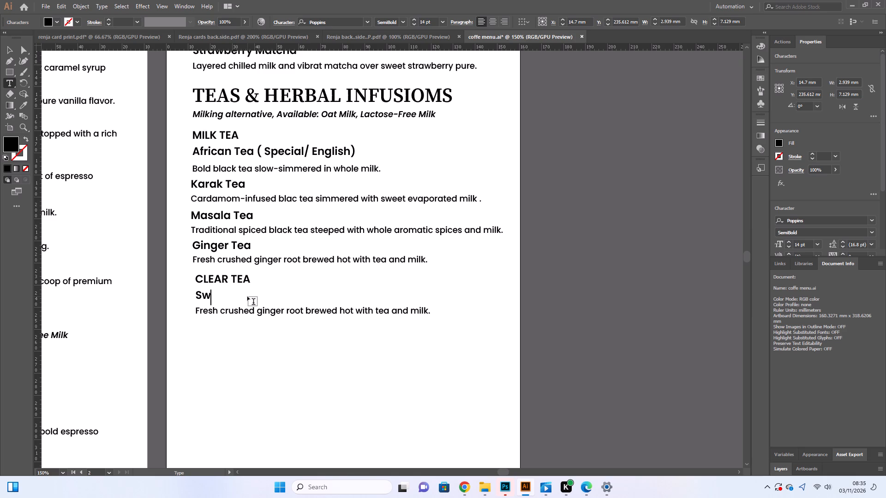
{"action": "type", "text": "ea"}
{"action": "type", "text": "et"}
{"action": "key", "text": "BackSpace"}
{"action": "key", "text": "BackSpace"}
{"action": "key", "text": "BackSpace"}
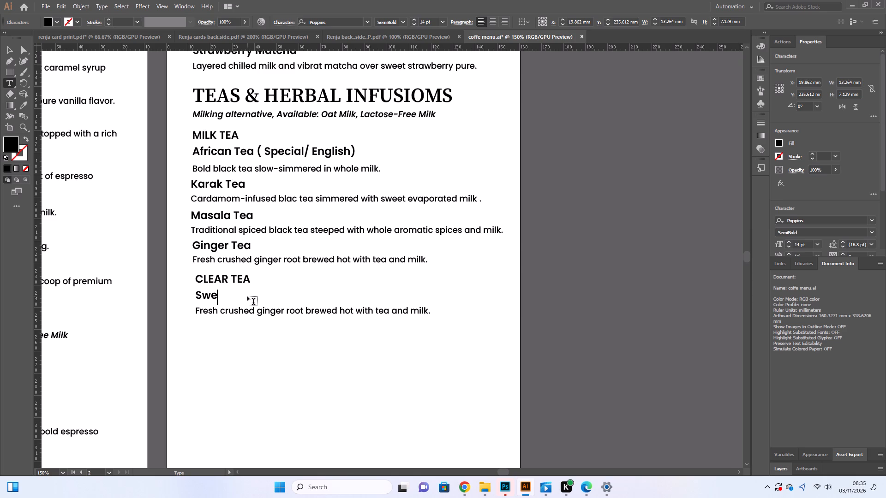
{"action": "type", "text": "et"}
{"action": "key", "text": "space"}
{"action": "type", "text": "peppe"}
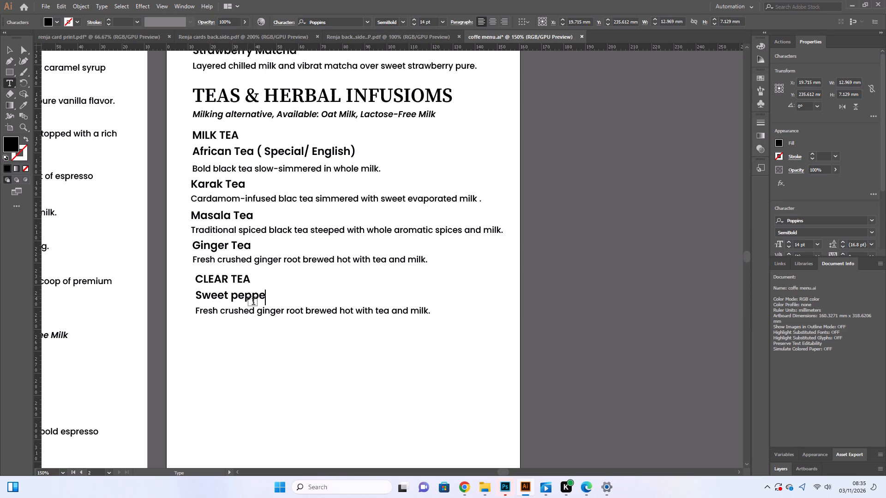
{"action": "key", "text": "r"}
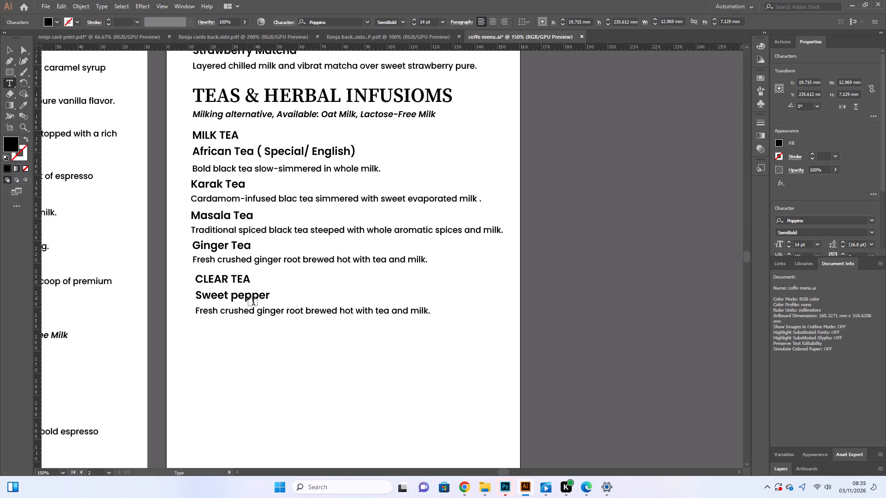
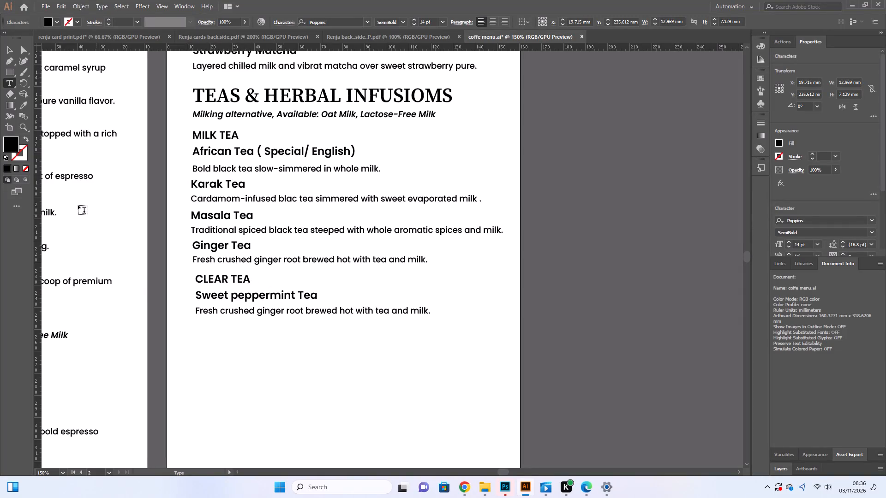
Shift the CLEAR TEA heading, the Sweet peppermint Tea heading and its description about 1.4 mm left to align with the Ginger Tea text.
{"action": "left_click", "coordinate": [10, 52]}
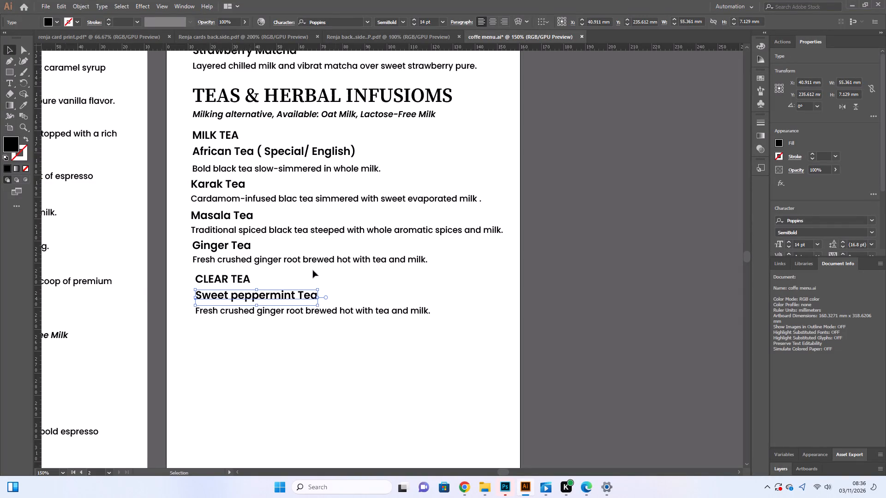
{"action": "left_click", "coordinate": [349, 361]}
{"action": "left_click_drag", "start_coordinate": [284, 353], "coordinate": [242, 297]}
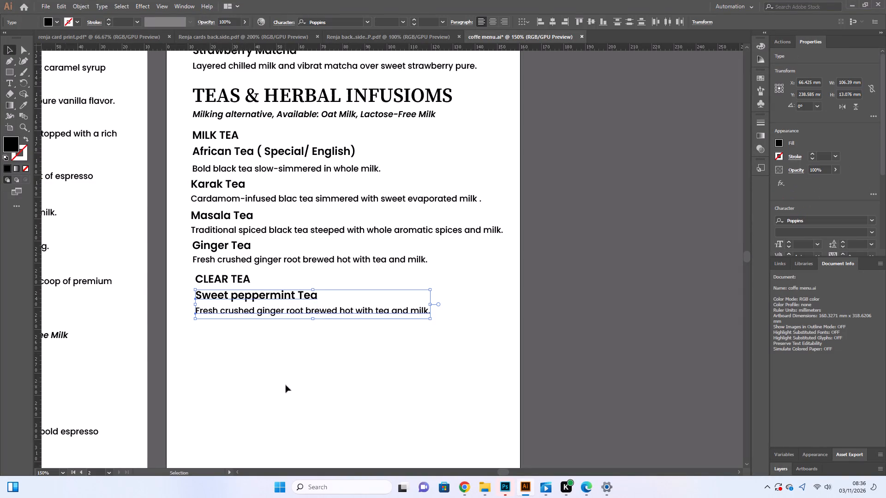
{"action": "left_click_drag", "start_coordinate": [286, 385], "coordinate": [213, 280]}
{"action": "key", "text": "Left"}
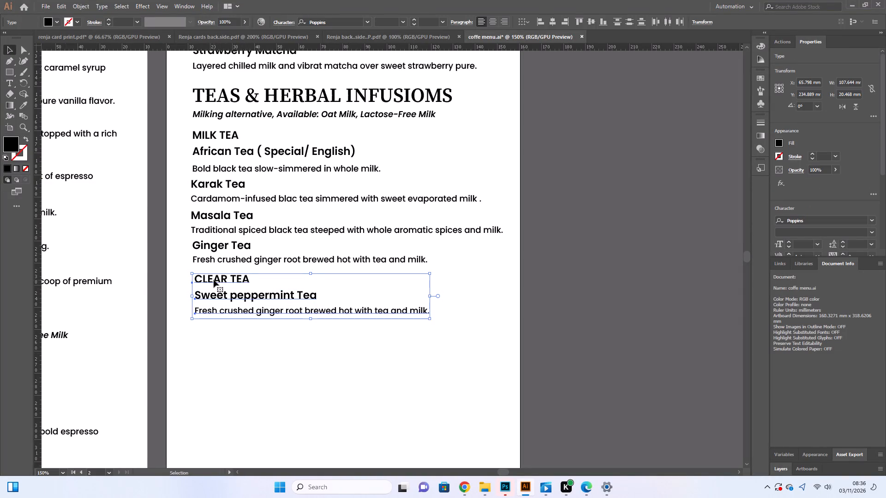
{"action": "key", "text": "Left"}
{"action": "key", "text": "Left"}
{"action": "key", "text": "Left"}
{"action": "left_click", "coordinate": [237, 381]}
{"action": "left_click", "coordinate": [244, 382]}
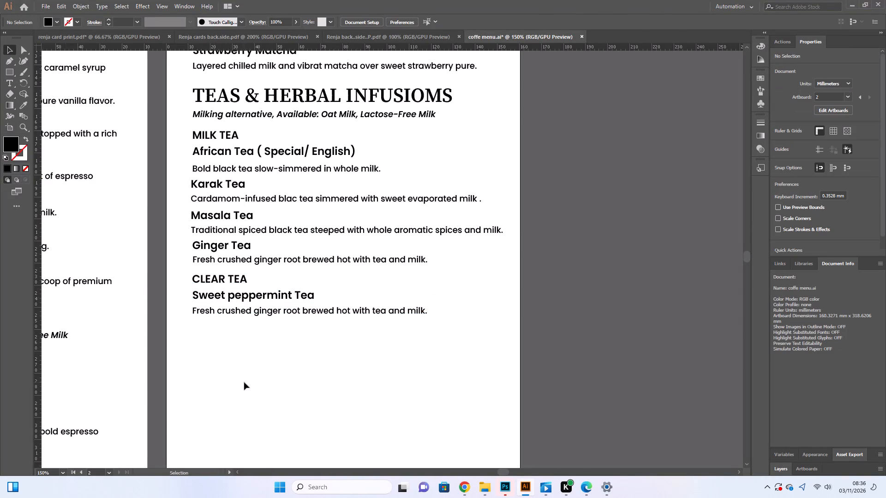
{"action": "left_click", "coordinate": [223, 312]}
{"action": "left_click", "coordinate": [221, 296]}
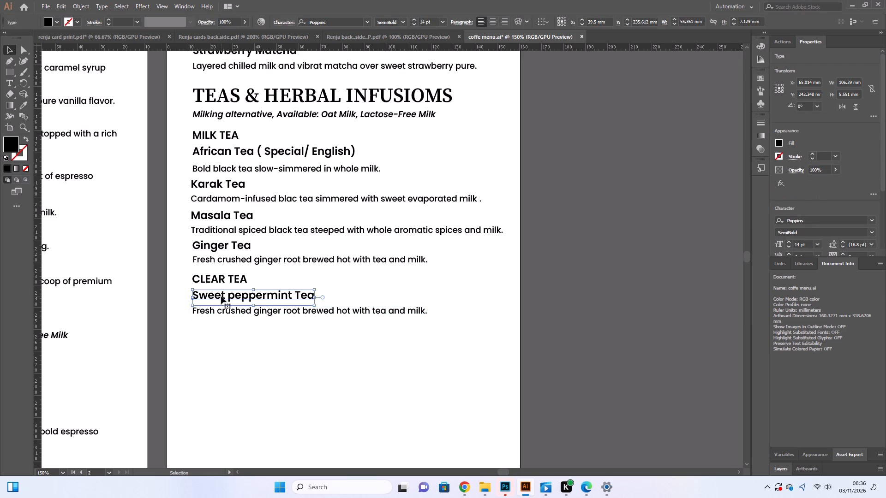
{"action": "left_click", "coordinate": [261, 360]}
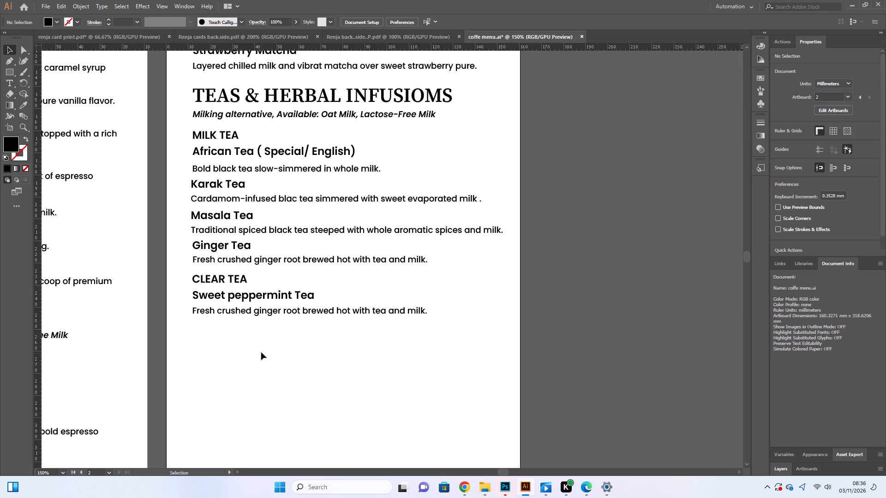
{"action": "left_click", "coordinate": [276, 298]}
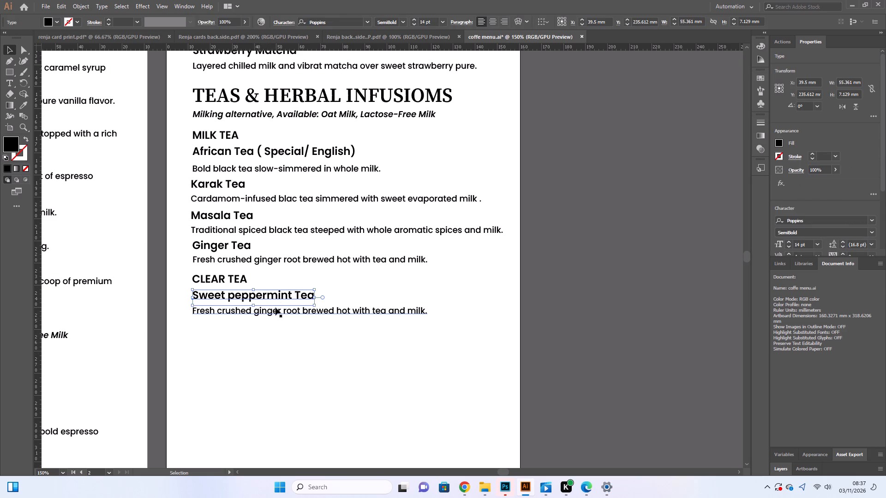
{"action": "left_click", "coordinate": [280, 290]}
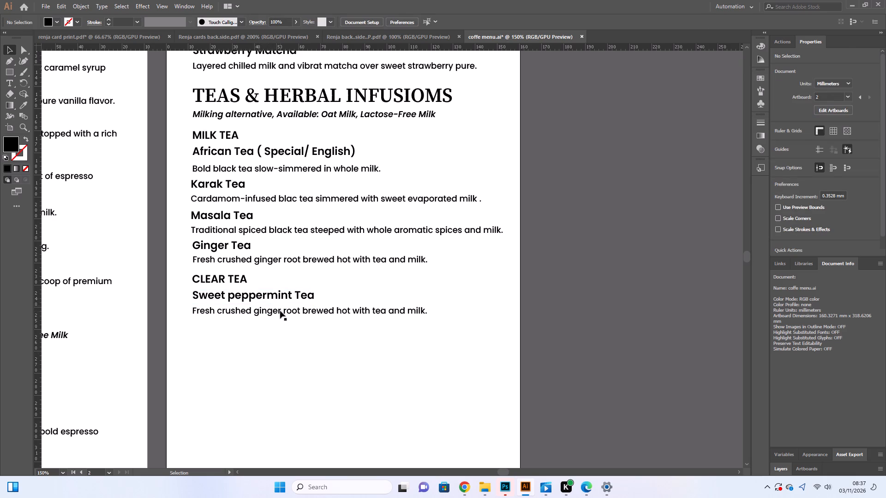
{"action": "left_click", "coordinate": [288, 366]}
Replace the description under Sweet peppermint Tea with "Refreshing mint leaves steeped hot hot with a hint of sweetness.".
{"action": "left_click", "coordinate": [294, 314]}
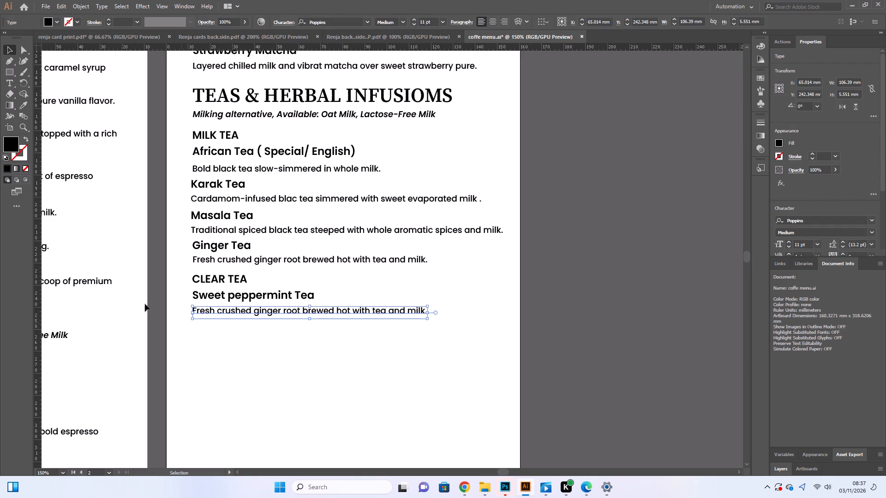
{"action": "left_click", "coordinate": [8, 85]}
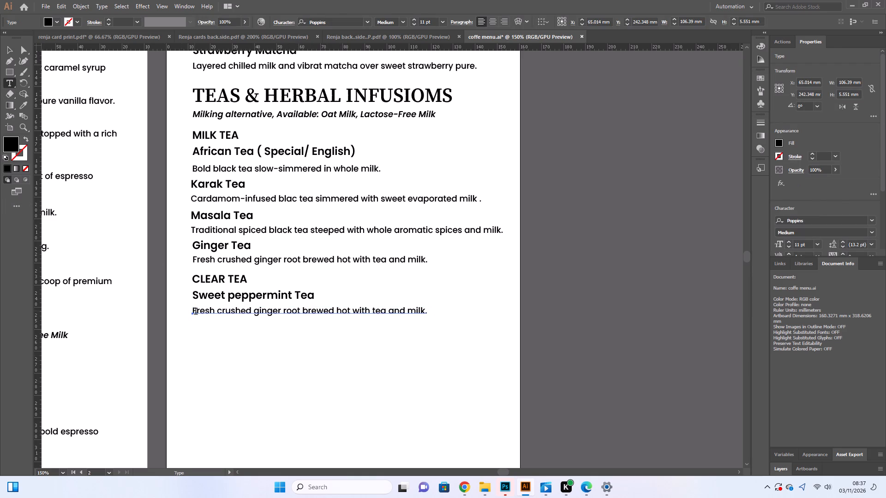
{"action": "left_click", "coordinate": [196, 313]}
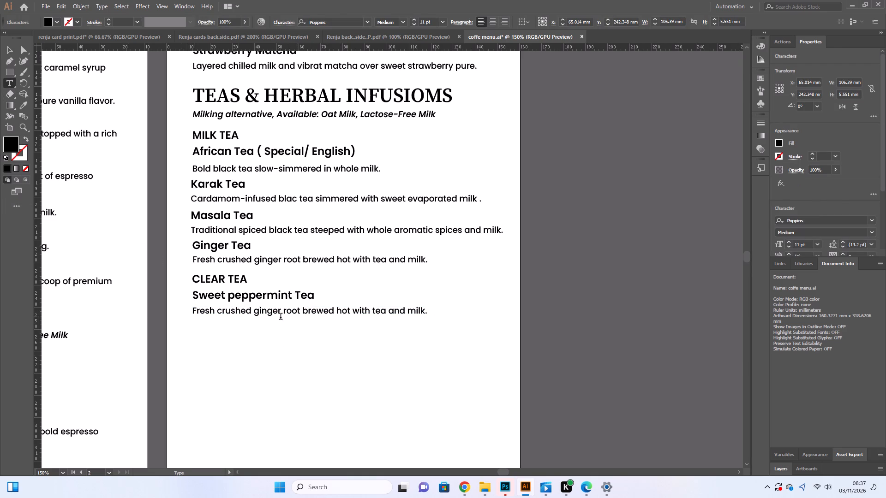
{"action": "left_click", "coordinate": [426, 314]}
{"action": "key", "text": "BackSpace"}
{"action": "key", "text": "BackSpace"}
{"action": "key", "text": "BackSpace"}
{"action": "key", "text": "BackSpace"}
{"action": "key", "text": "BackSpace"}
{"action": "key", "text": "BackSpace"}
{"action": "key", "text": "BackSpace"}
{"action": "key", "text": "BackSpace"}
{"action": "key", "text": "BackSpace"}
{"action": "key", "text": "BackSpace"}
{"action": "key", "text": "BackSpace"}
{"action": "key", "text": "BackSpace"}
{"action": "key", "text": "BackSpace"}
{"action": "key", "text": "BackSpace"}
{"action": "key", "text": "BackSpace"}
{"action": "key", "text": "BackSpace"}
{"action": "key", "text": "BackSpace"}
{"action": "key", "text": "BackSpace"}
{"action": "key", "text": "BackSpace"}
{"action": "key", "text": "BackSpace"}
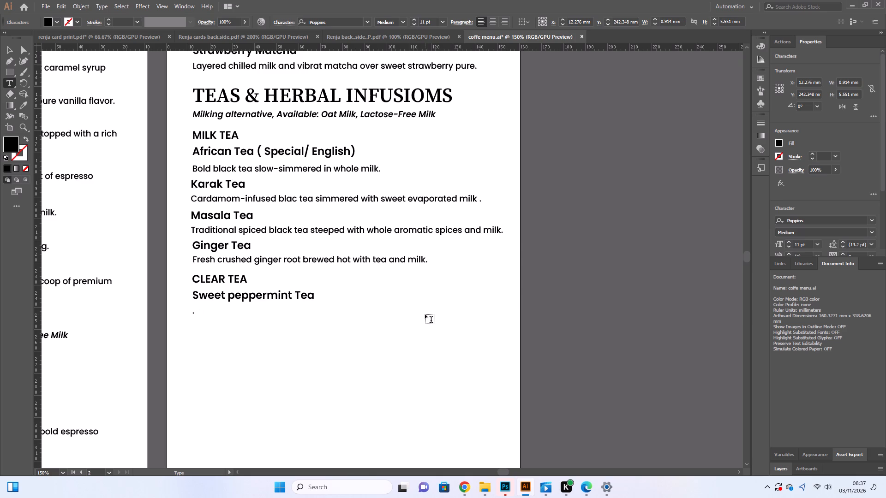
{"action": "key", "text": "r"}
{"action": "key", "text": "e"}
{"action": "type", "text": "freshing"}
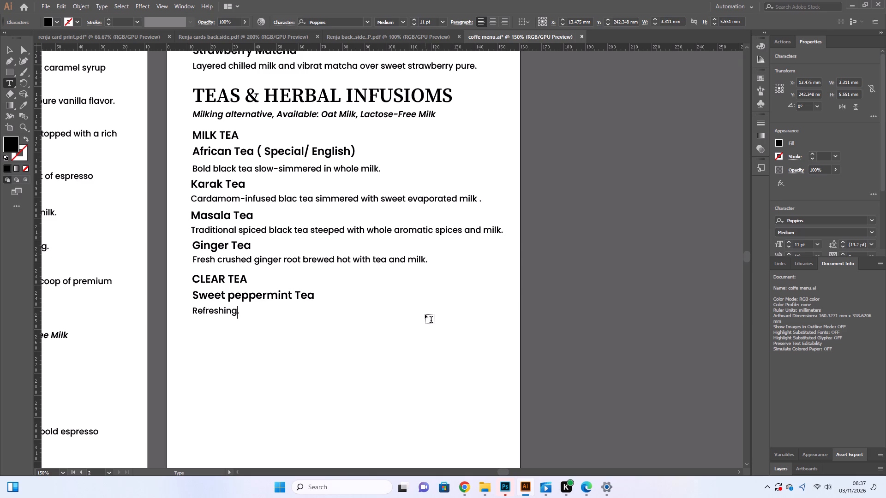
{"action": "key", "text": "space"}
{"action": "type", "text": "mint"}
{"action": "key", "text": "space"}
{"action": "type", "text": "leaves"}
{"action": "key", "text": "space"}
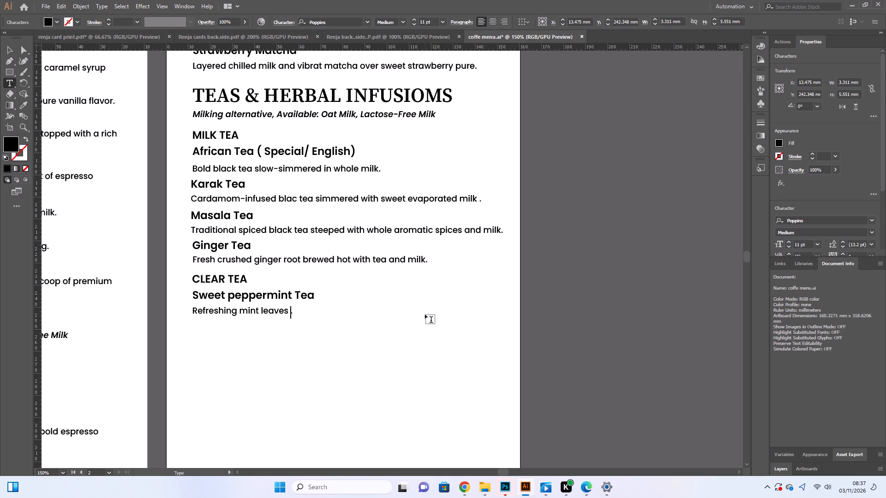
{"action": "type", "text": "stee"}
{"action": "key", "text": "p"}
{"action": "type", "text": "ed"}
{"action": "key", "text": "space"}
{"action": "type", "text": "hot"}
{"action": "key", "text": "space"}
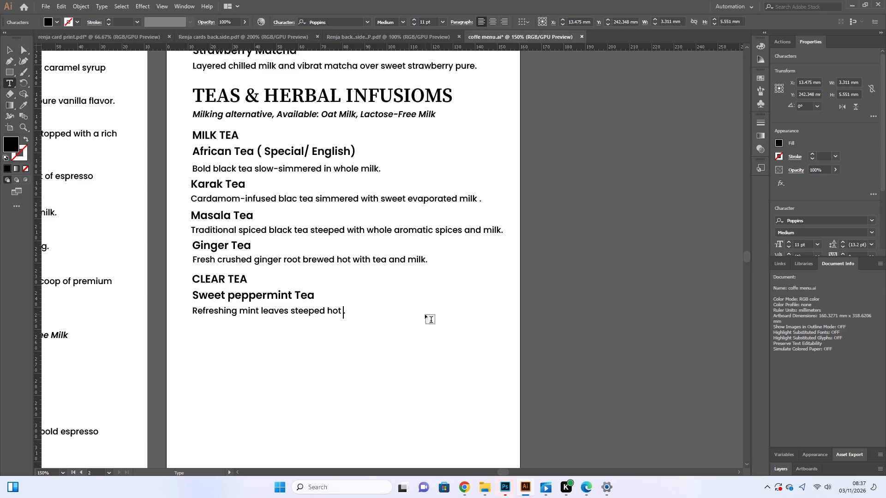
{"action": "type", "text": "hot"}
{"action": "key", "text": "space"}
{"action": "type", "text": "with"}
{"action": "key", "text": "space"}
{"action": "type", "text": "a hint"}
{"action": "key", "text": "space"}
{"action": "type", "text": "of"}
{"action": "key", "text": "space"}
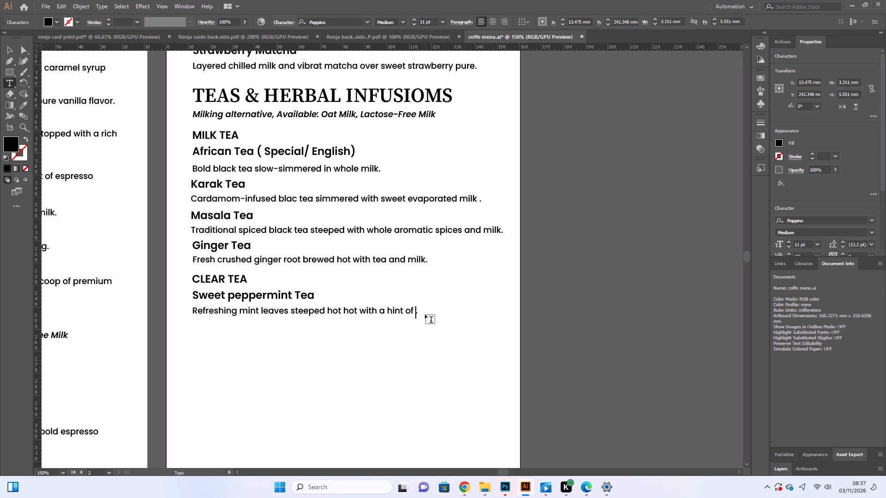
{"action": "type", "text": "swee"}
{"action": "type", "text": "tness"}
{"action": "key", "text": "period"}
Delete the extra full stop at the end of the Sweet peppermint Tea description.
{"action": "left_click", "coordinate": [9, 48]}
{"action": "left_click", "coordinate": [337, 338]}
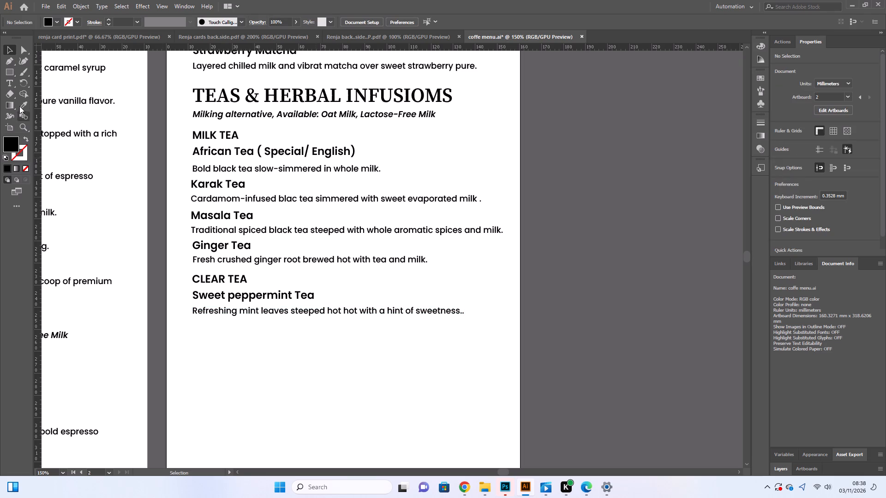
{"action": "left_click", "coordinate": [11, 83]}
{"action": "left_click", "coordinate": [462, 312]}
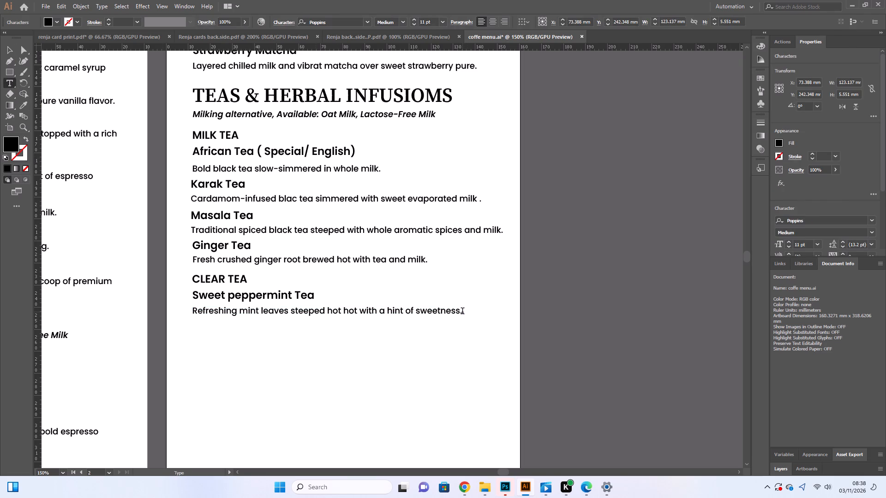
{"action": "key", "text": "BackSpace"}
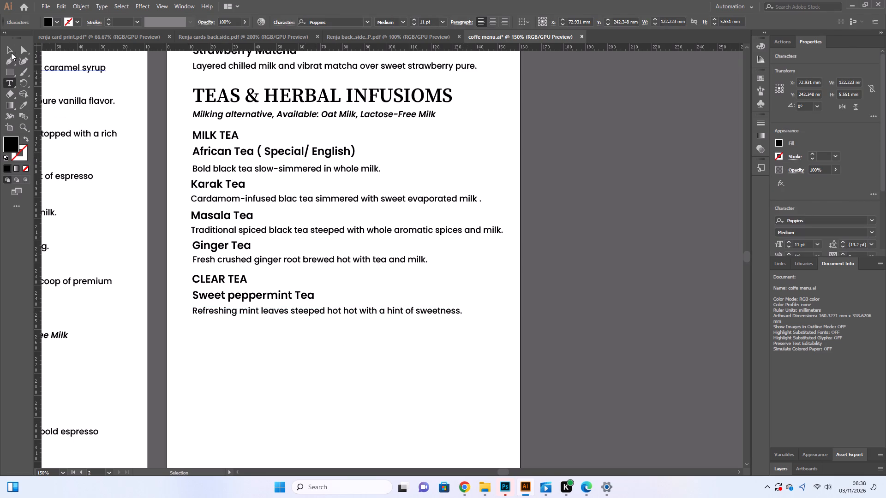
{"action": "left_click", "coordinate": [11, 53]}
{"action": "left_click", "coordinate": [267, 377]}
Nudge the Sweet peppermint Tea heading left by one increment of about 0.35 mm.
{"action": "left_click", "coordinate": [233, 298]}
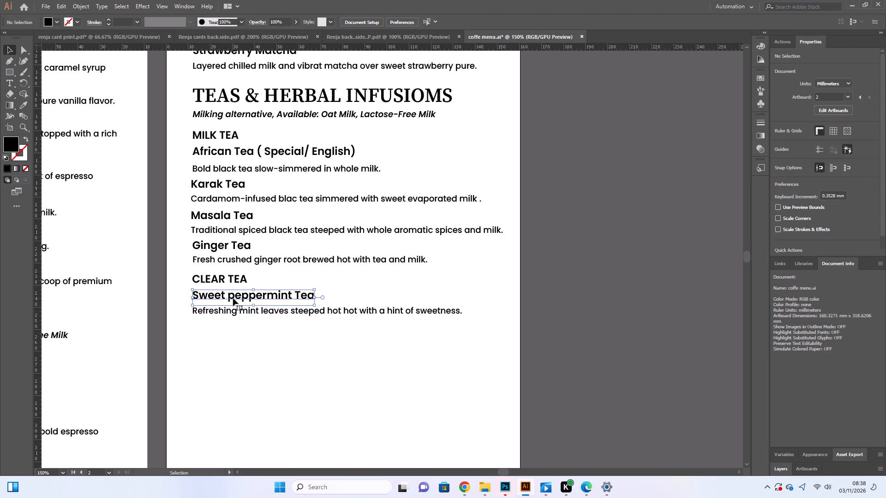
{"action": "key", "text": "Left"}
{"action": "left_click", "coordinate": [274, 384]}
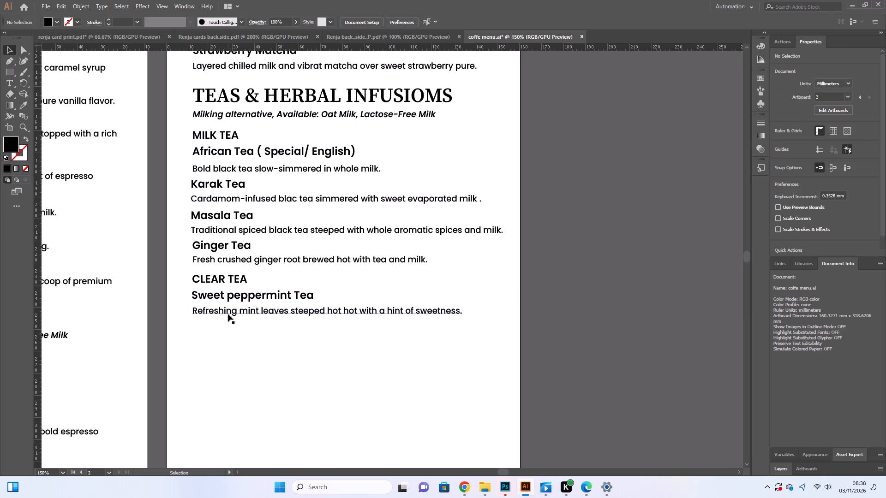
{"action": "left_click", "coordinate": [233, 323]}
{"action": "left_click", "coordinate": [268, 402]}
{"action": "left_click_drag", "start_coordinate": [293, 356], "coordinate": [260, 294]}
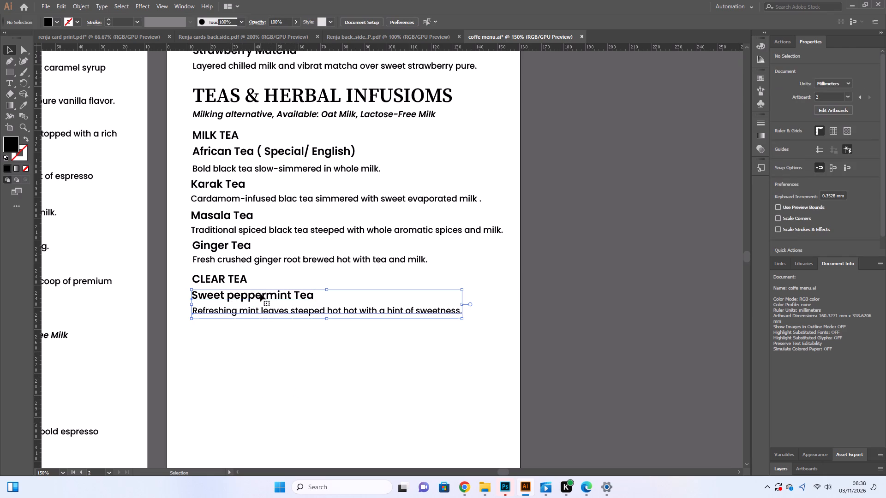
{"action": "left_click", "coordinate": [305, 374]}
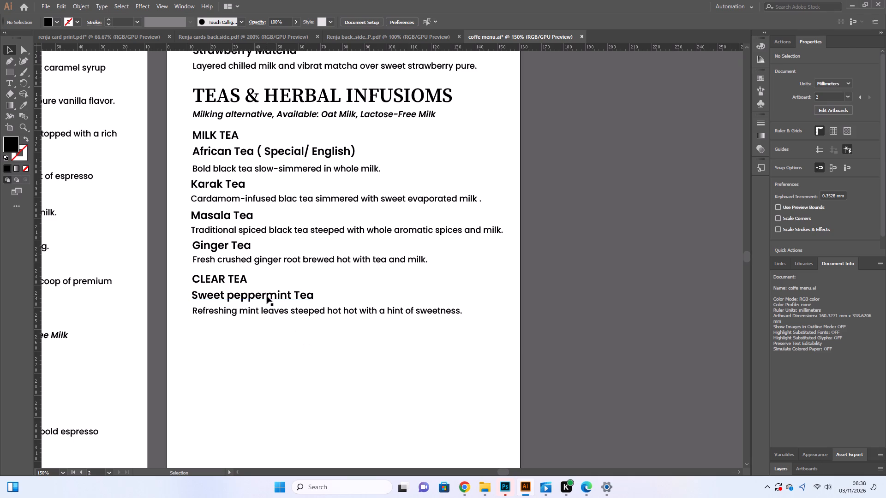
Duplicate the Sweet peppermint Tea heading and place the copy directly below the peppermint description, near the same left edge.
{"action": "left_click", "coordinate": [267, 296]}
{"action": "left_click", "coordinate": [61, 8]}
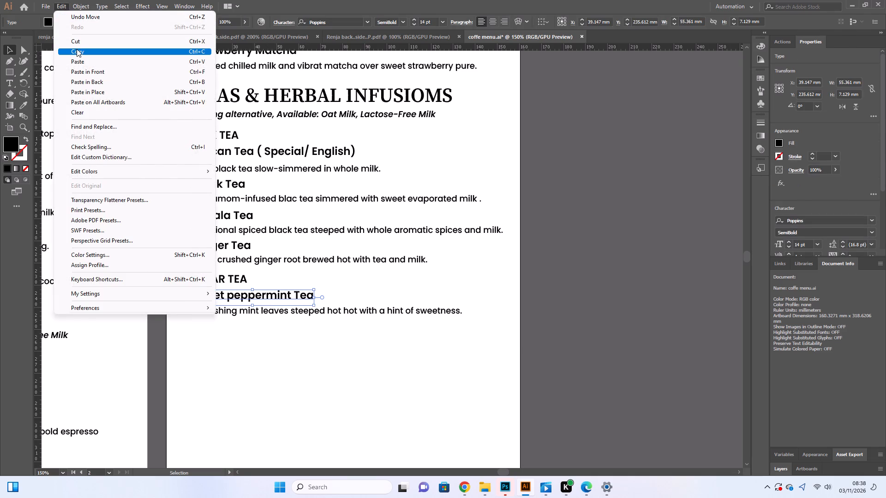
{"action": "left_click", "coordinate": [77, 49]}
{"action": "left_click", "coordinate": [61, 6]}
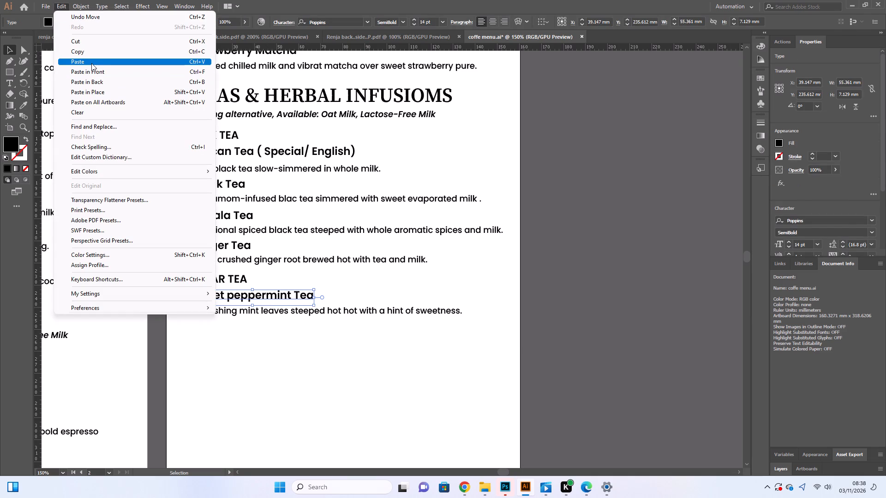
{"action": "left_click", "coordinate": [91, 63]}
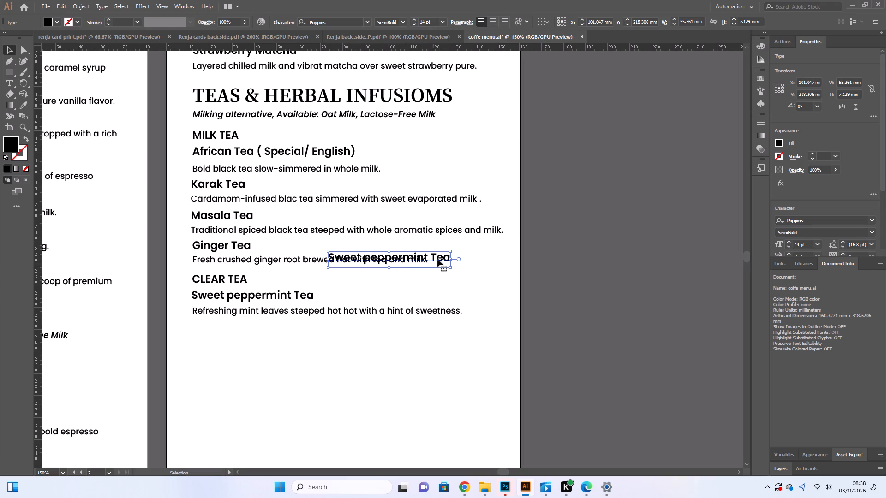
{"action": "left_click_drag", "start_coordinate": [444, 257], "coordinate": [311, 322]}
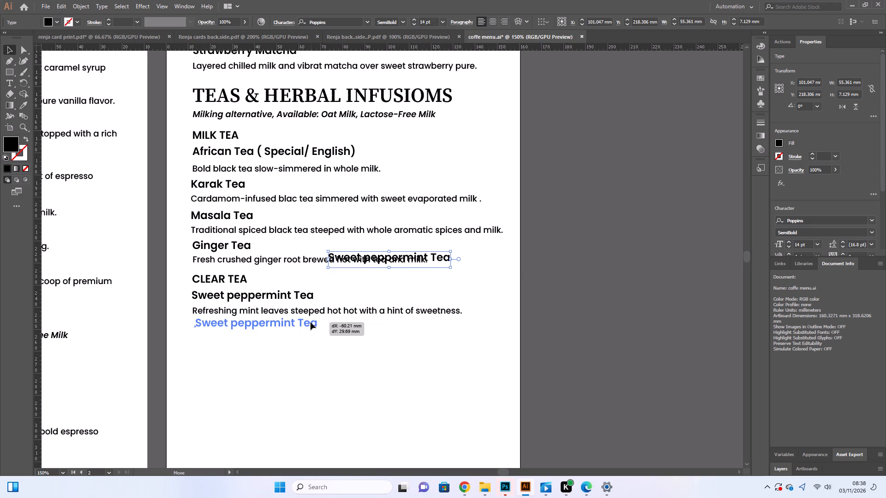
{"action": "left_click_drag", "start_coordinate": [311, 322], "coordinate": [309, 325]}
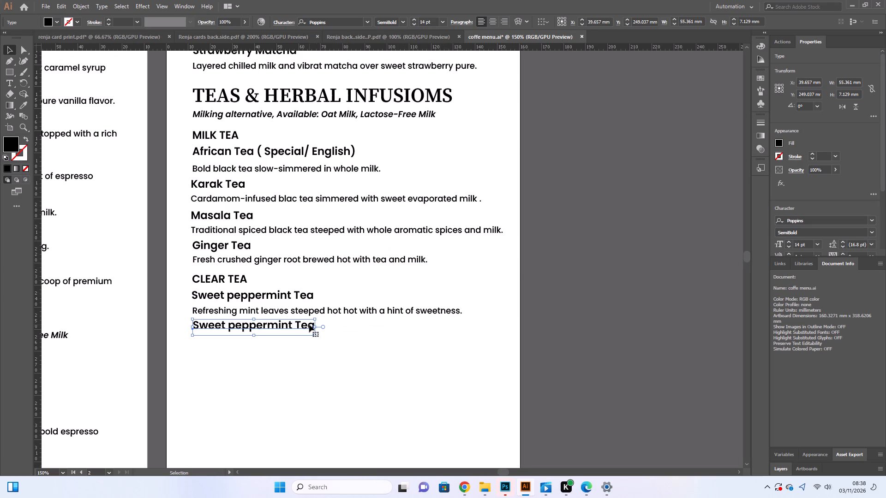
{"action": "left_click", "coordinate": [320, 367]}
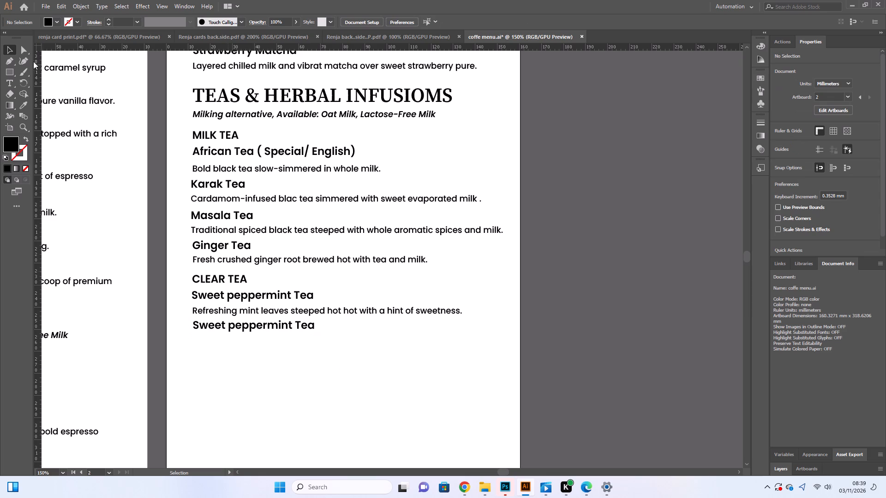
Change the duplicated heading's text to "Oolong Tea".
{"action": "left_click", "coordinate": [6, 81]}
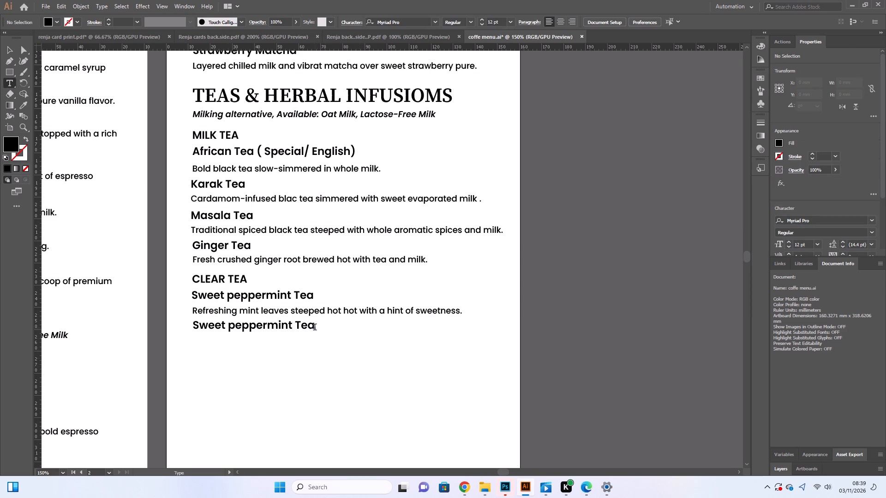
{"action": "left_click", "coordinate": [313, 328]}
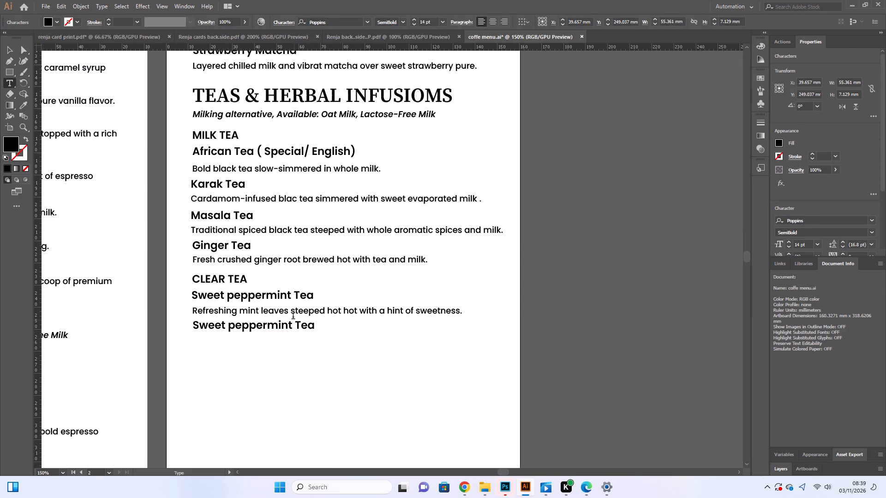
{"action": "left_click", "coordinate": [292, 327]}
{"action": "key", "text": "BackSpace"}
{"action": "key", "text": "BackSpace"}
{"action": "key", "text": "BackSpace"}
{"action": "key", "text": "BackSpace"}
{"action": "key", "text": "BackSpace"}
{"action": "key", "text": "BackSpace"}
{"action": "key", "text": "BackSpace"}
{"action": "key", "text": "BackSpace"}
{"action": "key", "text": "BackSpace"}
{"action": "key", "text": "BackSpace"}
{"action": "key", "text": "BackSpace"}
{"action": "key", "text": "BackSpace"}
{"action": "key", "text": "BackSpace"}
{"action": "key", "text": "BackSpace"}
{"action": "key", "text": "BackSpace"}
{"action": "key", "text": "BackSpace"}
{"action": "key", "text": "BackSpace"}
{"action": "key", "text": "BackSpace"}
{"action": "key", "text": "BackSpace"}
{"action": "key", "text": "BackSpace"}
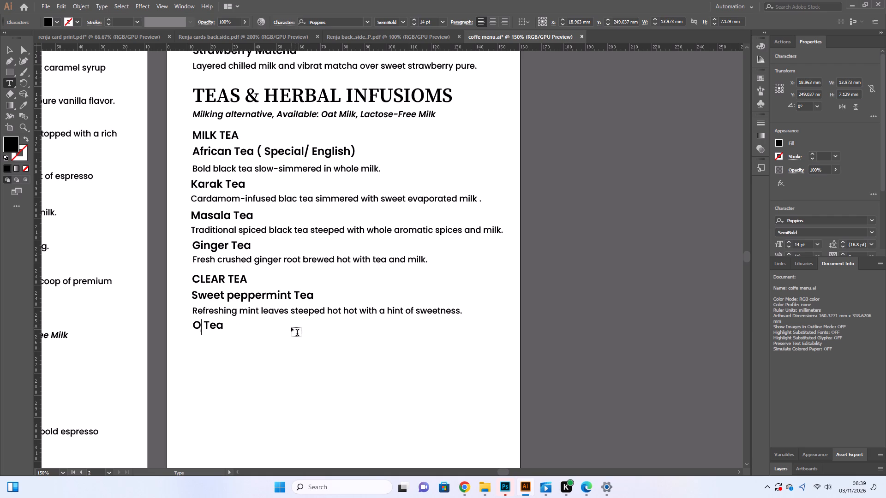
{"action": "type", "text": "olong"}
{"action": "key", "text": "space"}
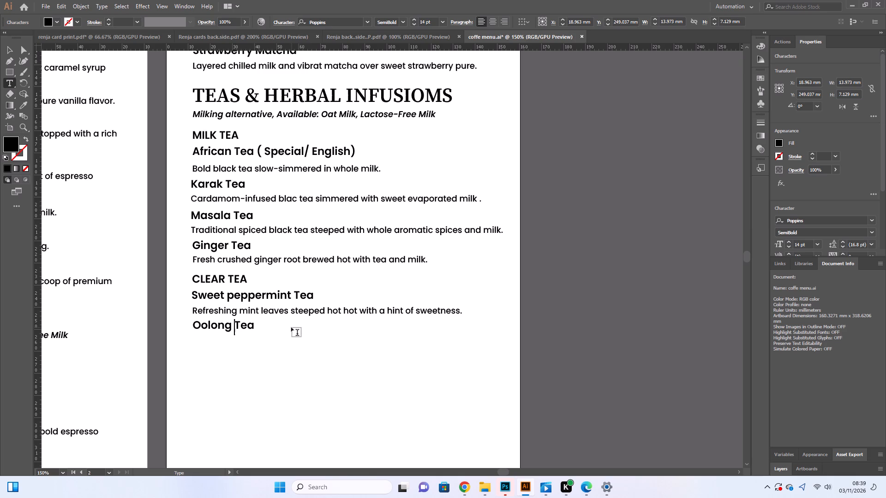
{"action": "key", "text": "BackSpace"}
{"action": "left_click", "coordinate": [6, 49]}
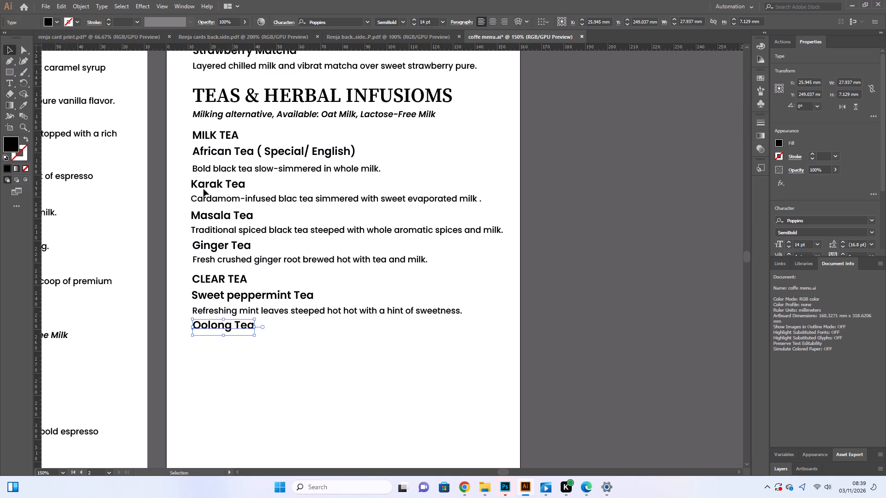
{"action": "left_click", "coordinate": [328, 350]}
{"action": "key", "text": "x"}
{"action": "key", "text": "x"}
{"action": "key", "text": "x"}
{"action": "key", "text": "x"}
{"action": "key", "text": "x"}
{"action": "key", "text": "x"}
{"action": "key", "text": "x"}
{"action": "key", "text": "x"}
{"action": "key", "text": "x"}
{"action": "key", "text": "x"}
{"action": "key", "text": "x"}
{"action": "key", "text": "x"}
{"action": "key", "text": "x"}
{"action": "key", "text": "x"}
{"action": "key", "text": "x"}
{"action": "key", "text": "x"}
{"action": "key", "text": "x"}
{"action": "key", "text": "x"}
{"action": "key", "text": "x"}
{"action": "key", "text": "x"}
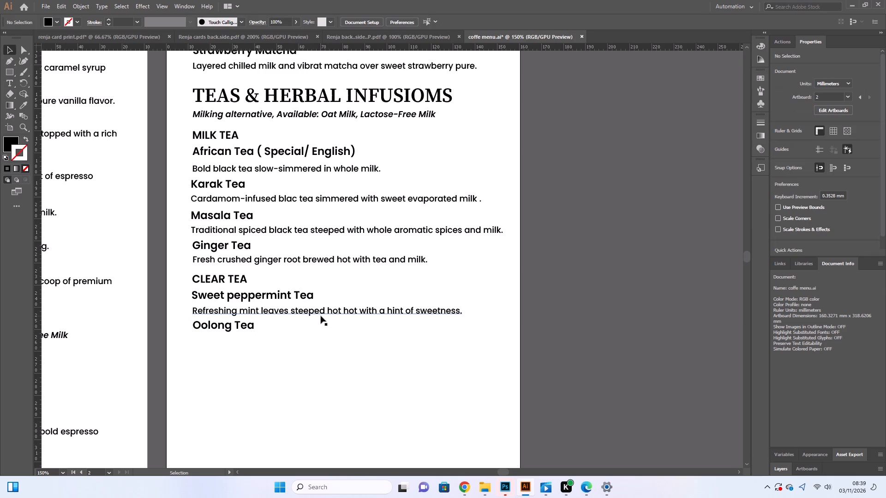
Move the Ginger Tea description down beneath the Oolong Tea heading and align its left edge with the heading.
{"action": "left_click_drag", "start_coordinate": [324, 263], "coordinate": [324, 342]}
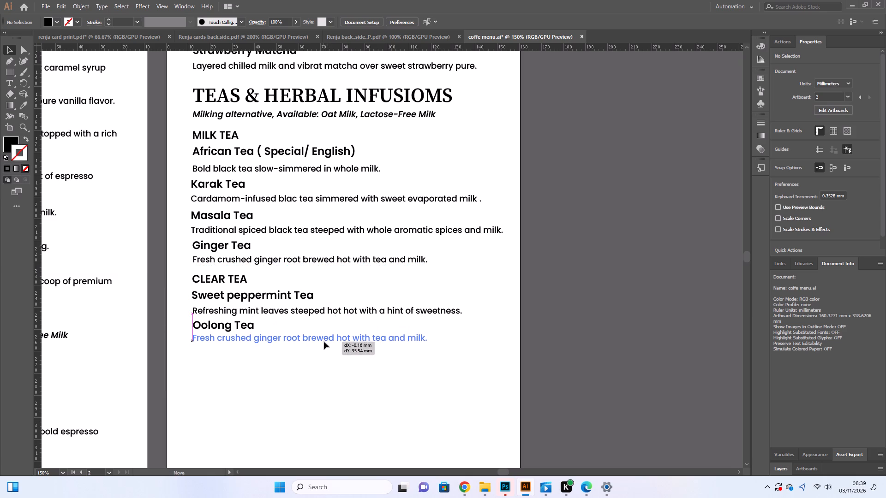
{"action": "left_click_drag", "start_coordinate": [324, 342], "coordinate": [326, 342]}
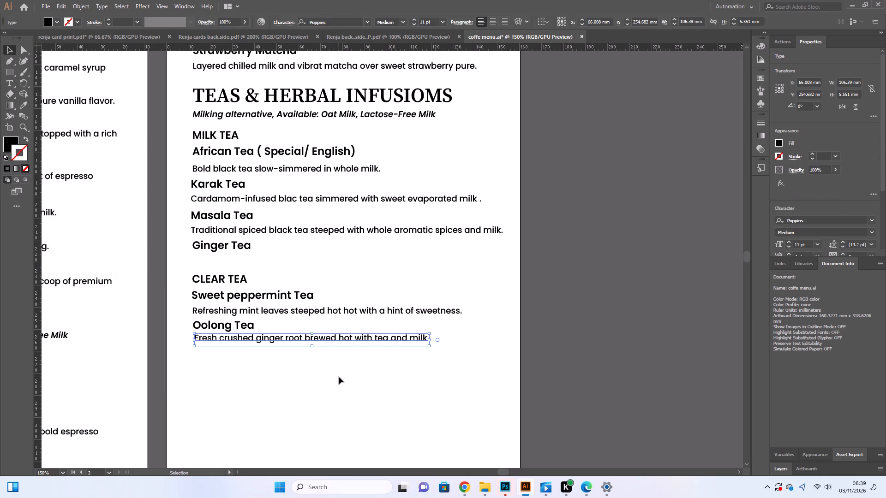
{"action": "left_click", "coordinate": [340, 391]}
{"action": "left_click", "coordinate": [314, 339]}
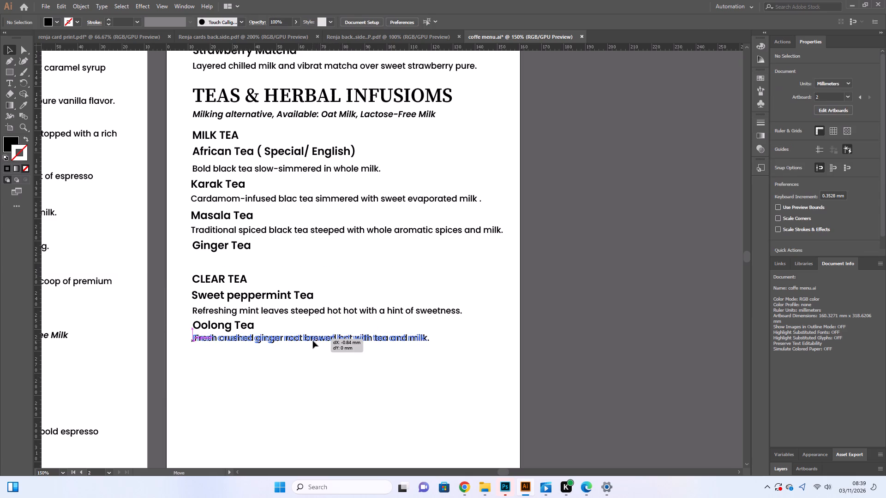
{"action": "left_click", "coordinate": [336, 374]}
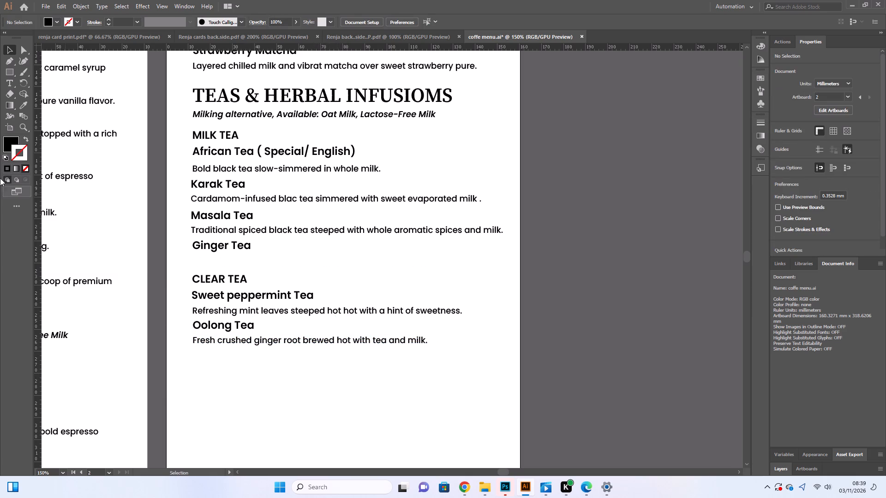
Replace the text line under Oolong Tea with "Semi-oxidized full-leaf tea with floral and toasted notes.".
{"action": "left_click", "coordinate": [11, 85]}
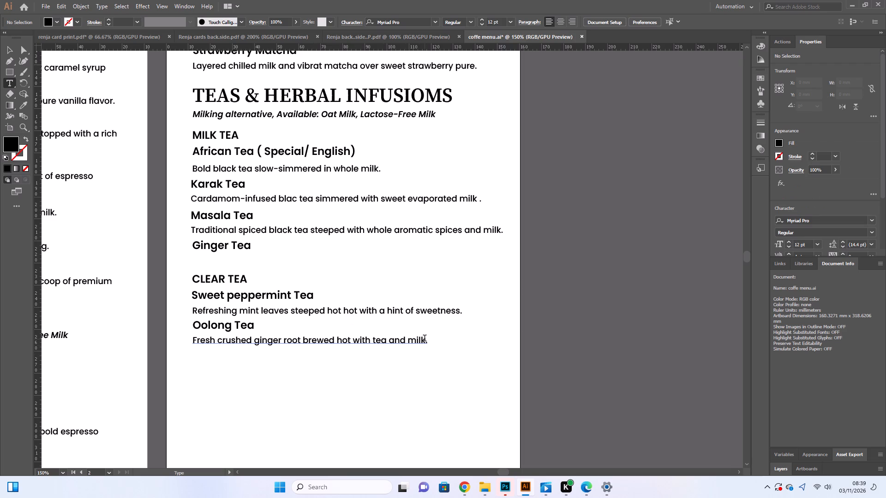
{"action": "left_click", "coordinate": [425, 339]}
{"action": "key", "text": "BackSpace"}
{"action": "key", "text": "BackSpace"}
{"action": "key", "text": "BackSpace"}
{"action": "key", "text": "BackSpace"}
{"action": "key", "text": "BackSpace"}
{"action": "key", "text": "BackSpace"}
{"action": "key", "text": "BackSpace"}
{"action": "key", "text": "BackSpace"}
{"action": "key", "text": "BackSpace"}
{"action": "key", "text": "BackSpace"}
{"action": "key", "text": "BackSpace"}
{"action": "key", "text": "BackSpace"}
{"action": "key", "text": "BackSpace"}
{"action": "key", "text": "BackSpace"}
{"action": "key", "text": "BackSpace"}
{"action": "key", "text": "BackSpace"}
{"action": "key", "text": "BackSpace"}
{"action": "key", "text": "BackSpace"}
{"action": "key", "text": "BackSpace"}
{"action": "key", "text": "BackSpace"}
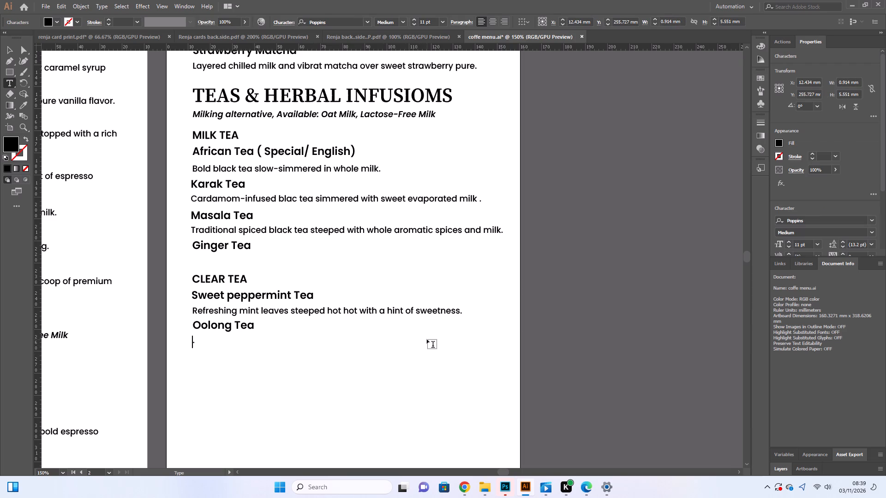
{"action": "type", "text": "se"}
{"action": "key", "text": "BackSpace"}
{"action": "key", "text": "BackSpace"}
{"action": "key", "text": "BackSpace"}
{"action": "key", "text": "s"}
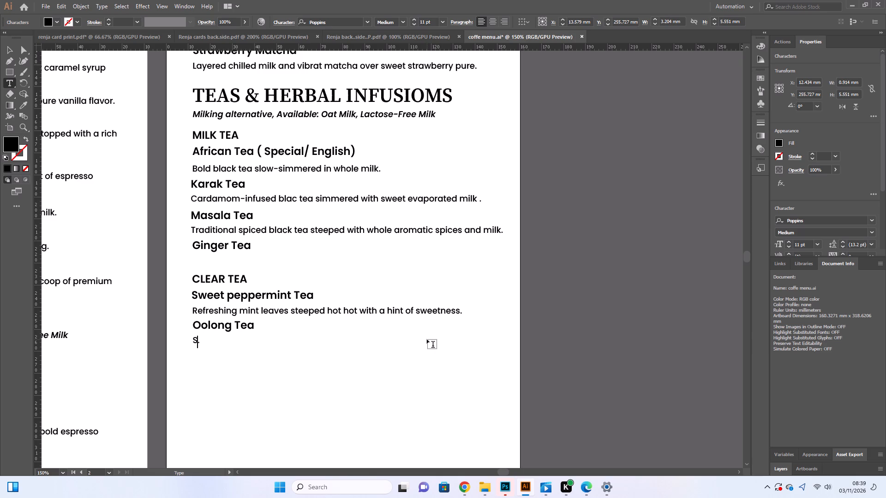
{"action": "key", "text": "e"}
{"action": "type", "text": "mi"}
{"action": "type", "text": "-oxid"}
{"action": "key", "text": "i"}
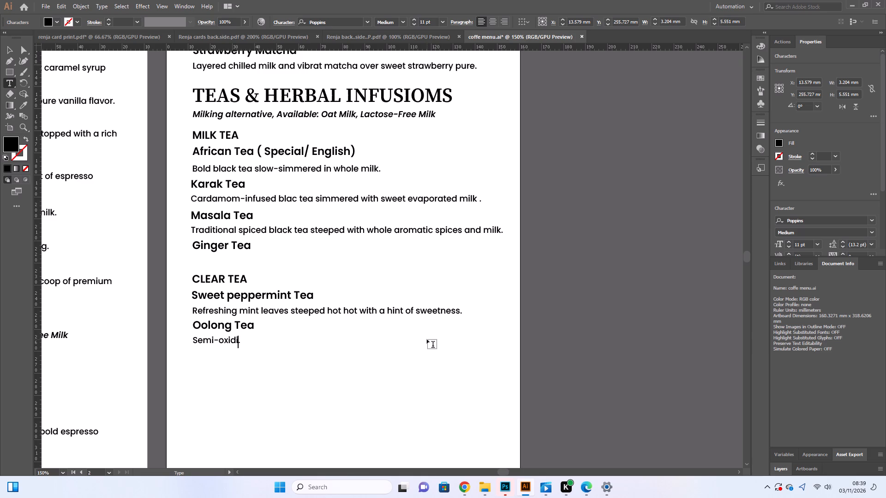
{"action": "type", "text": "zes"}
{"action": "key", "text": "BackSpace"}
{"action": "key", "text": "d"}
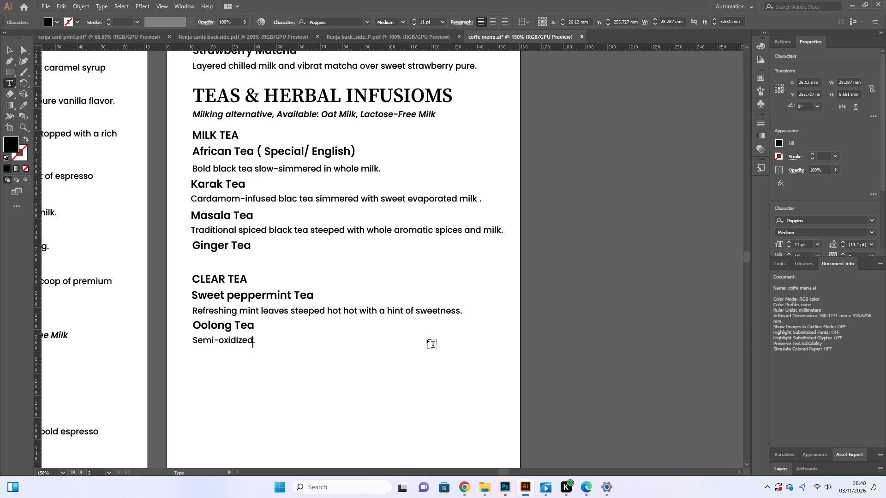
{"action": "key", "text": "space"}
{"action": "type", "text": "f"}
{"action": "type", "text": "ull"}
{"action": "key", "text": "minus"}
{"action": "type", "text": "leaf"}
{"action": "key", "text": "space"}
{"action": "type", "text": "tea"}
{"action": "key", "text": "space"}
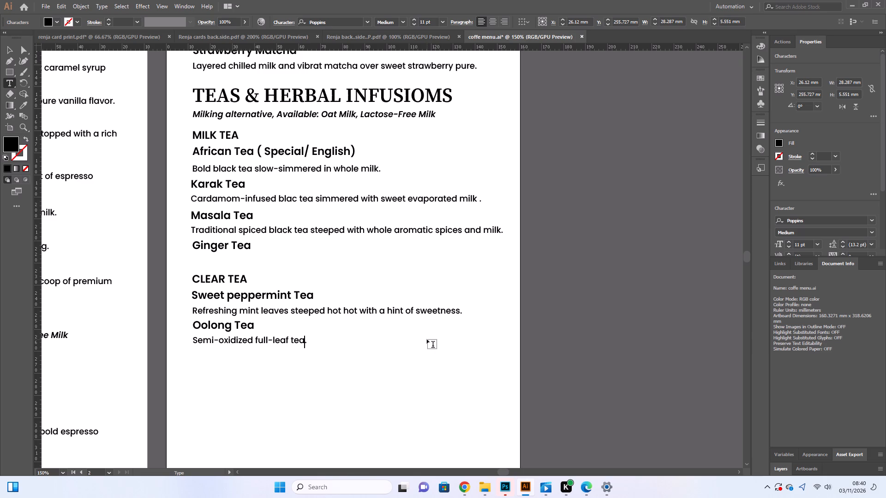
{"action": "type", "text": "wi"}
{"action": "type", "text": "th"}
{"action": "key", "text": "space"}
{"action": "type", "text": "flora"}
{"action": "type", "text": "l"}
{"action": "key", "text": "space"}
{"action": "type", "text": "and"}
{"action": "key", "text": "space"}
{"action": "type", "text": "to"}
{"action": "type", "text": "asted"}
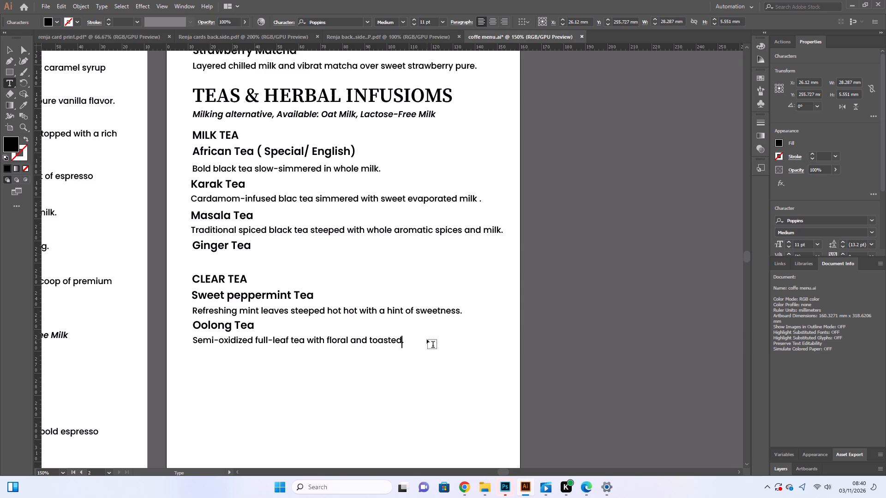
{"action": "key", "text": "space"}
{"action": "type", "text": "notes"}
{"action": "left_click", "coordinate": [5, 51]}
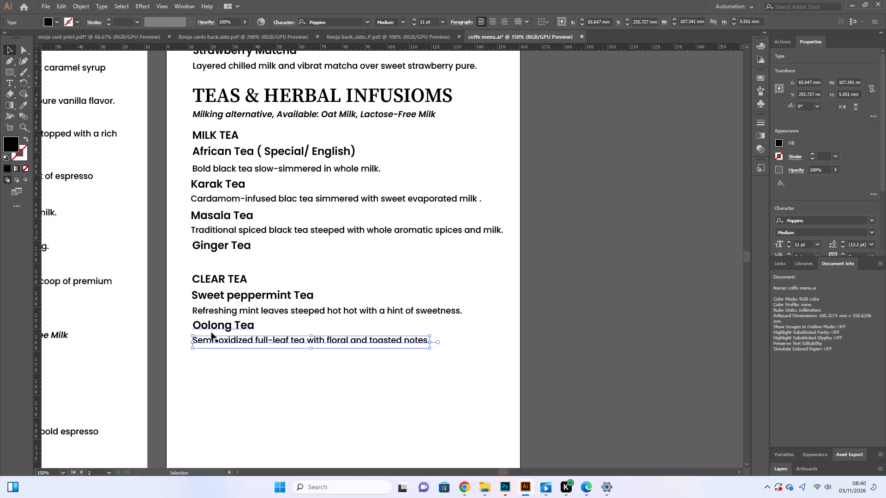
Nudge the Oolong Tea heading slightly down, closer to its description.
{"action": "left_click", "coordinate": [214, 325]}
{"action": "key", "text": "Down"}
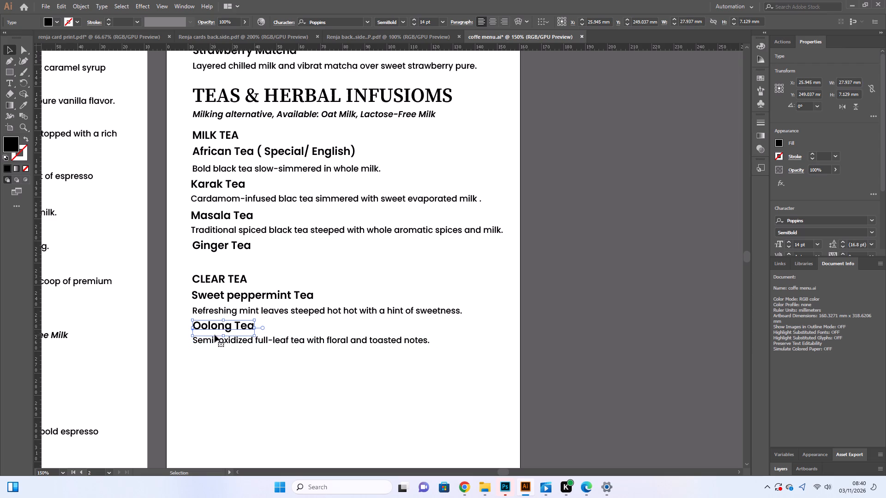
{"action": "key", "text": "Down"}
{"action": "left_click", "coordinate": [265, 400]}
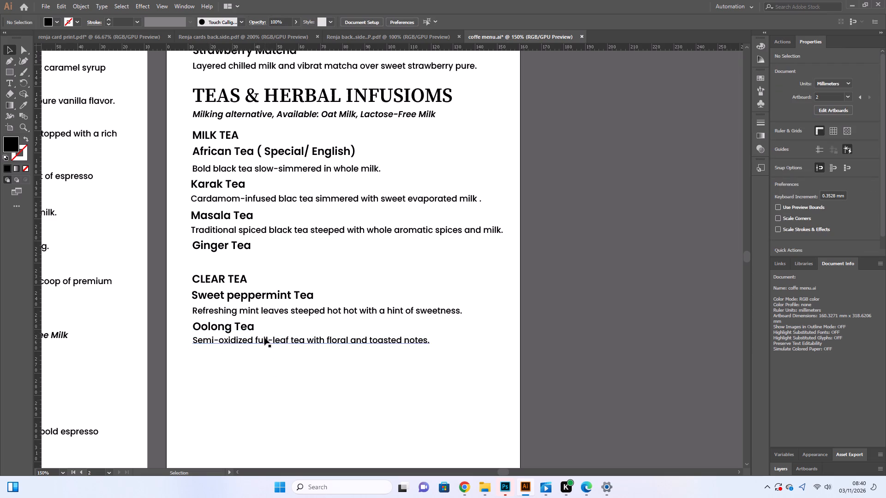
Nudge the CLEAR TEA heading slightly right, and shift the whole Clear Tea section slightly up and left beneath Ginger Tea.
{"action": "left_click", "coordinate": [235, 276]}
{"action": "key", "text": "Right"}
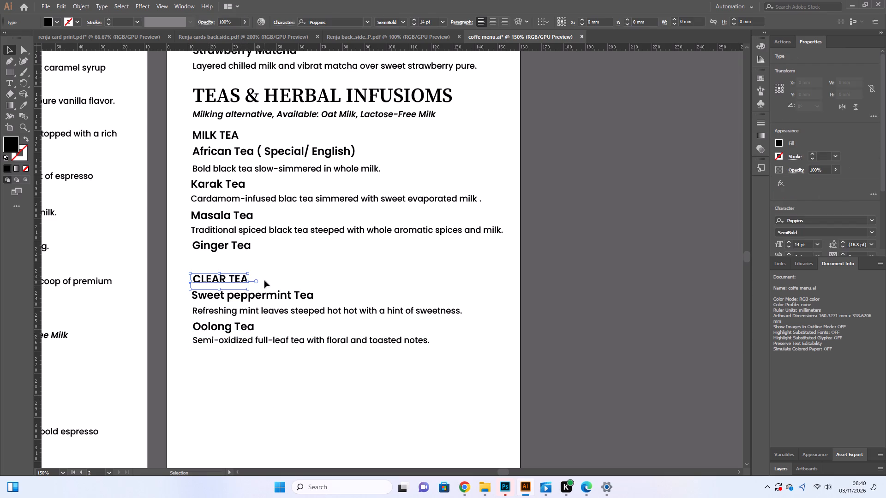
{"action": "left_click", "coordinate": [287, 275]}
{"action": "left_click_drag", "start_coordinate": [288, 273], "coordinate": [227, 369]}
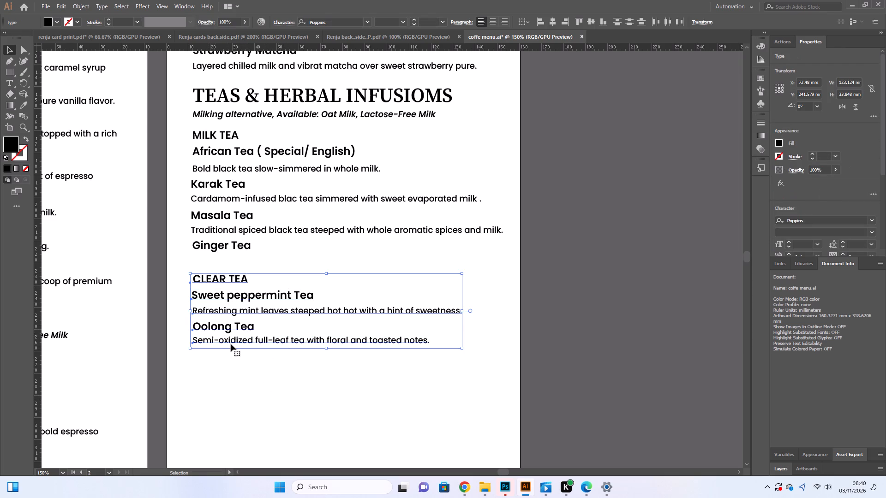
{"action": "left_click", "coordinate": [231, 344]}
{"action": "left_click", "coordinate": [254, 385]}
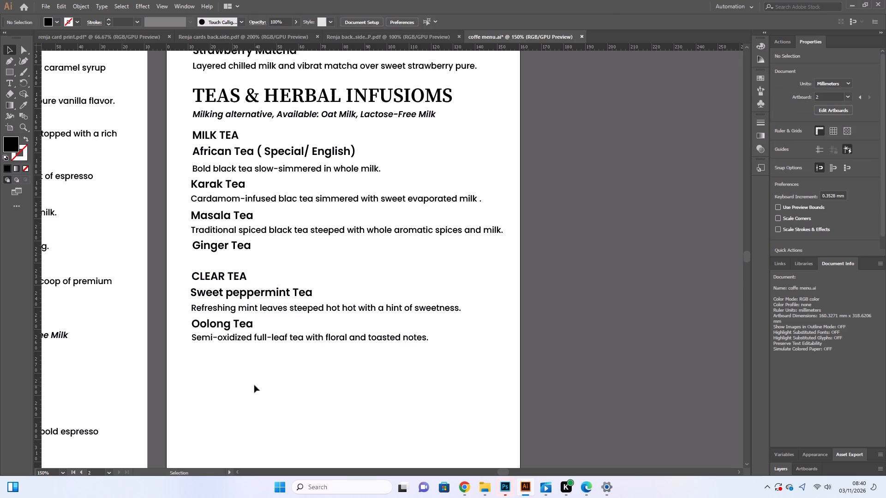
{"action": "left_click", "coordinate": [258, 391]}
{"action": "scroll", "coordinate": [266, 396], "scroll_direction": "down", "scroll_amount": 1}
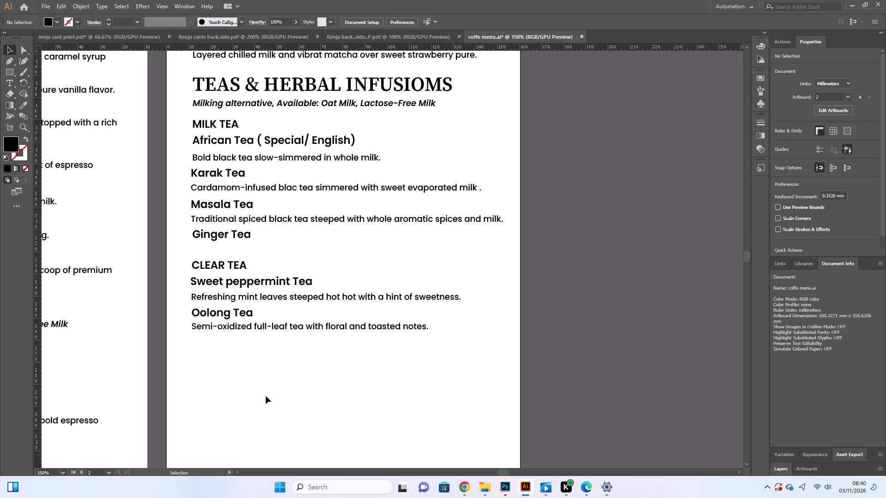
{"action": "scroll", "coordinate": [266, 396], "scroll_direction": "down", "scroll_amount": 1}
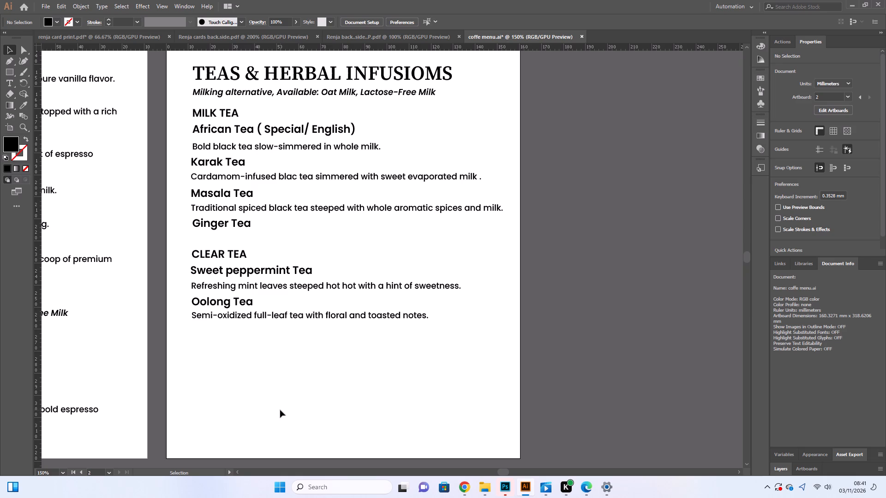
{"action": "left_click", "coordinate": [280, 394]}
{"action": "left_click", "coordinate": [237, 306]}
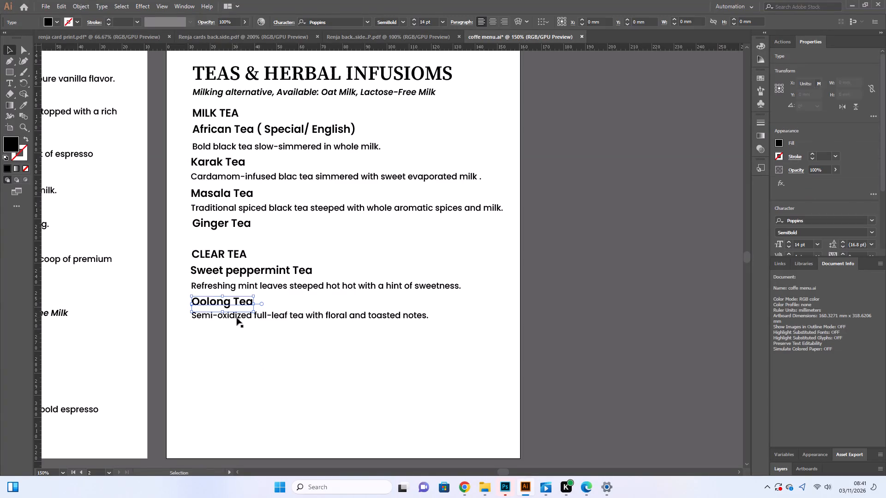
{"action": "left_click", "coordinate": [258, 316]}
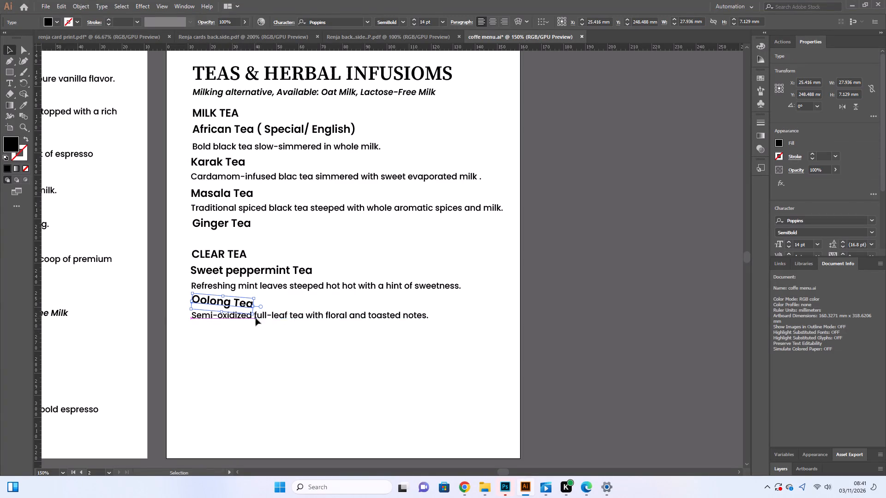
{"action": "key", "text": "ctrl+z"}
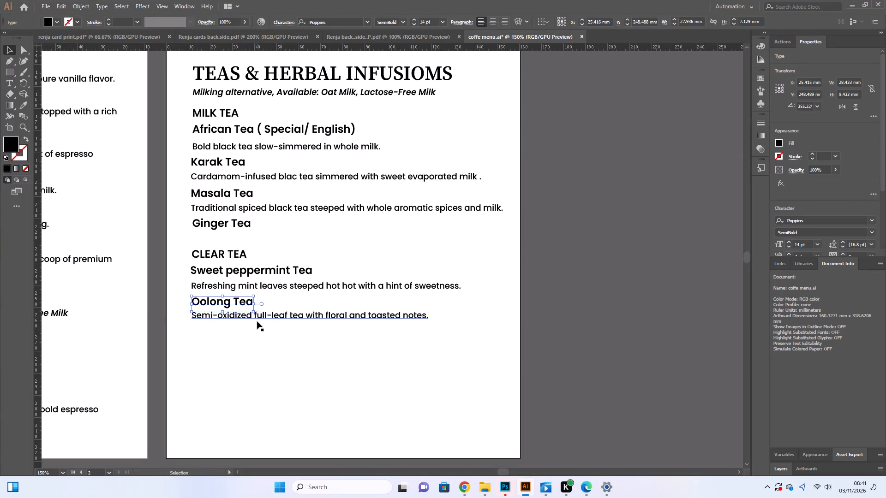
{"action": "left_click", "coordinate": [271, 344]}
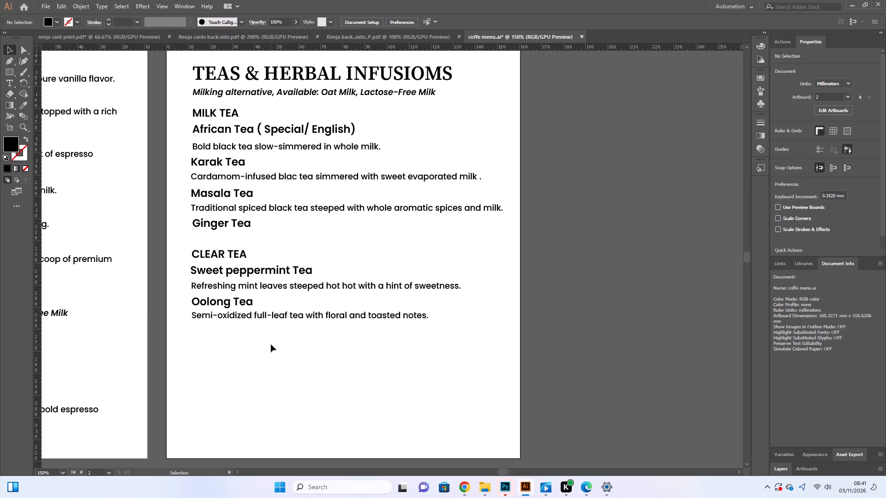
Duplicate the Oolong Tea heading and place the copy directly below the Oolong description, near the same left edge.
{"action": "left_click", "coordinate": [238, 302]}
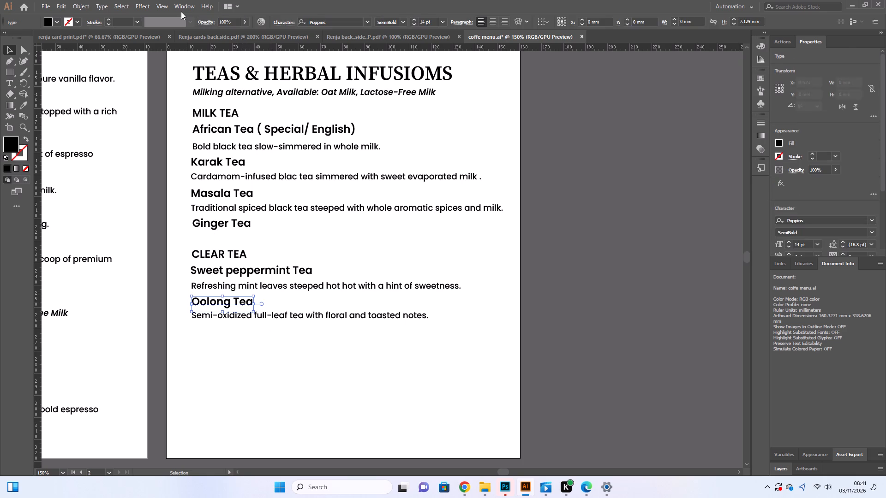
{"action": "left_click", "coordinate": [65, 4]}
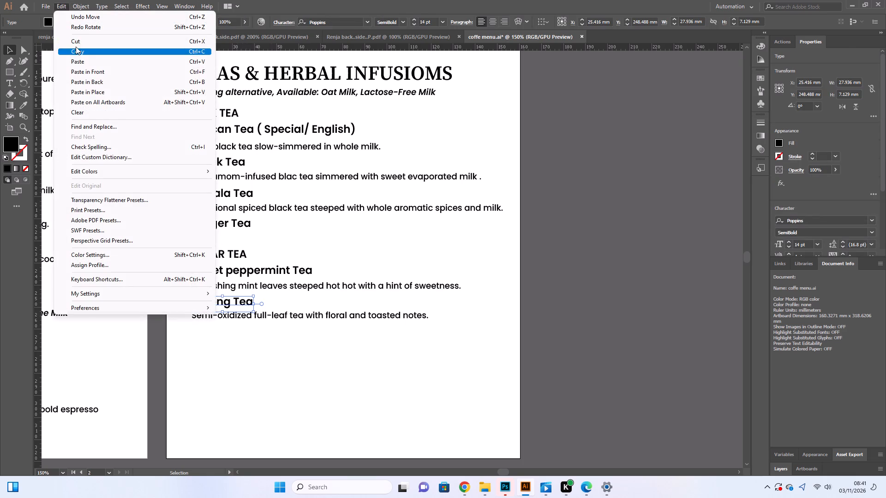
{"action": "left_click", "coordinate": [77, 48]}
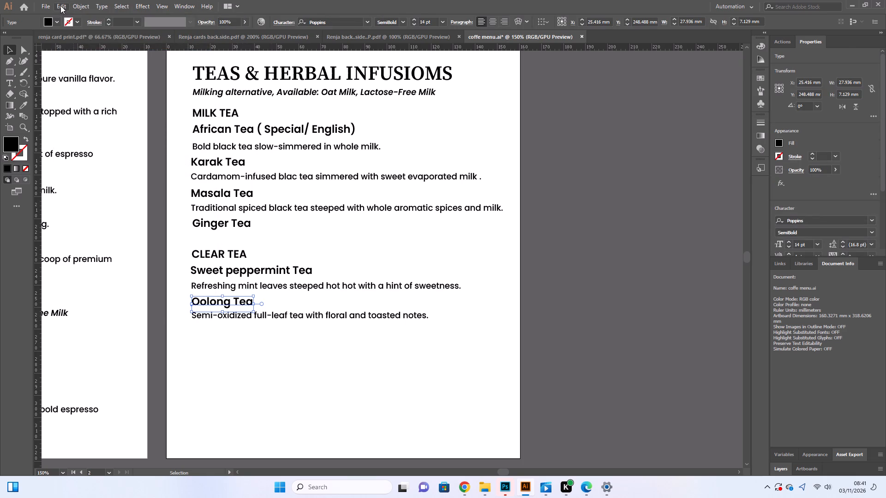
{"action": "left_click", "coordinate": [60, 6]}
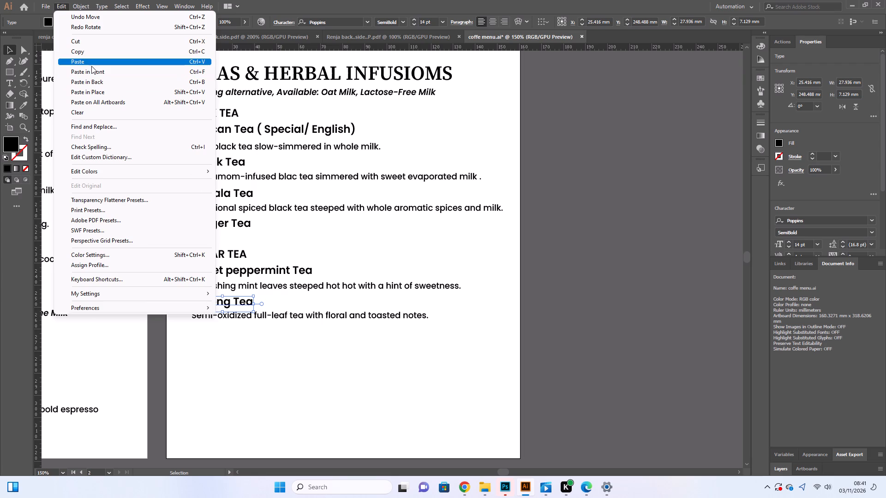
{"action": "left_click", "coordinate": [91, 66]}
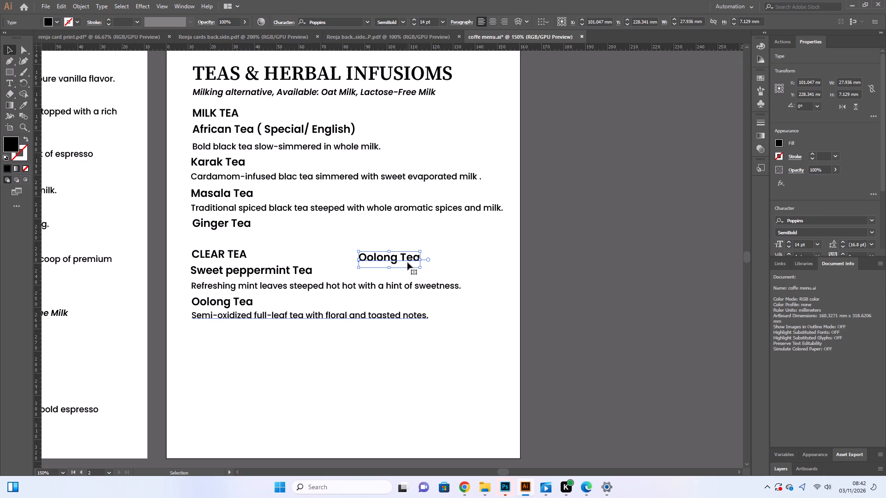
{"action": "left_click_drag", "start_coordinate": [400, 256], "coordinate": [419, 328]}
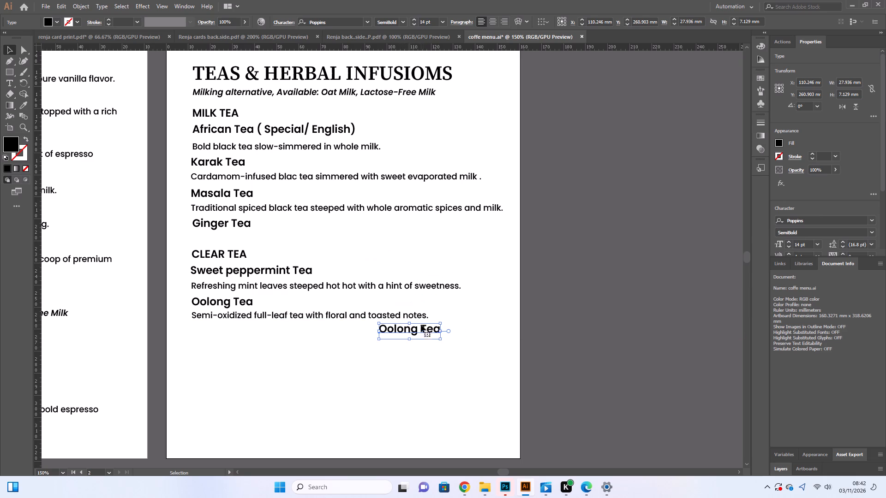
{"action": "left_click_drag", "start_coordinate": [421, 328], "coordinate": [298, 330]}
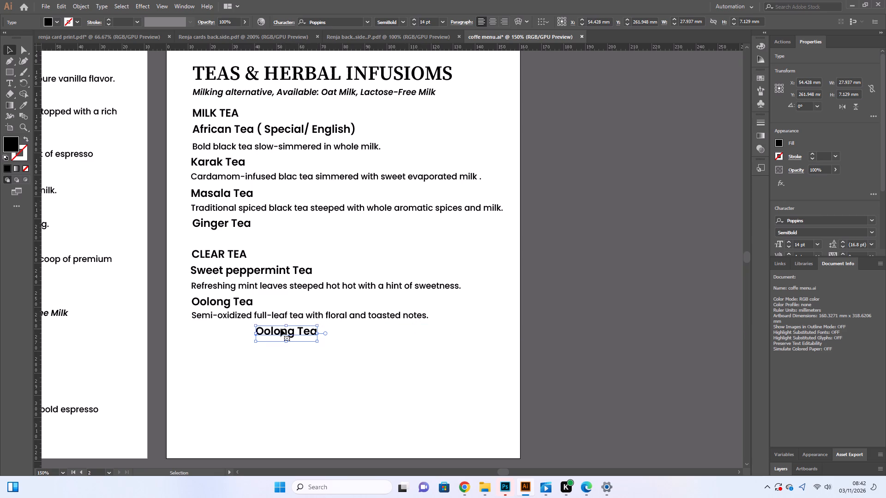
{"action": "left_click_drag", "start_coordinate": [290, 331], "coordinate": [256, 336]}
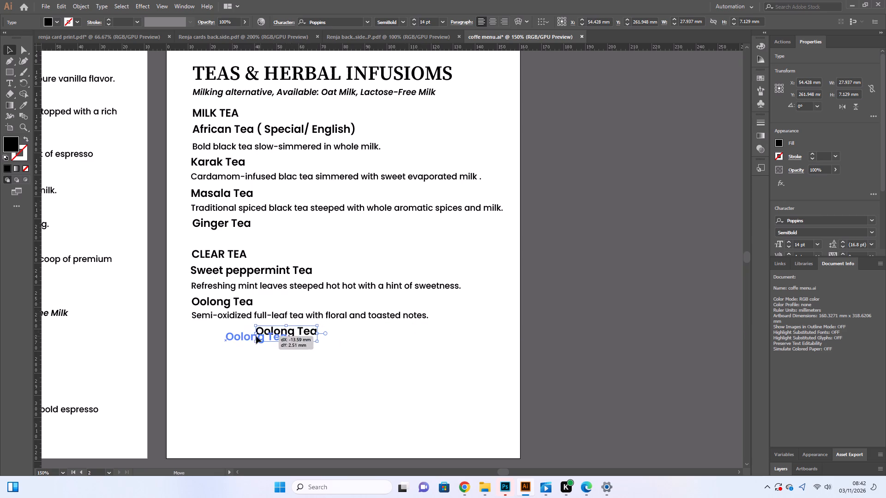
{"action": "left_click_drag", "start_coordinate": [256, 336], "coordinate": [243, 337]}
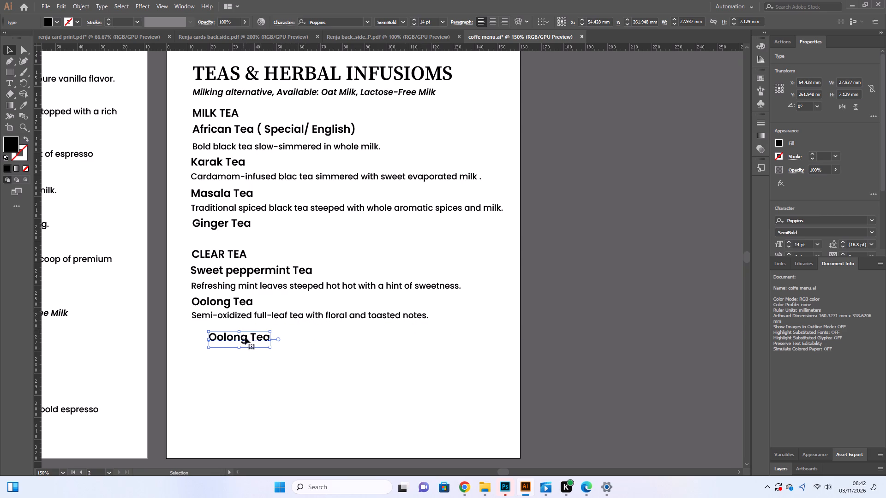
{"action": "left_click_drag", "start_coordinate": [251, 337], "coordinate": [239, 335]}
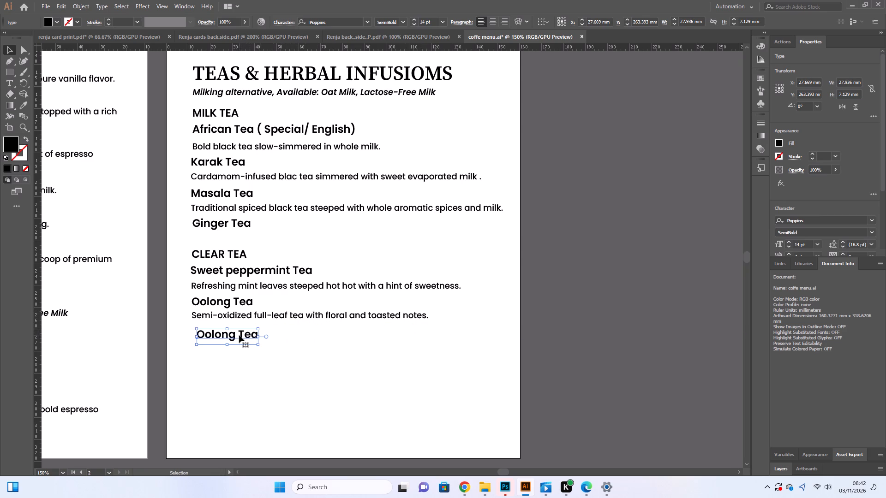
{"action": "left_click_drag", "start_coordinate": [235, 335], "coordinate": [229, 332]}
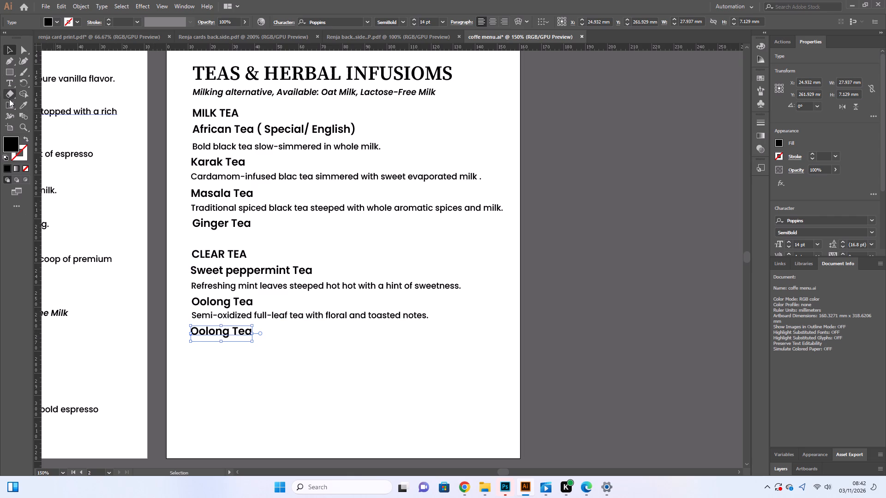
Change the duplicated heading's text to "Green Tea".
{"action": "left_click", "coordinate": [8, 85]}
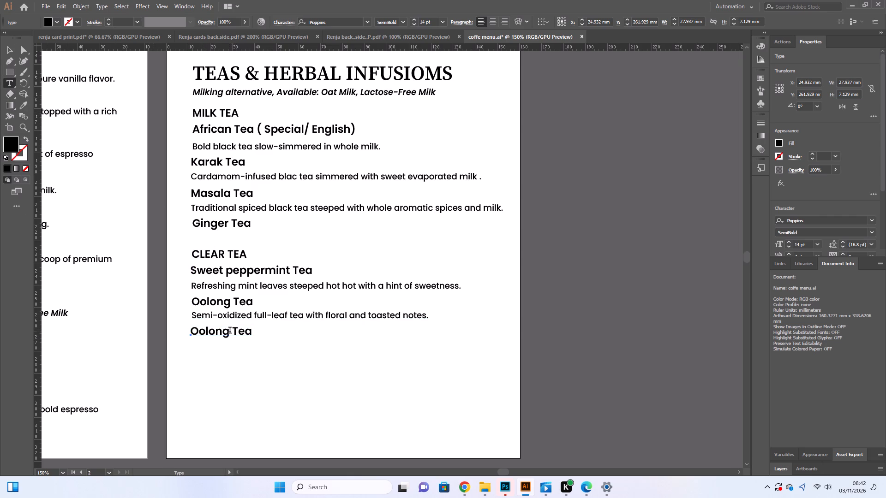
{"action": "left_click", "coordinate": [230, 331]}
{"action": "key", "text": "BackSpace"}
{"action": "key", "text": "BackSpace"}
{"action": "key", "text": "BackSpace"}
{"action": "key", "text": "BackSpace"}
{"action": "key", "text": "BackSpace"}
{"action": "key", "text": "BackSpace"}
{"action": "key", "text": "BackSpace"}
{"action": "key", "text": "BackSpace"}
{"action": "key", "text": "BackSpace"}
{"action": "key", "text": "BackSpace"}
{"action": "key", "text": "BackSpace"}
{"action": "key", "text": "BackSpace"}
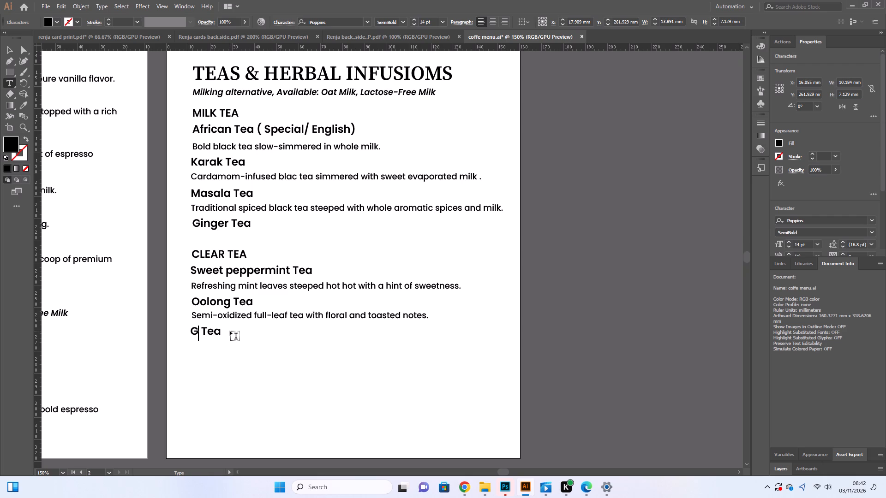
{"action": "type", "text": "ree"}
{"action": "type", "text": "n"}
{"action": "key", "text": "space"}
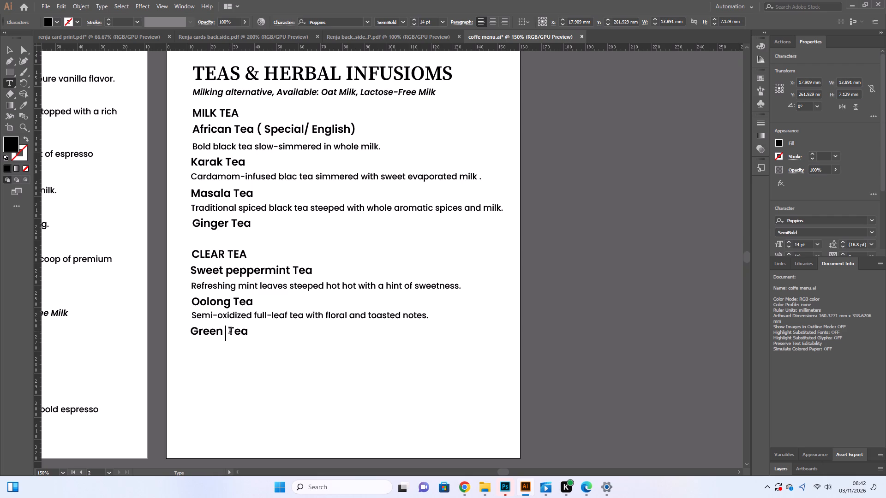
{"action": "key", "text": "BackSpace"}
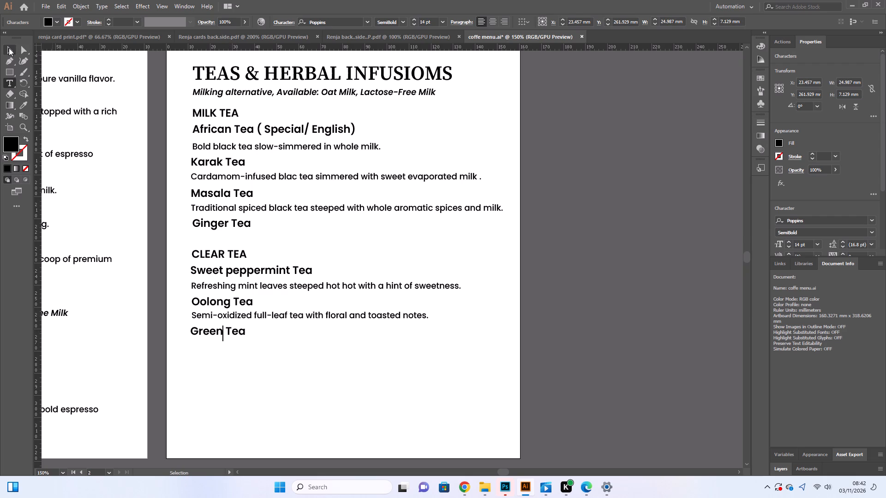
Nudge the Green Tea heading slightly right to line up with the Oolong Tea entry above.
{"action": "left_click", "coordinate": [9, 48]}
{"action": "key", "text": "Right"}
{"action": "key", "text": "Right"}
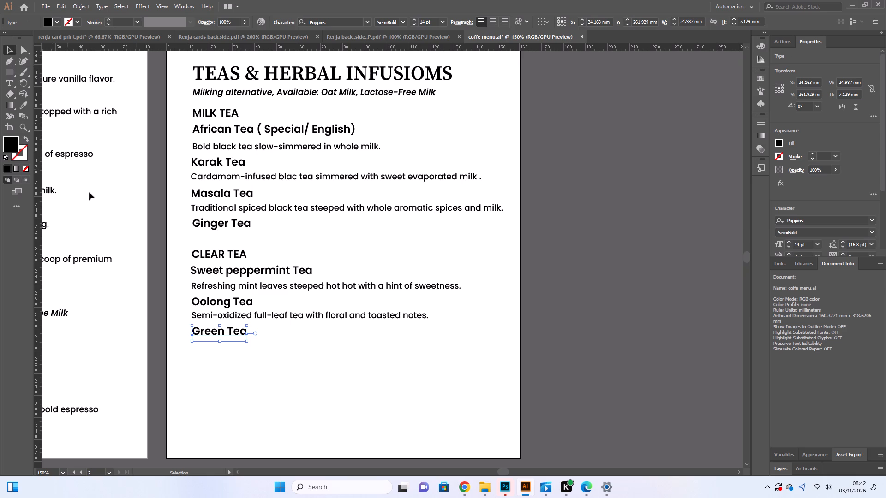
{"action": "left_click", "coordinate": [242, 363]}
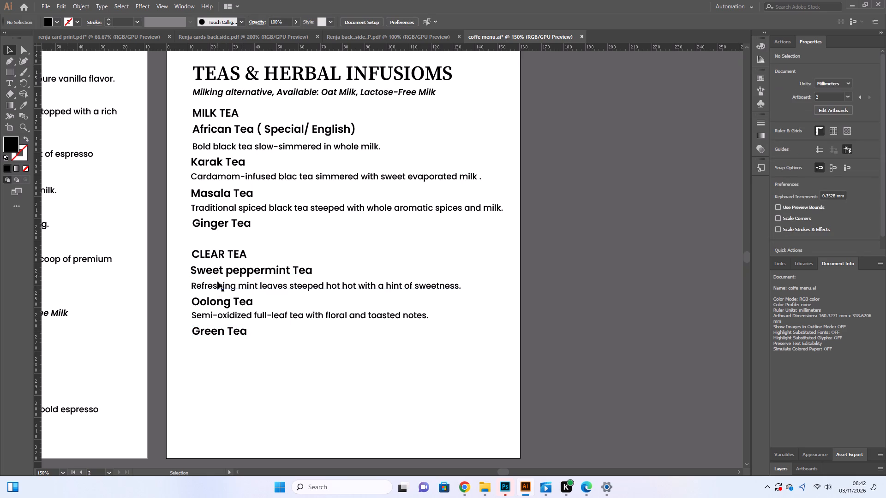
Nudge the Sweet peppermint Tea and CLEAR TEA headings slightly right to align with the other Clear Tea lines.
{"action": "left_click", "coordinate": [217, 272]}
{"action": "key", "text": "Right"}
{"action": "left_click", "coordinate": [218, 255]}
{"action": "key", "text": "Right"}
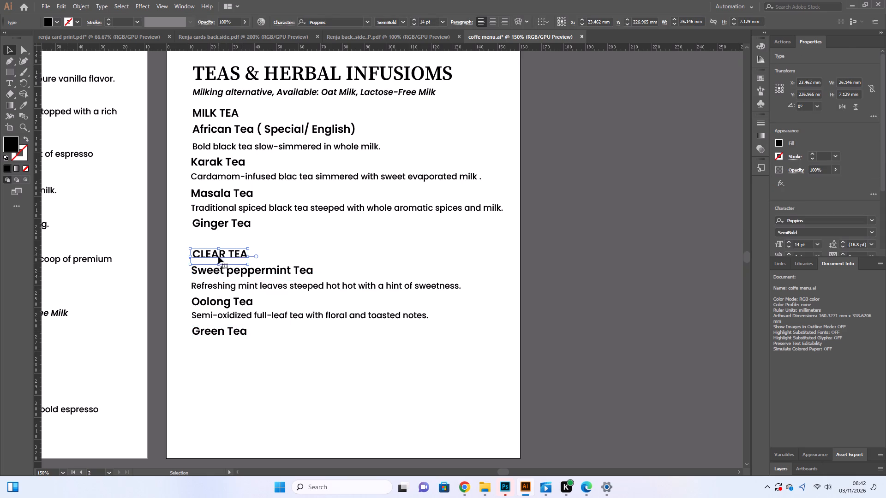
{"action": "left_click", "coordinate": [216, 271]}
Select all the Clear Tea headings and descriptions together and nudge the whole section slightly left.
{"action": "left_click_drag", "start_coordinate": [341, 249], "coordinate": [216, 344]}
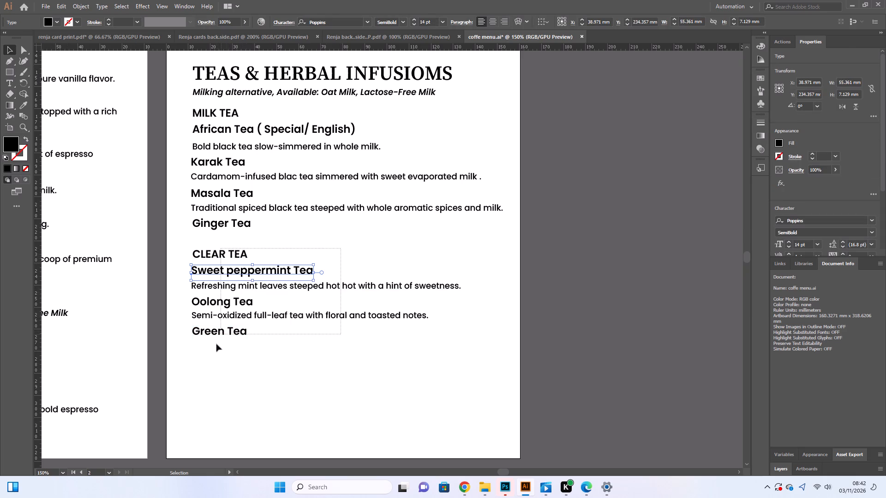
{"action": "left_click_drag", "start_coordinate": [216, 344], "coordinate": [213, 353]}
{"action": "key", "text": "Left"}
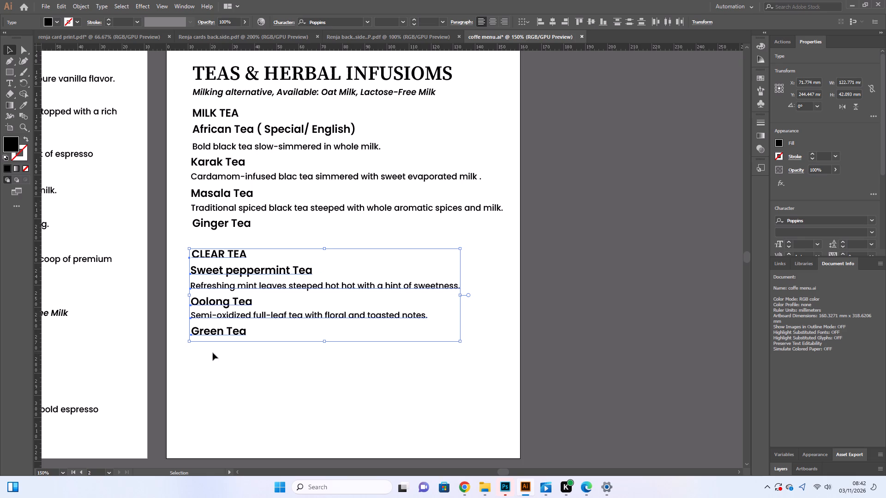
{"action": "key", "text": "Left"}
{"action": "key", "text": "Left"}
{"action": "key", "text": "Right"}
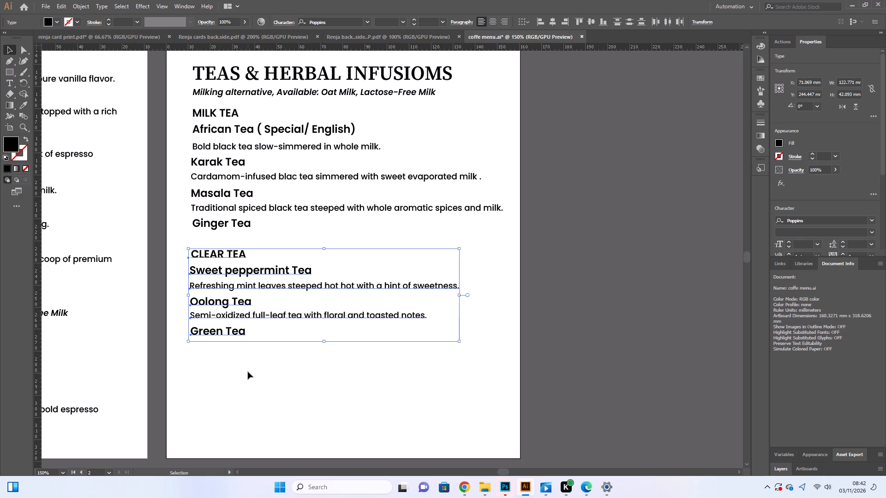
{"action": "left_click", "coordinate": [254, 385]}
{"action": "scroll", "coordinate": [258, 374], "scroll_direction": "down", "scroll_amount": 4}
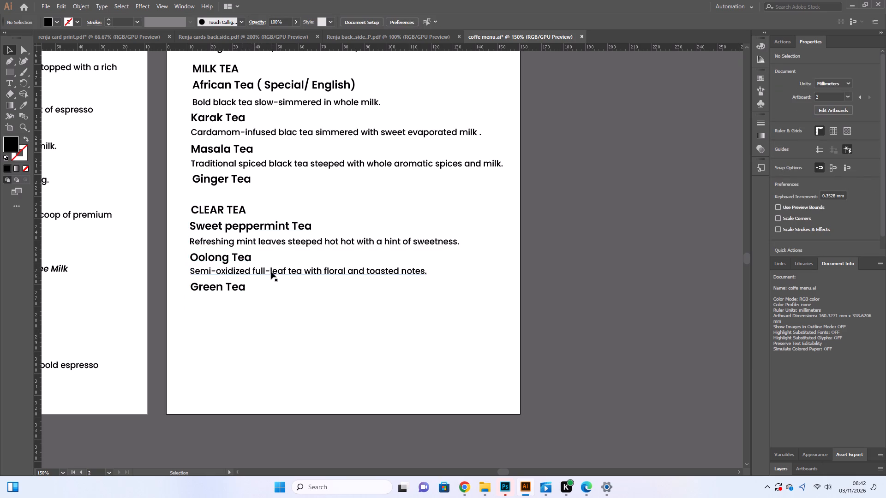
Duplicate the Oolong Tea description line directly beneath the Green Tea heading.
{"action": "left_click_drag", "start_coordinate": [271, 272], "coordinate": [271, 300], "text": "alt"}
Replace the duplicated description's text with "Clean, antioxidant-rich steamed whole green tea.".
{"action": "left_click", "coordinate": [8, 82]}
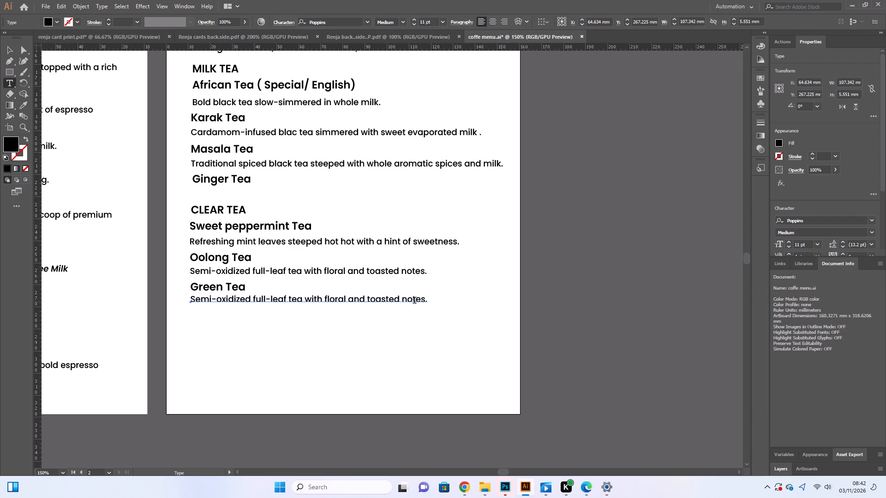
{"action": "left_click", "coordinate": [426, 302]}
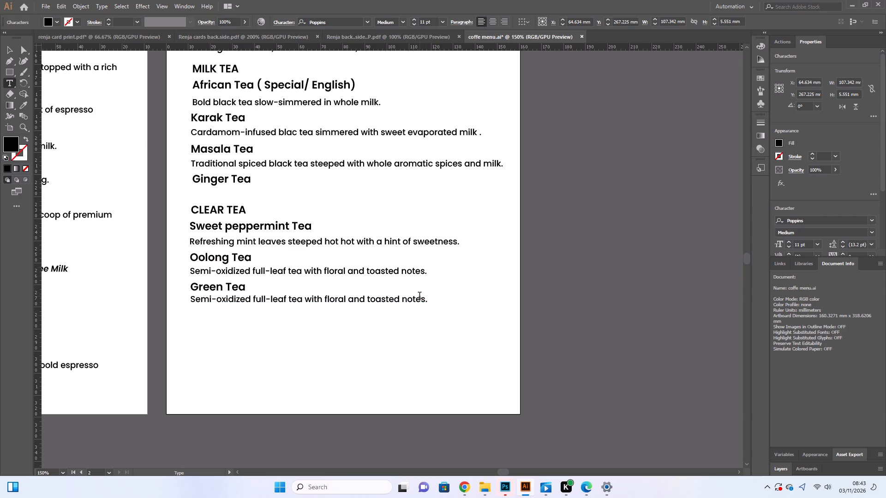
{"action": "key", "text": "BackSpace"}
{"action": "key", "text": "BackSpace"}
{"action": "key", "text": "BackSpace"}
{"action": "key", "text": "BackSpace"}
{"action": "key", "text": "BackSpace"}
{"action": "key", "text": "BackSpace"}
{"action": "key", "text": "BackSpace"}
{"action": "key", "text": "BackSpace"}
{"action": "key", "text": "BackSpace"}
{"action": "key", "text": "BackSpace"}
{"action": "key", "text": "BackSpace"}
{"action": "key", "text": "BackSpace"}
{"action": "key", "text": "BackSpace"}
{"action": "key", "text": "BackSpace"}
{"action": "key", "text": "BackSpace"}
{"action": "key", "text": "BackSpace"}
{"action": "key", "text": "BackSpace"}
{"action": "key", "text": "BackSpace"}
{"action": "key", "text": "BackSpace"}
{"action": "key", "text": "BackSpace"}
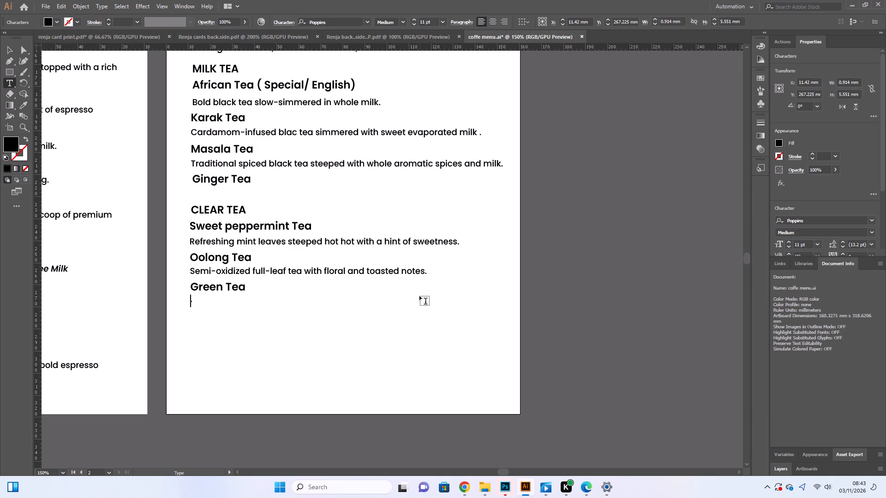
{"action": "type", "text": "lean"}
{"action": "type", "text": ", anti"}
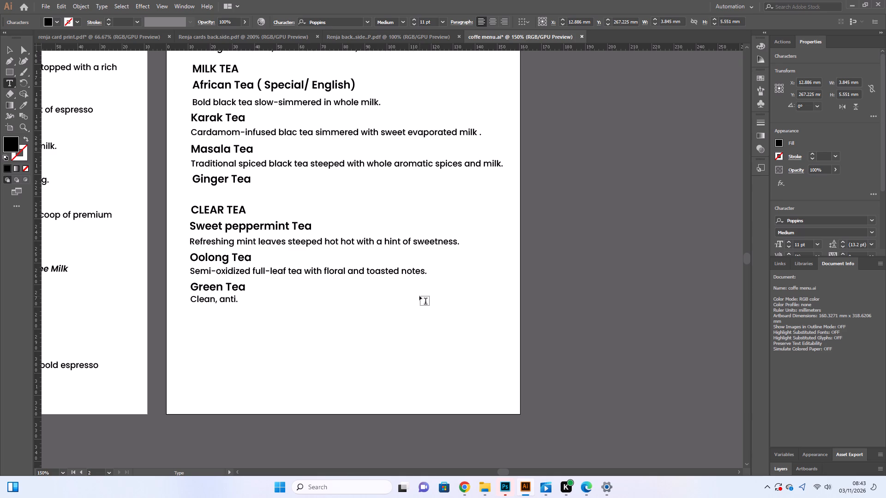
{"action": "type", "text": "oxidant"}
{"action": "key", "text": "minus"}
{"action": "type", "text": "rich steamed"}
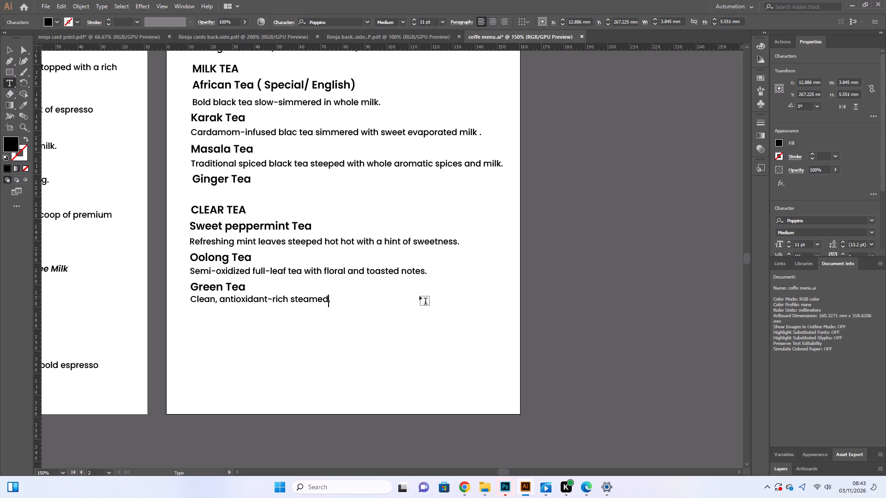
{"action": "key", "text": "space"}
{"action": "type", "text": "whole"}
{"action": "key", "text": "space"}
{"action": "type", "text": "gree"}
{"action": "type", "text": "n tea"}
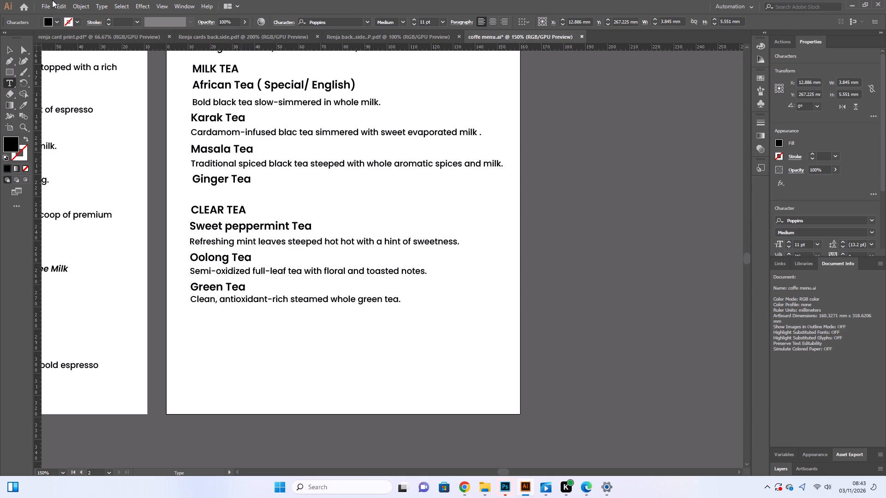
{"action": "left_click", "coordinate": [6, 45]}
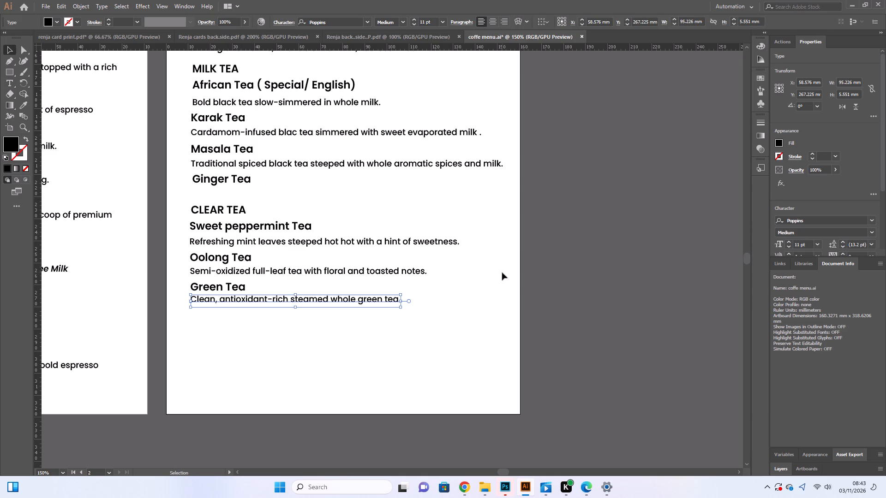
{"action": "left_click", "coordinate": [578, 300]}
Move the Green Tea description about 2.13 mm down and 0.38 mm left, and shift its heading about 0.38 mm left to align.
{"action": "left_click", "coordinate": [291, 297]}
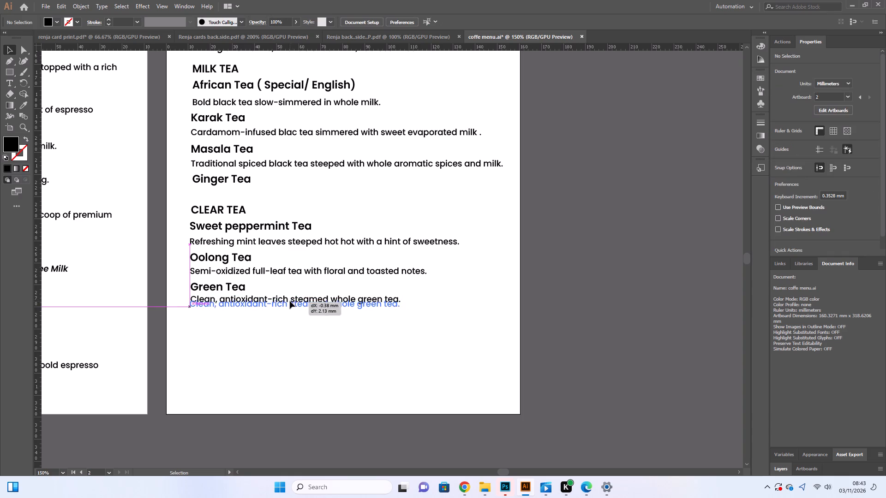
{"action": "left_click", "coordinate": [288, 310]}
{"action": "left_click", "coordinate": [227, 288]}
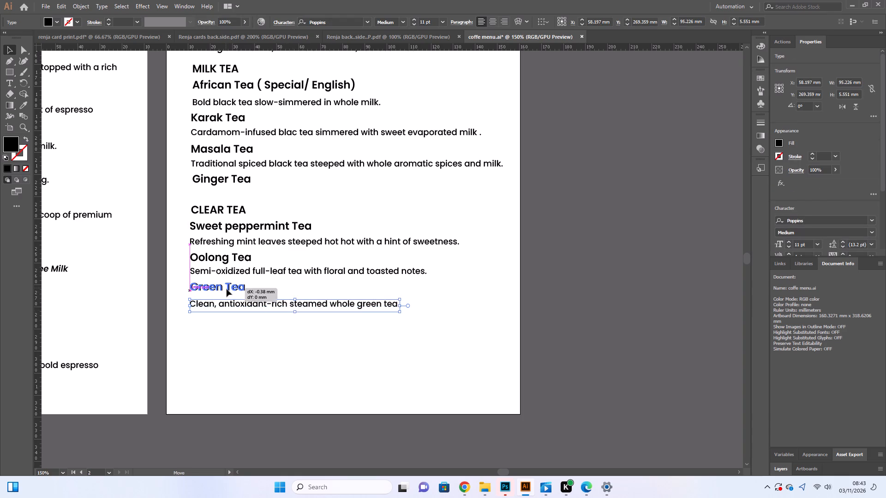
{"action": "left_click", "coordinate": [272, 327]}
Move the CLEAR TEA heading slightly up to widen the gap above Sweet peppermint Tea.
{"action": "scroll", "coordinate": [266, 274], "scroll_direction": "up", "scroll_amount": 4}
{"action": "left_click", "coordinate": [231, 252]}
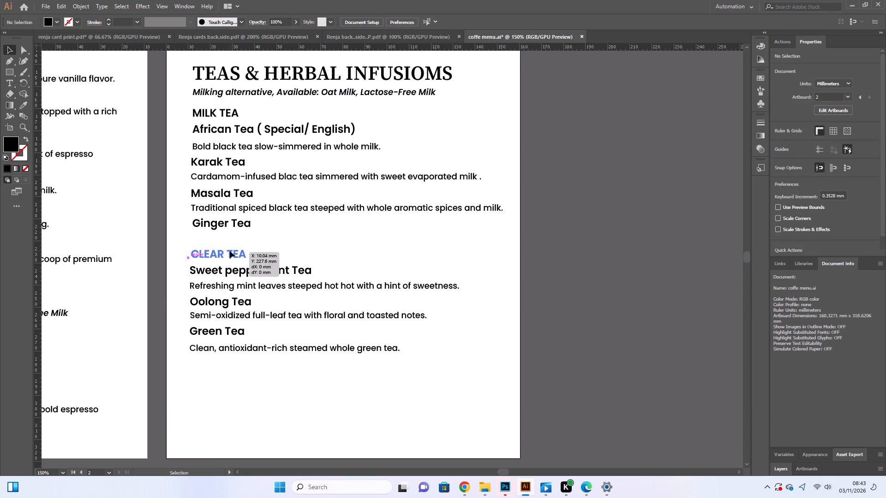
{"action": "left_click", "coordinate": [232, 266]}
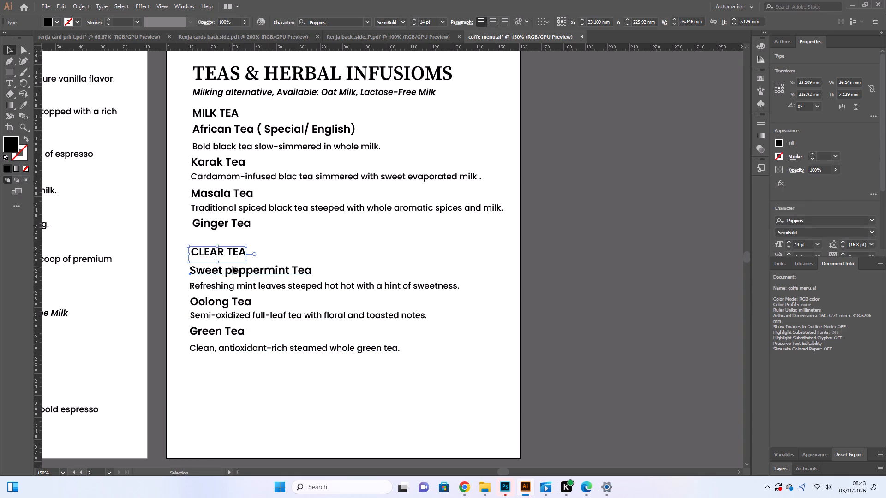
{"action": "left_click", "coordinate": [268, 356]}
{"action": "left_click", "coordinate": [308, 404]}
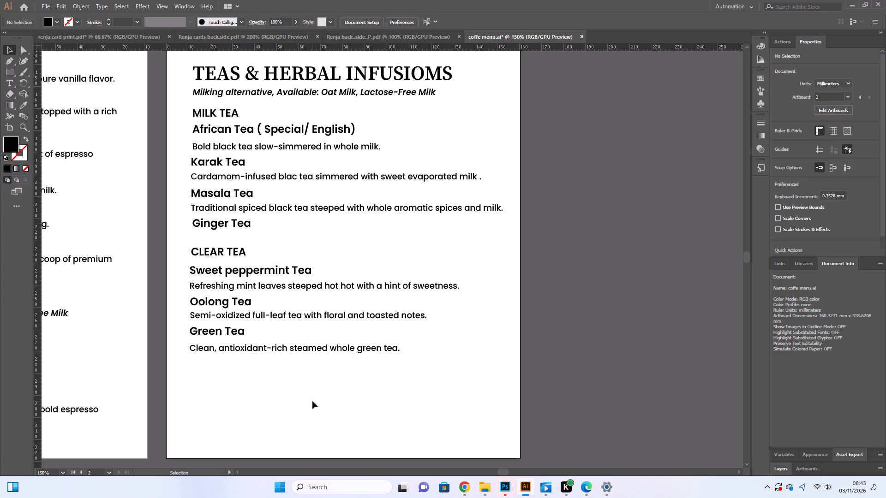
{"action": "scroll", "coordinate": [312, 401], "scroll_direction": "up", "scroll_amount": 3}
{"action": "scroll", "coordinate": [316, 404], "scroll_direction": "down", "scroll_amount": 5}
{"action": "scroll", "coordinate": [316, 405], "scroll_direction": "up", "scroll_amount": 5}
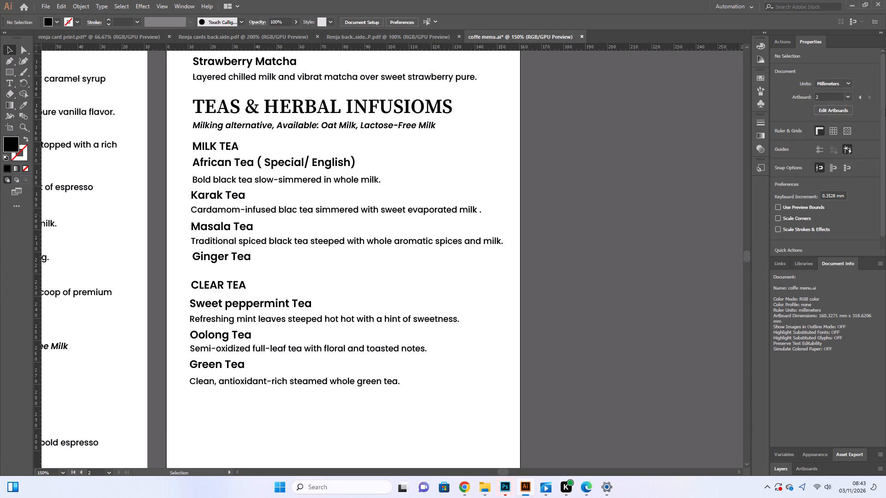
Minimize the Illustrator window showing the coffee menu.
{"action": "left_click", "coordinate": [850, 6]}
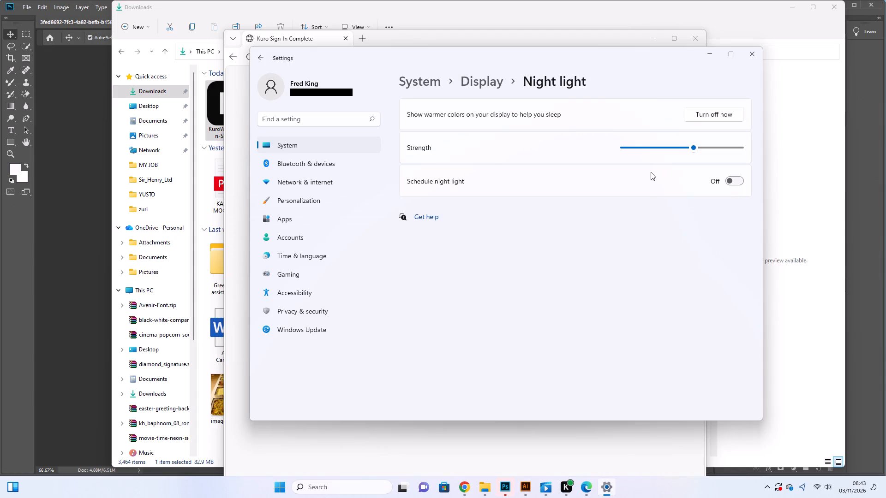
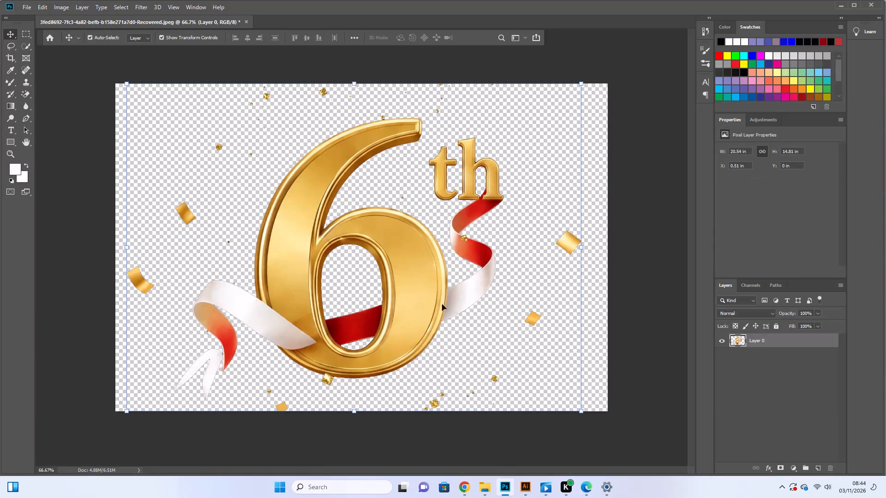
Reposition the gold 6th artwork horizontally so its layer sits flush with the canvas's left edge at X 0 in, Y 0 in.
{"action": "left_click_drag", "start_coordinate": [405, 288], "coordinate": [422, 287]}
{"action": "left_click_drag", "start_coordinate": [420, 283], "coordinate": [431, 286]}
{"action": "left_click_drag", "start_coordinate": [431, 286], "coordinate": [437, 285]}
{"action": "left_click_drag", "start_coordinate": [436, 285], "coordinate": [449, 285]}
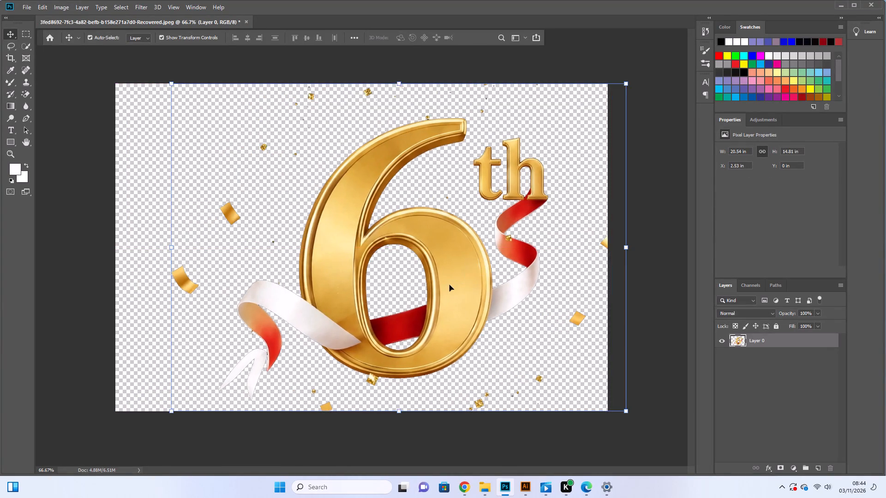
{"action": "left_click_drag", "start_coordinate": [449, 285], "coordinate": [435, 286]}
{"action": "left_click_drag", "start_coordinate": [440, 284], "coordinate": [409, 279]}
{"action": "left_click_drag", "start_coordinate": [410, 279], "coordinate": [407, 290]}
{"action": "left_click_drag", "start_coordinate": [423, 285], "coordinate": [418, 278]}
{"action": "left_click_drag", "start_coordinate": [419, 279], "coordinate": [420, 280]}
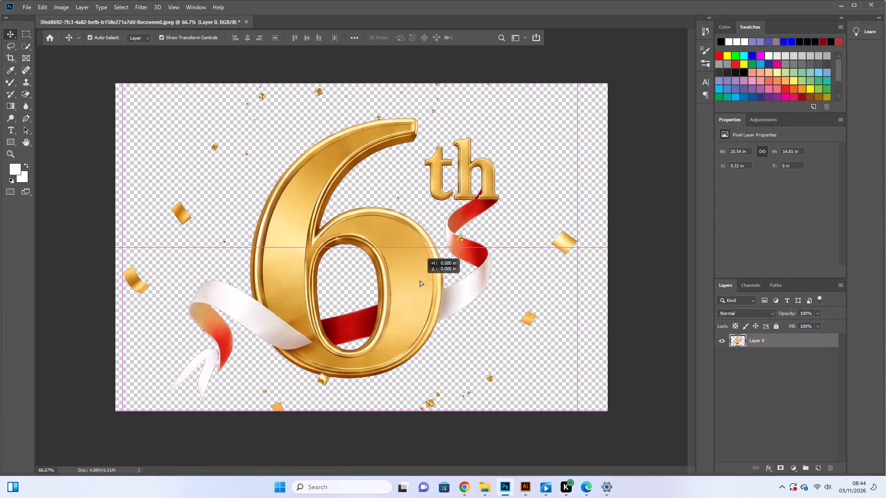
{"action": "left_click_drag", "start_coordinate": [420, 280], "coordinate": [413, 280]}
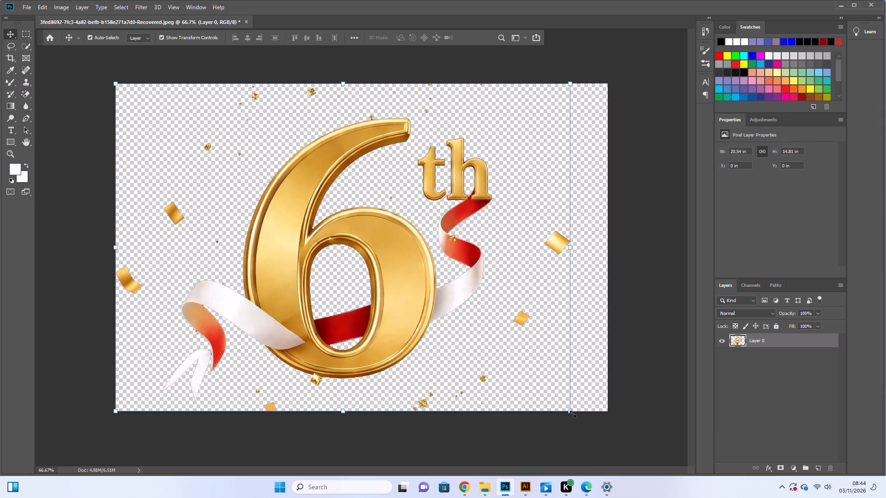
Scale the gold 6th artwork up to 103.35% and position it at X 0.99 in, Y -0.25 in.
{"action": "left_click_drag", "start_coordinate": [572, 413], "coordinate": [596, 413]}
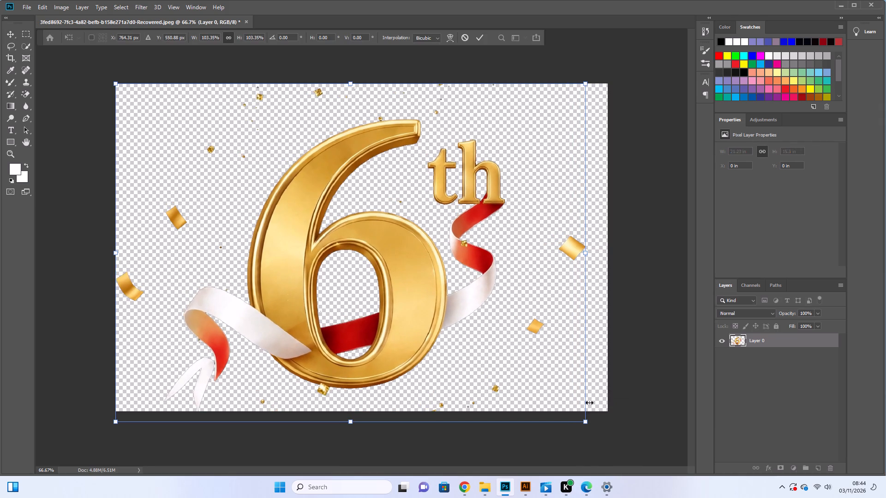
{"action": "left_click_drag", "start_coordinate": [427, 307], "coordinate": [437, 302]}
{"action": "left_click_drag", "start_coordinate": [422, 289], "coordinate": [437, 289]}
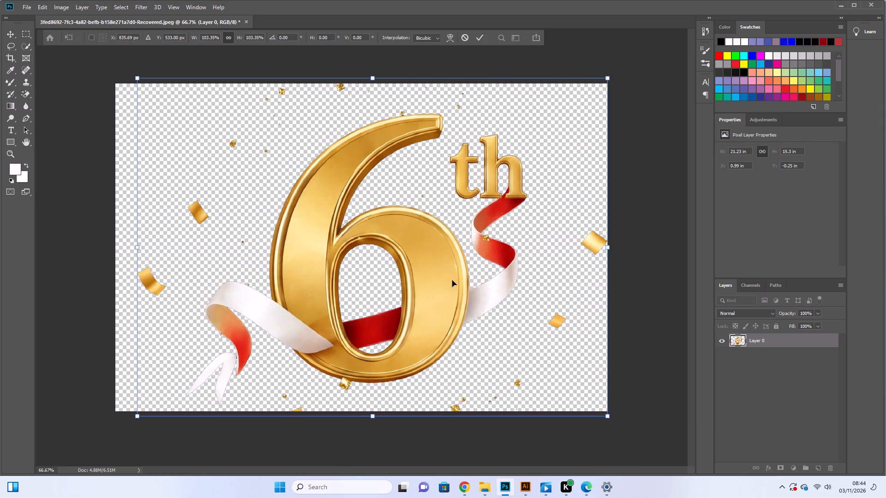
Minimize the Photoshop window with the 6th artwork and bring the desktop into focus.
{"action": "left_click", "coordinate": [841, 6]}
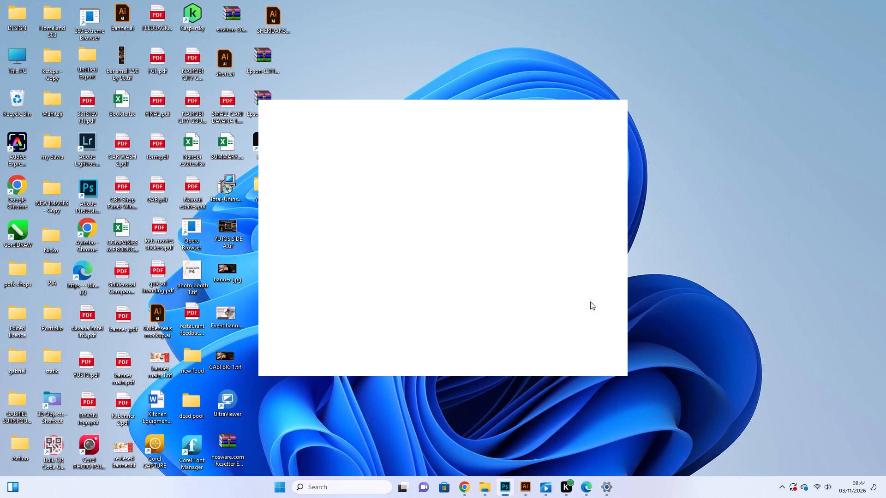
{"action": "left_click", "coordinate": [647, 115]}
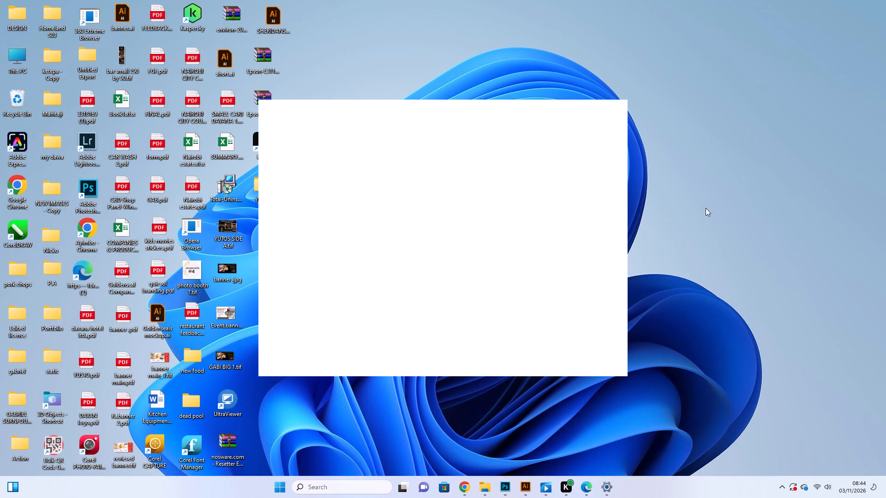
{"action": "left_click", "coordinate": [706, 208]}
Capture a selection screenshot covering the entire desktop with Adobe Express Photos.
{"action": "key", "text": "shift+super+s"}
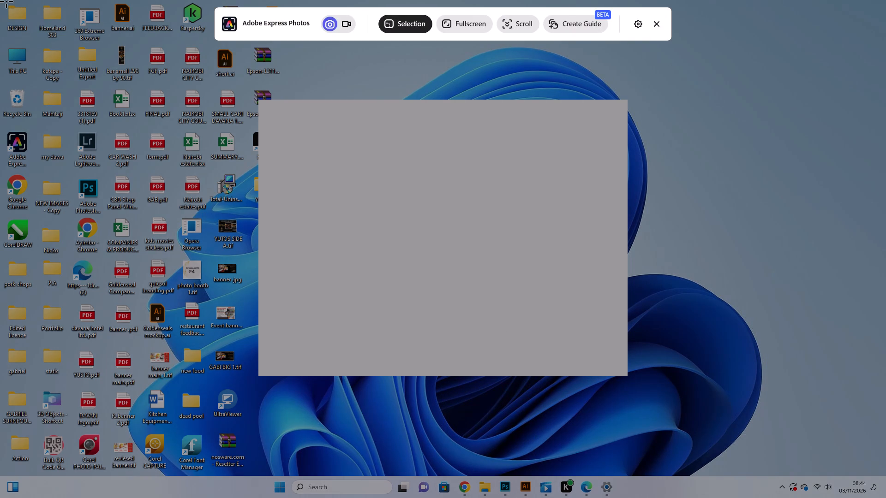
{"action": "left_click_drag", "start_coordinate": [0, 0], "coordinate": [885, 497]}
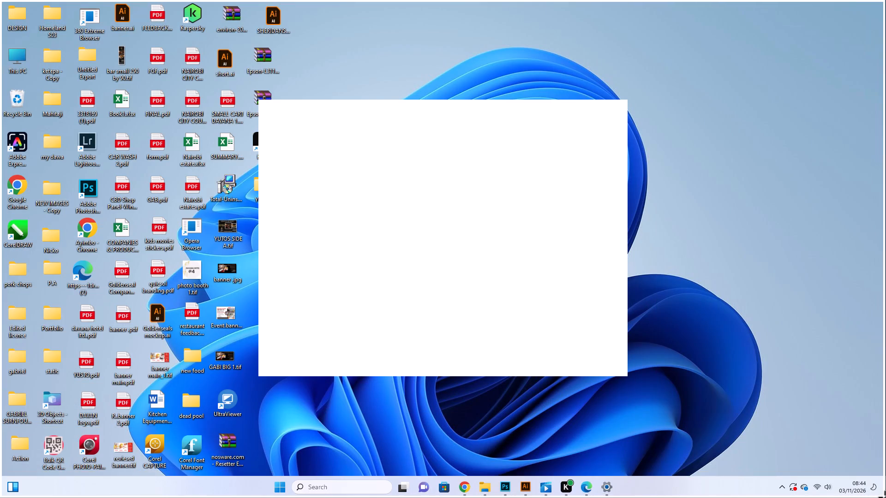
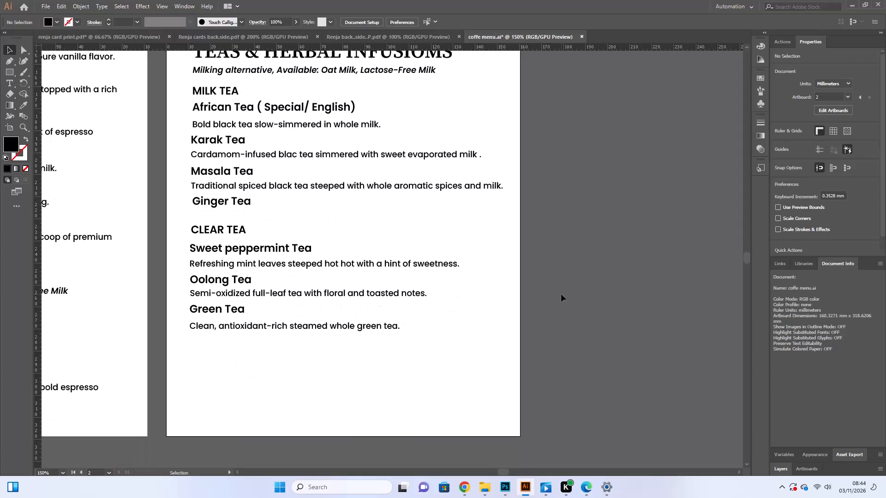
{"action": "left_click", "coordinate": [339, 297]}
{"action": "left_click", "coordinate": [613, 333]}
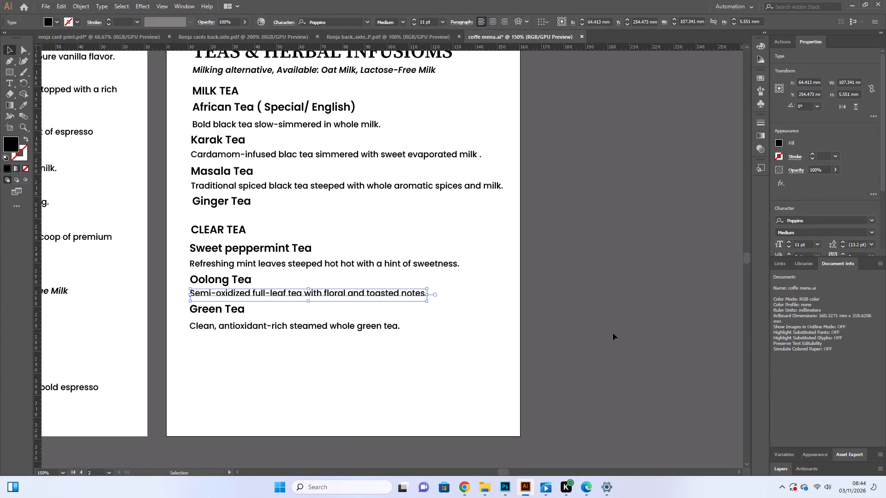
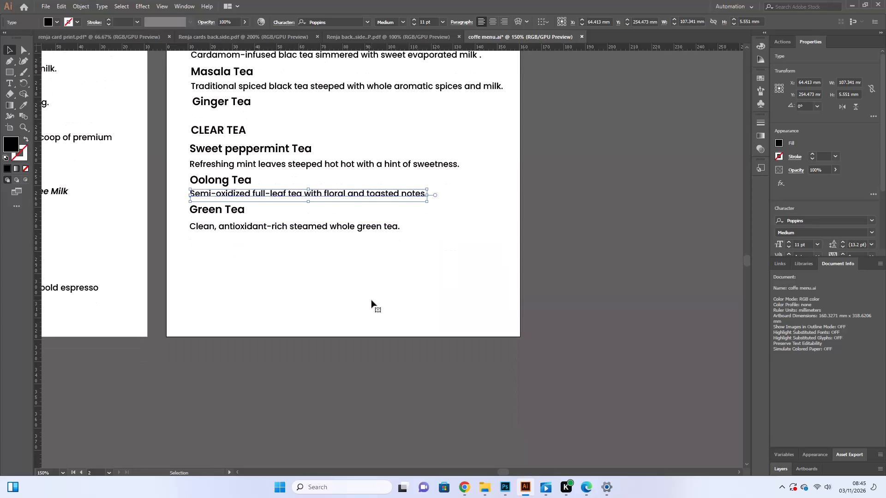
Nudge the Green Tea heading down by about 1.4 mm, closer to its description.
{"action": "left_click", "coordinate": [276, 226]}
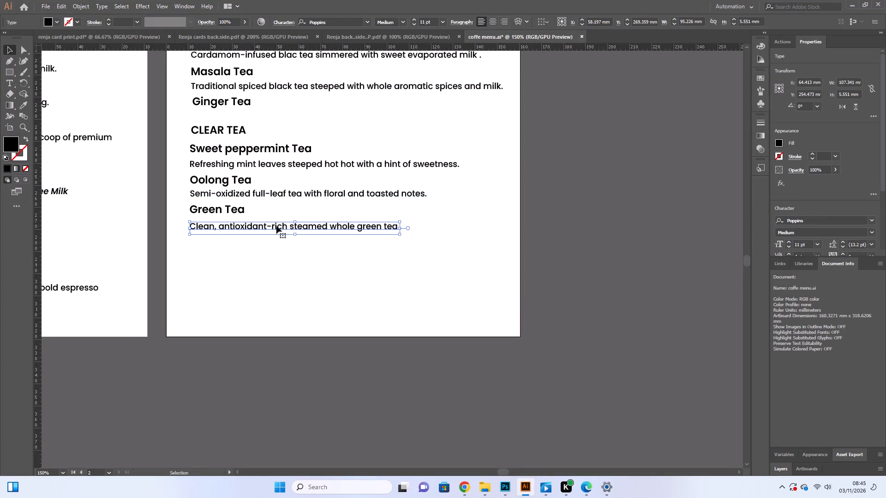
{"action": "left_click", "coordinate": [354, 294]}
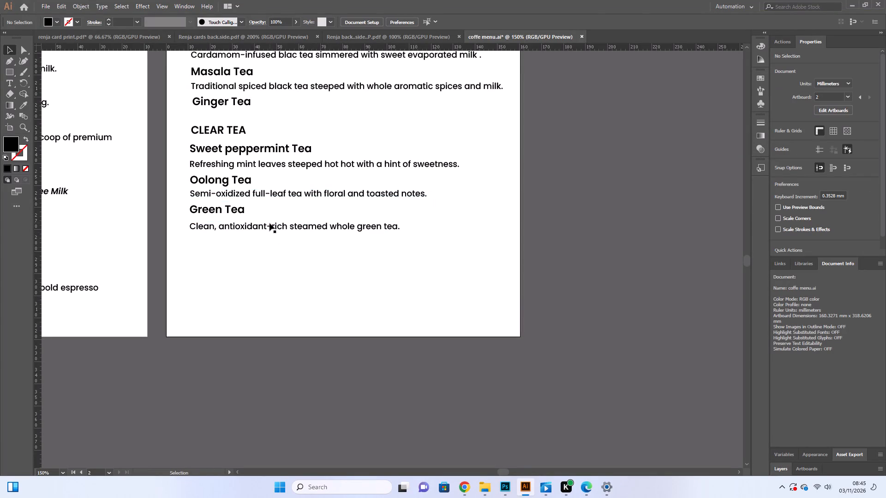
{"action": "left_click", "coordinate": [269, 228]}
{"action": "left_click", "coordinate": [229, 210]}
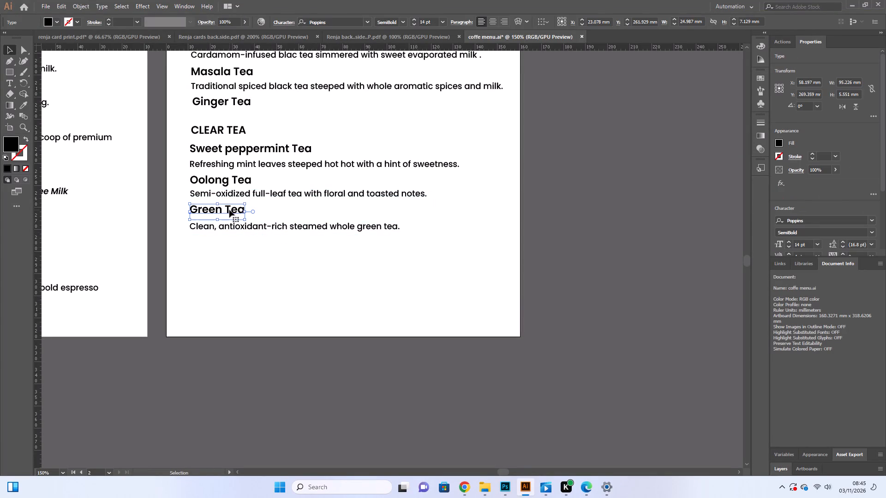
{"action": "key", "text": "Down"}
{"action": "key", "text": "Down"}
{"action": "key", "text": "Down"}
{"action": "key", "text": "Down"}
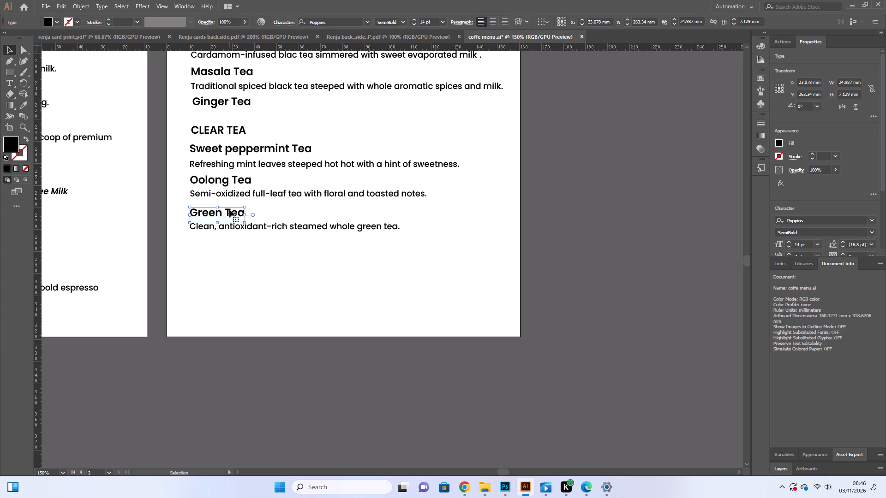
{"action": "left_click", "coordinate": [256, 263]}
{"action": "scroll", "coordinate": [247, 255], "scroll_direction": "up", "scroll_amount": 4}
{"action": "left_click_drag", "start_coordinate": [258, 300], "coordinate": [230, 264]}
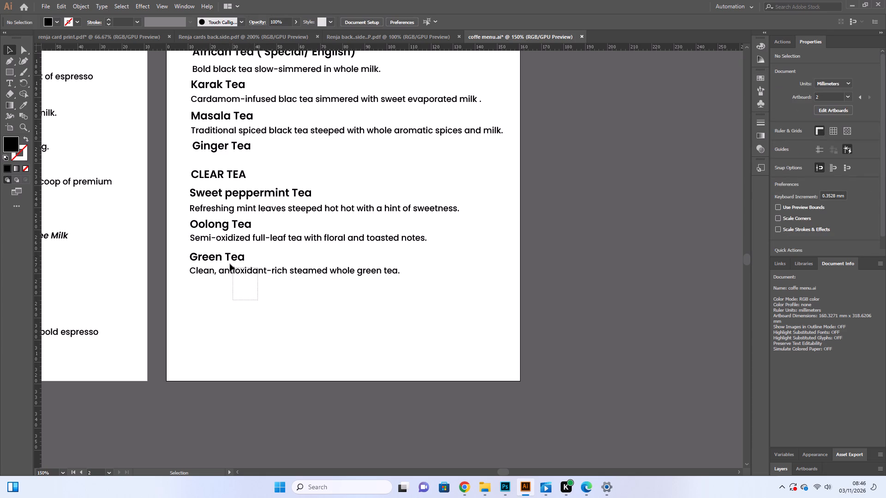
{"action": "left_click_drag", "start_coordinate": [230, 264], "coordinate": [225, 257]}
{"action": "left_click", "coordinate": [225, 257]}
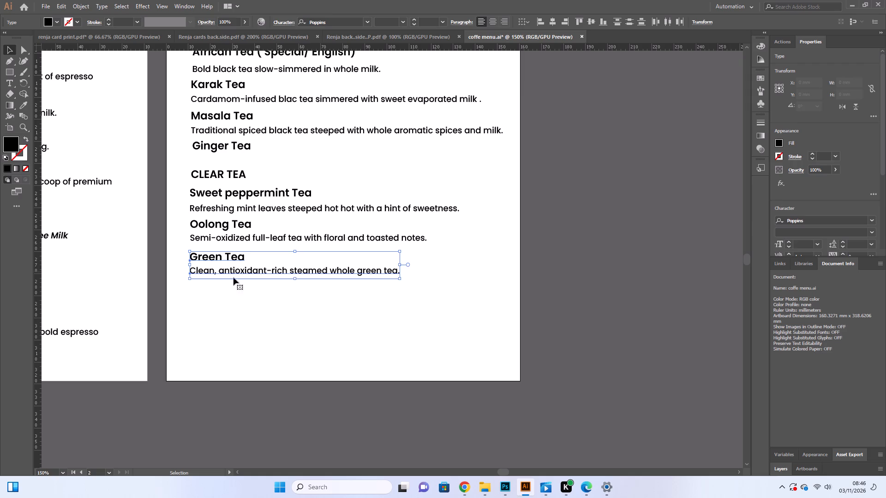
{"action": "left_click", "coordinate": [239, 302]}
Duplicate the Green Tea heading and place the copy below the Green Tea description, left-aligned with the original heading.
{"action": "scroll", "coordinate": [240, 302], "scroll_direction": "down", "scroll_amount": 3}
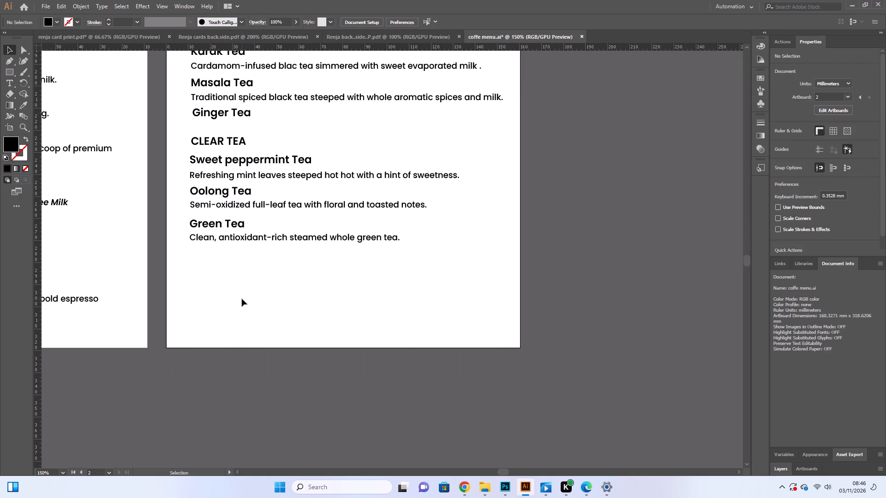
{"action": "left_click", "coordinate": [220, 226]}
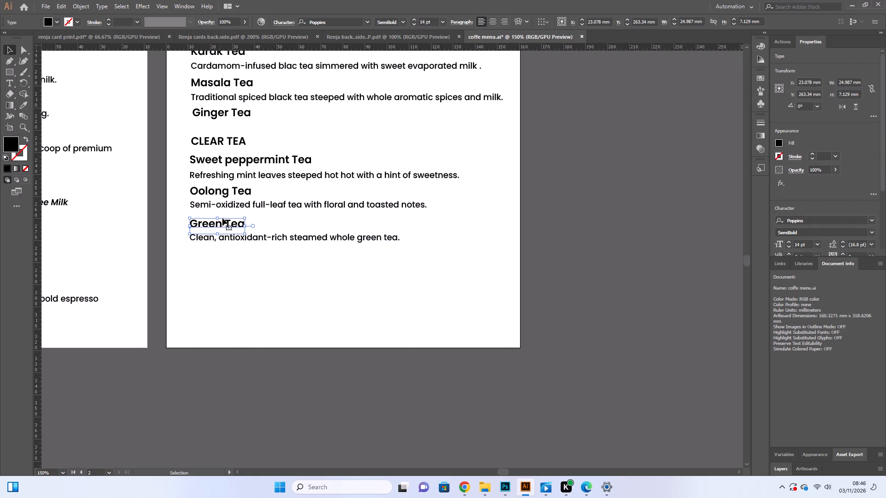
{"action": "left_click", "coordinate": [65, 4]}
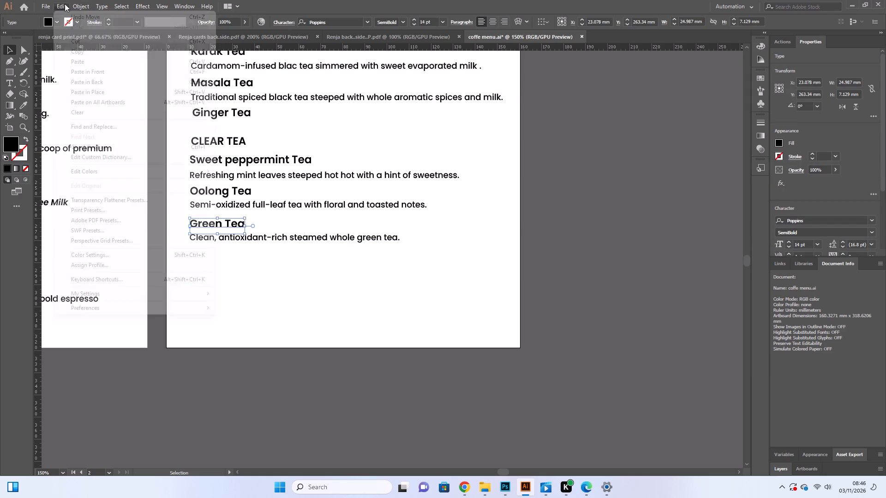
{"action": "left_click", "coordinate": [92, 50]}
{"action": "left_click", "coordinate": [60, 6]}
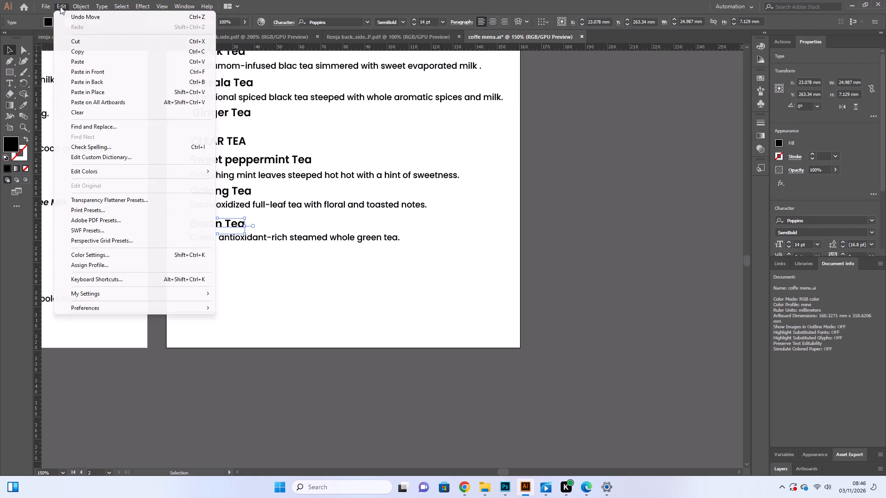
{"action": "left_click", "coordinate": [82, 60]}
{"action": "left_click_drag", "start_coordinate": [400, 259], "coordinate": [386, 260]}
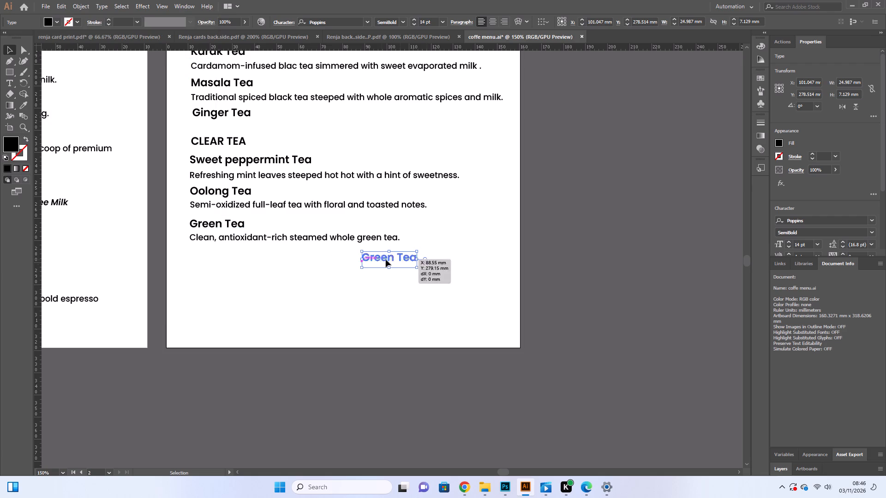
{"action": "left_click_drag", "start_coordinate": [386, 260], "coordinate": [228, 255]}
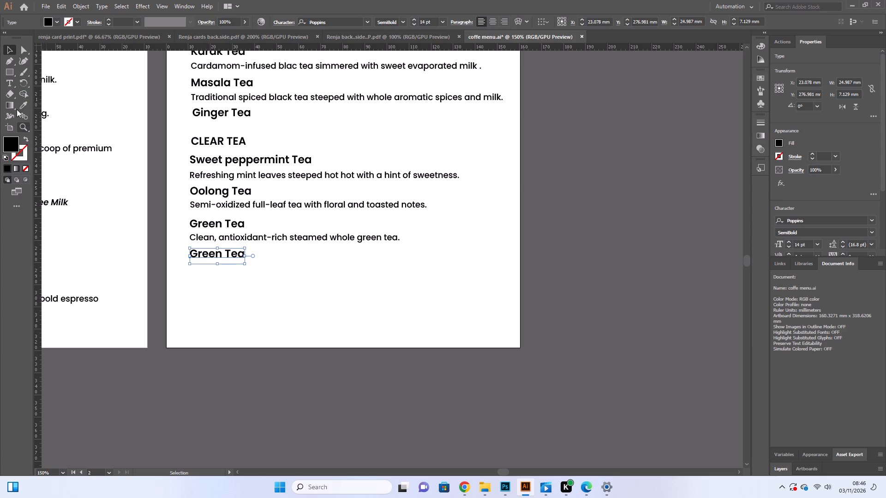
Change the duplicated Green Tea heading's text to "Lemon Tea".
{"action": "left_click", "coordinate": [10, 82]}
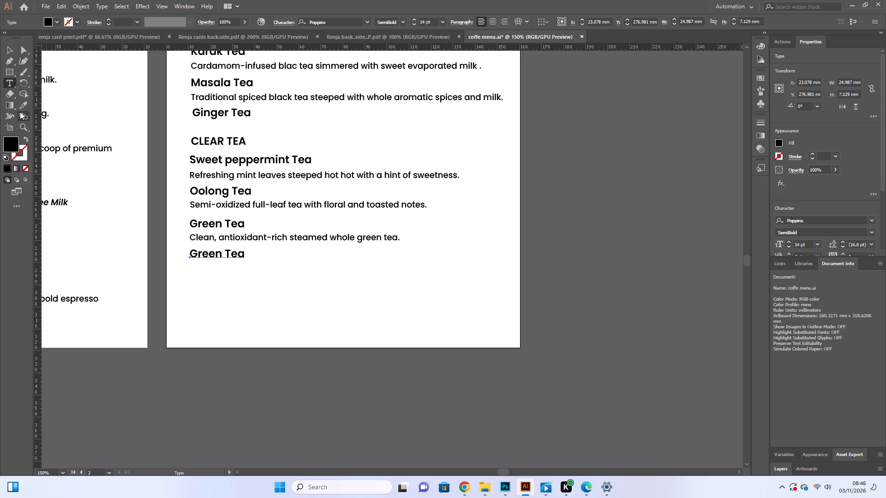
{"action": "left_click", "coordinate": [220, 259]}
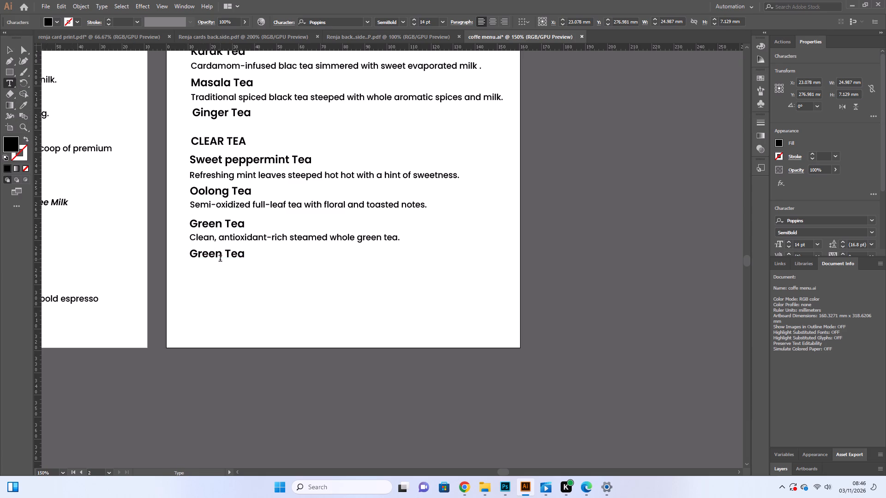
{"action": "key", "text": "BackSpace"}
{"action": "key", "text": "BackSpace"}
{"action": "key", "text": "BackSpace"}
{"action": "key", "text": "BackSpace"}
{"action": "key", "text": "BackSpace"}
{"action": "key", "text": "BackSpace"}
{"action": "key", "text": "BackSpace"}
{"action": "key", "text": "BackSpace"}
{"action": "key", "text": "BackSpace"}
{"action": "key", "text": "BackSpace"}
{"action": "key", "text": "BackSpace"}
{"action": "key", "text": "l"}
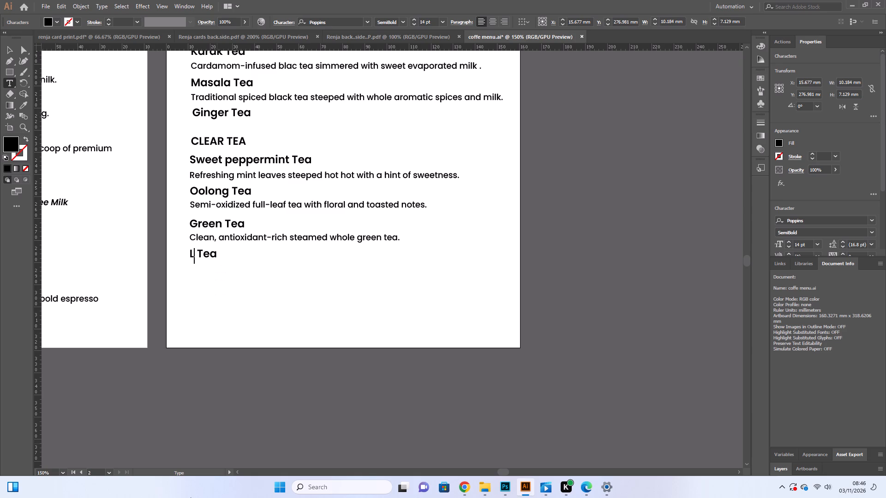
{"action": "type", "text": "emon"}
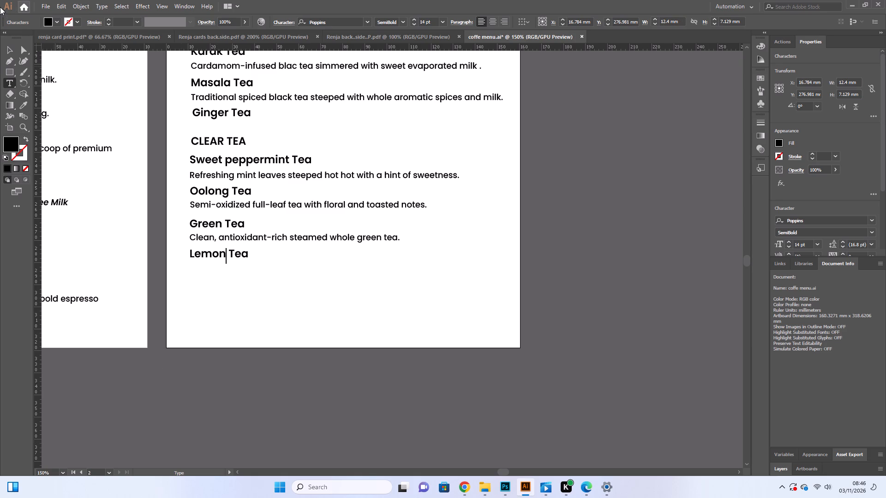
{"action": "left_click", "coordinate": [10, 47]}
Duplicate the Green Tea description and place the copy directly under the Lemon Tea heading.
{"action": "left_click", "coordinate": [297, 242]}
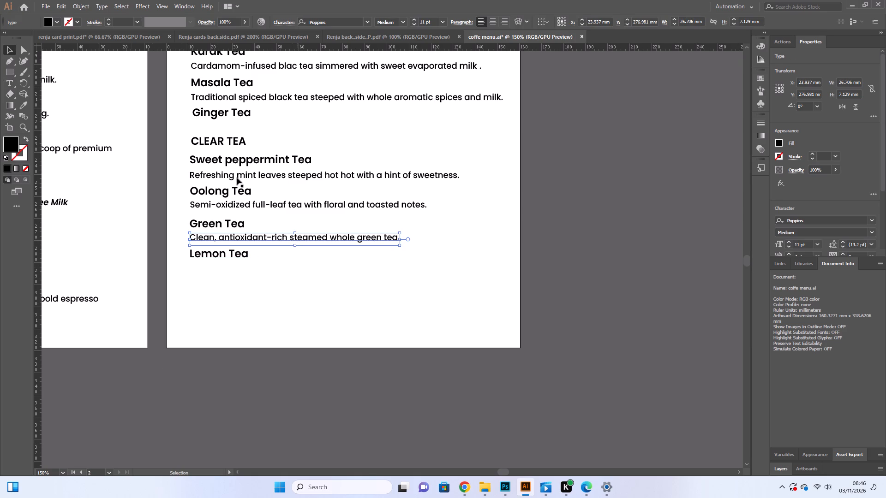
{"action": "left_click", "coordinate": [64, 6]}
{"action": "left_click", "coordinate": [72, 53]}
{"action": "left_click", "coordinate": [59, 5]}
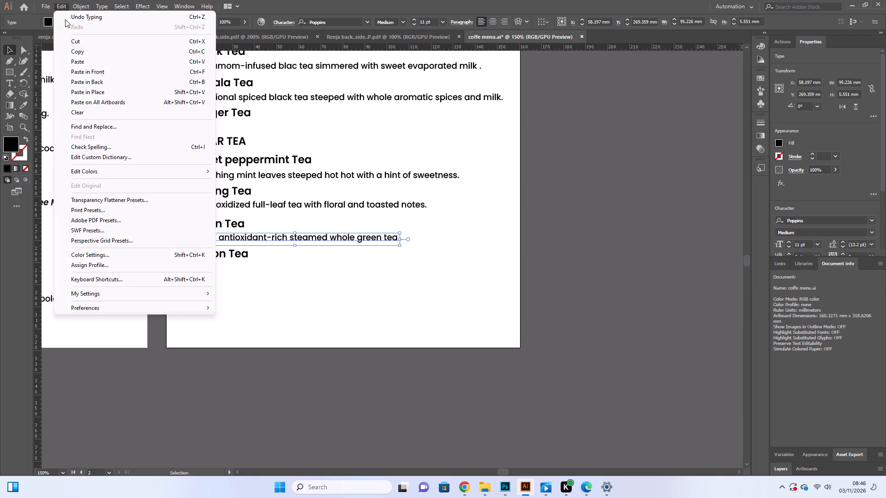
{"action": "left_click", "coordinate": [75, 63]}
{"action": "left_click_drag", "start_coordinate": [412, 256], "coordinate": [316, 267]}
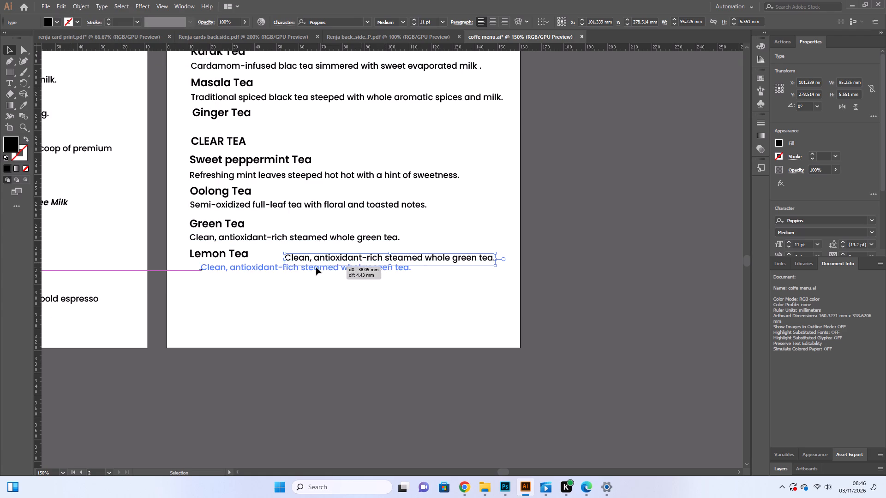
{"action": "left_click_drag", "start_coordinate": [316, 267], "coordinate": [316, 267]}
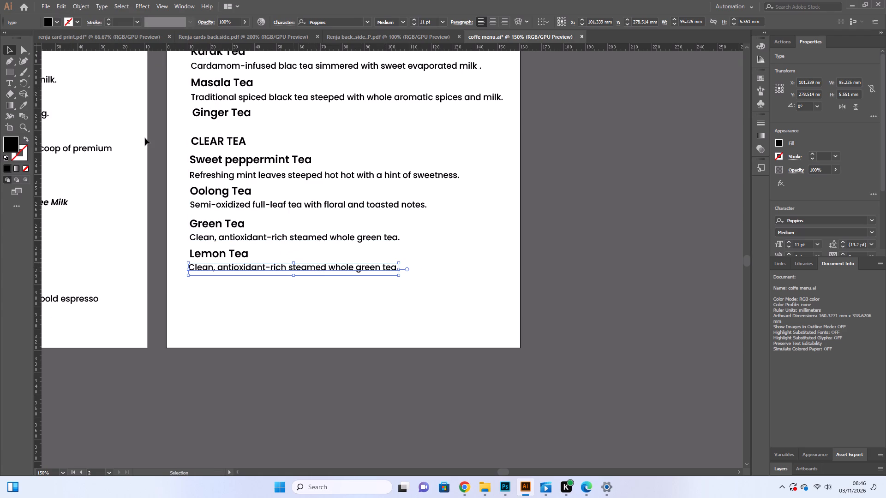
Replace the description under the Lemon Tea heading with "Bright black tea infused with fresh citrus lemon juice.".
{"action": "left_click", "coordinate": [13, 86]}
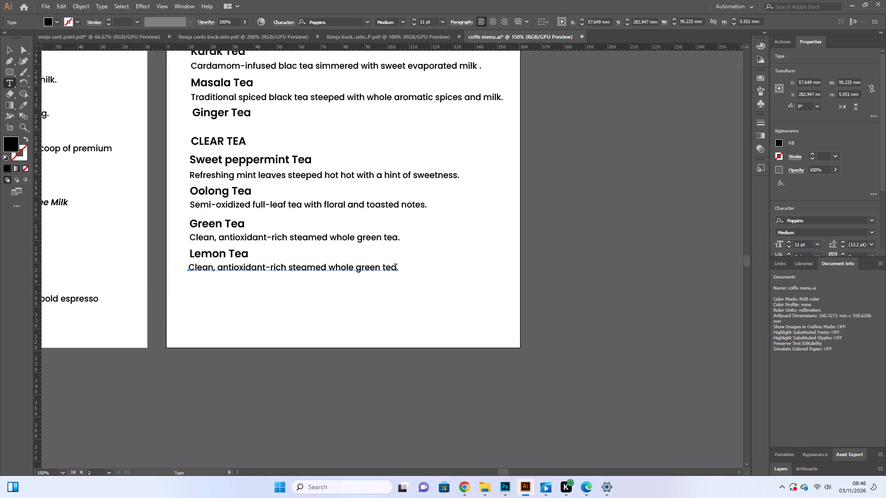
{"action": "left_click", "coordinate": [395, 268]}
{"action": "key", "text": "BackSpace"}
{"action": "key", "text": "BackSpace"}
{"action": "key", "text": "BackSpace"}
{"action": "key", "text": "BackSpace"}
{"action": "key", "text": "BackSpace"}
{"action": "key", "text": "BackSpace"}
{"action": "key", "text": "BackSpace"}
{"action": "key", "text": "BackSpace"}
{"action": "key", "text": "BackSpace"}
{"action": "key", "text": "BackSpace"}
{"action": "key", "text": "BackSpace"}
{"action": "key", "text": "BackSpace"}
{"action": "key", "text": "BackSpace"}
{"action": "key", "text": "BackSpace"}
{"action": "key", "text": "BackSpace"}
{"action": "key", "text": "BackSpace"}
{"action": "key", "text": "BackSpace"}
{"action": "key", "text": "BackSpace"}
{"action": "key", "text": "BackSpace"}
{"action": "key", "text": "BackSpace"}
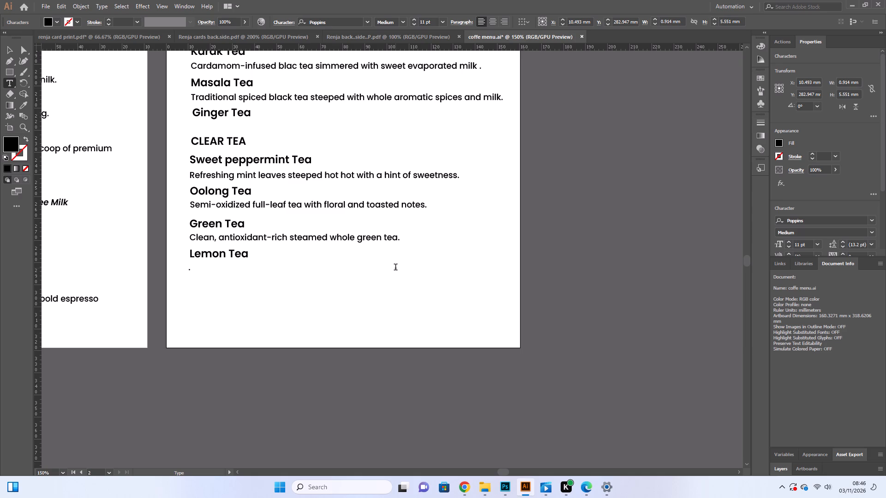
{"action": "key", "text": "b"}
{"action": "key", "text": "BackSpace"}
{"action": "key", "text": "b"}
{"action": "type", "text": "right"}
{"action": "key", "text": "space"}
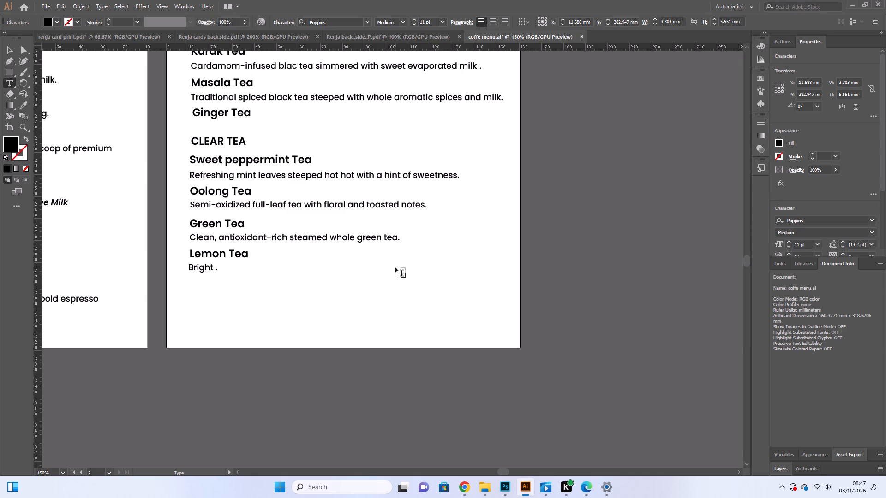
{"action": "type", "text": "blacv"}
{"action": "key", "text": "BackSpace"}
{"action": "type", "text": "k tea"}
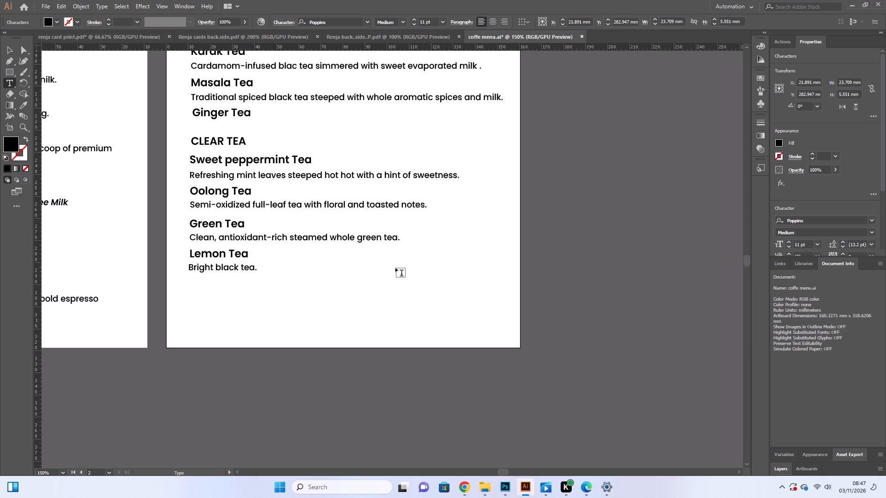
{"action": "key", "text": "space"}
{"action": "type", "text": "infused"}
{"action": "key", "text": "space"}
{"action": "type", "text": "with fresh"}
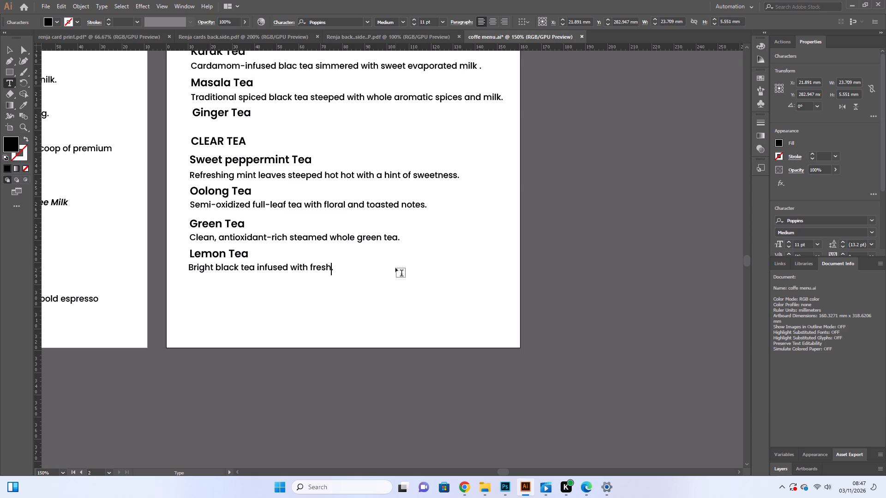
{"action": "key", "text": "space"}
{"action": "type", "text": "cir"}
{"action": "key", "text": "BackSpace"}
{"action": "type", "text": "tr"}
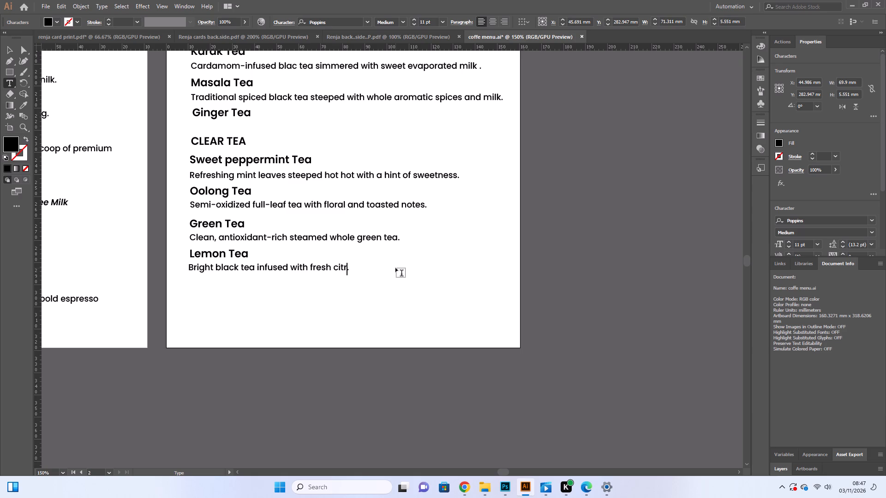
{"action": "type", "text": "us"}
{"action": "key", "text": "space"}
{"action": "type", "text": "lemon"}
{"action": "key", "text": "space"}
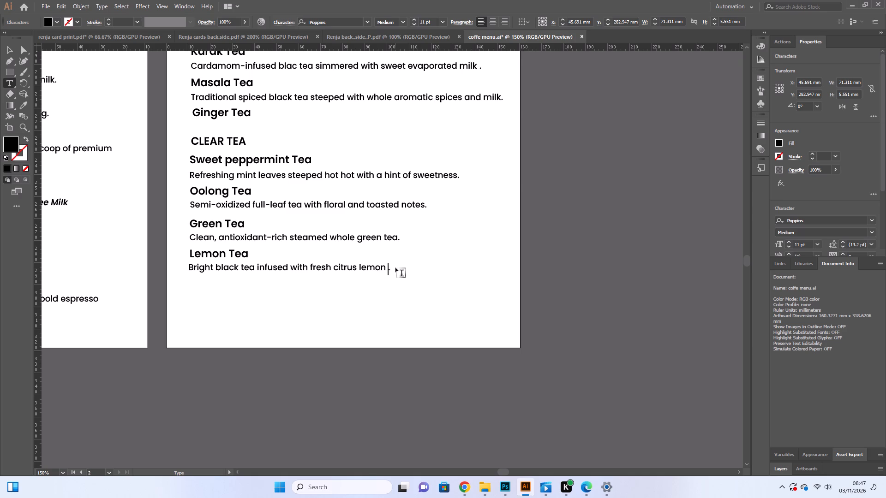
{"action": "type", "text": "juice"}
{"action": "left_click", "coordinate": [3, 53]}
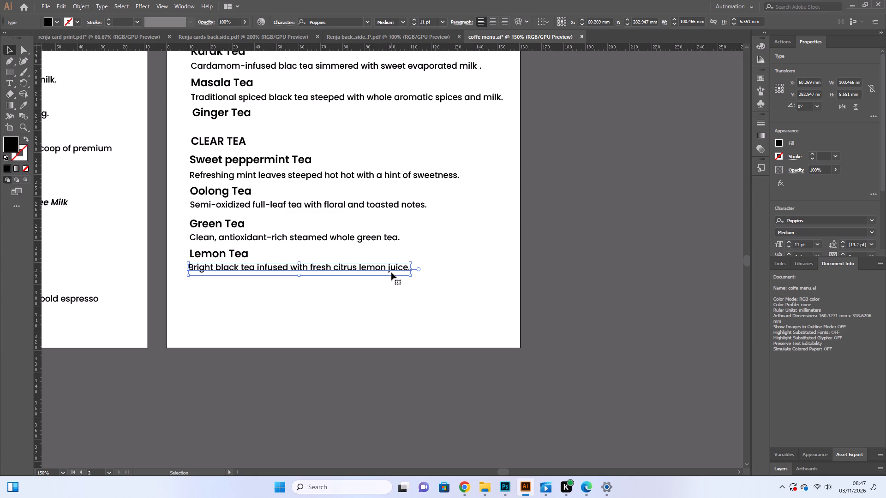
Nudge the Lemon Tea heading left by about 0.35 mm to line up with its description.
{"action": "left_click", "coordinate": [375, 293]}
{"action": "left_click", "coordinate": [310, 267]}
{"action": "left_click", "coordinate": [244, 253]}
{"action": "key", "text": "Left"}
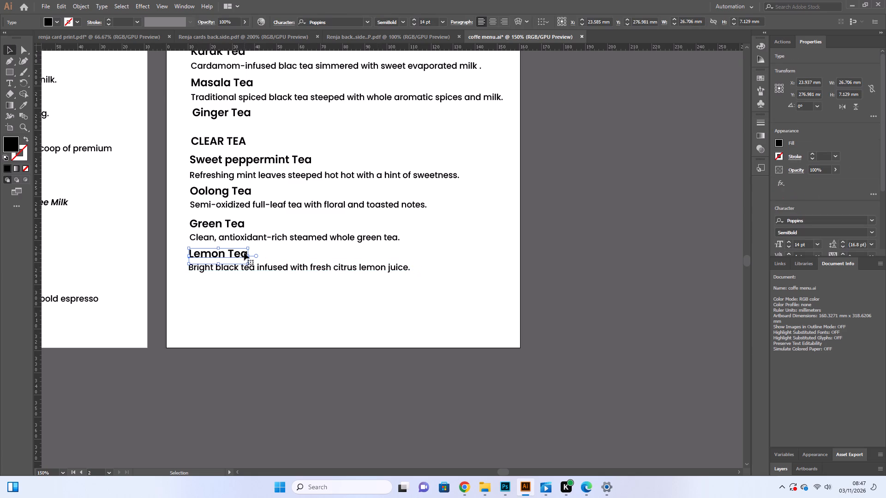
{"action": "double_click", "coordinate": [272, 313]}
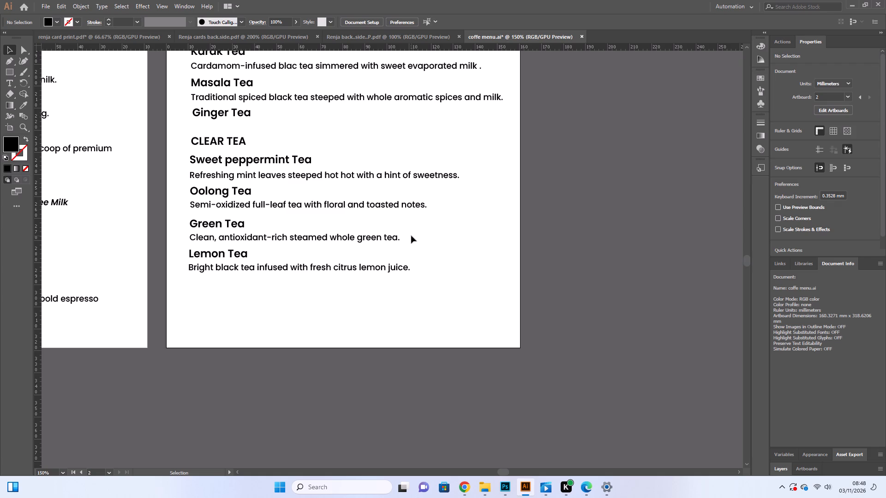
{"action": "left_click", "coordinate": [303, 267]}
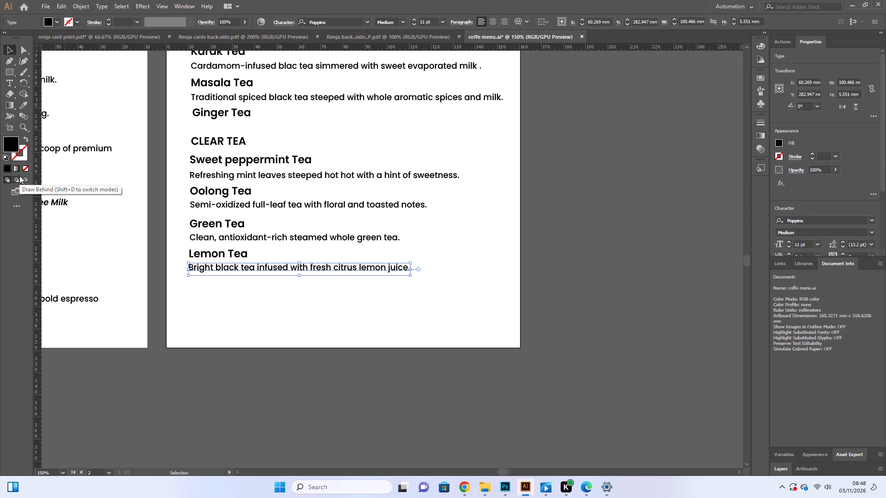
{"action": "left_click", "coordinate": [379, 309]}
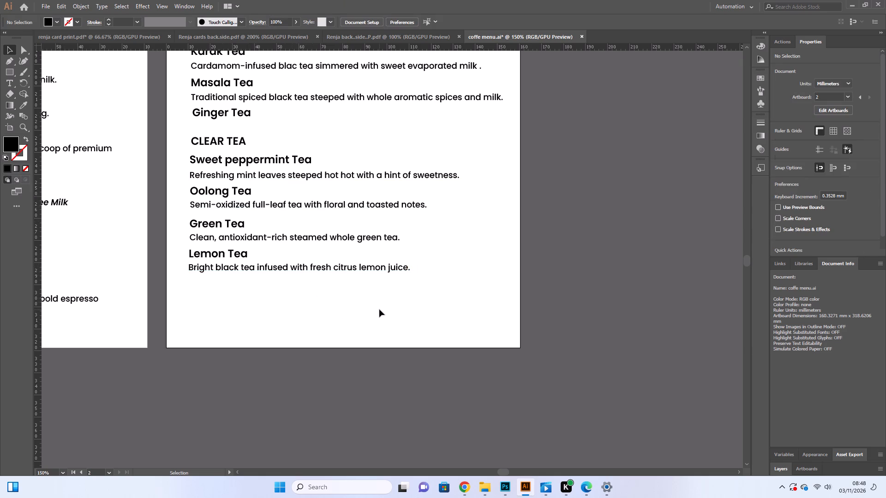
Delete the beige wave shape and the two beige line-patterned backgrounds lying outside the menu artboards.
{"action": "scroll", "coordinate": [379, 309], "scroll_direction": "up", "scroll_amount": 6}
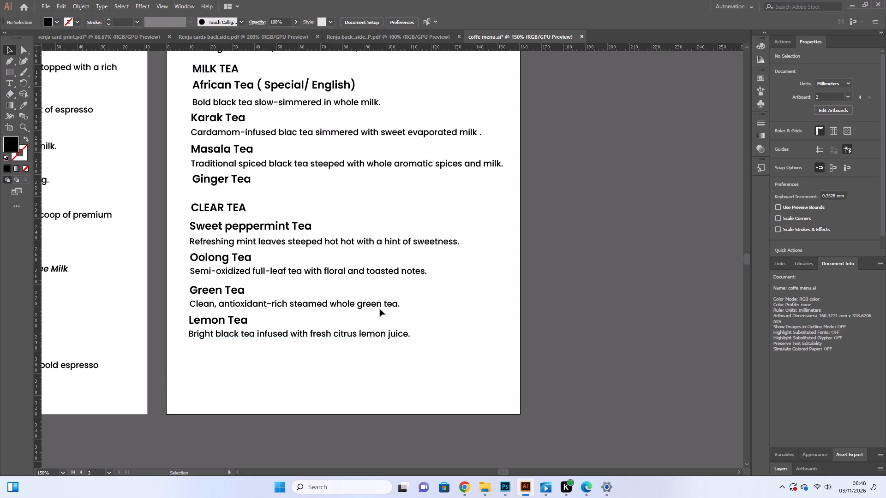
{"action": "scroll", "coordinate": [380, 309], "scroll_direction": "up", "scroll_amount": 2}
{"action": "left_click", "coordinate": [507, 304]}
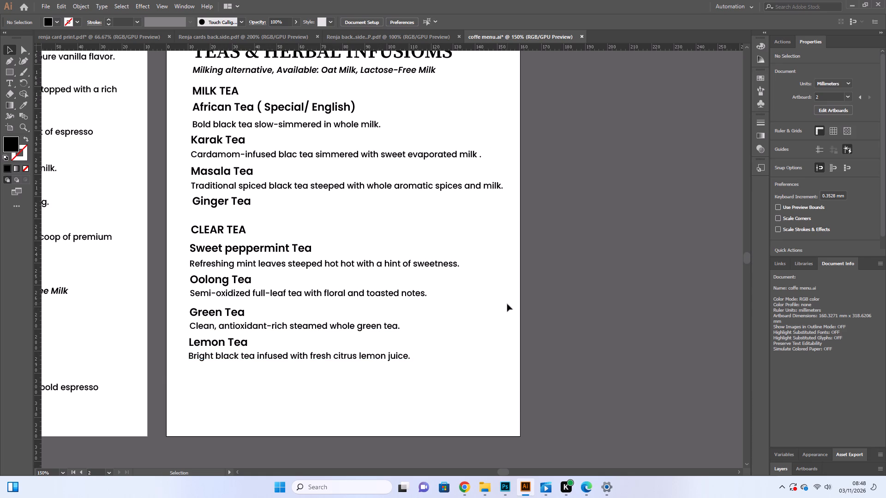
{"action": "key", "text": "ctrl+minus"}
{"action": "key", "text": "ctrl+minus"}
{"action": "key", "text": "ctrl+minus"}
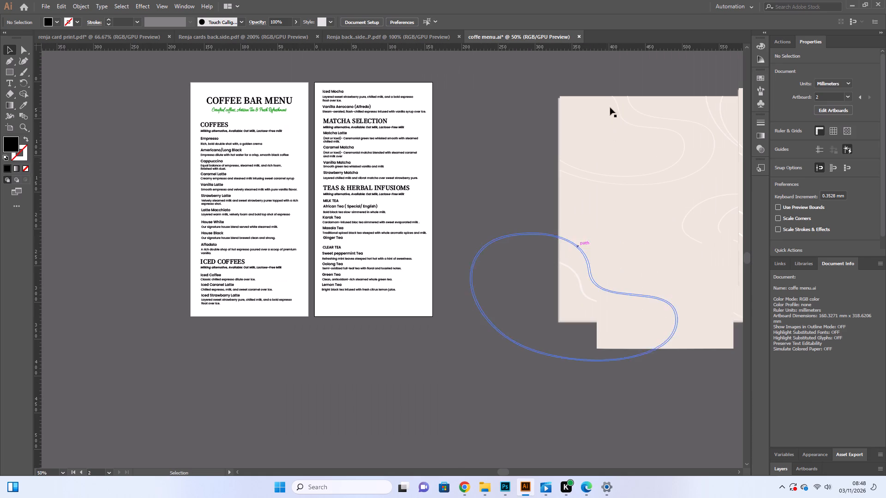
{"action": "left_click", "coordinate": [609, 125]}
{"action": "scroll", "coordinate": [612, 217], "scroll_direction": "up", "scroll_amount": 7}
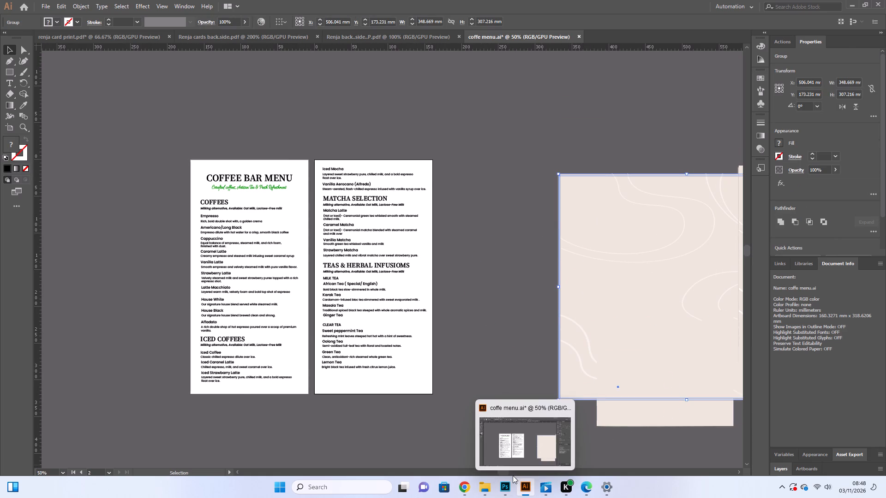
{"action": "left_click_drag", "start_coordinate": [508, 472], "coordinate": [516, 469]}
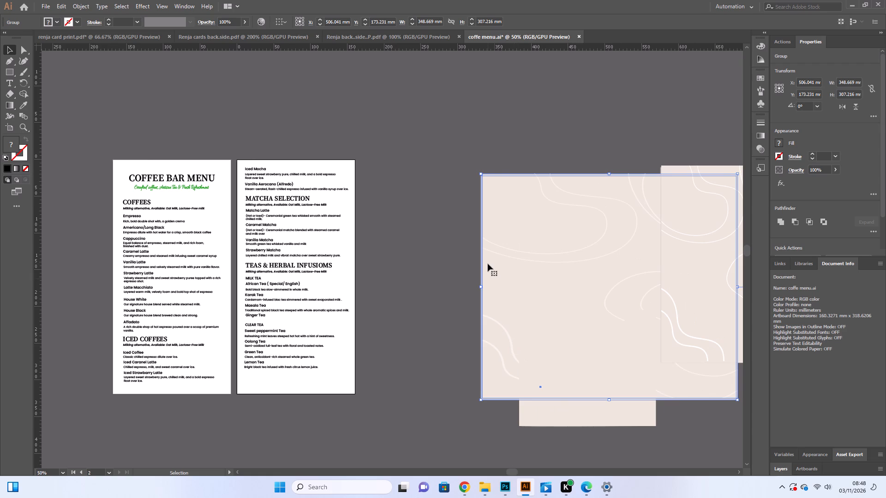
{"action": "left_click", "coordinate": [488, 264]}
{"action": "key", "text": "BackSpace"}
{"action": "left_click", "coordinate": [603, 342]}
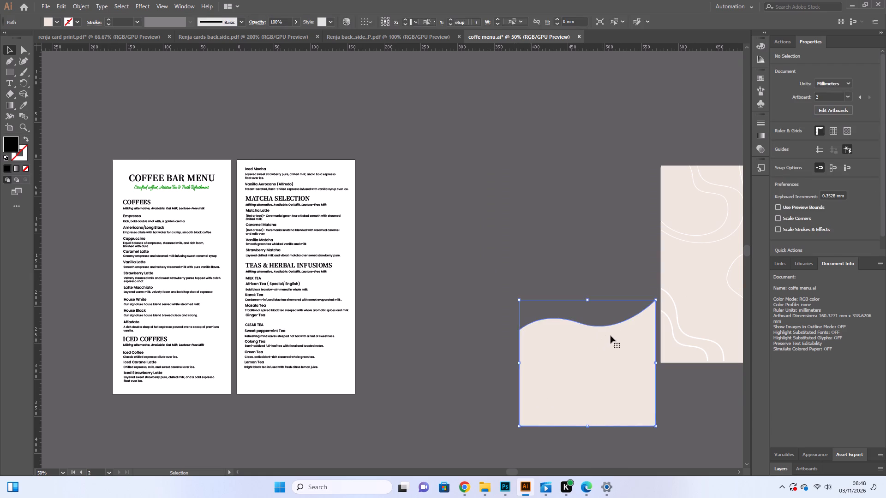
{"action": "key", "text": "BackSpace"}
{"action": "left_click", "coordinate": [678, 303]}
{"action": "key", "text": "BackSpace"}
{"action": "left_click", "coordinate": [302, 246]}
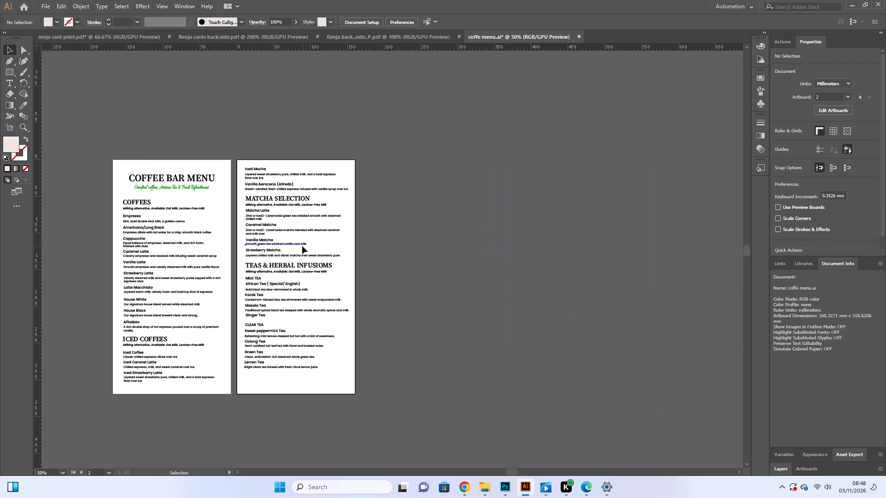
{"action": "left_click", "coordinate": [377, 239]}
Duplicate the second menu artboard with its artwork, placing the copy to its right with a gap of about 11 mm.
{"action": "left_click", "coordinate": [3, 122]}
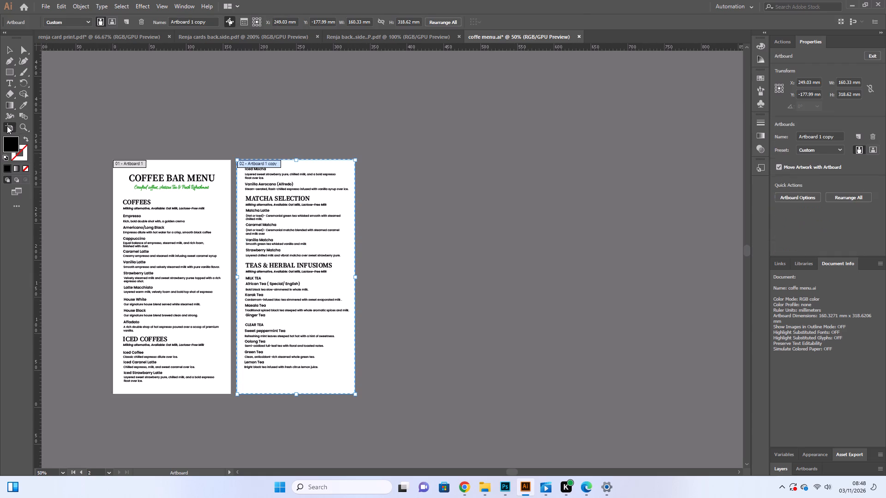
{"action": "left_click_drag", "start_coordinate": [275, 261], "coordinate": [280, 261], "text": "alt"}
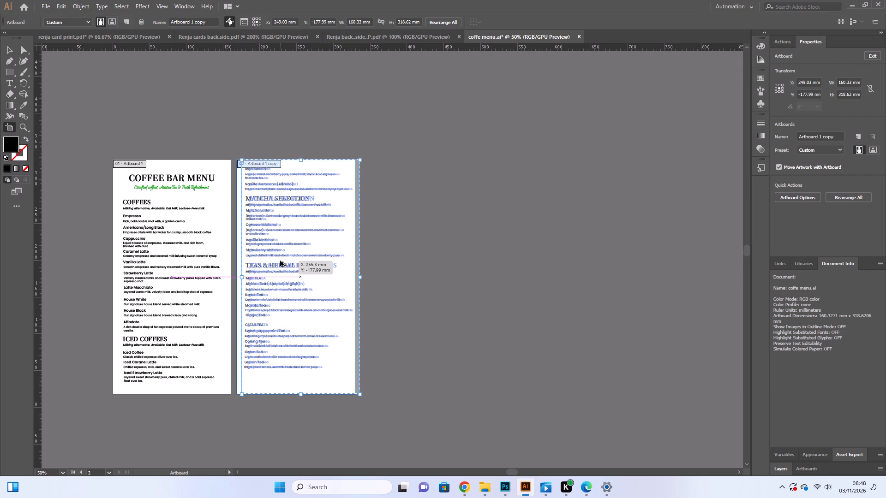
{"action": "left_click_drag", "start_coordinate": [280, 261], "coordinate": [399, 262], "text": "alt"}
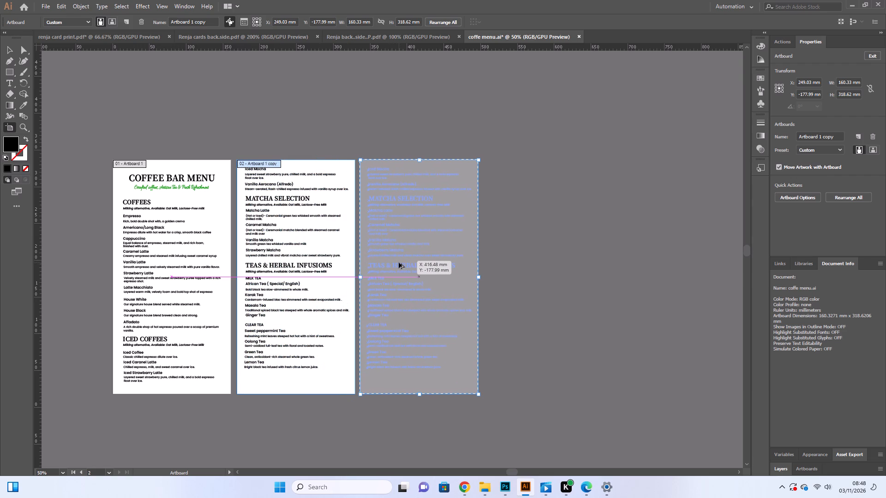
{"action": "left_click_drag", "start_coordinate": [399, 262], "coordinate": [401, 262], "text": "alt"}
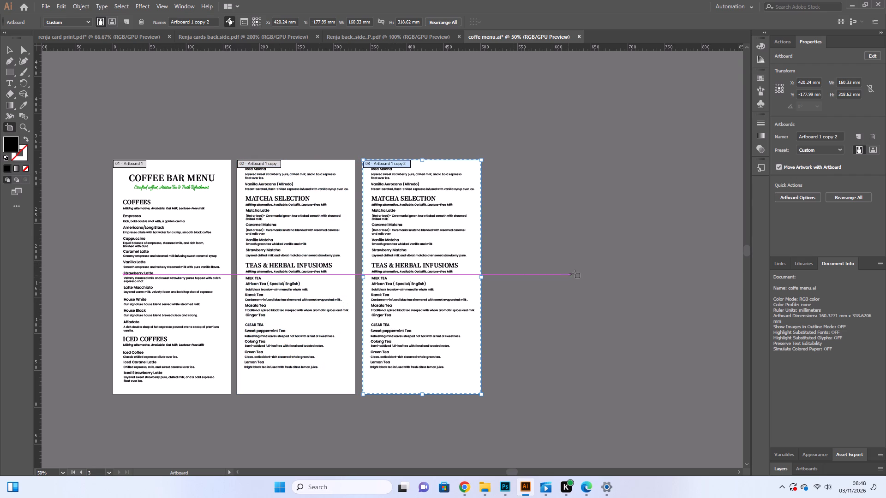
{"action": "left_click", "coordinate": [8, 48]}
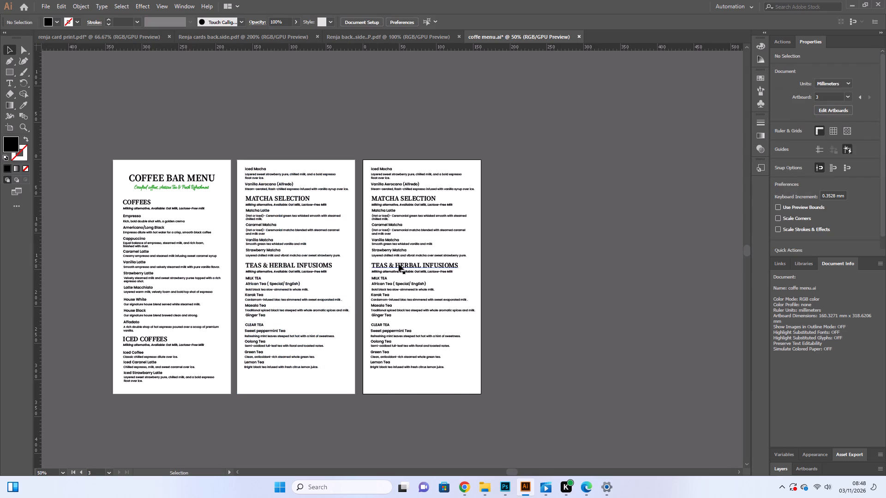
Move the third artboard with its artwork about 2 mm left, tightening the gap to the second artboard.
{"action": "left_click", "coordinate": [399, 264]}
{"action": "key", "text": "ctrl+equal"}
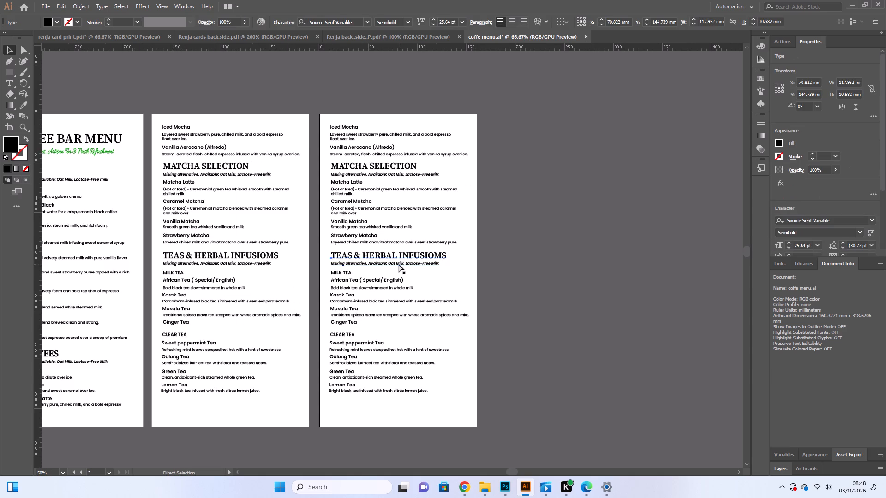
{"action": "key", "text": "ctrl+equal"}
{"action": "key", "text": "ctrl+equal"}
{"action": "scroll", "coordinate": [386, 245], "scroll_direction": "up", "scroll_amount": 4}
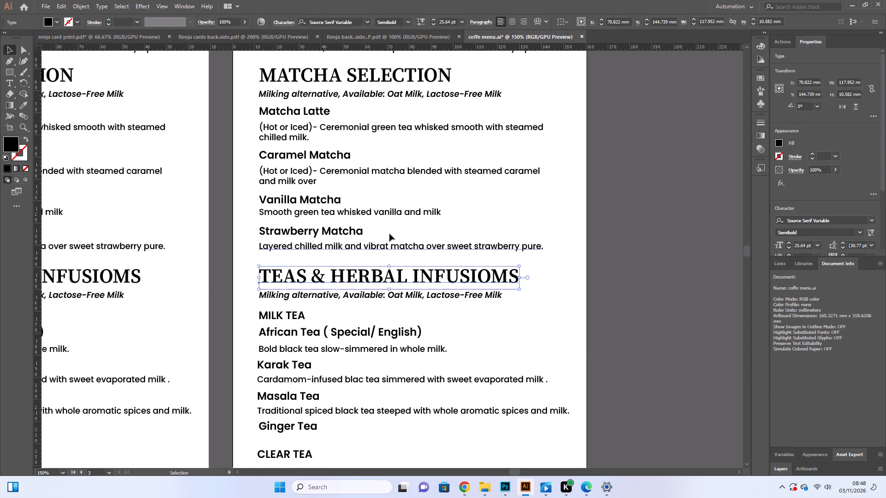
{"action": "scroll", "coordinate": [389, 234], "scroll_direction": "up", "scroll_amount": 2}
{"action": "scroll", "coordinate": [393, 236], "scroll_direction": "down", "scroll_amount": 4}
{"action": "key", "text": "ctrl+minus"}
{"action": "key", "text": "ctrl+0"}
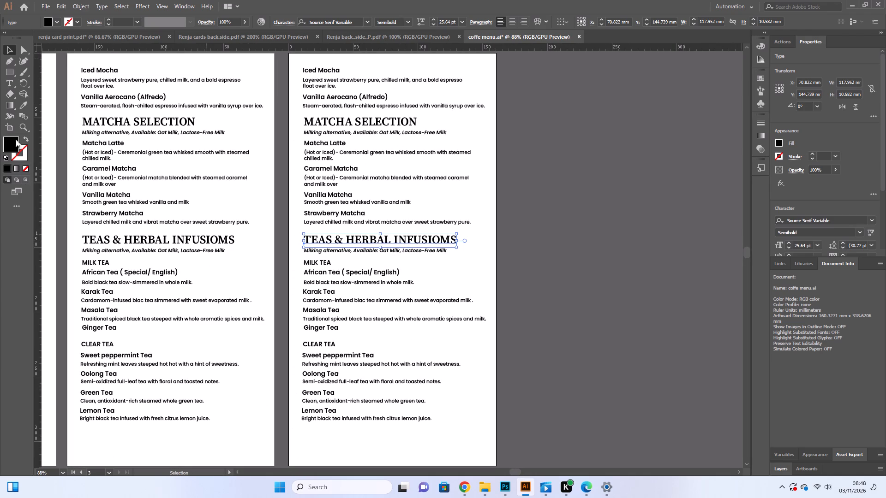
{"action": "left_click", "coordinate": [10, 125]}
{"action": "left_click", "coordinate": [48, 146]}
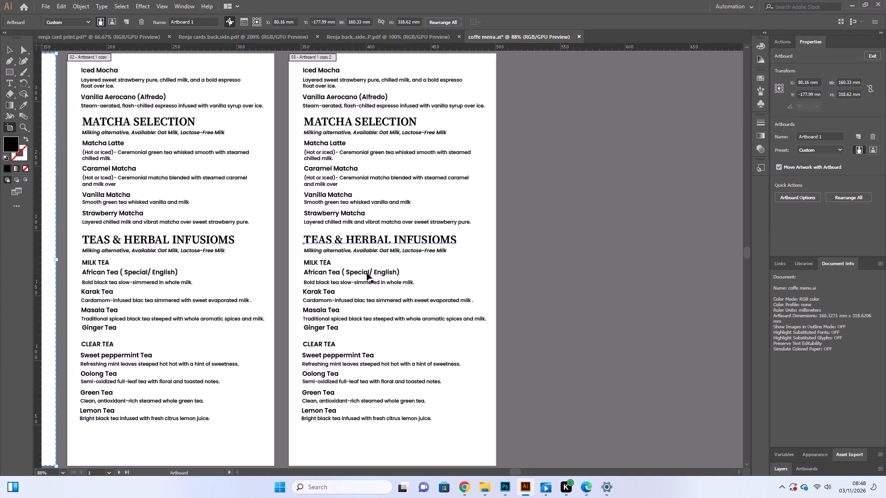
{"action": "left_click", "coordinate": [373, 272]}
{"action": "left_click", "coordinate": [406, 272]}
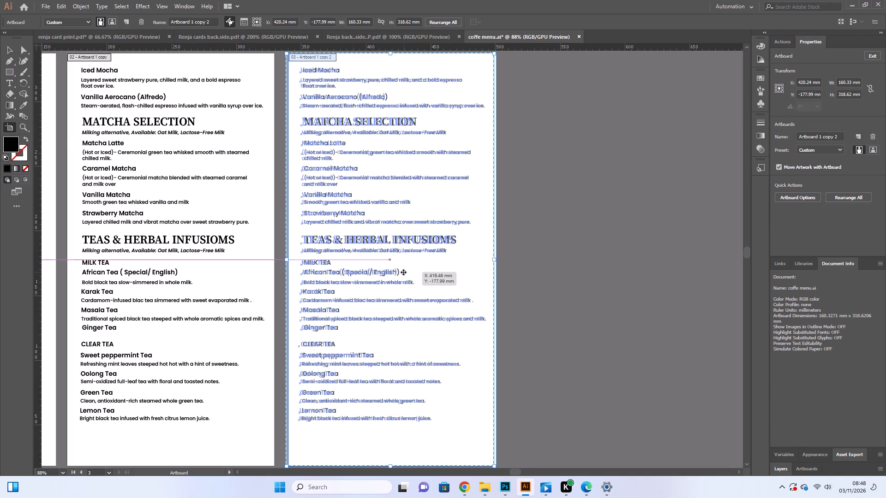
{"action": "left_click", "coordinate": [11, 49]}
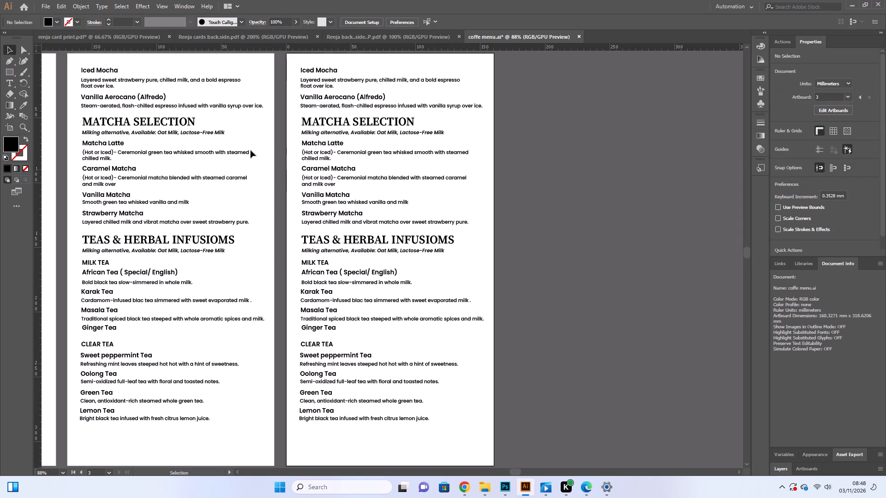
Look over the duplicated menu text on the third artboard.
{"action": "left_click", "coordinate": [569, 267]}
{"action": "scroll", "coordinate": [570, 267], "scroll_direction": "down", "scroll_amount": 7}
{"action": "left_click", "coordinate": [377, 290]}
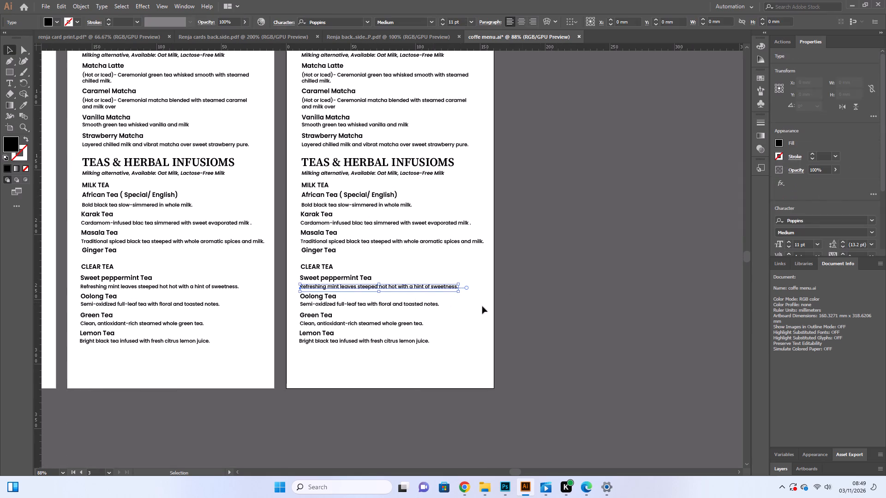
{"action": "left_click", "coordinate": [566, 317]}
{"action": "scroll", "coordinate": [569, 313], "scroll_direction": "up", "scroll_amount": 5}
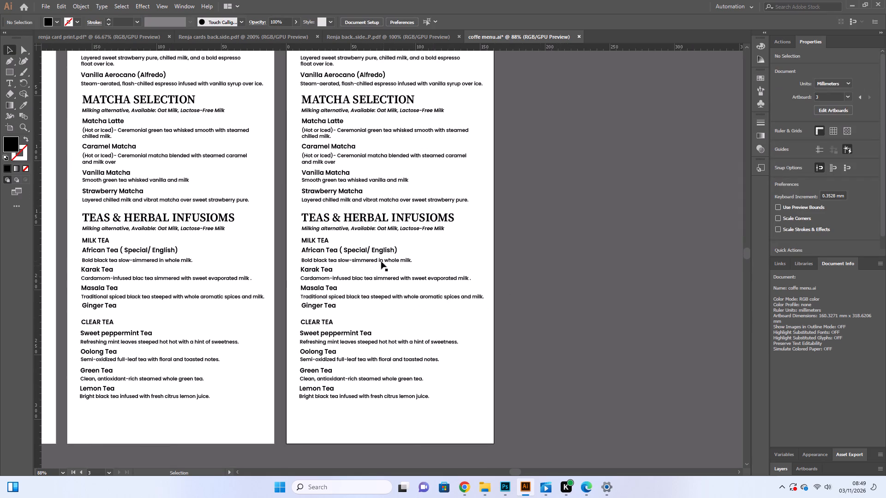
{"action": "left_click", "coordinate": [381, 261]}
{"action": "scroll", "coordinate": [381, 262], "scroll_direction": "up", "scroll_amount": 3}
{"action": "left_click", "coordinate": [376, 285]}
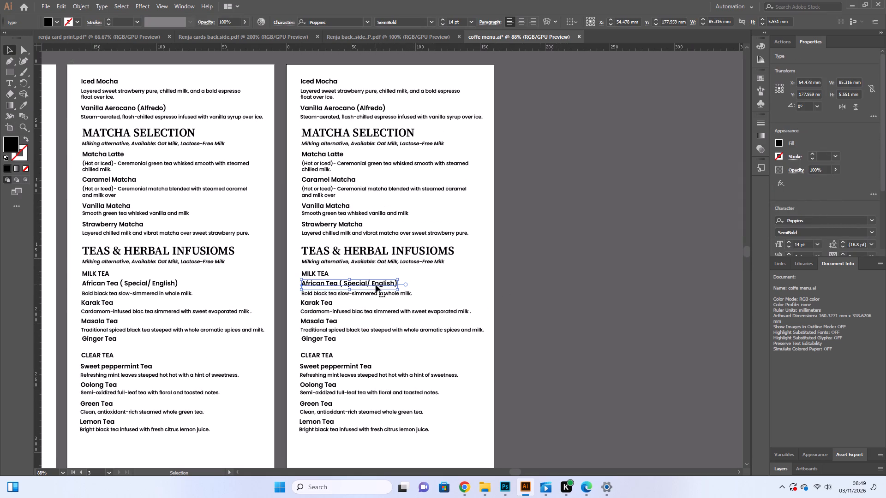
{"action": "left_click", "coordinate": [339, 293]}
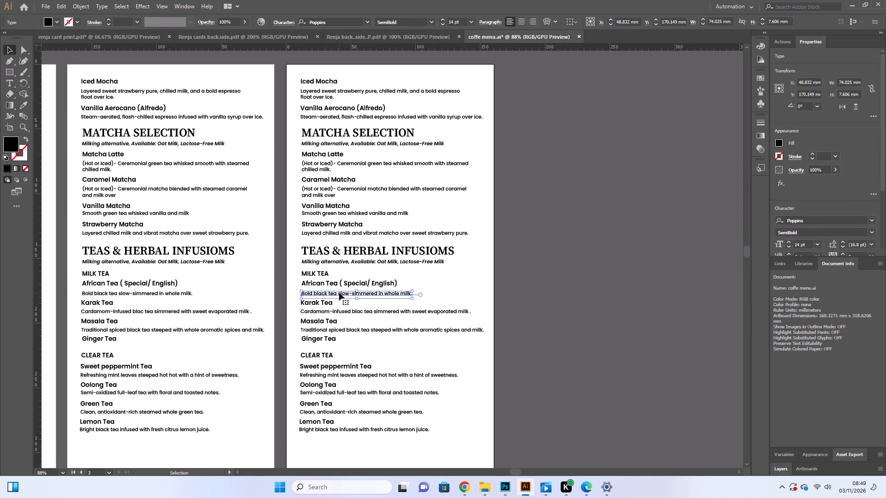
{"action": "scroll", "coordinate": [339, 293], "scroll_direction": "up", "scroll_amount": 4}
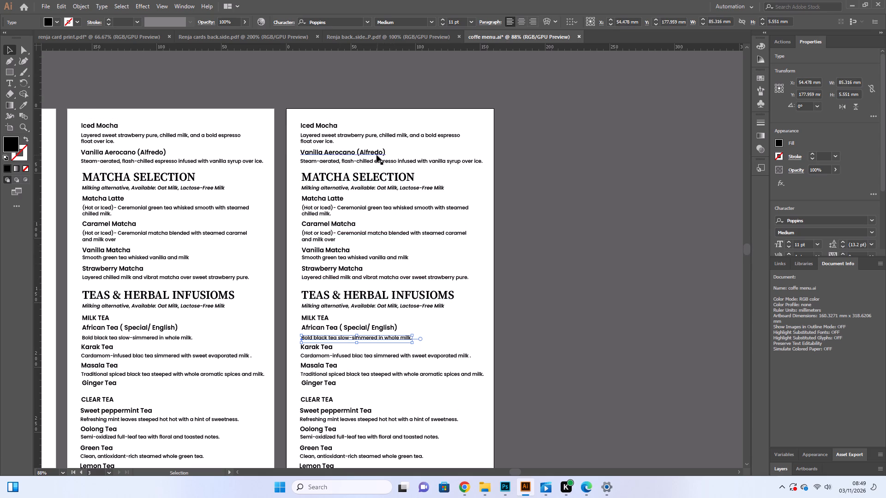
{"action": "scroll", "coordinate": [377, 155], "scroll_direction": "down", "scroll_amount": 4}
{"action": "left_click", "coordinate": [375, 163]}
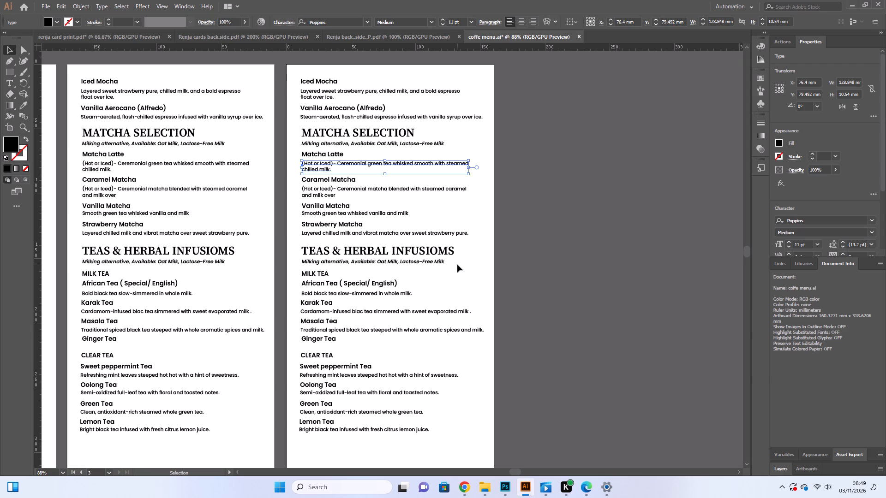
Delete all the duplicated menu text from the third artboard, leaving the page blank.
{"action": "left_click", "coordinate": [506, 107]}
{"action": "left_click_drag", "start_coordinate": [484, 71], "coordinate": [298, 458]}
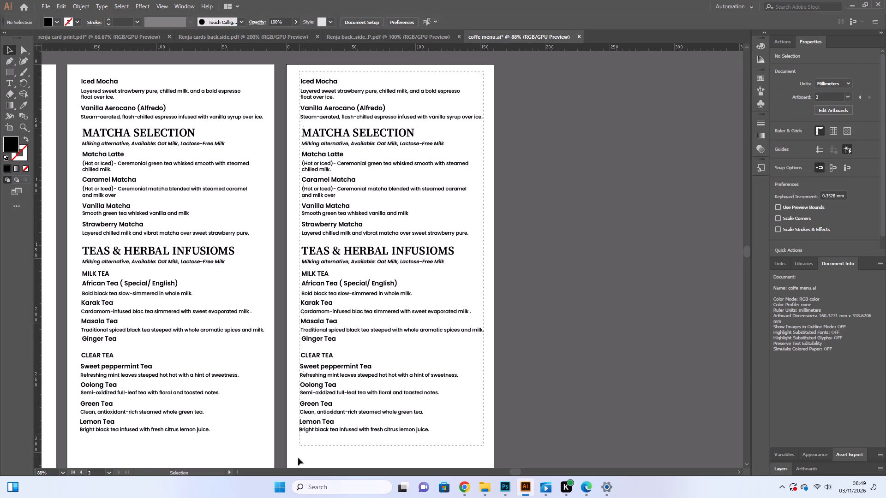
{"action": "left_click_drag", "start_coordinate": [298, 458], "coordinate": [298, 460]}
{"action": "key", "text": "BackSpace"}
Copy the CLEAR TEA heading from the second artboard to the third artboard's upper-left corner, at about X 22.6 mm, Y 12.1 mm.
{"action": "scroll", "coordinate": [365, 396], "scroll_direction": "up", "scroll_amount": 5}
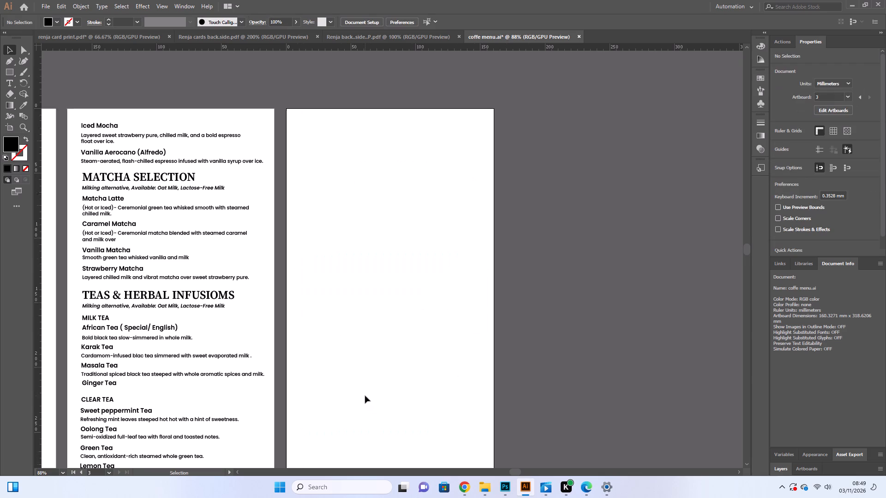
{"action": "scroll", "coordinate": [365, 396], "scroll_direction": "up", "scroll_amount": 1}
{"action": "scroll", "coordinate": [365, 394], "scroll_direction": "down", "scroll_amount": 11}
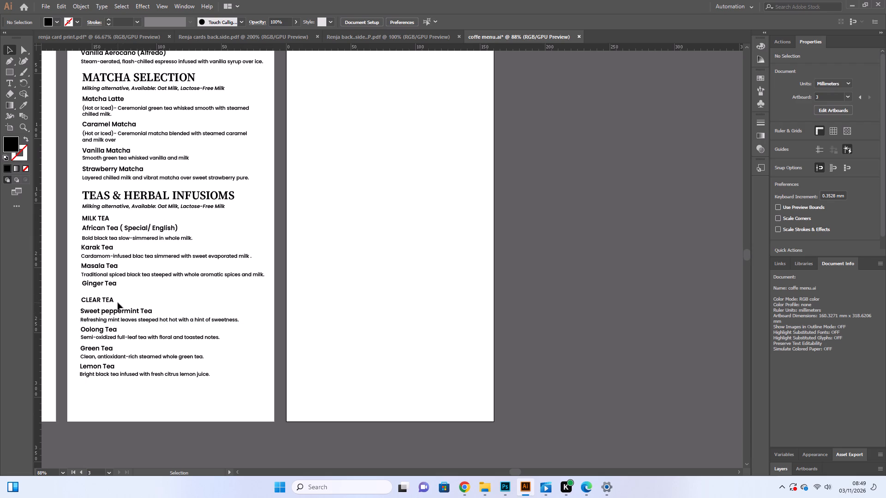
{"action": "left_click_drag", "start_coordinate": [109, 303], "coordinate": [329, 84]}
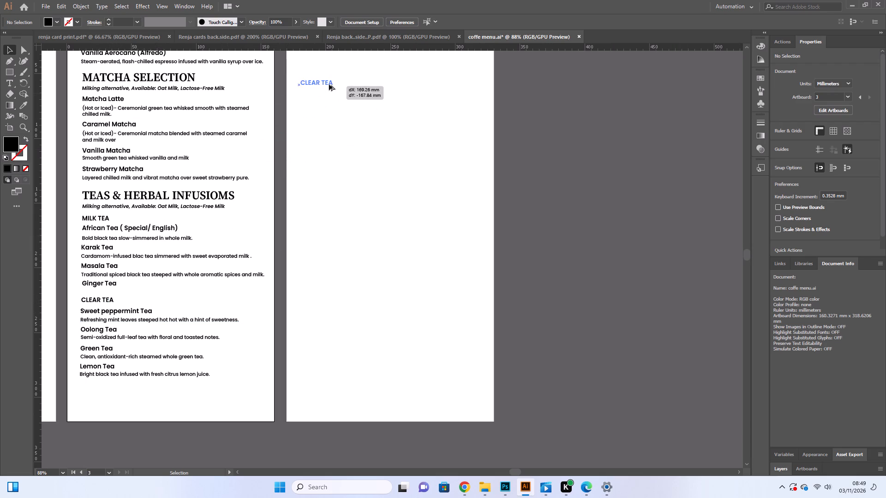
{"action": "left_click_drag", "start_coordinate": [329, 84], "coordinate": [331, 82]}
{"action": "scroll", "coordinate": [340, 110], "scroll_direction": "up", "scroll_amount": 12}
{"action": "scroll", "coordinate": [327, 210], "scroll_direction": "down", "scroll_amount": 4}
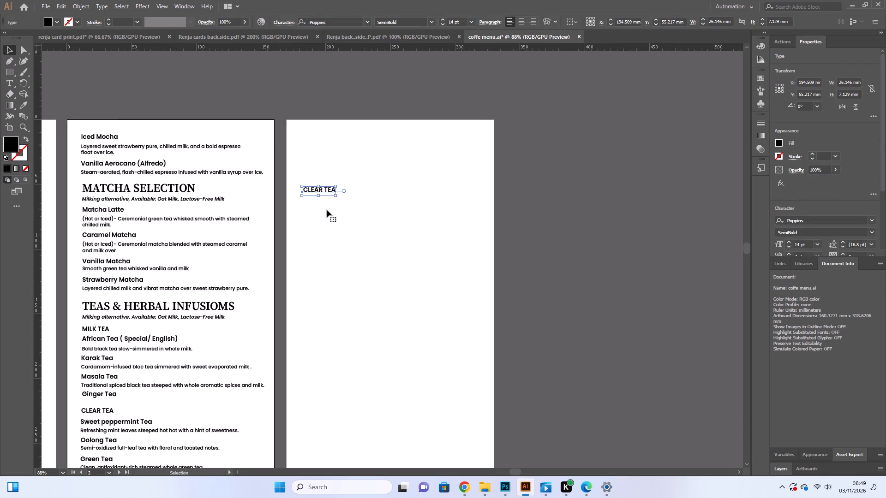
{"action": "scroll", "coordinate": [327, 210], "scroll_direction": "down", "scroll_amount": 2}
{"action": "left_click_drag", "start_coordinate": [321, 148], "coordinate": [322, 136]}
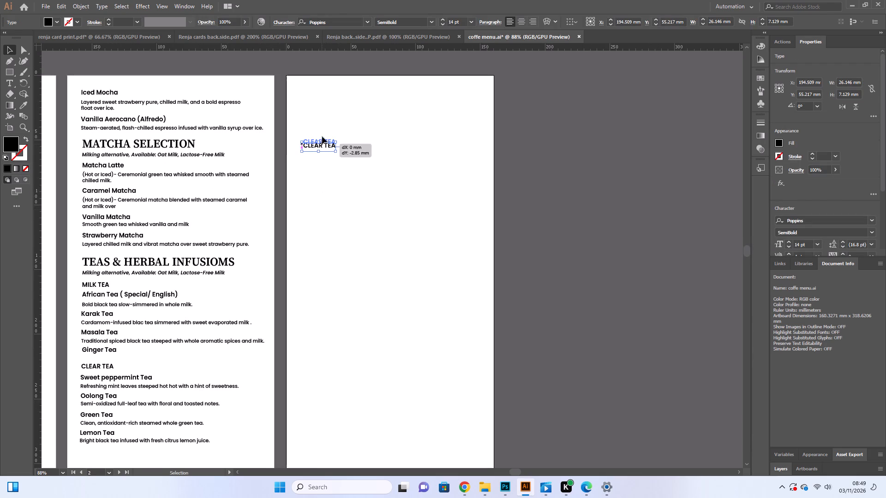
{"action": "left_click_drag", "start_coordinate": [322, 136], "coordinate": [318, 93]}
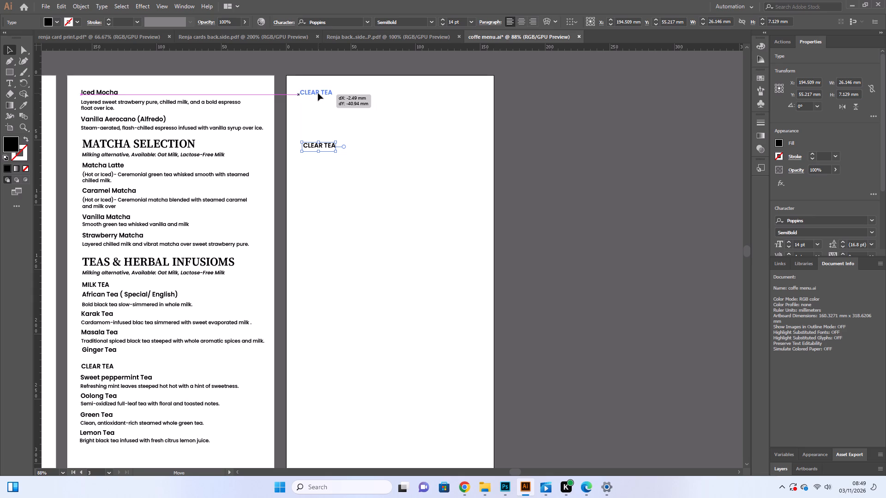
{"action": "left_click_drag", "start_coordinate": [318, 93], "coordinate": [318, 92]}
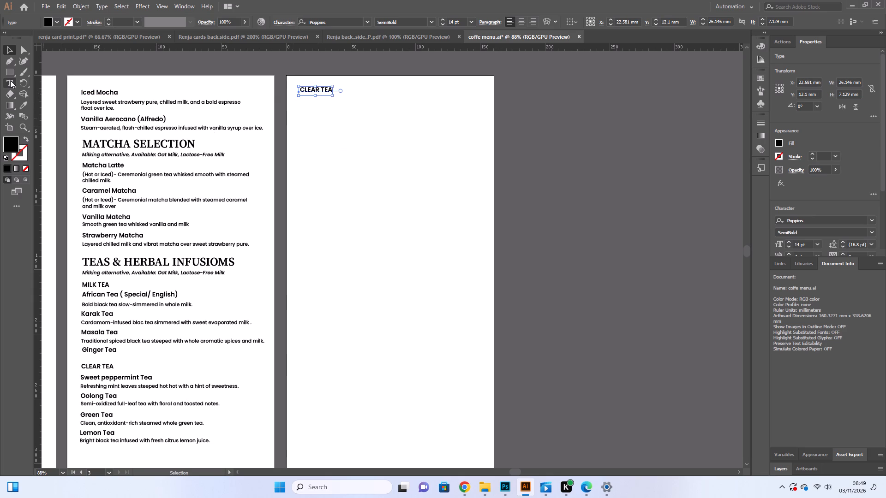
Replace the copied CLEAR TEA heading's text on the third artboard with "whole herb infuse".
{"action": "left_click", "coordinate": [10, 80]}
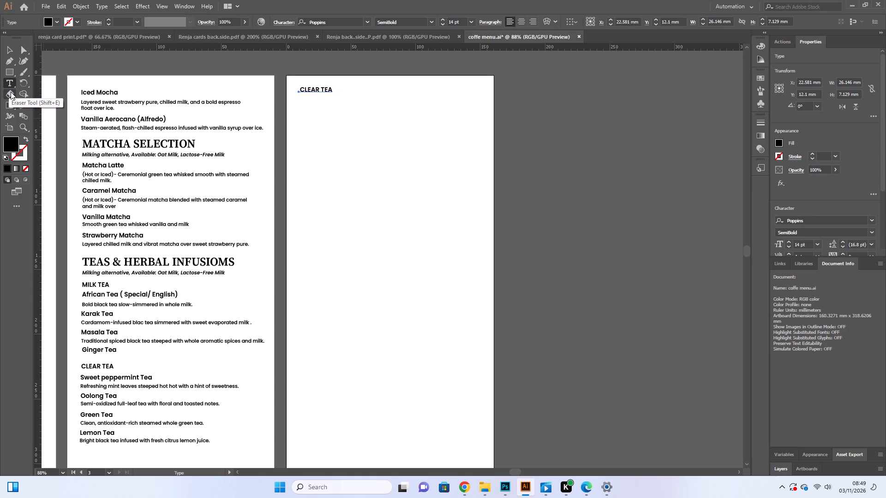
{"action": "left_click", "coordinate": [11, 85]}
{"action": "left_click", "coordinate": [319, 90]}
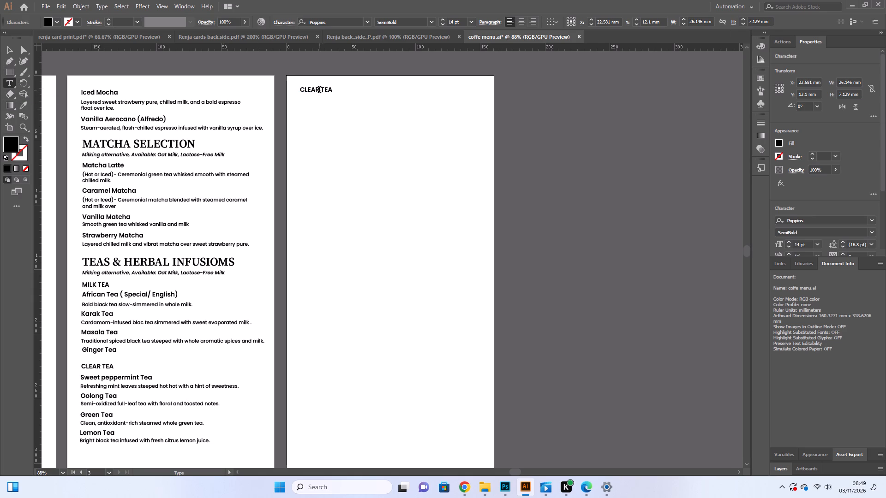
{"action": "left_click", "coordinate": [331, 90]}
{"action": "key", "text": "BackSpace"}
{"action": "key", "text": "BackSpace"}
{"action": "key", "text": "BackSpace"}
{"action": "key", "text": "BackSpace"}
{"action": "key", "text": "BackSpace"}
{"action": "key", "text": "BackSpace"}
{"action": "key", "text": "BackSpace"}
{"action": "key", "text": "BackSpace"}
{"action": "key", "text": "BackSpace"}
{"action": "key", "text": "BackSpace"}
{"action": "key", "text": "BackSpace"}
{"action": "key", "text": "BackSpace"}
{"action": "key", "text": "BackSpace"}
{"action": "key", "text": "BackSpace"}
{"action": "key", "text": "BackSpace"}
{"action": "key", "text": "BackSpace"}
{"action": "key", "text": "BackSpace"}
{"action": "key", "text": "BackSpace"}
{"action": "key", "text": "BackSpace"}
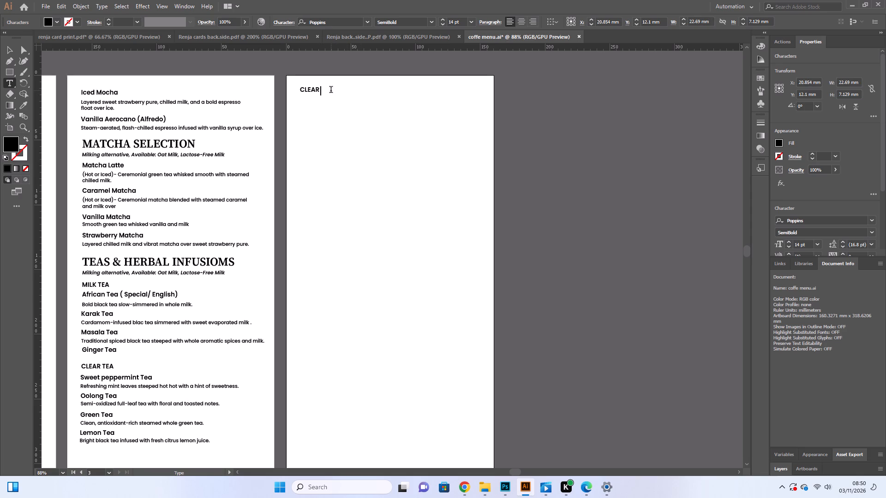
{"action": "type", "text": "whole"}
{"action": "key", "text": "space"}
{"action": "type", "text": "her"}
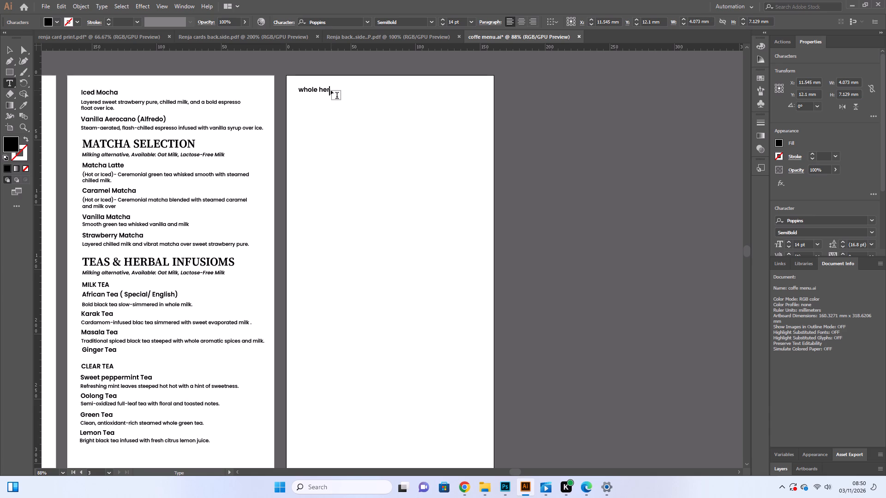
{"action": "type", "text": "b infuse"}
{"action": "left_click", "coordinate": [9, 52]}
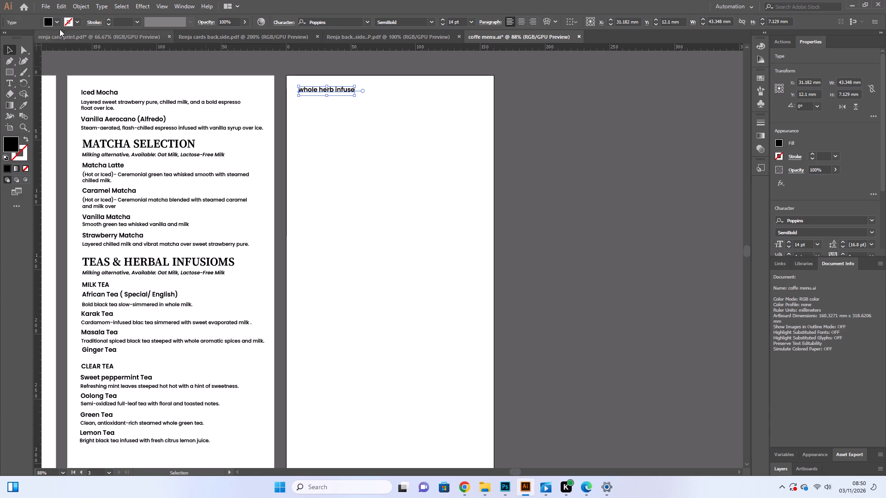
Change the "whole herb infuse" heading to UPPERCASE.
{"action": "left_click", "coordinate": [63, 7]}
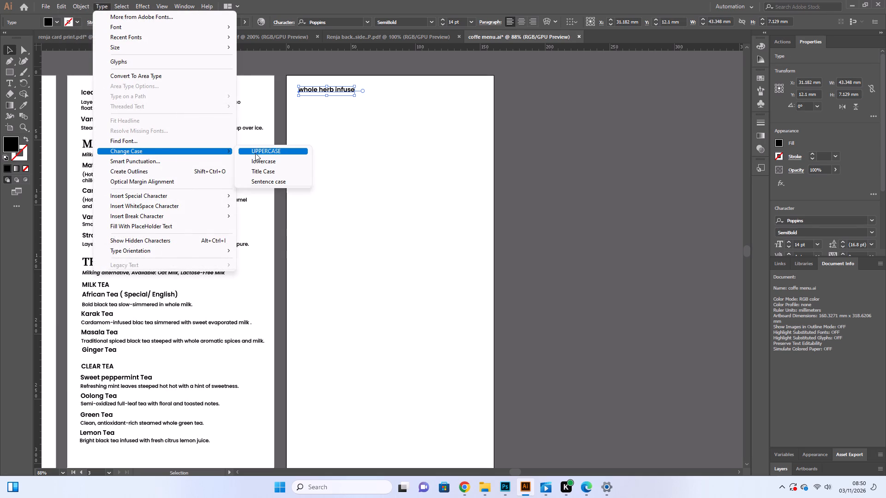
{"action": "left_click", "coordinate": [255, 153]}
{"action": "left_click", "coordinate": [363, 151]}
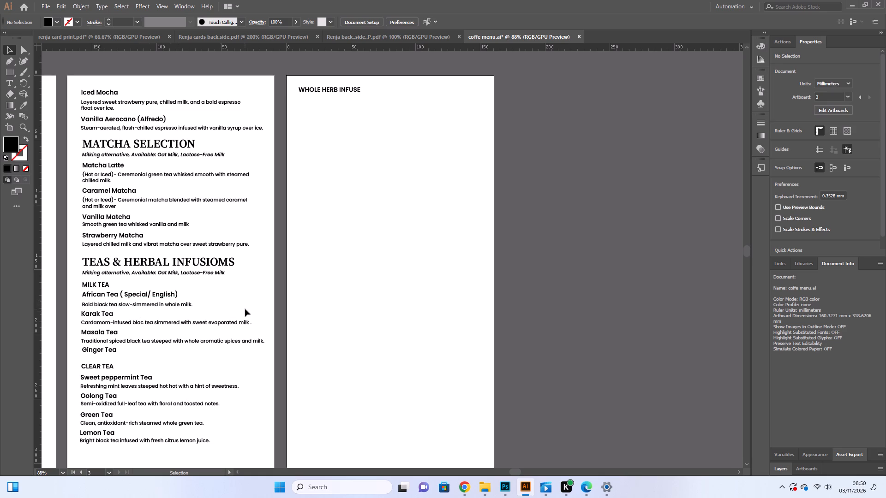
Copy the Matcha Latte heading to the third artboard, just below WHOLE HERB INFUSE and aligned with its left edge.
{"action": "scroll", "coordinate": [245, 309], "scroll_direction": "up", "scroll_amount": 2}
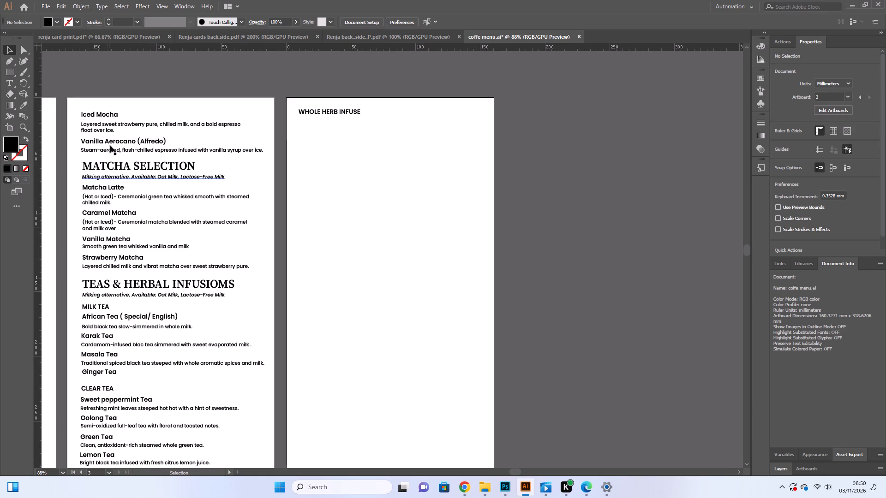
{"action": "left_click", "coordinate": [110, 186]}
{"action": "left_click_drag", "start_coordinate": [110, 186], "coordinate": [146, 198], "text": "alt"}
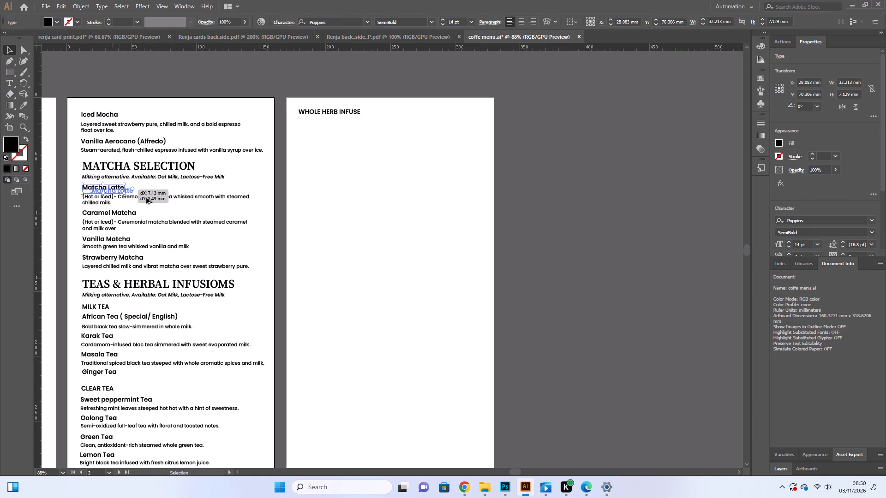
{"action": "left_click_drag", "start_coordinate": [146, 198], "coordinate": [327, 124], "text": "alt"}
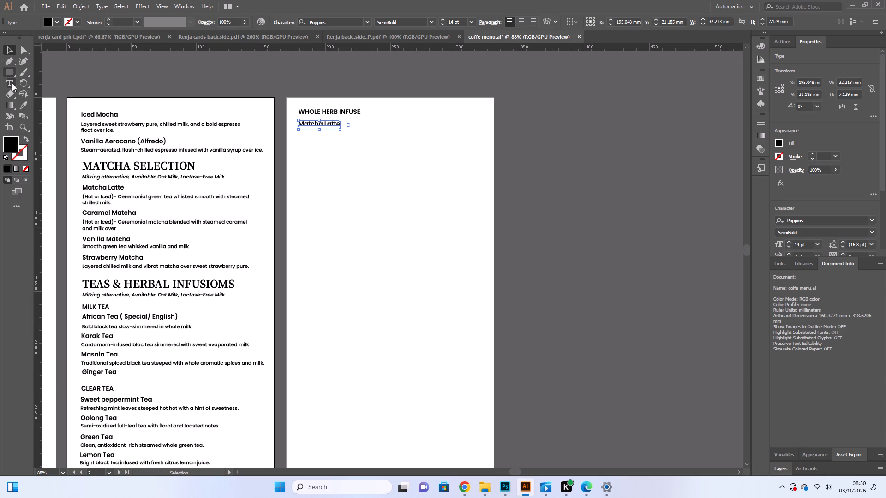
Replace the copied Matcha Latte heading's text on the third artboard with "HibiscusTea".
{"action": "left_click", "coordinate": [12, 83]}
{"action": "left_click", "coordinate": [340, 125]}
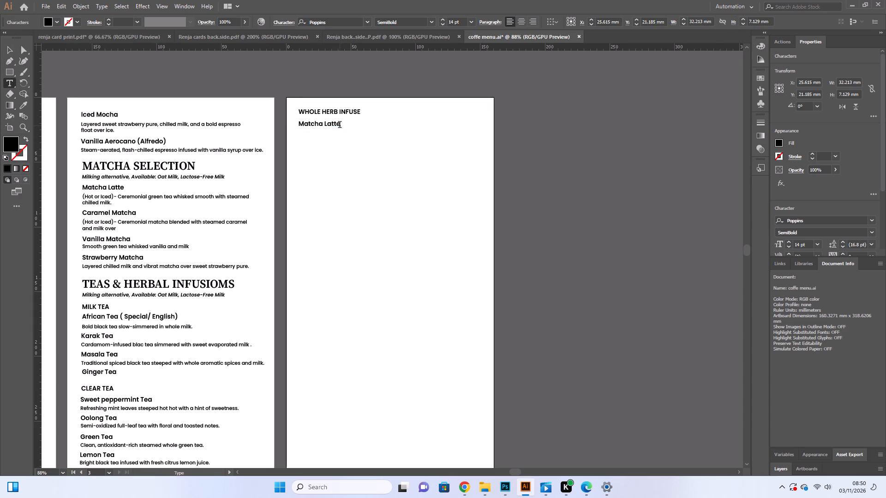
{"action": "key", "text": "BackSpace"}
{"action": "key", "text": "BackSpace"}
{"action": "key", "text": "BackSpace"}
{"action": "key", "text": "BackSpace"}
{"action": "key", "text": "BackSpace"}
{"action": "key", "text": "BackSpace"}
{"action": "key", "text": "BackSpace"}
{"action": "key", "text": "BackSpace"}
{"action": "key", "text": "BackSpace"}
{"action": "key", "text": "BackSpace"}
{"action": "key", "text": "BackSpace"}
{"action": "key", "text": "BackSpace"}
{"action": "key", "text": "BackSpace"}
{"action": "key", "text": "BackSpace"}
{"action": "key", "text": "BackSpace"}
{"action": "key", "text": "BackSpace"}
{"action": "key", "text": "BackSpace"}
{"action": "key", "text": "BackSpace"}
{"action": "key", "text": "BackSpace"}
{"action": "key", "text": "BackSpace"}
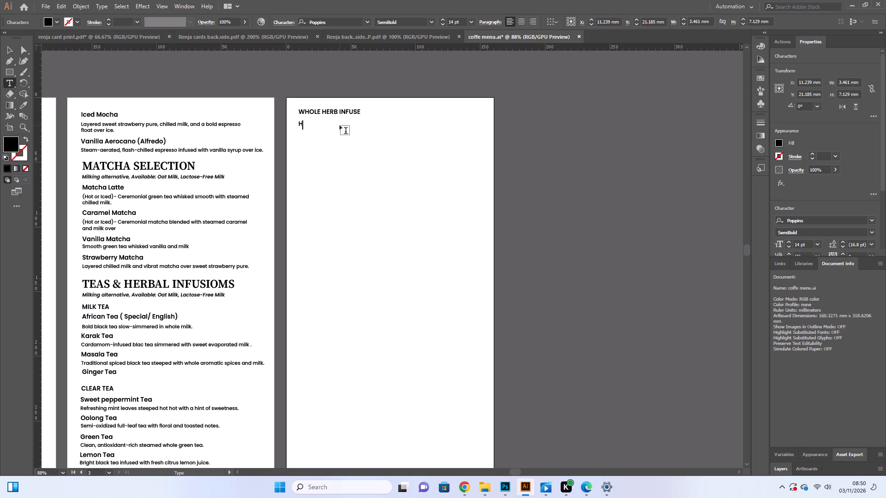
{"action": "type", "text": "ibisv"}
{"action": "key", "text": "BackSpace"}
{"action": "type", "text": "cus"}
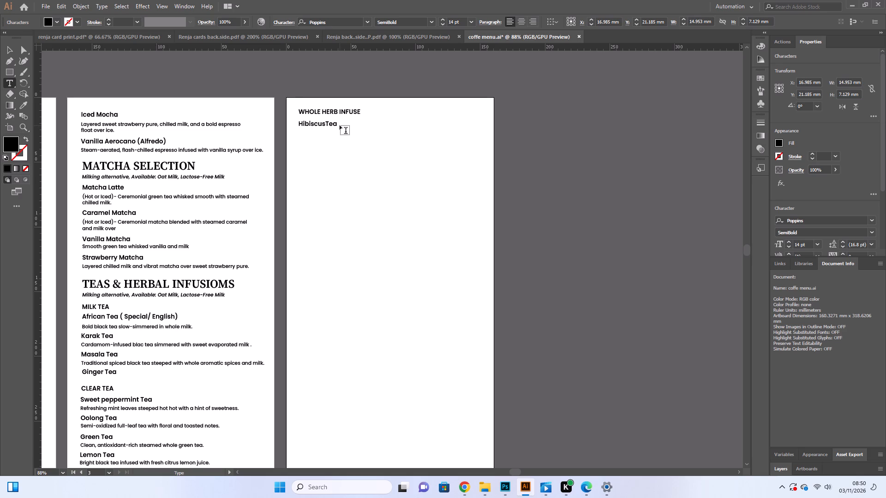
{"action": "key", "text": "BackSpace"}
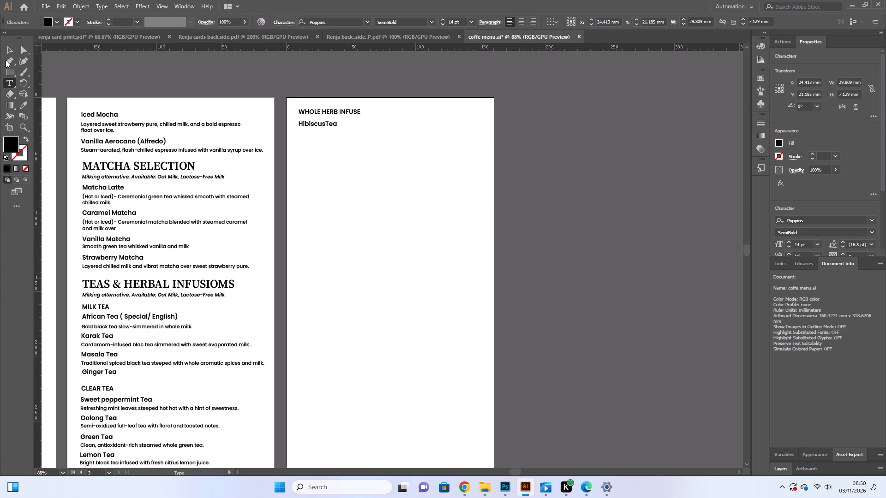
{"action": "left_click_drag", "start_coordinate": [6, 51], "coordinate": [10, 53]}
{"action": "left_click", "coordinate": [343, 263]}
Copy the Green Tea description line to the third artboard, just below HibiscusTea and left-aligned with it, at about Y 27.9 mm.
{"action": "scroll", "coordinate": [344, 264], "scroll_direction": "down", "scroll_amount": 3}
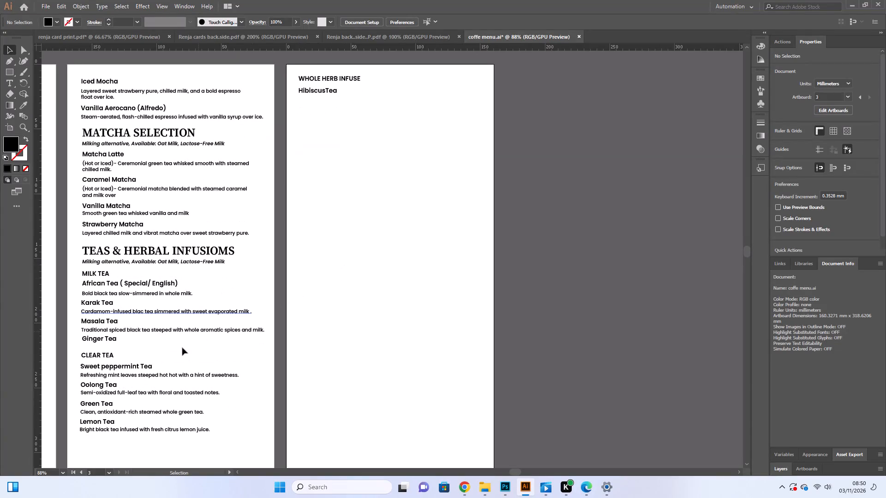
{"action": "left_click_drag", "start_coordinate": [117, 410], "coordinate": [336, 96], "text": "alt"}
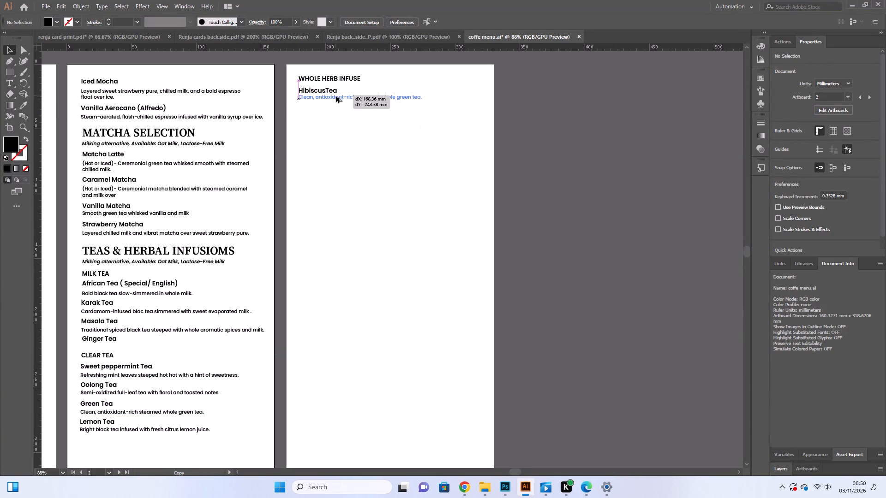
{"action": "left_click_drag", "start_coordinate": [336, 96], "coordinate": [335, 98], "text": "alt"}
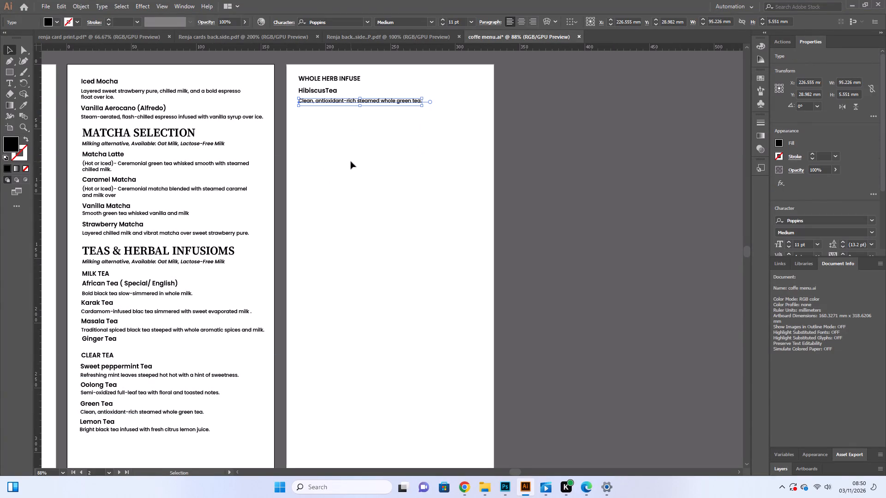
{"action": "key", "text": "Up"}
{"action": "key", "text": "Up"}
{"action": "key", "text": "Up"}
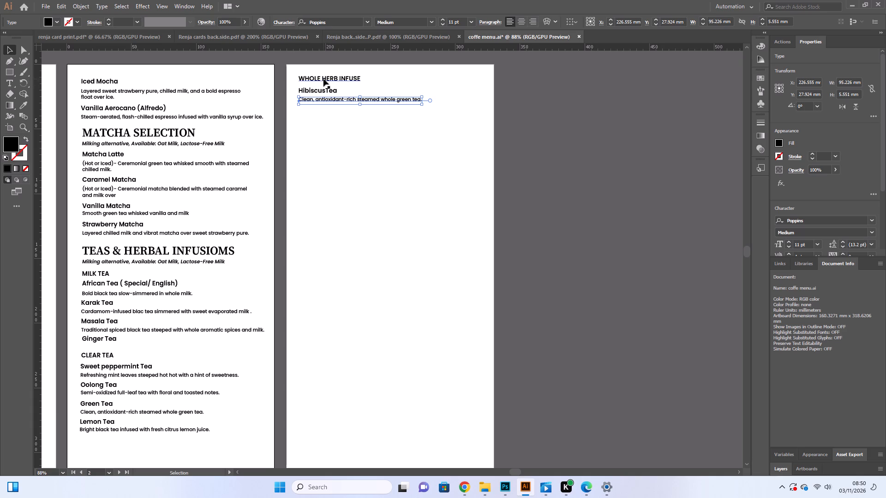
Nudge the WHOLE HERB INFUSE heading down closer to HibiscusTea, to about Y 13.9 mm.
{"action": "left_click", "coordinate": [323, 79]}
{"action": "key", "text": "Down"}
{"action": "key", "text": "Down"}
{"action": "key", "text": "Down"}
{"action": "key", "text": "Down"}
{"action": "key", "text": "Down"}
{"action": "left_click", "coordinate": [300, 132]}
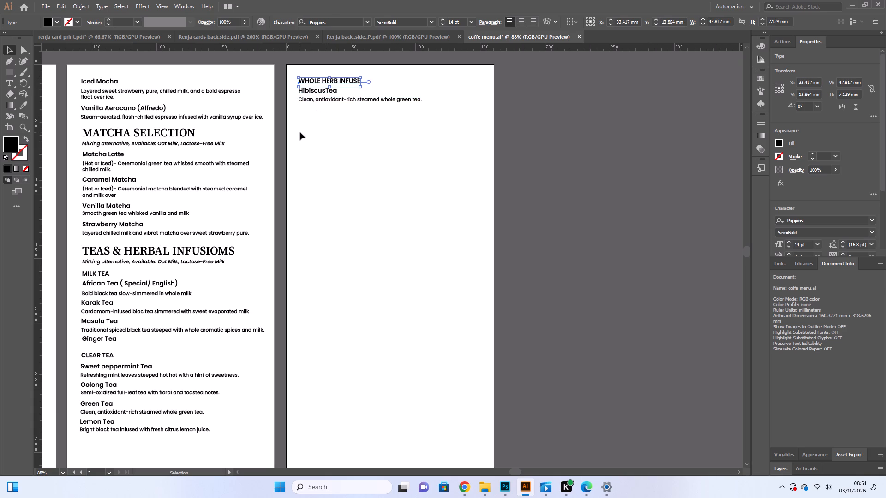
Replace the copied description under HibiscusTea with "Tart and floral infusion made from whole dried hibiscus petals.".
{"action": "left_click", "coordinate": [12, 83]}
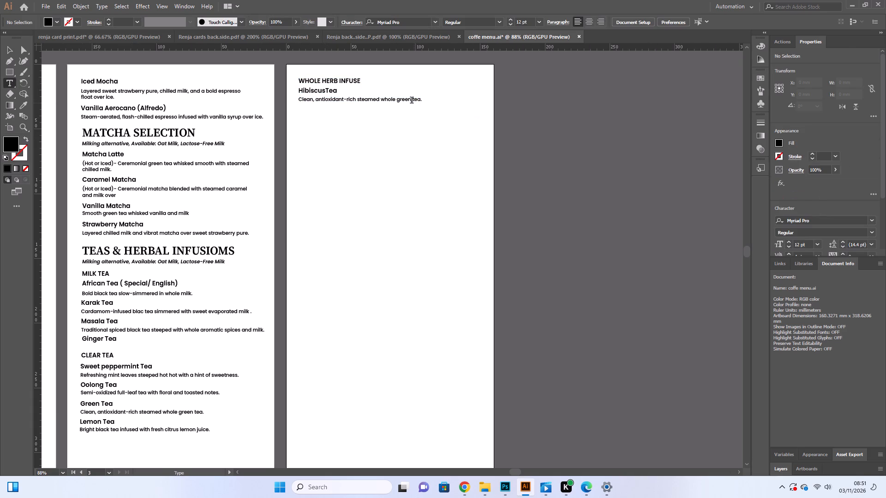
{"action": "left_click", "coordinate": [420, 100]}
{"action": "key", "text": "BackSpace"}
{"action": "key", "text": "BackSpace"}
{"action": "key", "text": "BackSpace"}
{"action": "key", "text": "BackSpace"}
{"action": "key", "text": "BackSpace"}
{"action": "key", "text": "BackSpace"}
{"action": "key", "text": "BackSpace"}
{"action": "key", "text": "BackSpace"}
{"action": "key", "text": "BackSpace"}
{"action": "key", "text": "BackSpace"}
{"action": "key", "text": "BackSpace"}
{"action": "key", "text": "BackSpace"}
{"action": "key", "text": "BackSpace"}
{"action": "key", "text": "BackSpace"}
{"action": "key", "text": "BackSpace"}
{"action": "key", "text": "BackSpace"}
{"action": "key", "text": "BackSpace"}
{"action": "key", "text": "BackSpace"}
{"action": "key", "text": "BackSpace"}
{"action": "key", "text": "BackSpace"}
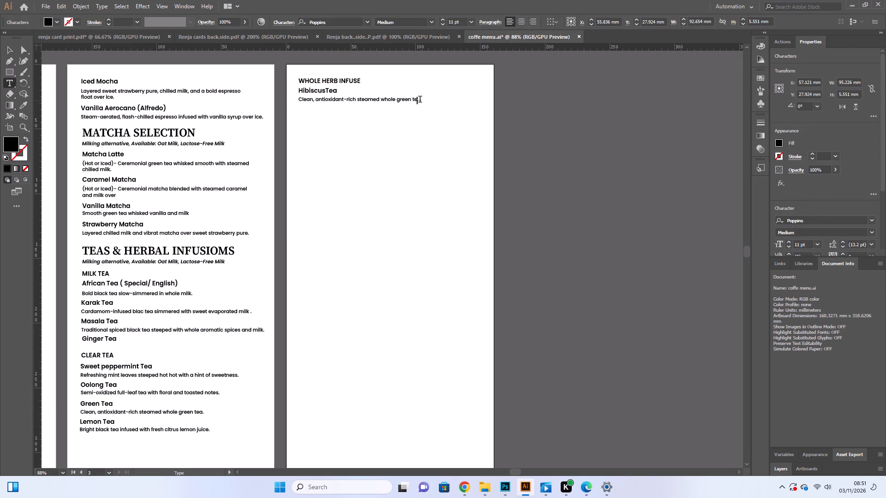
{"action": "key", "text": "BackSpace"}
{"action": "key", "text": "BackSpace"}
{"action": "key", "text": "BackSpace"}
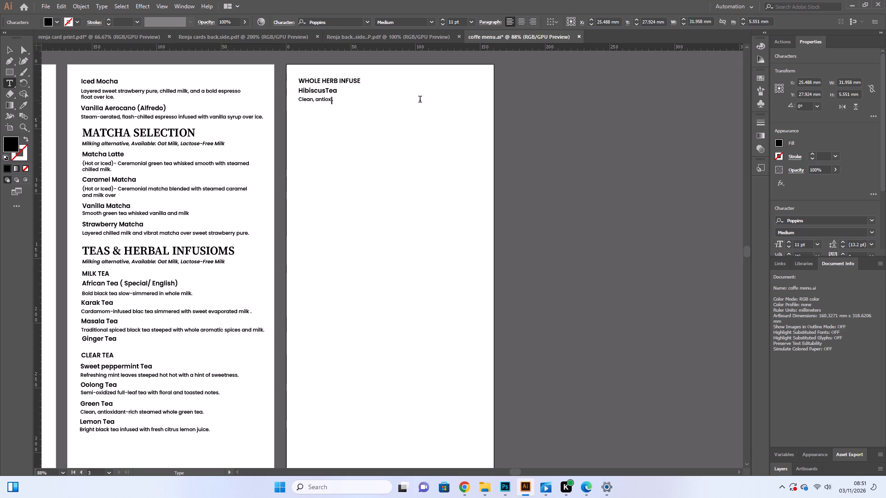
{"action": "key", "text": "BackSpace"}
{"action": "key", "text": "BackSpace"}
{"action": "key", "text": "BackSpace"}
{"action": "key", "text": "BackSpace"}
{"action": "key", "text": "BackSpace"}
{"action": "key", "text": "BackSpace"}
{"action": "key", "text": "BackSpace"}
{"action": "key", "text": "BackSpace"}
{"action": "key", "text": "BackSpace"}
{"action": "key", "text": "BackSpace"}
{"action": "key", "text": "BackSpace"}
{"action": "key", "text": "BackSpace"}
{"action": "key", "text": "BackSpace"}
{"action": "key", "text": "BackSpace"}
{"action": "key", "text": "BackSpace"}
{"action": "key", "text": "BackSpace"}
{"action": "key", "text": "BackSpace"}
{"action": "key", "text": "BackSpace"}
{"action": "key", "text": "BackSpace"}
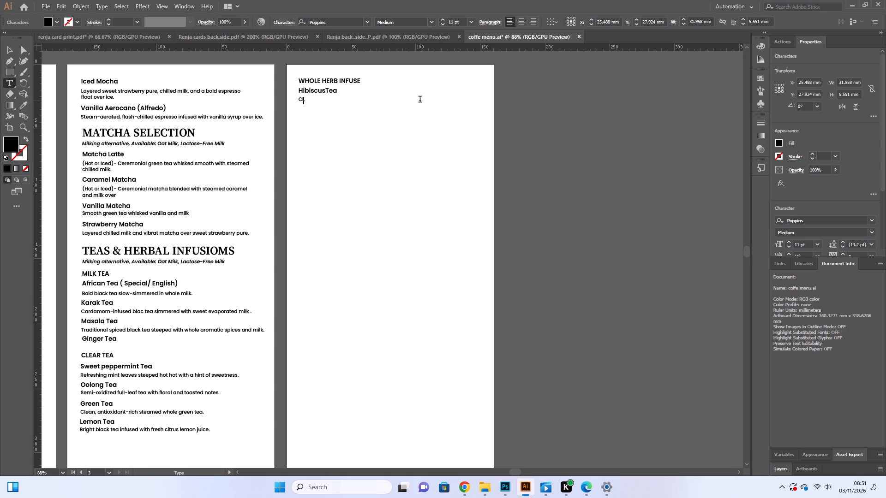
{"action": "key", "text": "BackSpace"}
{"action": "key", "text": "BackSpace"}
{"action": "key", "text": "BackSpace"}
{"action": "key", "text": "BackSpace"}
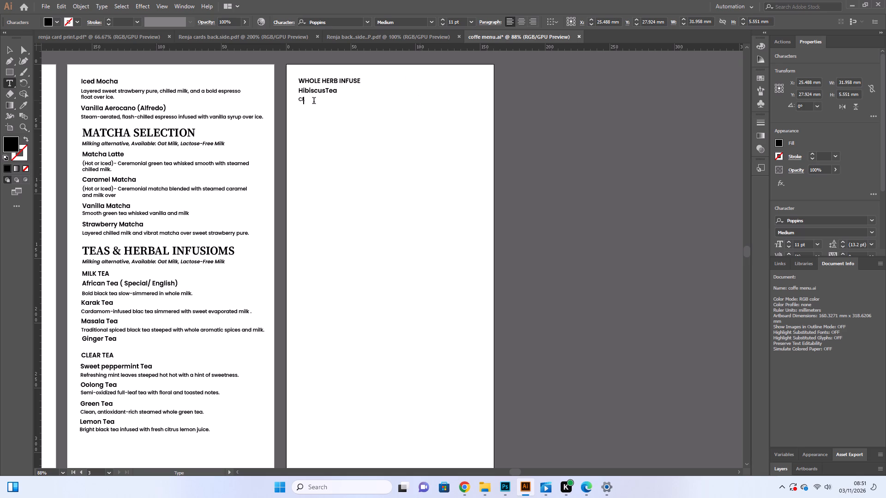
{"action": "left_click", "coordinate": [304, 101]}
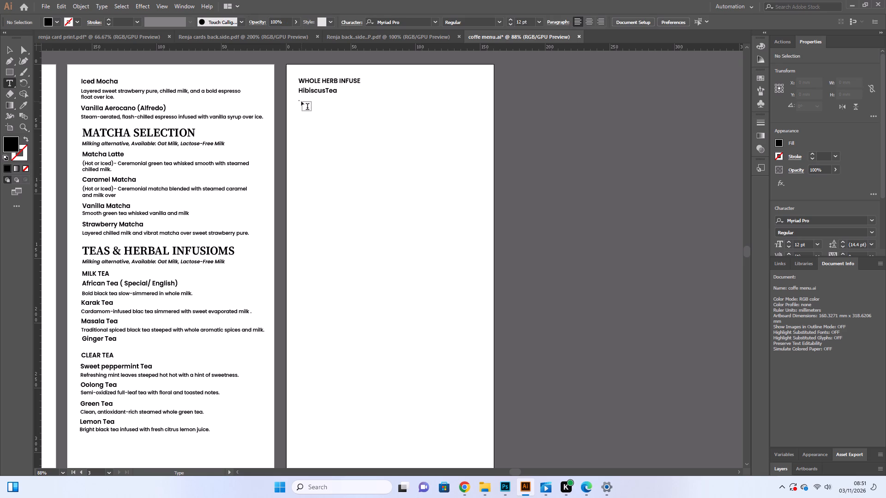
{"action": "left_click", "coordinate": [299, 101]}
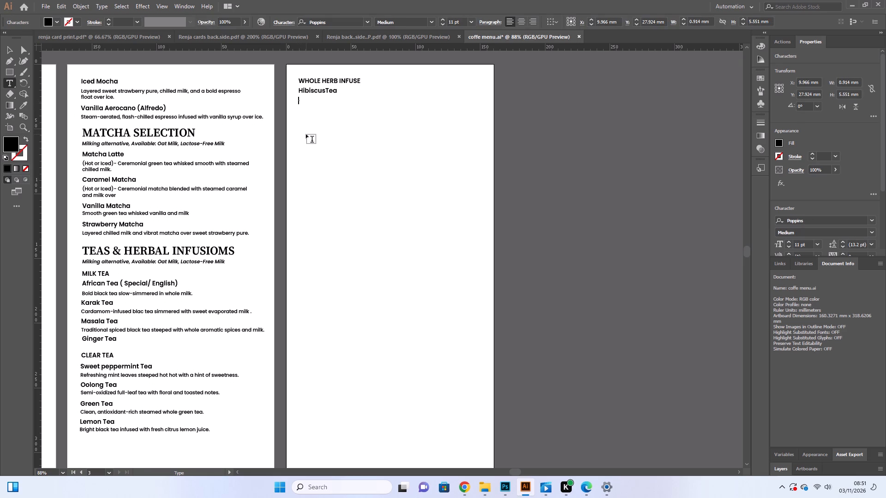
{"action": "key", "text": "BackSpace"}
{"action": "type", "text": "art"}
{"action": "key", "text": "space"}
{"action": "type", "text": "and flo"}
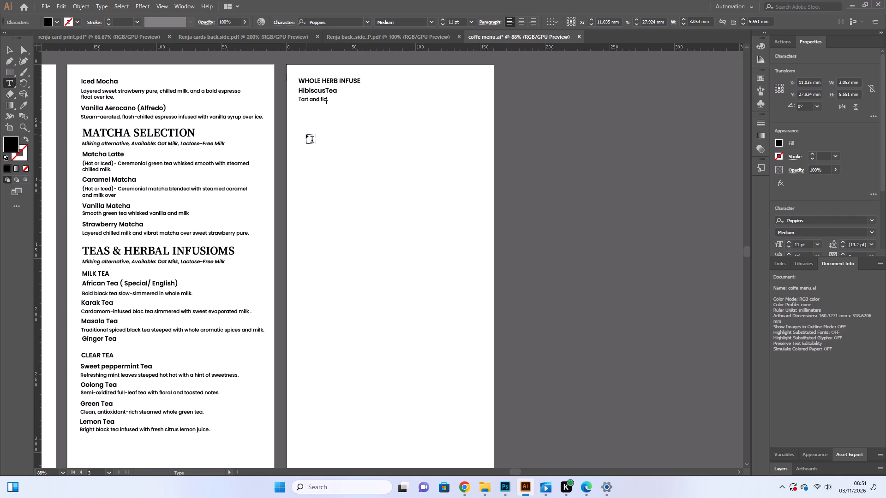
{"action": "type", "text": "ral"}
{"action": "key", "text": "space"}
{"action": "type", "text": "infusio"}
{"action": "type", "text": "n made"}
{"action": "key", "text": "space"}
{"action": "type", "text": "from"}
{"action": "key", "text": "space"}
{"action": "type", "text": "whole"}
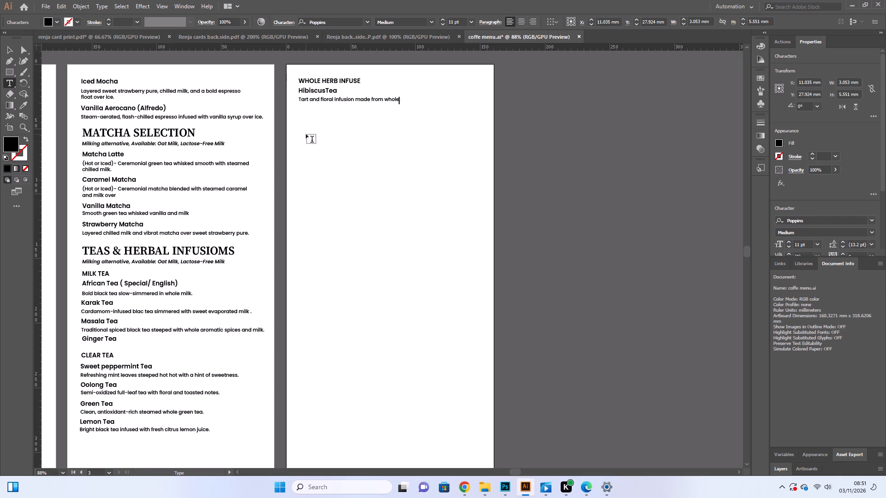
{"action": "key", "text": "space"}
{"action": "type", "text": "dried"}
{"action": "key", "text": "space"}
{"action": "type", "text": "hibisc"}
{"action": "type", "text": "us"}
{"action": "key", "text": "space"}
{"action": "type", "text": "petal"}
{"action": "key", "text": "s"}
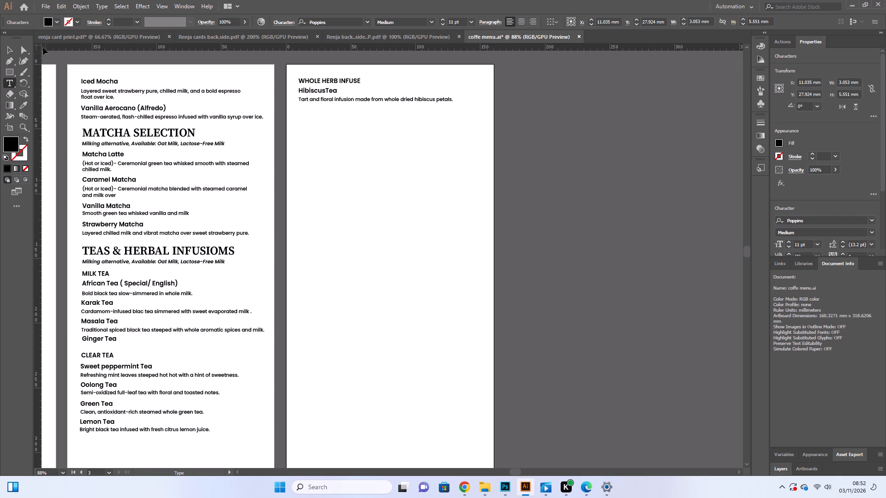
{"action": "left_click", "coordinate": [10, 47]}
{"action": "left_click", "coordinate": [395, 233]}
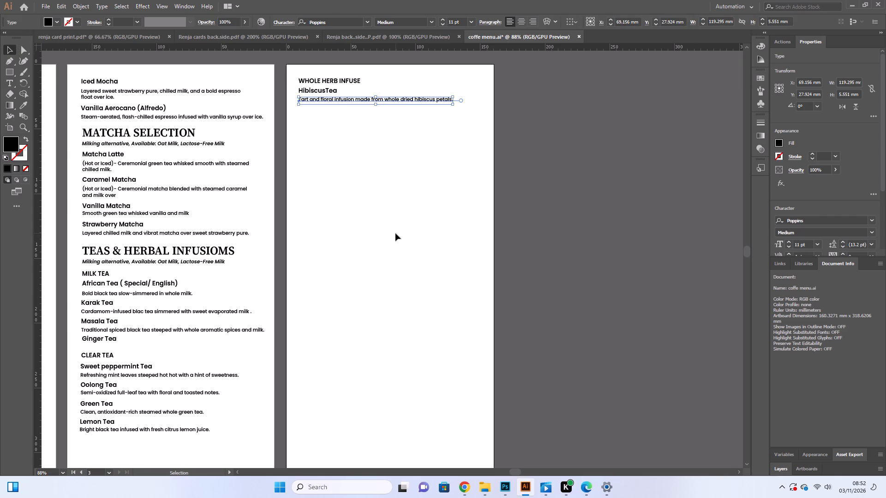
Copy the HibiscusTea heading straight down below its description, left-aligned at about Y 34.8 mm.
{"action": "scroll", "coordinate": [407, 201], "scroll_direction": "up", "scroll_amount": 4}
{"action": "left_click_drag", "start_coordinate": [317, 135], "coordinate": [318, 150], "text": "alt"}
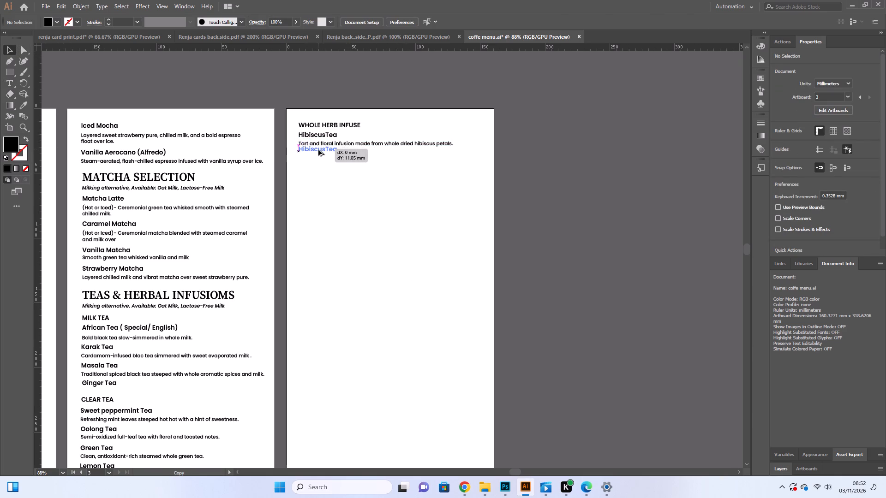
{"action": "left_click_drag", "start_coordinate": [318, 150], "coordinate": [317, 151], "text": "alt"}
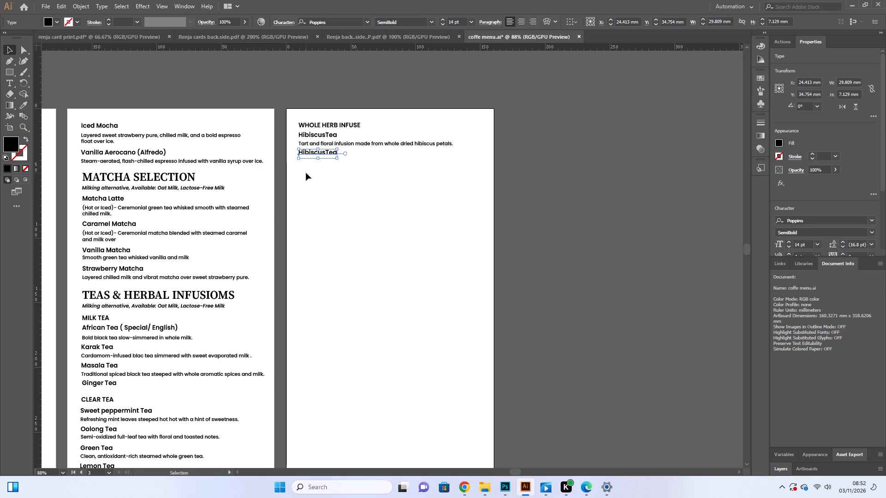
{"action": "left_click", "coordinate": [367, 204]}
{"action": "left_click", "coordinate": [331, 152]}
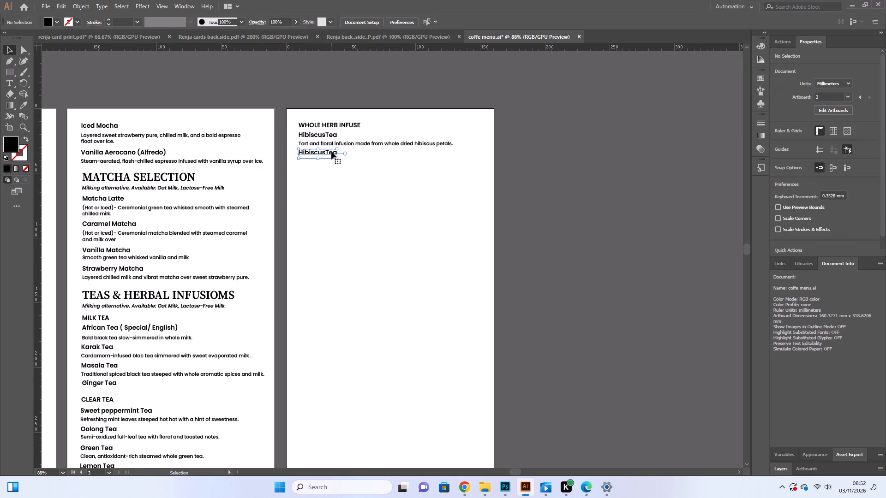
Nudge the lower HibiscusTea heading copy down slightly, to about Y 35.8 mm.
{"action": "key", "text": "Down"}
{"action": "key", "text": "Down"}
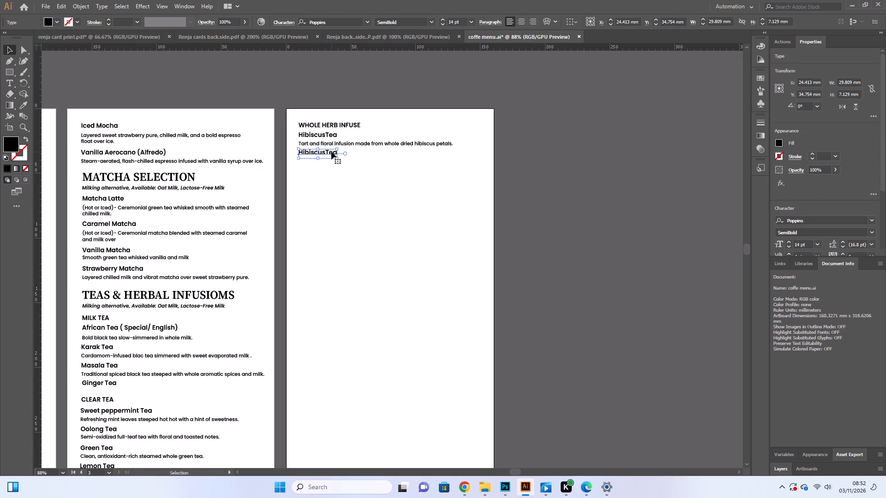
{"action": "key", "text": "Down"}
{"action": "left_click", "coordinate": [370, 180]}
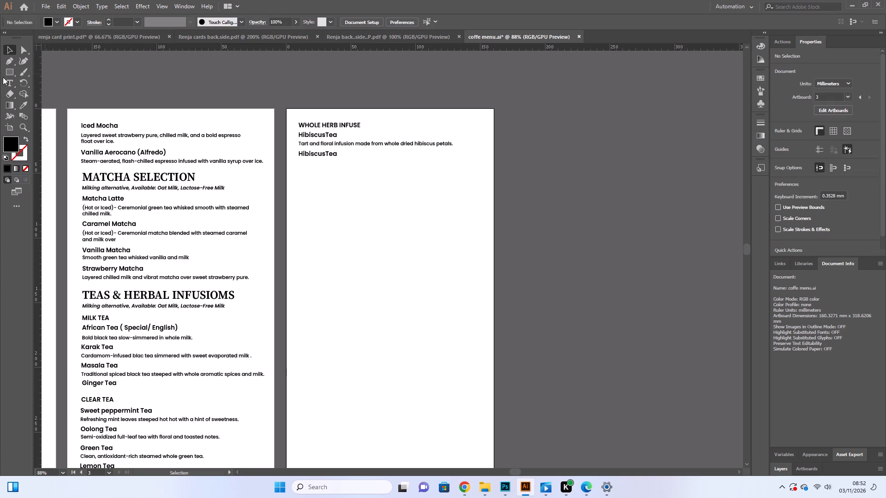
Change the lower HibiscusTea heading on the third artboard to read "Cinnamon Tea".
{"action": "left_click", "coordinate": [4, 81]}
{"action": "left_click", "coordinate": [326, 154]}
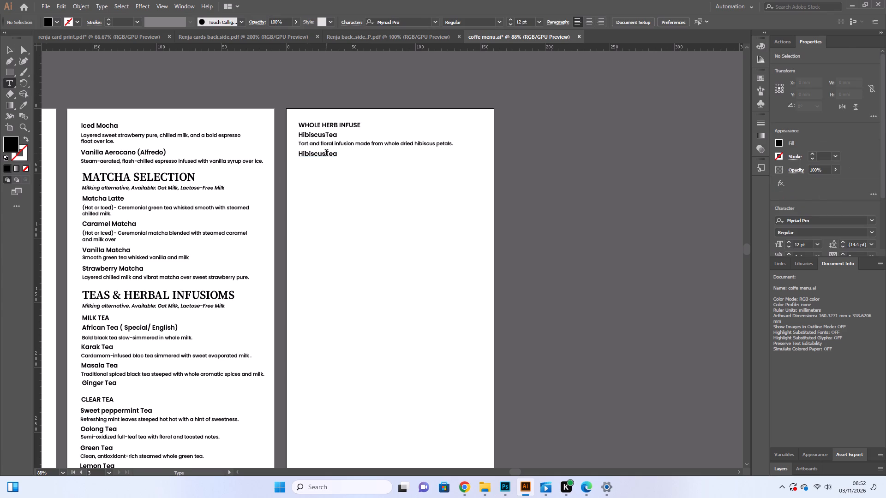
{"action": "key", "text": "BackSpace"}
{"action": "key", "text": "BackSpace"}
{"action": "key", "text": "BackSpace"}
{"action": "key", "text": "BackSpace"}
{"action": "key", "text": "BackSpace"}
{"action": "key", "text": "BackSpace"}
{"action": "key", "text": "BackSpace"}
{"action": "key", "text": "BackSpace"}
{"action": "key", "text": "BackSpace"}
{"action": "key", "text": "BackSpace"}
{"action": "key", "text": "BackSpace"}
{"action": "key", "text": "BackSpace"}
{"action": "key", "text": "BackSpace"}
{"action": "key", "text": "BackSpace"}
{"action": "key", "text": "BackSpace"}
{"action": "key", "text": "BackSpace"}
{"action": "key", "text": "BackSpace"}
{"action": "key", "text": "BackSpace"}
{"action": "key", "text": "BackSpace"}
{"action": "key", "text": "BackSpace"}
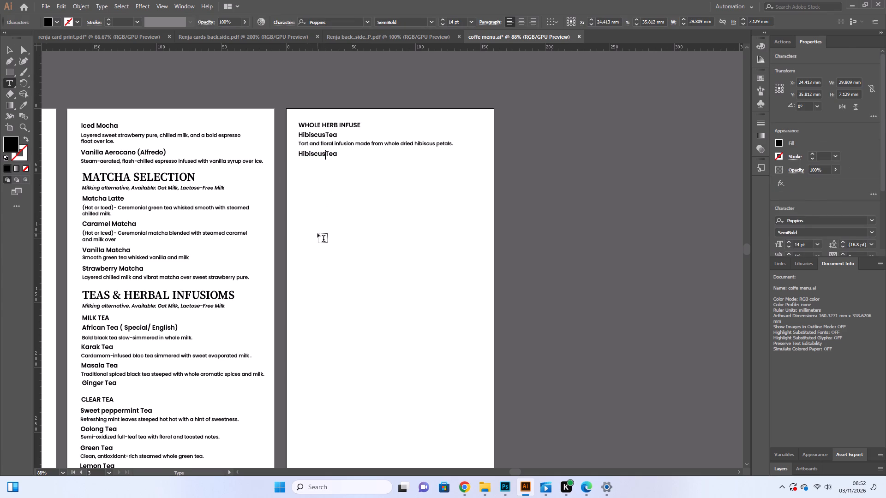
{"action": "key", "text": "BackSpace"}
{"action": "key", "text": "BackSpace"}
{"action": "key", "text": "BackSpace"}
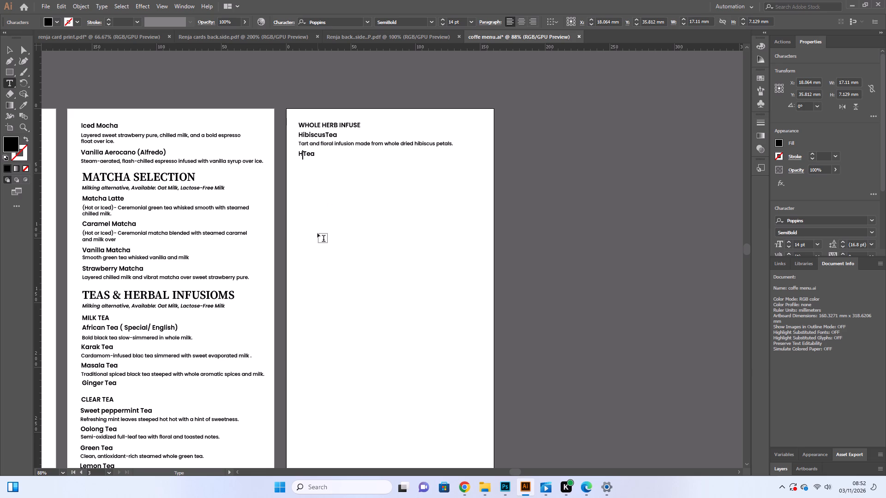
{"action": "key", "text": "BackSpace"}
{"action": "key", "text": "BackSpace"}
{"action": "key", "text": "BackSpace"}
{"action": "key", "text": "BackSpace"}
{"action": "key", "text": "BackSpace"}
{"action": "key", "text": "c"}
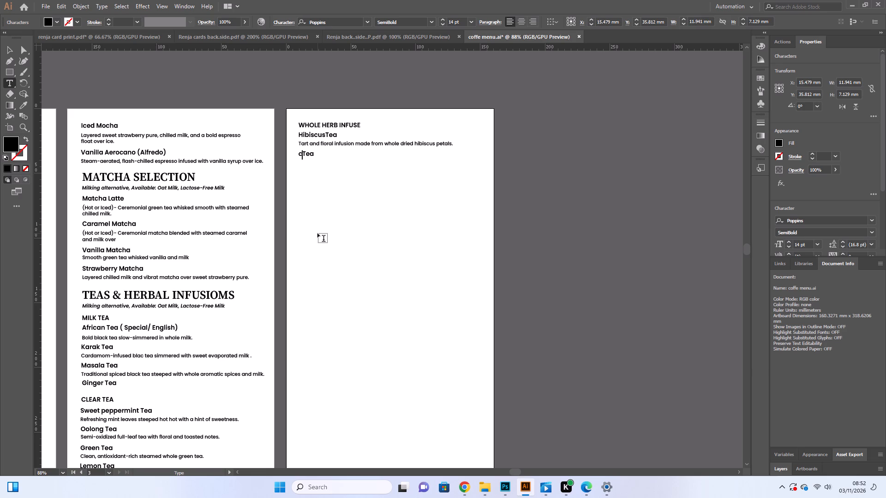
{"action": "type", "text": "ina"}
{"action": "key", "text": "BackSpace"}
{"action": "type", "text": "namon"}
{"action": "key", "text": "space"}
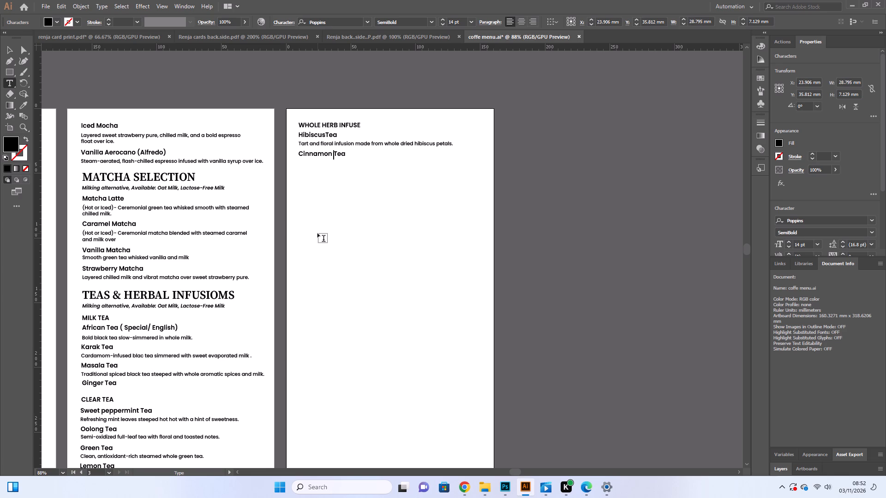
{"action": "left_click", "coordinate": [8, 47]}
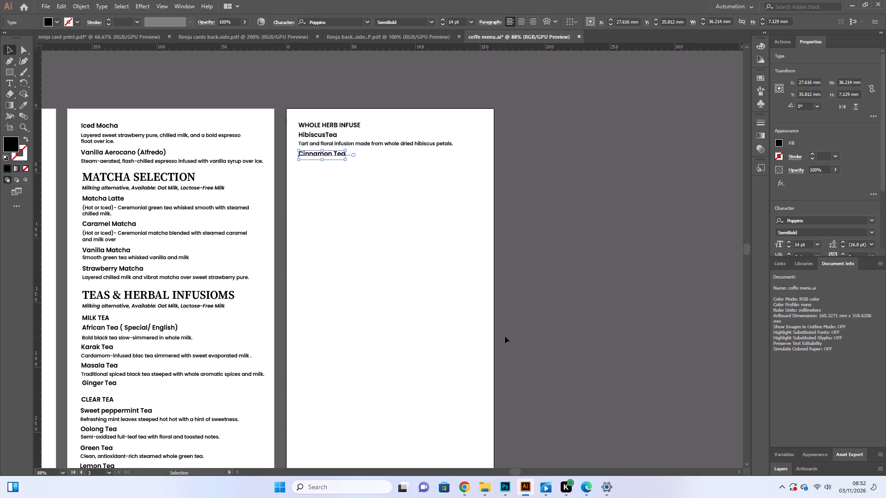
{"action": "left_click", "coordinate": [471, 291]}
Copy the hibiscus description line straight down below Cinnamon Tea, left-aligned at about Y 43.2 mm.
{"action": "left_click_drag", "start_coordinate": [355, 145], "coordinate": [356, 162], "text": "alt"}
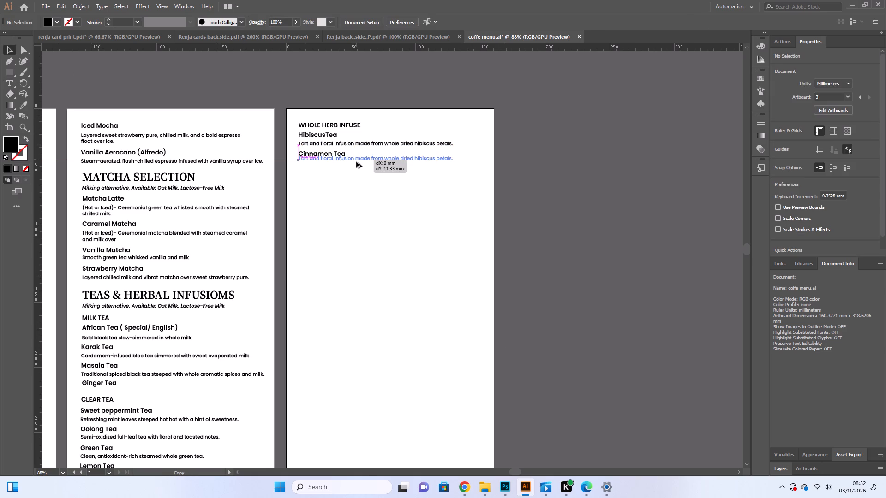
{"action": "left_click_drag", "start_coordinate": [356, 162], "coordinate": [356, 165], "text": "alt"}
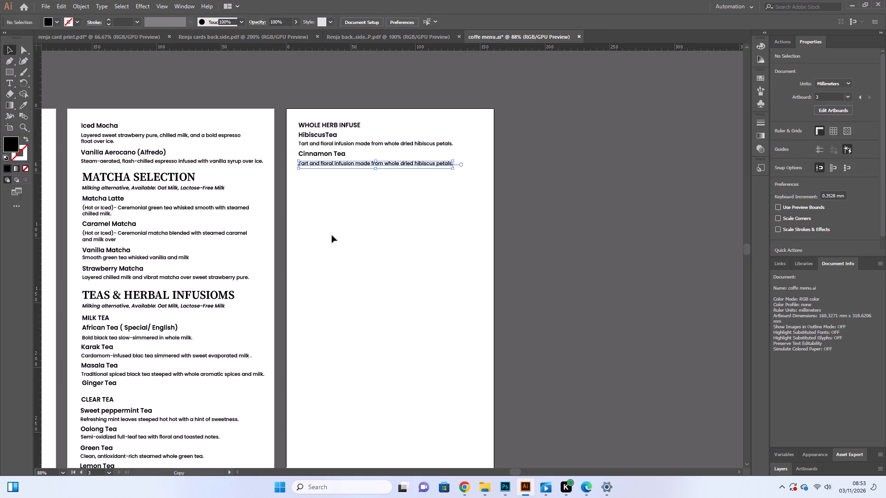
Clear the copied hibiscus description under Cinnamon Tea, keeping its final period, and begin the replacement text with "w".
{"action": "left_click", "coordinate": [7, 84]}
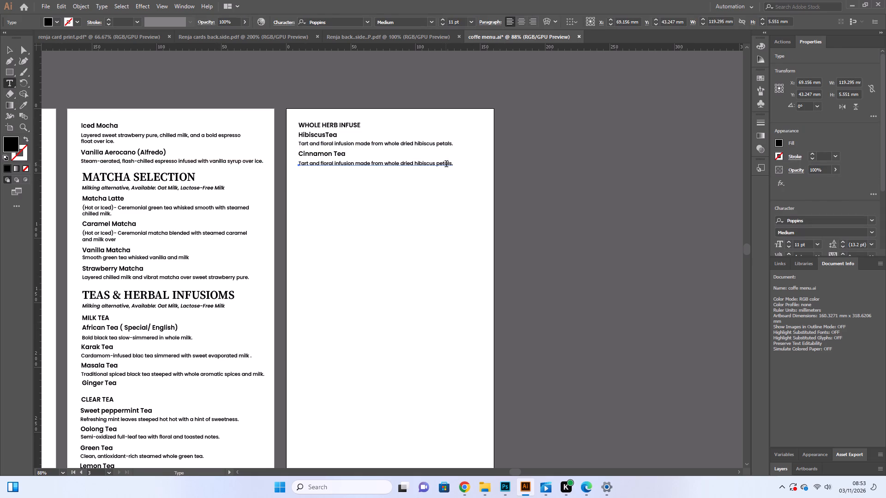
{"action": "left_click", "coordinate": [452, 165]}
{"action": "key", "text": "BackSpace"}
{"action": "key", "text": "BackSpace"}
{"action": "key", "text": "BackSpace"}
{"action": "key", "text": "BackSpace"}
{"action": "key", "text": "BackSpace"}
{"action": "key", "text": "BackSpace"}
{"action": "key", "text": "BackSpace"}
{"action": "key", "text": "BackSpace"}
{"action": "key", "text": "BackSpace"}
{"action": "key", "text": "BackSpace"}
{"action": "key", "text": "BackSpace"}
{"action": "key", "text": "BackSpace"}
{"action": "key", "text": "BackSpace"}
{"action": "key", "text": "BackSpace"}
{"action": "key", "text": "BackSpace"}
{"action": "key", "text": "BackSpace"}
{"action": "key", "text": "BackSpace"}
{"action": "key", "text": "BackSpace"}
{"action": "key", "text": "BackSpace"}
{"action": "key", "text": "BackSpace"}
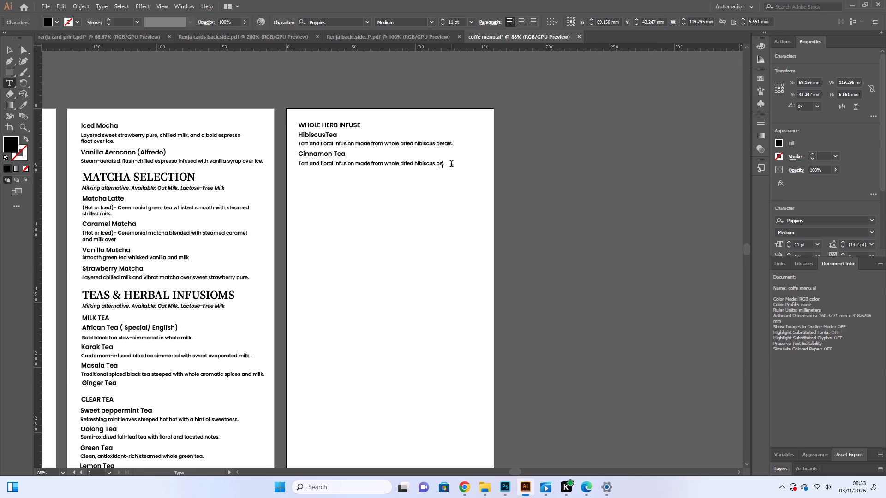
{"action": "key", "text": "BackSpace"}
{"action": "key", "text": "BackSpace"}
{"action": "key", "text": "BackSpace"}
{"action": "key", "text": "BackSpace"}
{"action": "key", "text": "BackSpace"}
{"action": "key", "text": "BackSpace"}
{"action": "key", "text": "BackSpace"}
{"action": "key", "text": "BackSpace"}
{"action": "key", "text": "BackSpace"}
{"action": "key", "text": "BackSpace"}
{"action": "key", "text": "BackSpace"}
{"action": "key", "text": "BackSpace"}
{"action": "key", "text": "BackSpace"}
{"action": "key", "text": "BackSpace"}
{"action": "key", "text": "BackSpace"}
{"action": "key", "text": "BackSpace"}
{"action": "key", "text": "BackSpace"}
{"action": "key", "text": "BackSpace"}
{"action": "key", "text": "BackSpace"}
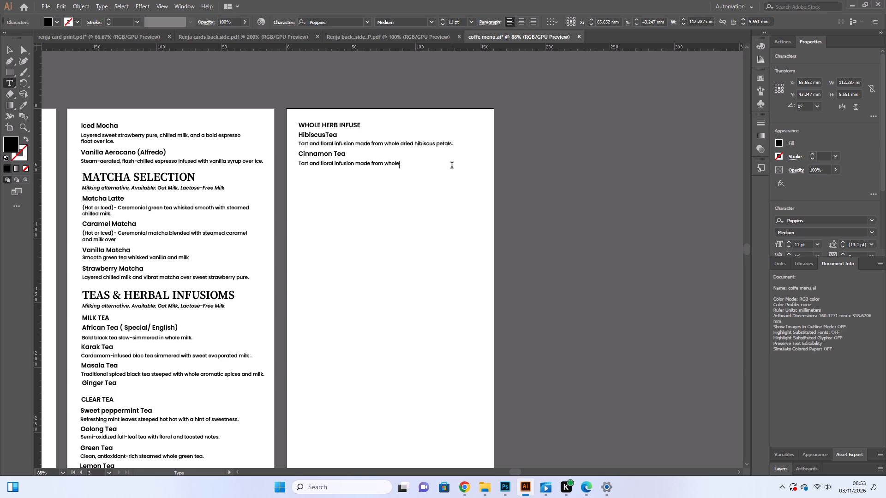
{"action": "key", "text": "BackSpace"}
{"action": "key", "text": "BackSpace"}
{"action": "key", "text": "BackSpace"}
{"action": "key", "text": "BackSpace"}
{"action": "key", "text": "BackSpace"}
{"action": "key", "text": "BackSpace"}
{"action": "key", "text": "BackSpace"}
{"action": "key", "text": "BackSpace"}
{"action": "key", "text": "BackSpace"}
{"action": "key", "text": "BackSpace"}
{"action": "key", "text": "BackSpace"}
{"action": "key", "text": "BackSpace"}
{"action": "key", "text": "BackSpace"}
{"action": "key", "text": "BackSpace"}
{"action": "key", "text": "BackSpace"}
{"action": "key", "text": "BackSpace"}
{"action": "key", "text": "BackSpace"}
{"action": "key", "text": "BackSpace"}
{"action": "key", "text": "BackSpace"}
{"action": "key", "text": "BackSpace"}
{"action": "key", "text": "BackSpace"}
{"action": "key", "text": "BackSpace"}
{"action": "key", "text": "BackSpace"}
{"action": "key", "text": "BackSpace"}
{"action": "key", "text": "BackSpace"}
{"action": "key", "text": "BackSpace"}
{"action": "key", "text": "BackSpace"}
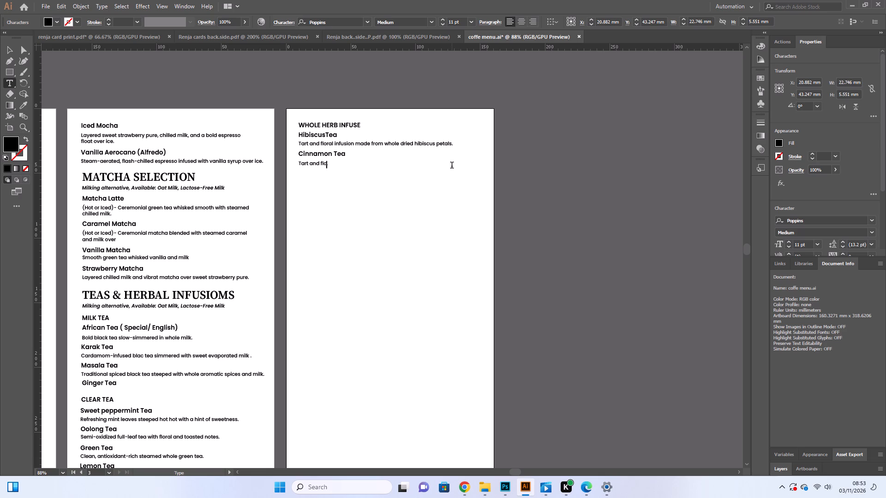
{"action": "key", "text": "BackSpace"}
{"action": "key", "text": "BackSpace"}
{"action": "key", "text": "BackSpace"}
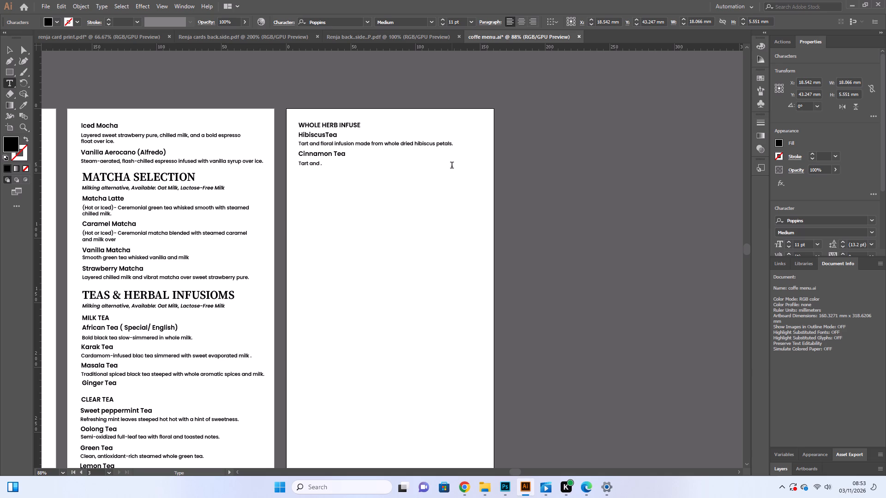
{"action": "key", "text": "f"}
{"action": "key", "text": "BackSpace"}
{"action": "key", "text": "BackSpace"}
{"action": "key", "text": "BackSpace"}
{"action": "key", "text": "BackSpace"}
{"action": "key", "text": "BackSpace"}
{"action": "key", "text": "BackSpace"}
{"action": "key", "text": "BackSpace"}
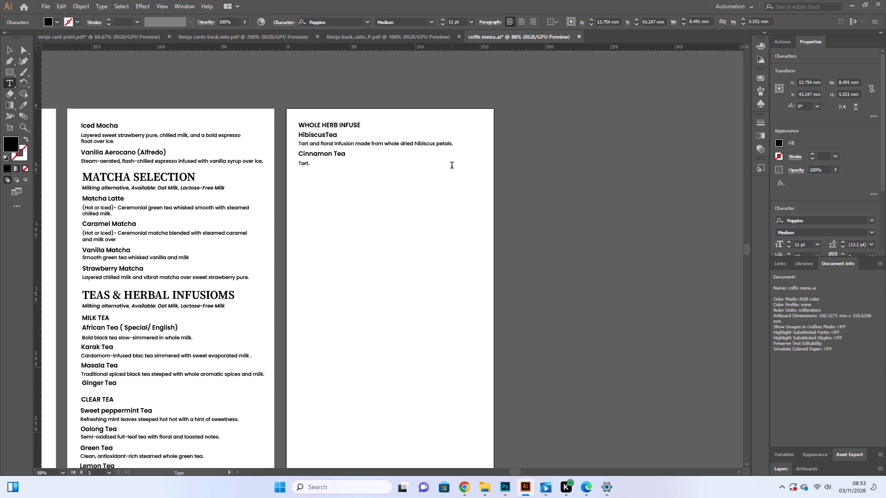
{"action": "key", "text": "BackSpace"}
{"action": "key", "text": "BackSpace"}
{"action": "key", "text": "BackSpace"}
{"action": "key", "text": "BackSpace"}
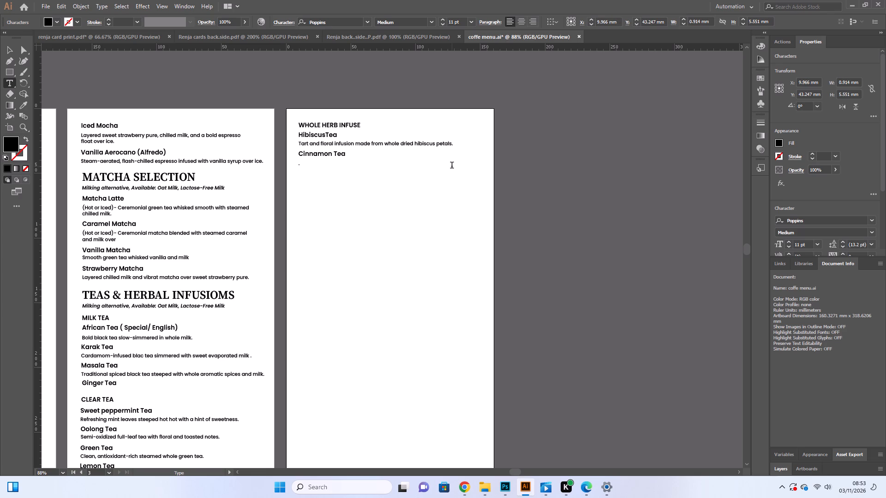
{"action": "key", "text": "BackSpace"}
{"action": "key", "text": "w"}
Complete the description under Cinnamon Tea to read "Warm spiced infusion brewed from crushed whole cinnamon rolls and star anise.".
{"action": "type", "text": "ar"}
{"action": "type", "text": "m"}
{"action": "key", "text": "space"}
{"action": "type", "text": "spiced"}
{"action": "key", "text": "space"}
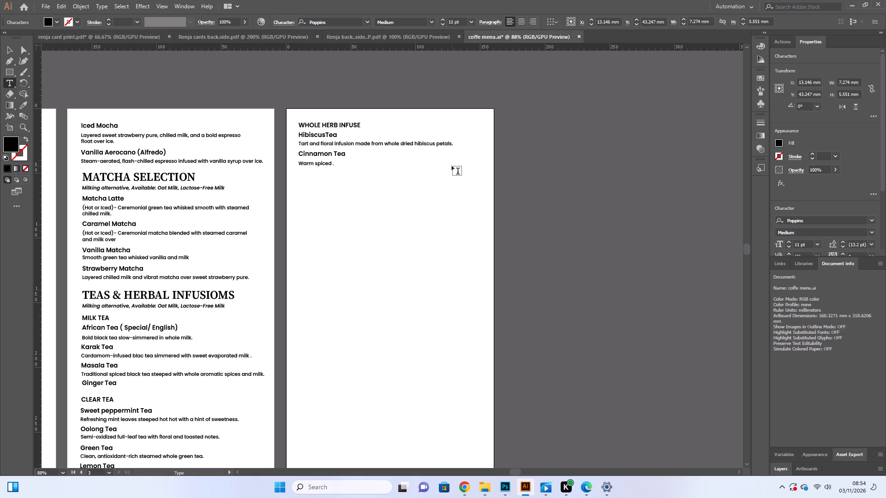
{"action": "type", "text": "infu"}
{"action": "type", "text": "sion"}
{"action": "key", "text": "space"}
{"action": "type", "text": "brewed"}
{"action": "key", "text": "space"}
{"action": "type", "text": "from crus"}
{"action": "type", "text": "hed"}
{"action": "key", "text": "space"}
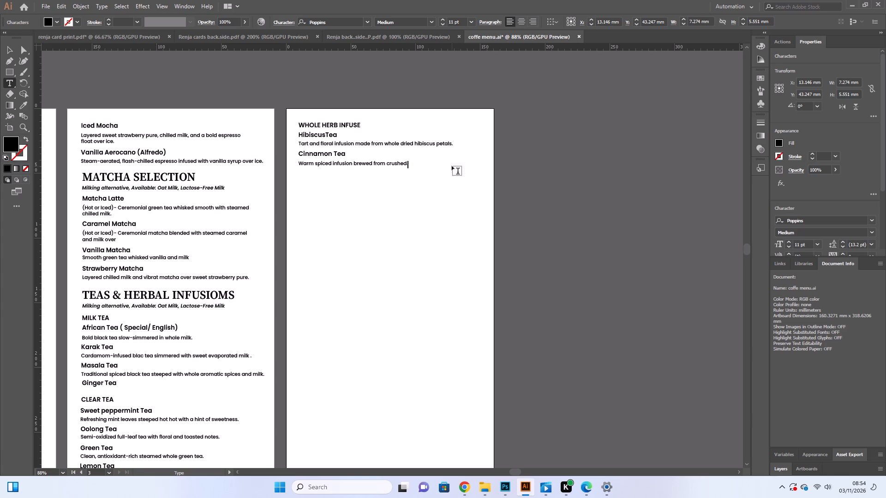
{"action": "type", "text": "whole"}
{"action": "key", "text": "space"}
{"action": "type", "text": "cinn"}
{"action": "type", "text": "amon"}
{"action": "key", "text": "space"}
{"action": "type", "text": "ro"}
{"action": "type", "text": "ll"}
{"action": "type", "text": "s"}
{"action": "key", "text": "space"}
{"action": "type", "text": "and"}
{"action": "key", "text": "space"}
{"action": "type", "text": "st"}
{"action": "type", "text": "ar a"}
{"action": "type", "text": "nise"}
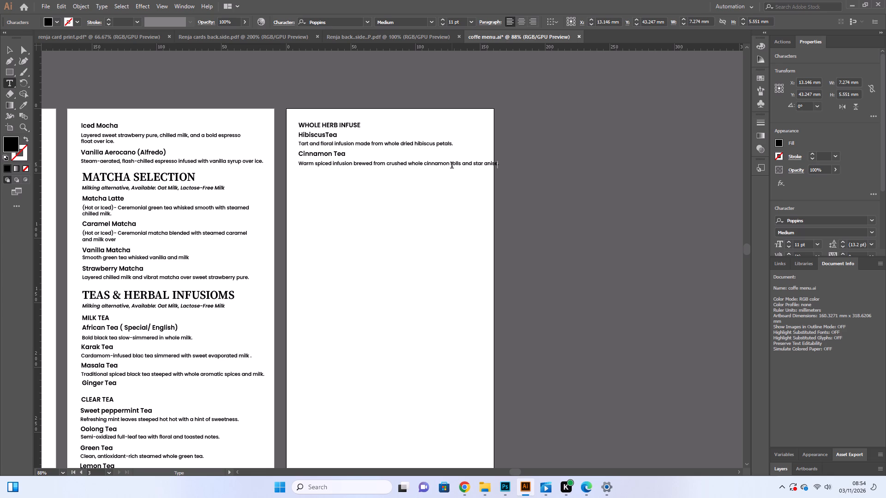
Break the cinnamon description onto a second line after "rolls" and remove the leading space before "and star anise.".
{"action": "left_click", "coordinate": [461, 166]}
{"action": "key", "text": "Return"}
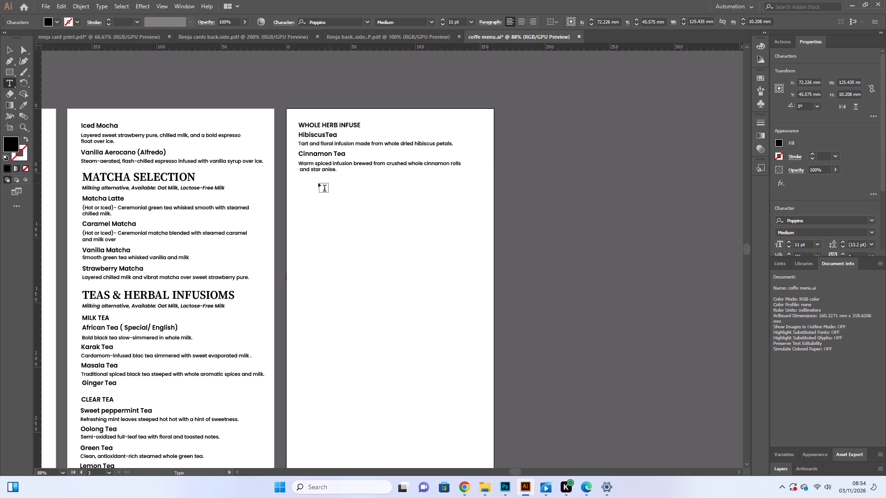
{"action": "left_click", "coordinate": [301, 171]}
{"action": "key", "text": "BackSpace"}
Nudge the Cinnamon Tea heading down slightly, to about Y 37.2 mm.
{"action": "left_click", "coordinate": [7, 52]}
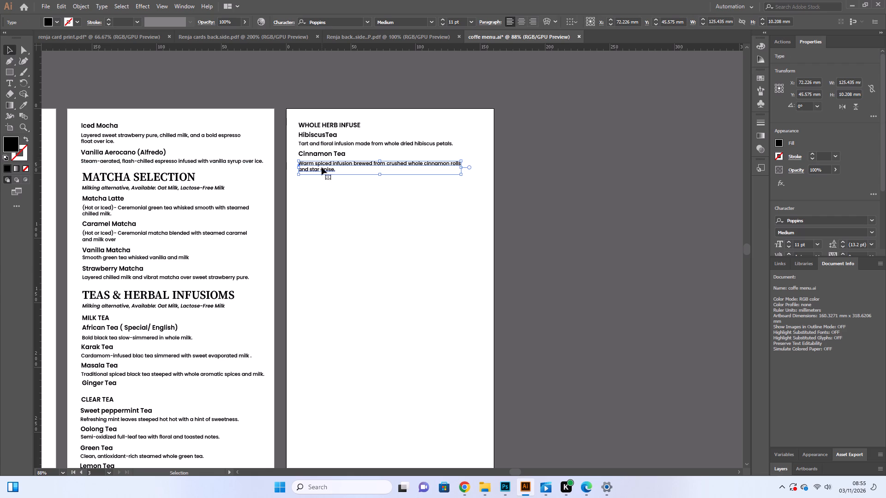
{"action": "left_click", "coordinate": [321, 155]}
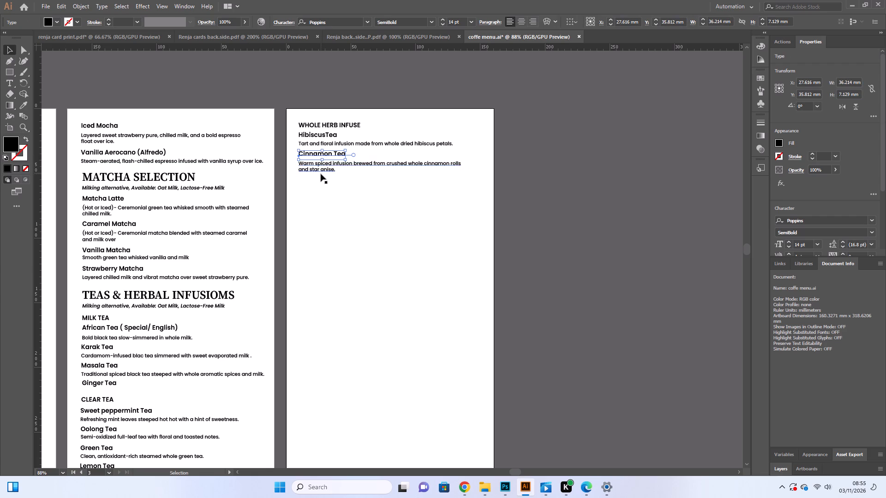
{"action": "key", "text": "Down"}
{"action": "key", "text": "Down"}
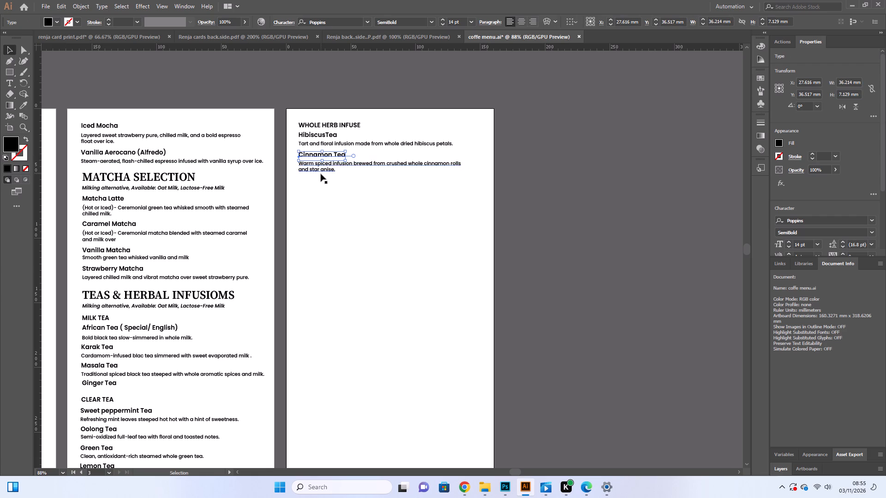
{"action": "key", "text": "Down"}
{"action": "key", "text": "Down"}
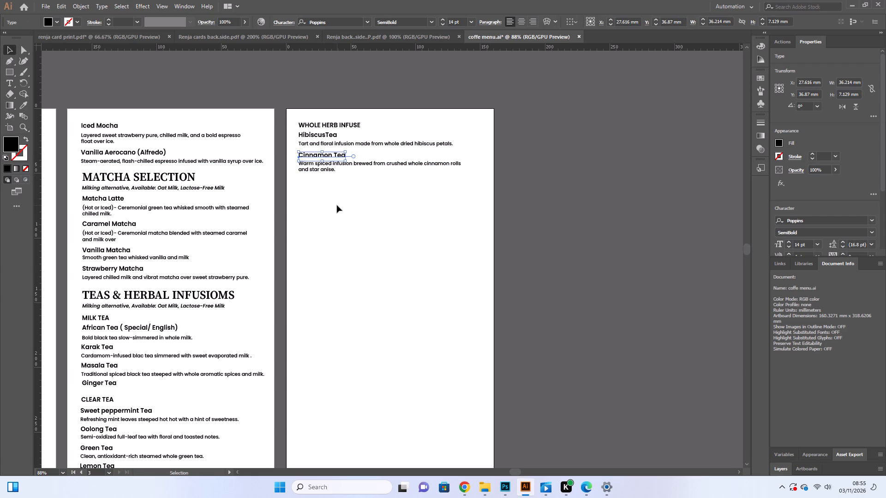
{"action": "left_click", "coordinate": [345, 208]}
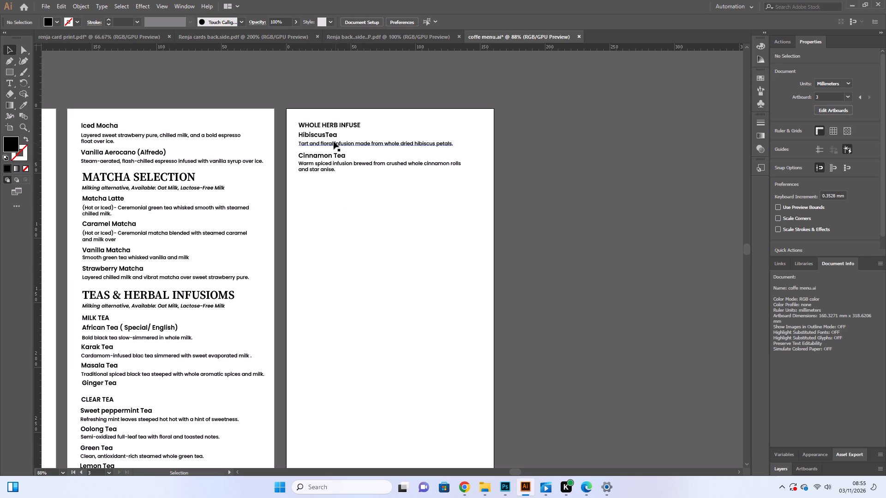
Nudge the WHOLE HERB INFUSE heading up slightly, to about Y 13.2 mm.
{"action": "left_click", "coordinate": [325, 124]}
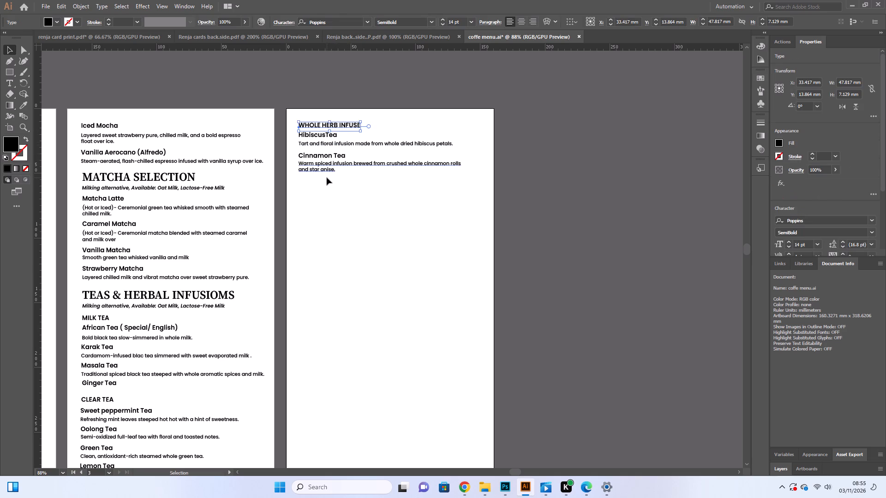
{"action": "key", "text": "Up"}
{"action": "key", "text": "Up"}
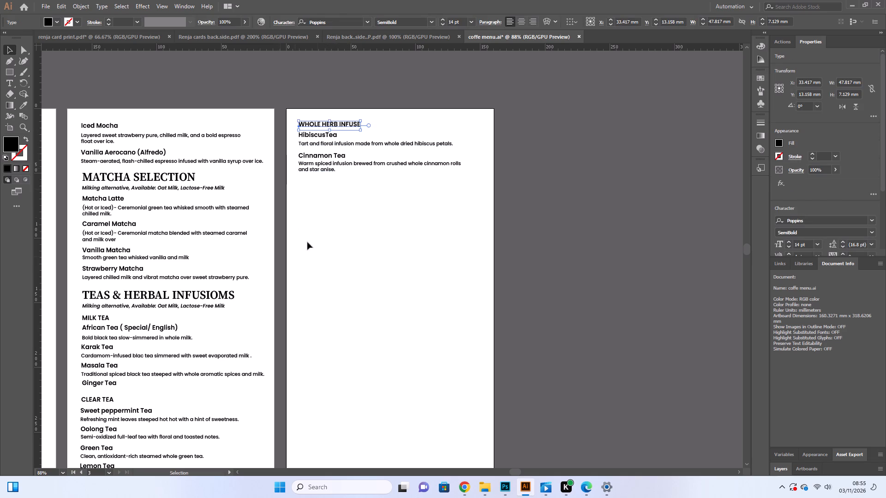
{"action": "left_click", "coordinate": [319, 258]}
Copy the Cinnamon Tea heading and place the duplicate just below the cinnamon description, left-aligned with the other headings.
{"action": "left_click", "coordinate": [324, 155]}
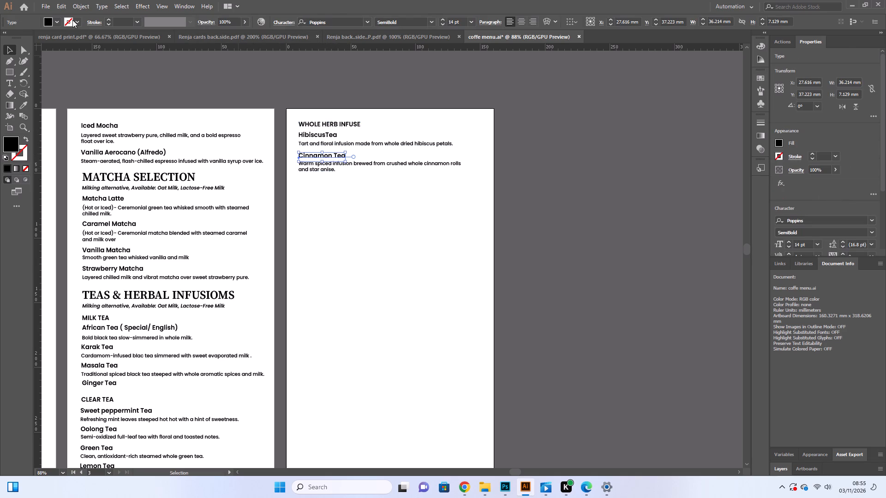
{"action": "left_click", "coordinate": [63, 8]}
{"action": "left_click", "coordinate": [83, 54]}
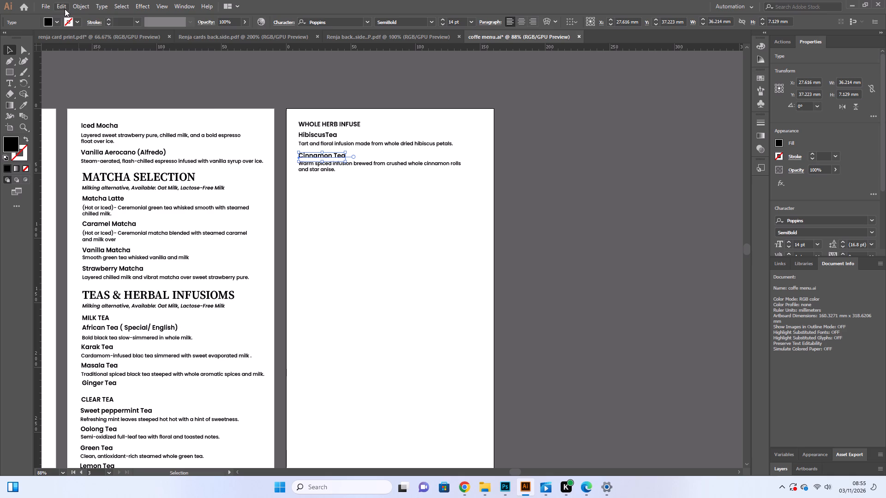
{"action": "left_click", "coordinate": [63, 7]}
{"action": "left_click", "coordinate": [84, 62]}
{"action": "left_click_drag", "start_coordinate": [375, 258], "coordinate": [310, 178]}
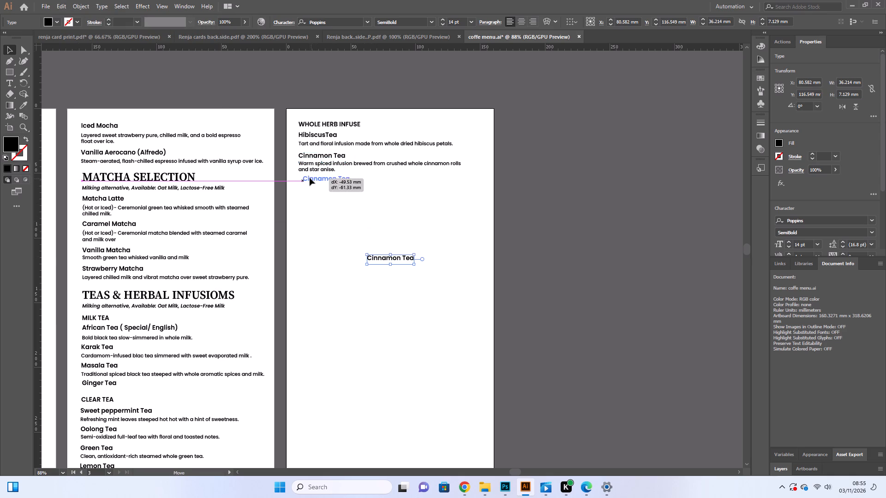
{"action": "left_click_drag", "start_coordinate": [310, 178], "coordinate": [305, 179]}
{"action": "left_click", "coordinate": [328, 242]}
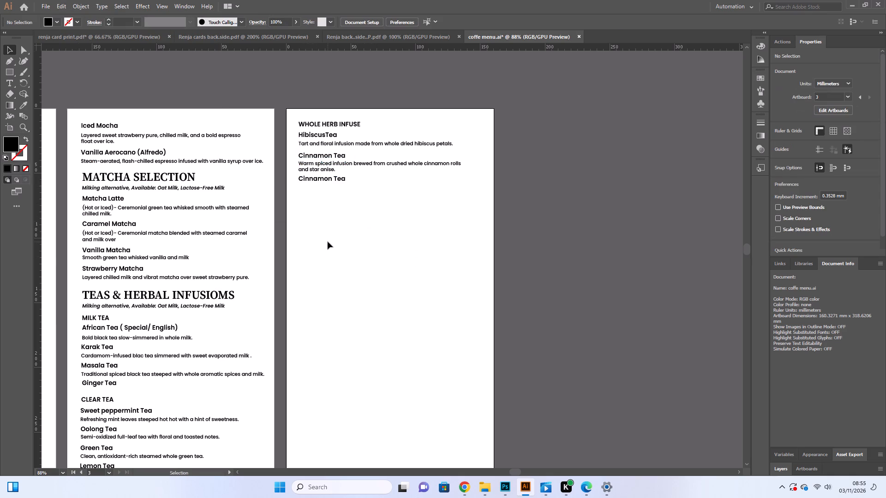
Change the duplicated Cinnamon Tea heading below the cinnamon description to read "Tumeric Tea" with a capital T.
{"action": "left_click", "coordinate": [12, 85]}
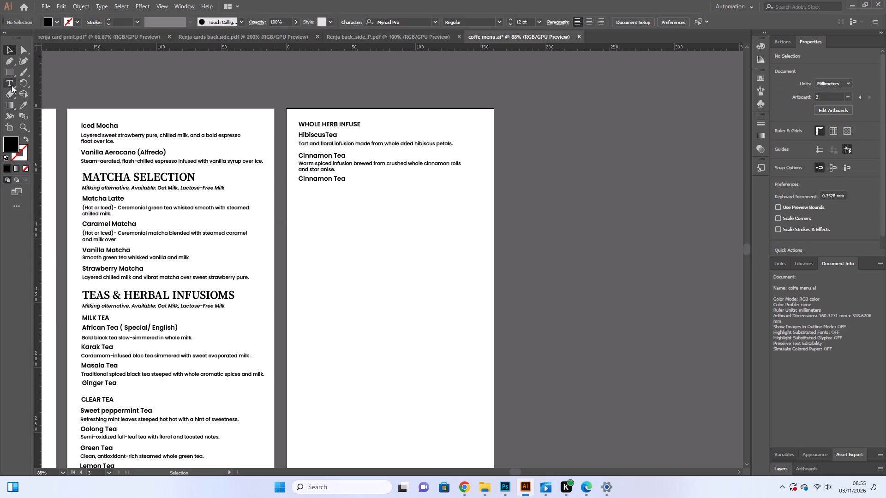
{"action": "left_click", "coordinate": [329, 178]}
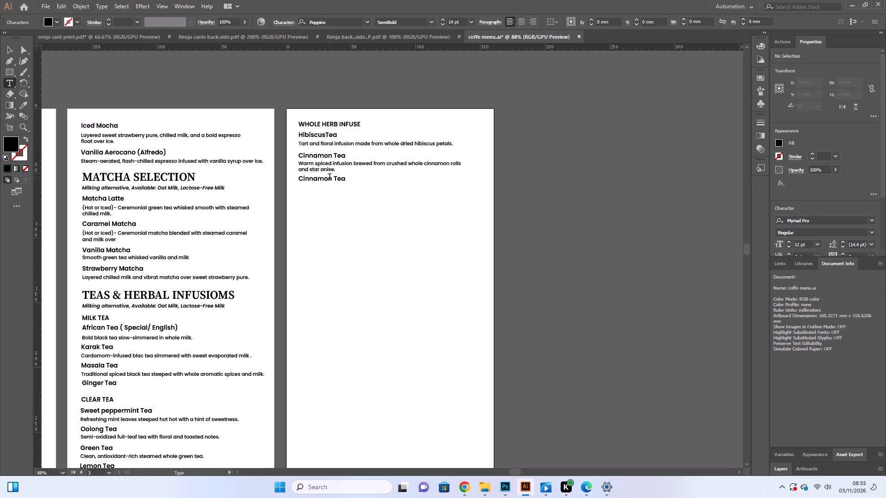
{"action": "key", "text": "BackSpace"}
{"action": "key", "text": "BackSpace"}
{"action": "key", "text": "BackSpace"}
{"action": "key", "text": "BackSpace"}
{"action": "key", "text": "BackSpace"}
{"action": "key", "text": "BackSpace"}
{"action": "key", "text": "BackSpace"}
{"action": "key", "text": "BackSpace"}
{"action": "key", "text": "BackSpace"}
{"action": "key", "text": "BackSpace"}
{"action": "key", "text": "BackSpace"}
{"action": "key", "text": "BackSpace"}
{"action": "key", "text": "BackSpace"}
{"action": "key", "text": "BackSpace"}
{"action": "key", "text": "BackSpace"}
{"action": "key", "text": "BackSpace"}
{"action": "key", "text": "BackSpace"}
{"action": "key", "text": "BackSpace"}
{"action": "key", "text": "BackSpace"}
{"action": "key", "text": "BackSpace"}
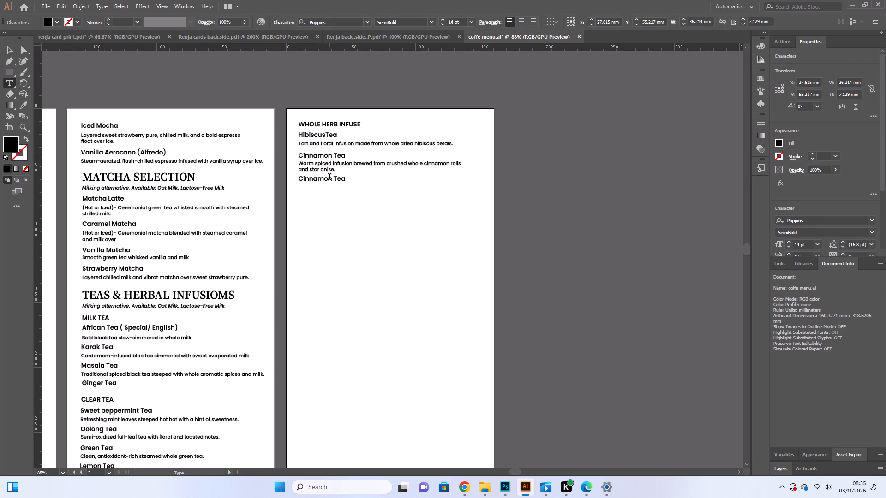
{"action": "key", "text": "BackSpace"}
{"action": "key", "text": "BackSpace"}
{"action": "key", "text": "BackSpace"}
{"action": "key", "text": "BackSpace"}
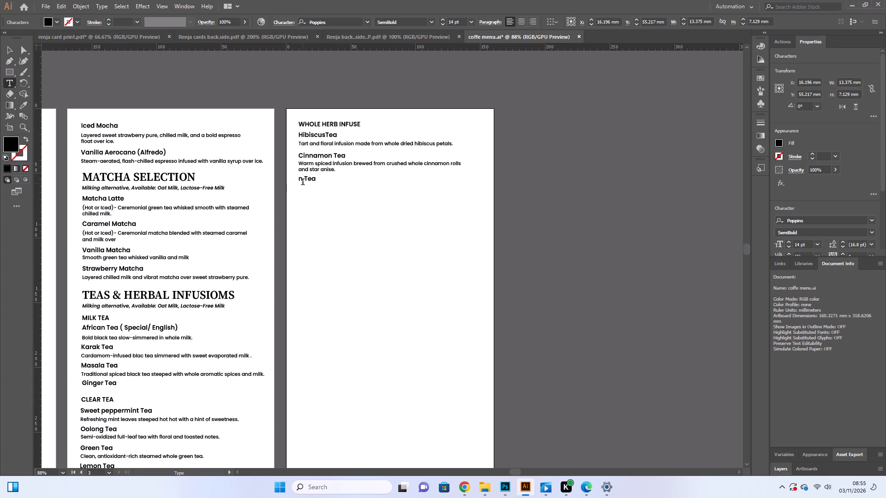
{"action": "left_click", "coordinate": [303, 183]}
{"action": "key", "text": "BackSpace"}
{"action": "key", "text": "t"}
{"action": "type", "text": "um"}
{"action": "type", "text": "eric"}
{"action": "key", "text": "space"}
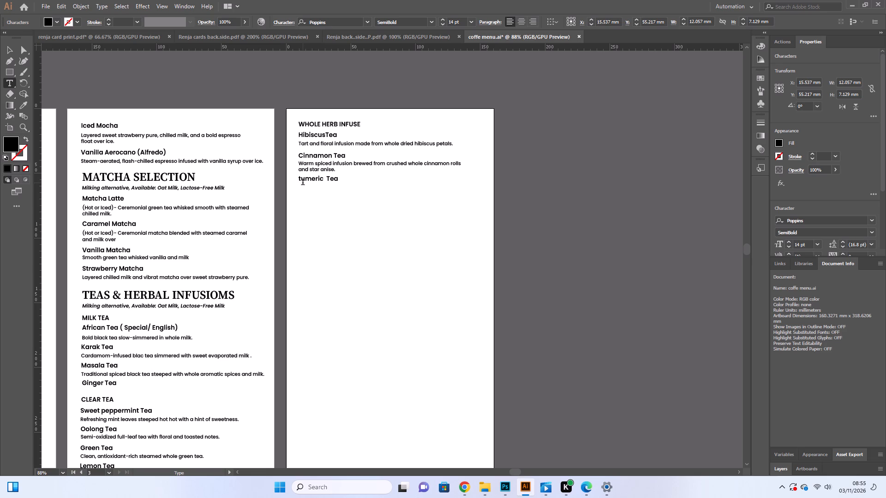
{"action": "left_click", "coordinate": [302, 182]}
{"action": "key", "text": "BackSpace"}
{"action": "key", "text": "t"}
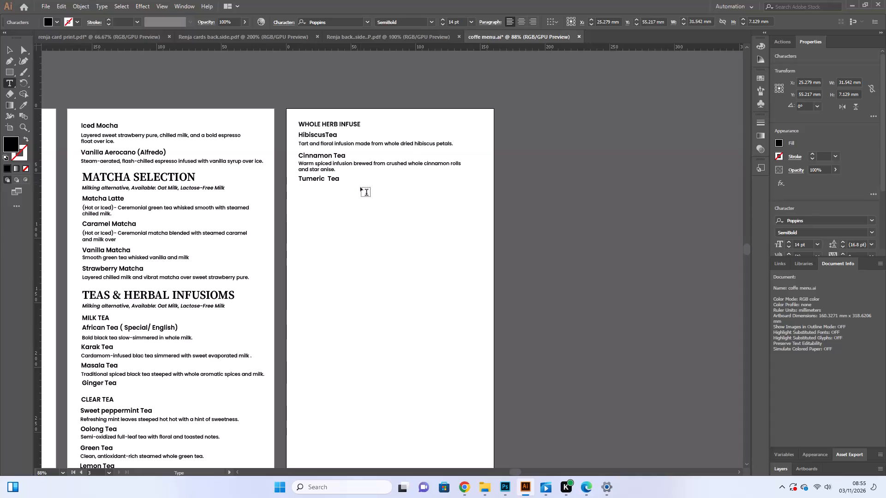
Insert "Chai" before "Tea" in the Tumeric heading and remove the extra space, making it "Tumeric Chai Tea".
{"action": "left_click", "coordinate": [324, 178]}
{"action": "key", "text": "space"}
{"action": "key", "text": "c"}
{"action": "key", "text": "BackSpace"}
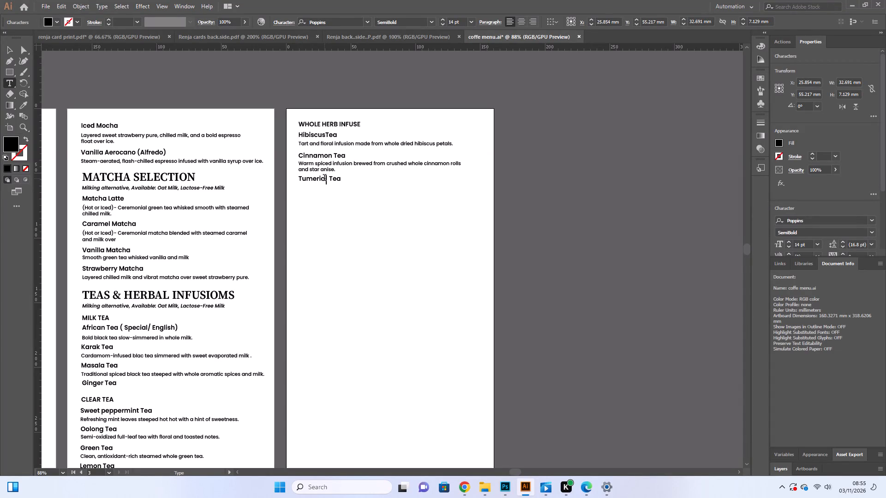
{"action": "key", "text": "c"}
{"action": "key", "text": "h"}
{"action": "key", "text": "a"}
{"action": "key", "text": "i"}
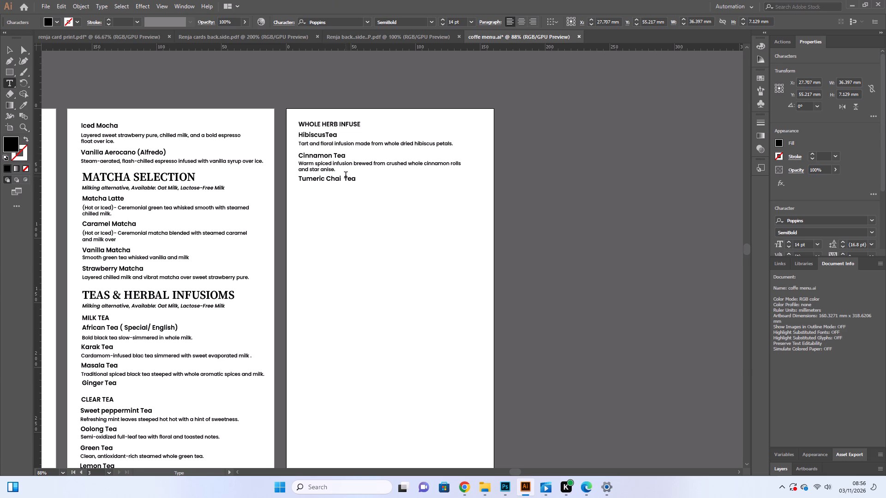
{"action": "left_click", "coordinate": [343, 178]}
{"action": "key", "text": "BackSpace"}
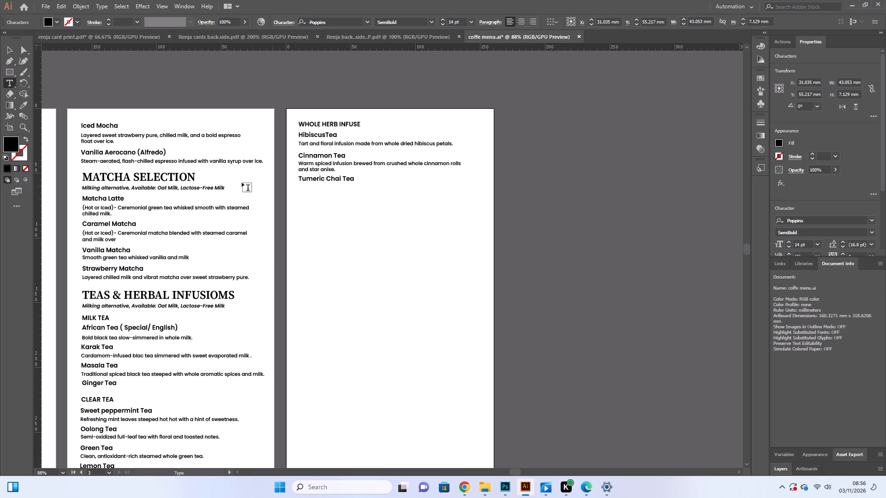
Nudge the HibiscusTea heading down slightly, to about Y 22.2 mm.
{"action": "left_click", "coordinate": [10, 50]}
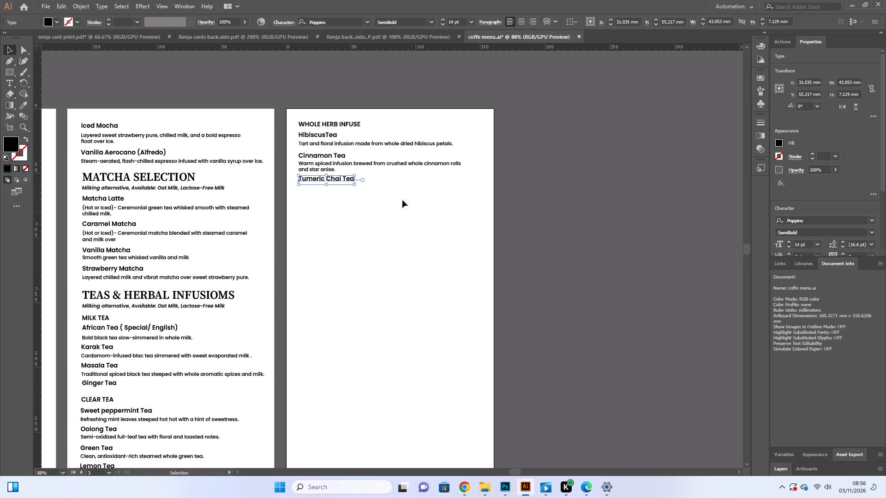
{"action": "left_click", "coordinate": [356, 144]}
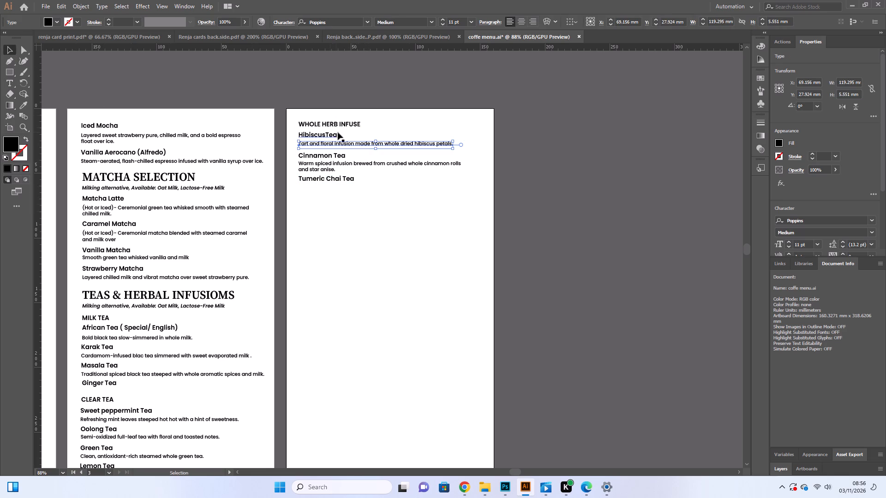
{"action": "left_click", "coordinate": [314, 134]}
{"action": "key", "text": "Down"}
{"action": "key", "text": "Down"}
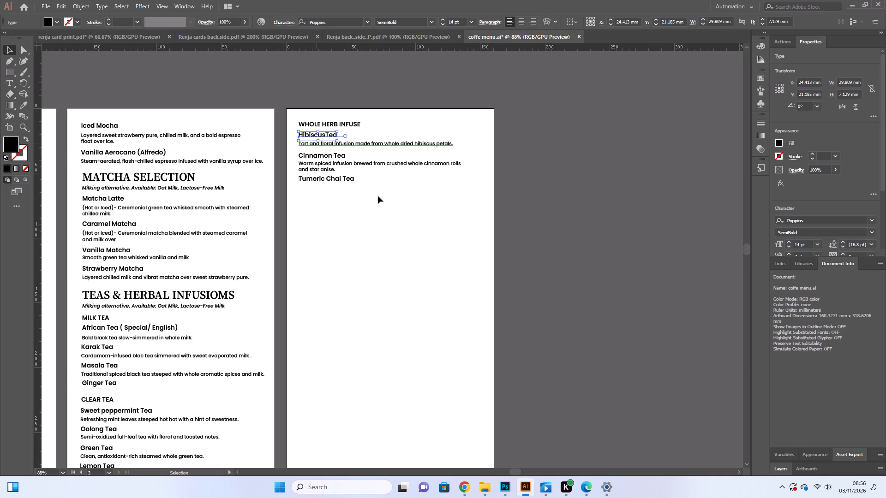
{"action": "key", "text": "Down"}
{"action": "left_click", "coordinate": [377, 204]}
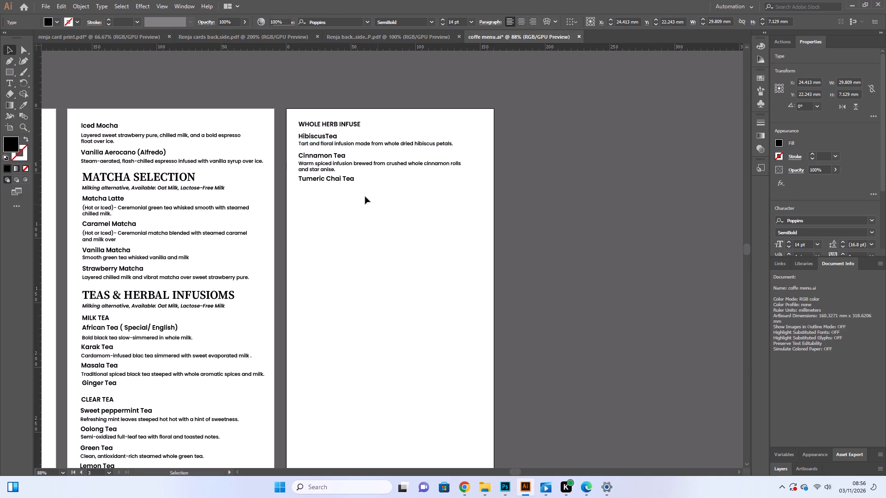
Nudge the HibiscusTea heading and its description down together slightly, keeping them above Cinnamon Tea.
{"action": "left_click_drag", "start_coordinate": [288, 137], "coordinate": [319, 144]}
{"action": "key", "text": "Down"}
{"action": "key", "text": "Down"}
{"action": "key", "text": "Down"}
{"action": "key", "text": "Down"}
{"action": "key", "text": "Down"}
{"action": "key", "text": "Down"}
{"action": "key", "text": "Down"}
{"action": "key", "text": "Down"}
{"action": "key", "text": "Down"}
{"action": "key", "text": "Down"}
{"action": "key", "text": "Down"}
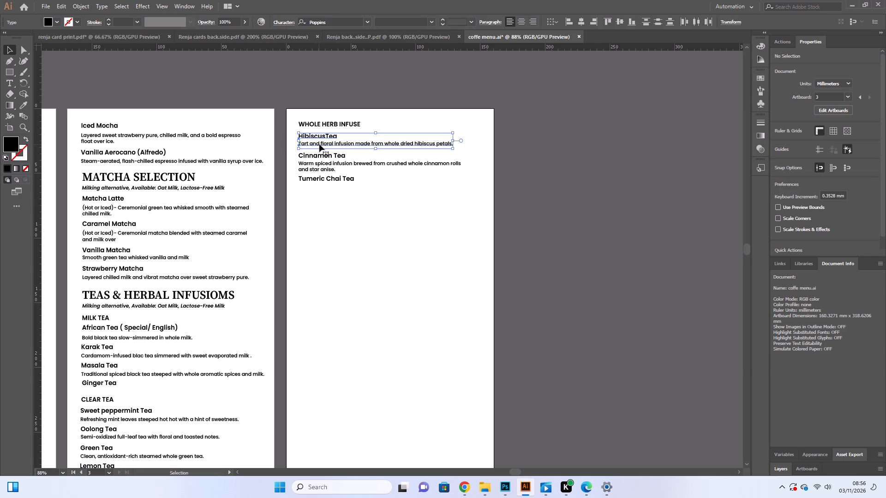
{"action": "key", "text": "Down"}
{"action": "key", "text": "Down"}
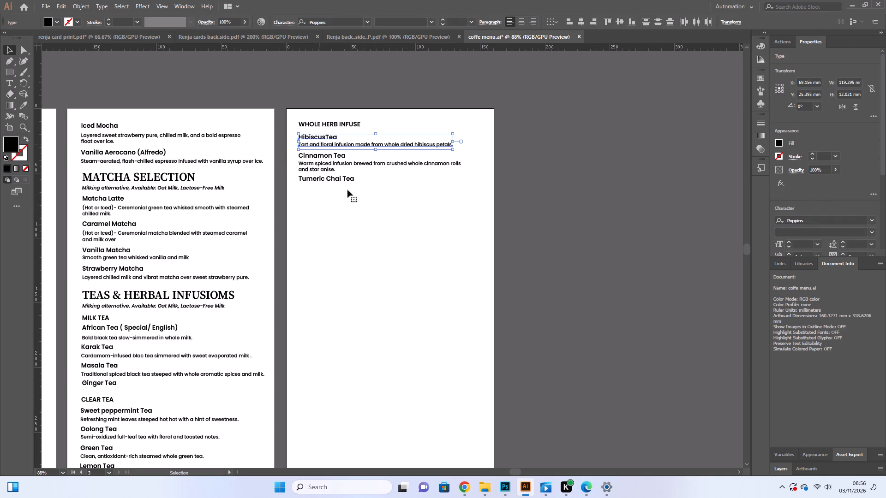
{"action": "left_click", "coordinate": [375, 218]}
Nudge the hibiscus description down slightly, to about Y 30.4 mm.
{"action": "left_click", "coordinate": [319, 148]}
{"action": "key", "text": "Down"}
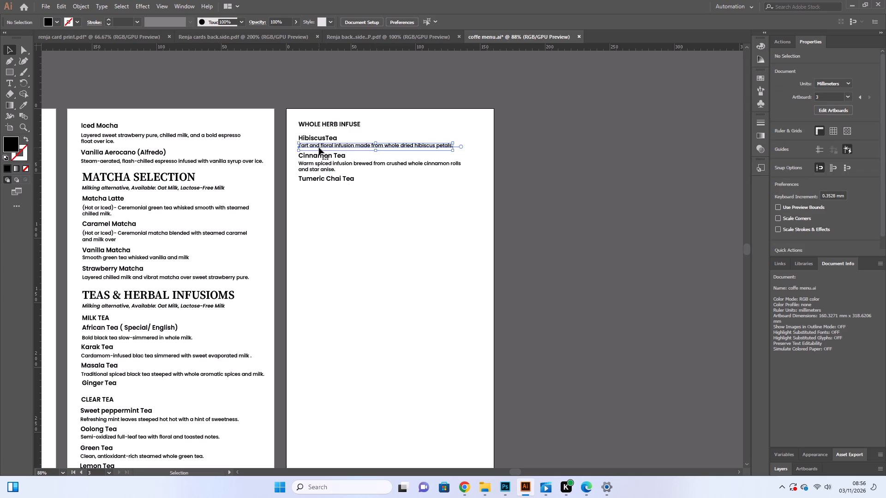
{"action": "key", "text": "Down"}
{"action": "key", "text": "Down"}
{"action": "left_click", "coordinate": [371, 224]}
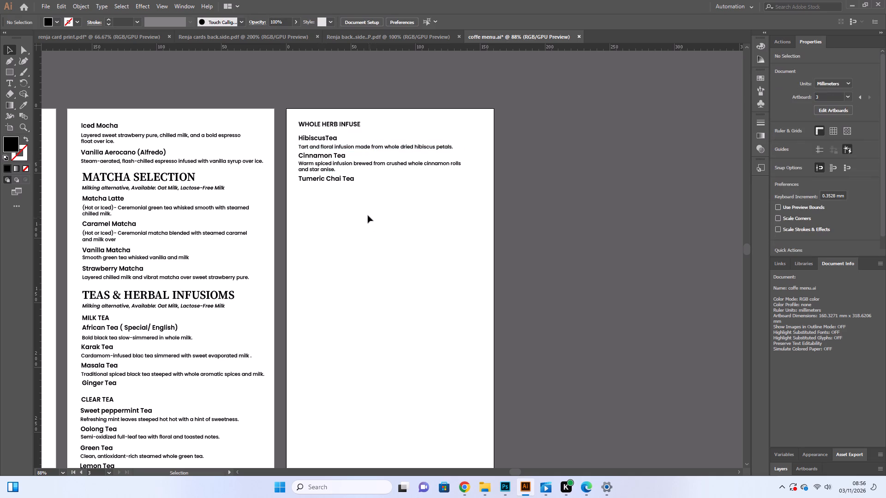
Nudge the WHOLE HERB INFUSE heading down slightly, to about Y 13.9 mm.
{"action": "left_click", "coordinate": [331, 216]}
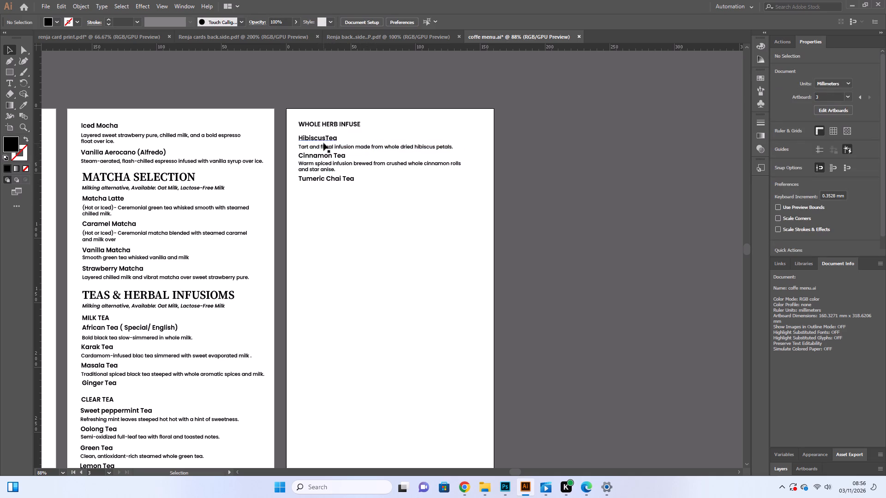
{"action": "left_click", "coordinate": [323, 143]}
{"action": "left_click", "coordinate": [327, 128]}
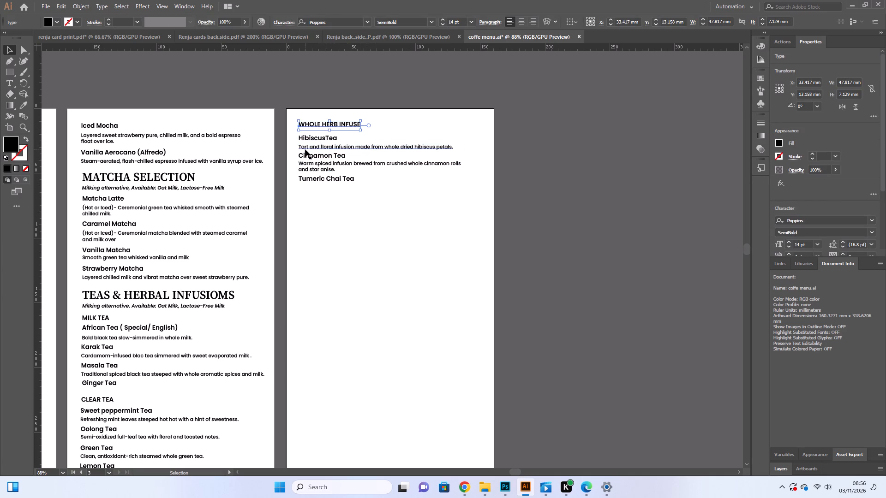
{"action": "key", "text": "Down"}
{"action": "key", "text": "Down"}
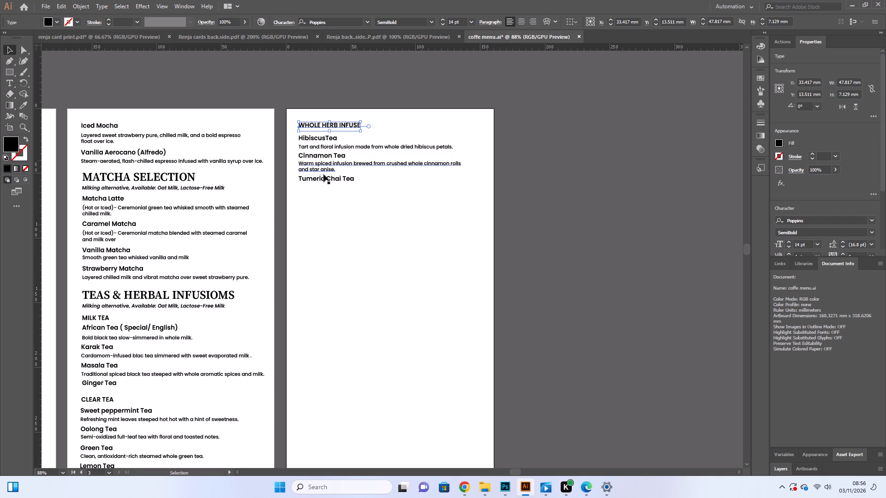
Duplicate the Vanilla Matcha description onto the third page, just below the Tumeric Chai Tea heading, at about X 51.1 mm, Y 61.4 mm.
{"action": "left_click", "coordinate": [371, 149]}
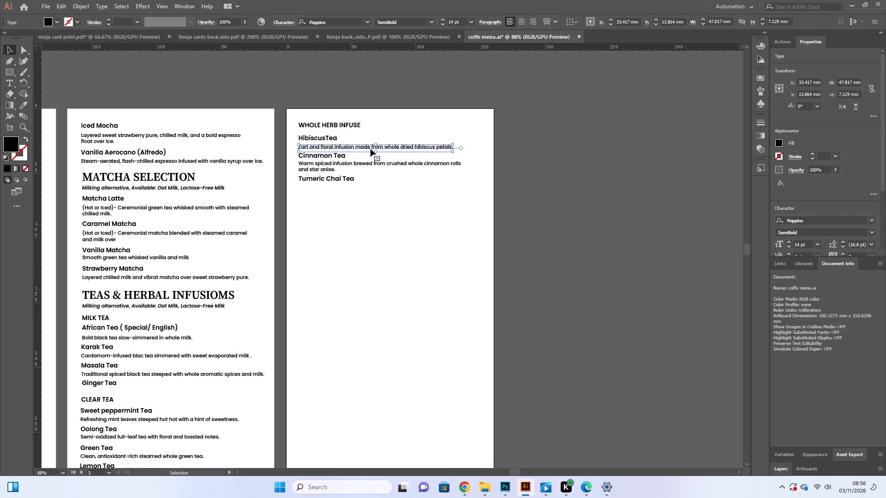
{"action": "left_click", "coordinate": [187, 255]}
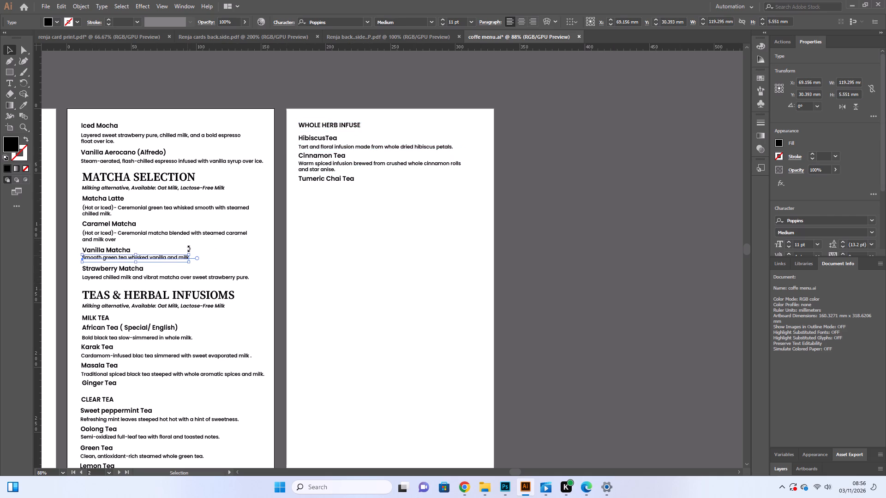
{"action": "left_click", "coordinate": [61, 6]}
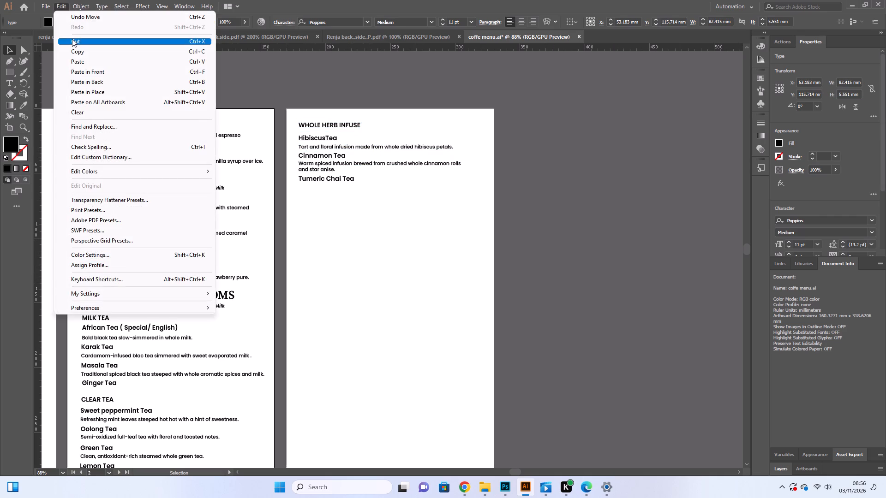
{"action": "left_click", "coordinate": [76, 49]}
{"action": "left_click", "coordinate": [59, 7]}
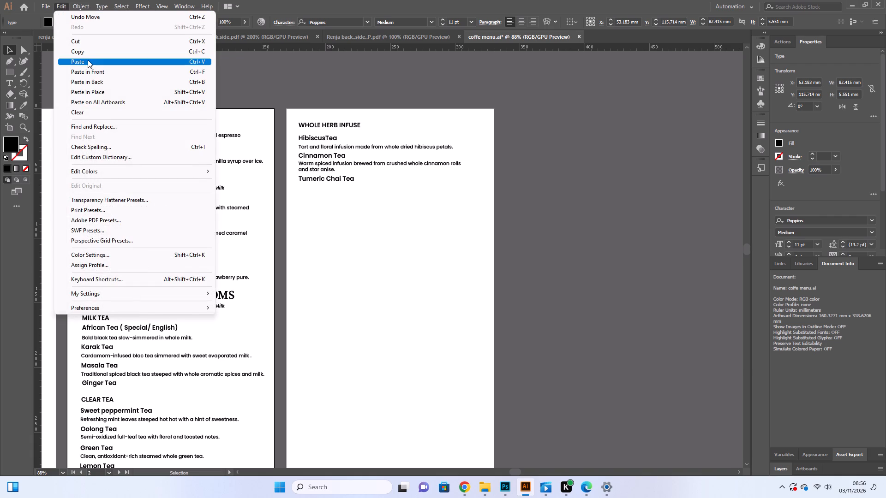
{"action": "left_click", "coordinate": [88, 60]}
{"action": "left_click_drag", "start_coordinate": [372, 259], "coordinate": [372, 258]}
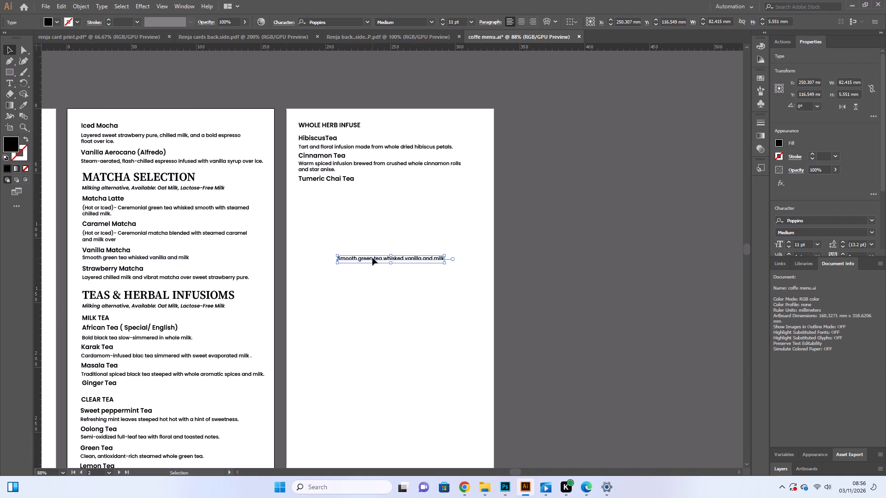
{"action": "left_click_drag", "start_coordinate": [372, 258], "coordinate": [334, 189]}
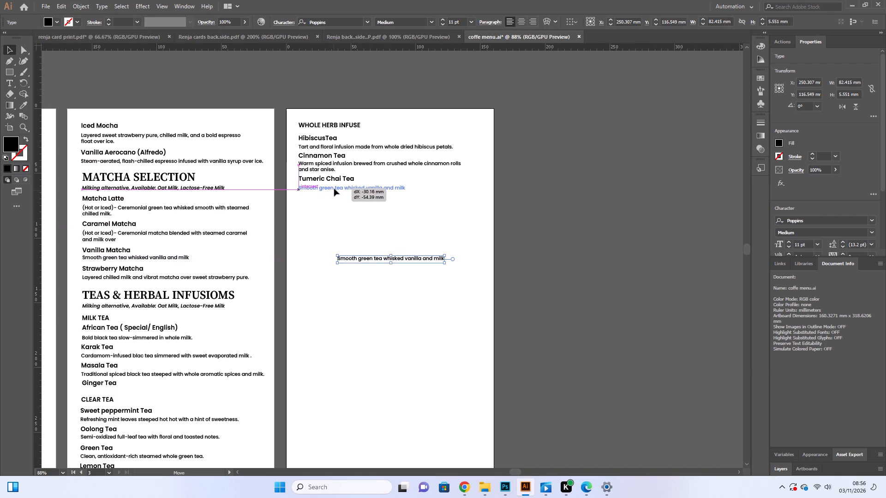
{"action": "left_click_drag", "start_coordinate": [334, 189], "coordinate": [334, 187]}
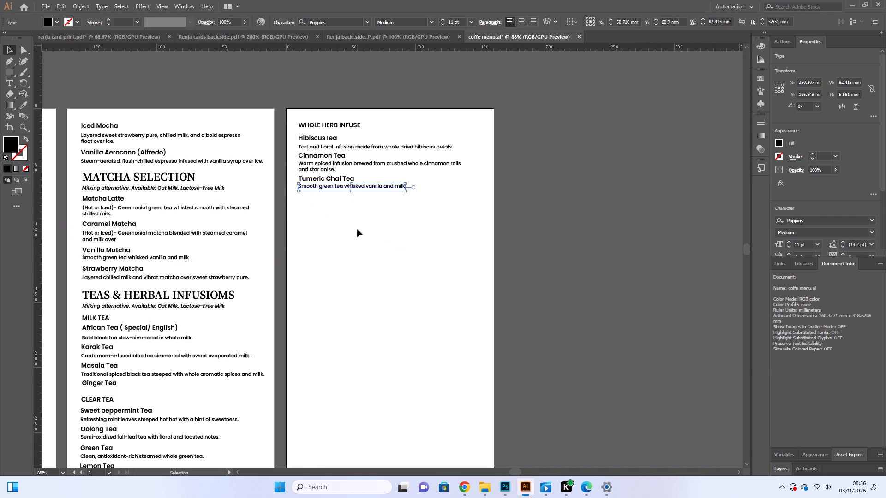
{"action": "key", "text": "Right"}
{"action": "key", "text": "Down"}
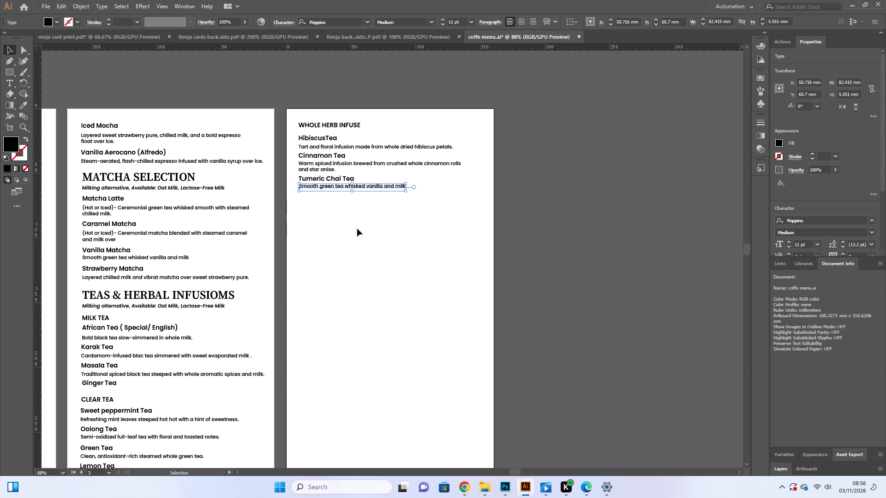
{"action": "key", "text": "Down"}
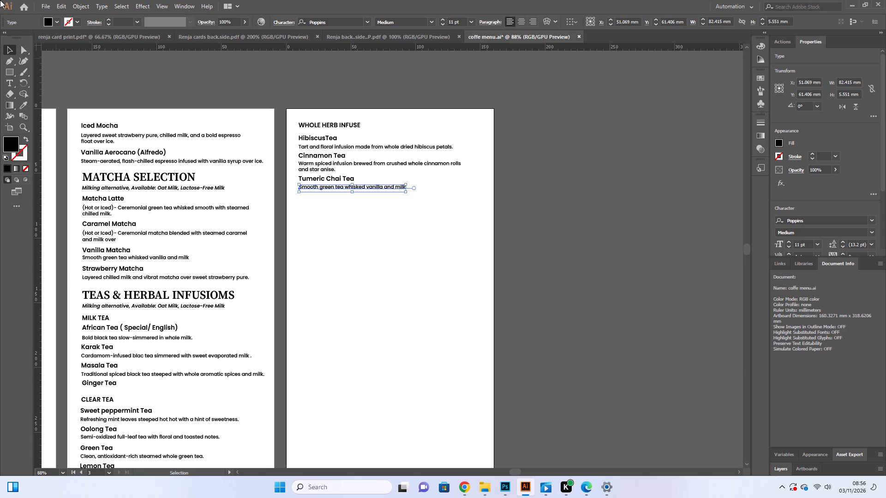
Replace the copied text under Tumeric Chai Tea with "Golden whole tumeric, ginger, and honey brewed with chai spices".
{"action": "left_click", "coordinate": [6, 82]}
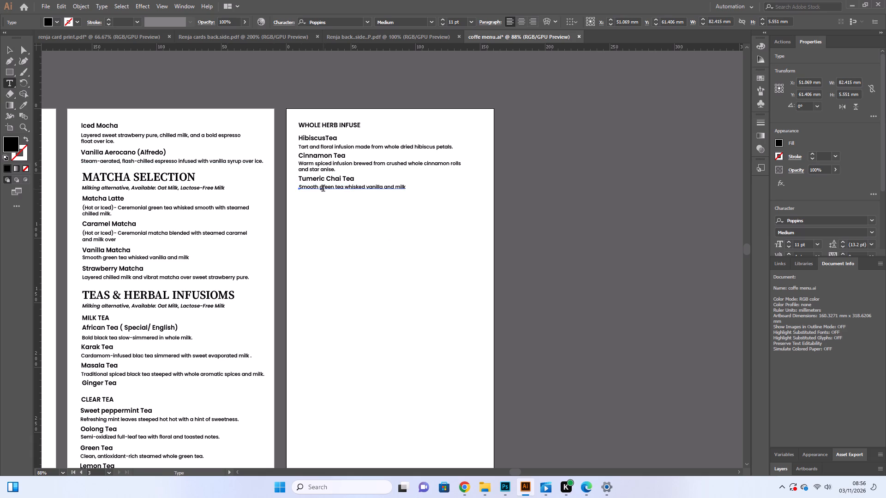
{"action": "left_click", "coordinate": [405, 188]}
{"action": "key", "text": "BackSpace"}
{"action": "key", "text": "BackSpace"}
{"action": "key", "text": "BackSpace"}
{"action": "key", "text": "BackSpace"}
{"action": "key", "text": "BackSpace"}
{"action": "key", "text": "BackSpace"}
{"action": "key", "text": "BackSpace"}
{"action": "key", "text": "BackSpace"}
{"action": "key", "text": "BackSpace"}
{"action": "key", "text": "BackSpace"}
{"action": "key", "text": "BackSpace"}
{"action": "key", "text": "BackSpace"}
{"action": "key", "text": "BackSpace"}
{"action": "key", "text": "BackSpace"}
{"action": "key", "text": "BackSpace"}
{"action": "key", "text": "BackSpace"}
{"action": "key", "text": "BackSpace"}
{"action": "key", "text": "BackSpace"}
{"action": "key", "text": "BackSpace"}
{"action": "key", "text": "BackSpace"}
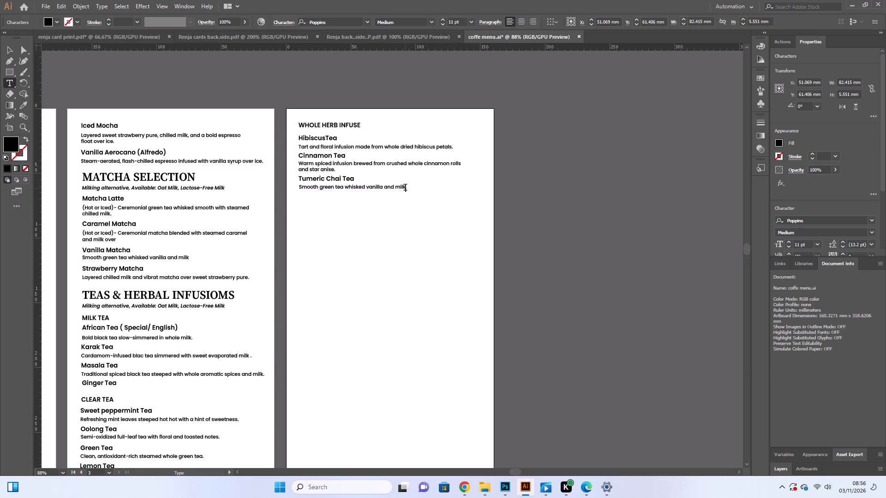
{"action": "key", "text": "BackSpace"}
{"action": "key", "text": "BackSpace"}
{"action": "key", "text": "BackSpace"}
{"action": "key", "text": "BackSpace"}
{"action": "key", "text": "BackSpace"}
{"action": "key", "text": "BackSpace"}
{"action": "key", "text": "BackSpace"}
{"action": "key", "text": "BackSpace"}
{"action": "key", "text": "BackSpace"}
{"action": "key", "text": "BackSpace"}
{"action": "key", "text": "BackSpace"}
{"action": "key", "text": "BackSpace"}
{"action": "key", "text": "BackSpace"}
{"action": "key", "text": "BackSpace"}
{"action": "key", "text": "BackSpace"}
{"action": "key", "text": "BackSpace"}
{"action": "key", "text": "BackSpace"}
{"action": "key", "text": "BackSpace"}
{"action": "key", "text": "BackSpace"}
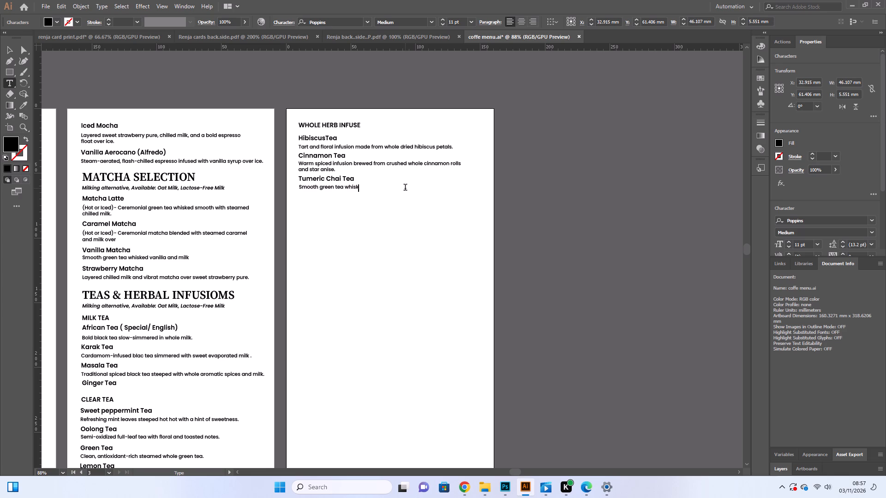
{"action": "key", "text": "BackSpace"}
{"action": "key", "text": "BackSpace"}
{"action": "key", "text": "BackSpace"}
{"action": "key", "text": "BackSpace"}
{"action": "key", "text": "BackSpace"}
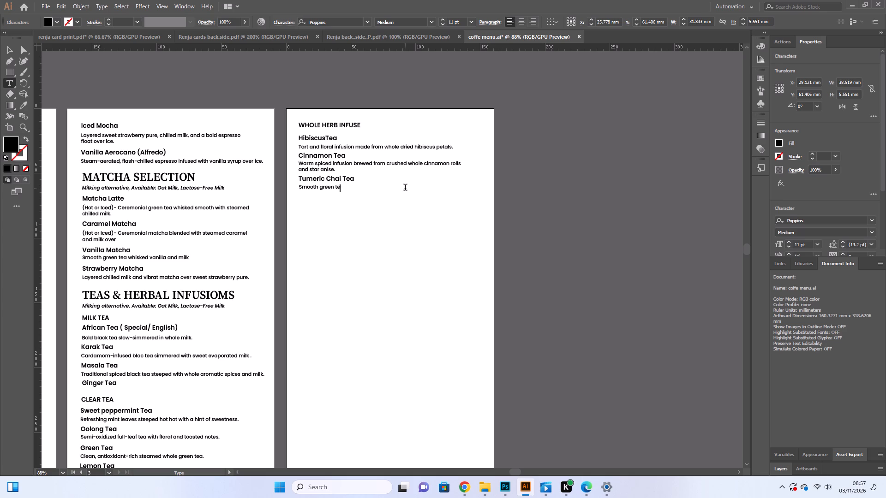
{"action": "key", "text": "BackSpace"}
{"action": "key", "text": "BackSpace"}
{"action": "key", "text": "BackSpace"}
{"action": "key", "text": "BackSpace"}
{"action": "key", "text": "BackSpace"}
{"action": "key", "text": "BackSpace"}
{"action": "key", "text": "BackSpace"}
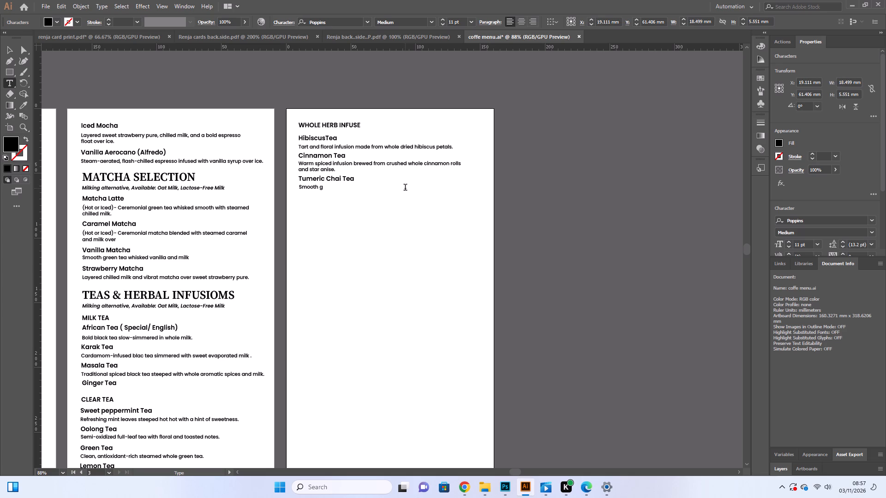
{"action": "key", "text": "BackSpace"}
{"action": "key", "text": "BackSpace"}
{"action": "key", "text": "BackSpace"}
{"action": "key", "text": "BackSpace"}
{"action": "key", "text": "BackSpace"}
{"action": "key", "text": "BackSpace"}
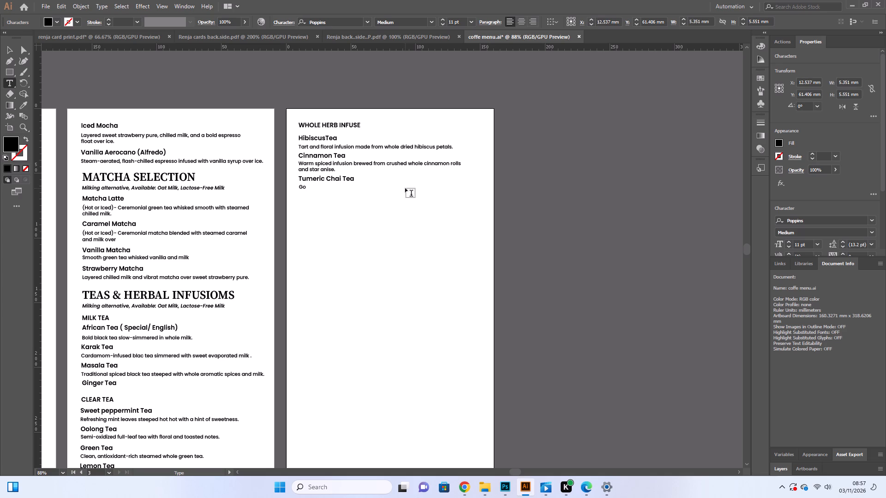
{"action": "key", "text": "l"}
{"action": "type", "text": "de"}
{"action": "key", "text": "n"}
{"action": "key", "text": "space"}
{"action": "type", "text": "whole"}
{"action": "key", "text": "space"}
{"action": "type", "text": "tumeric"}
{"action": "key", "text": "space"}
{"action": "key", "text": "BackSpace"}
{"action": "type", "text": ", ginger"}
{"action": "type", "text": ", and"}
{"action": "key", "text": "space"}
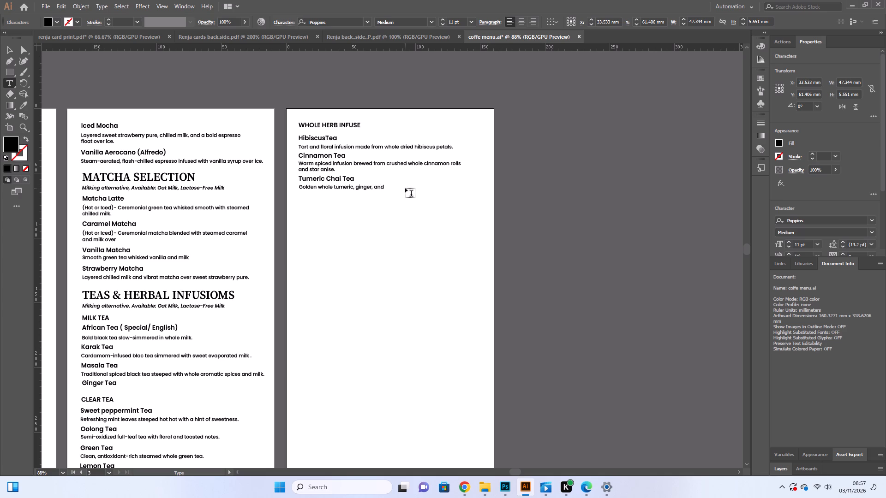
{"action": "type", "text": "honey"}
{"action": "key", "text": "space"}
{"action": "type", "text": "brewed"}
{"action": "key", "text": "space"}
{"action": "type", "text": "with"}
{"action": "key", "text": "space"}
{"action": "type", "text": "chai spice"}
{"action": "key", "text": "space"}
{"action": "key", "text": "BackSpace"}
{"action": "key", "text": "s"}
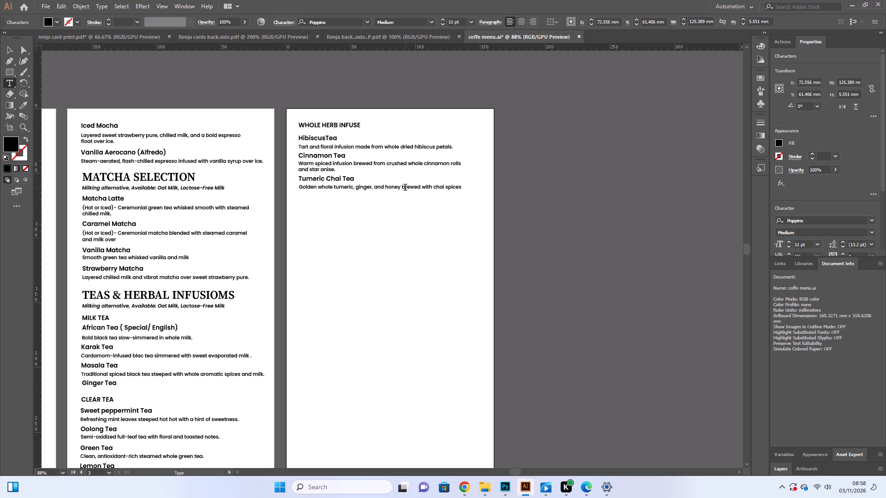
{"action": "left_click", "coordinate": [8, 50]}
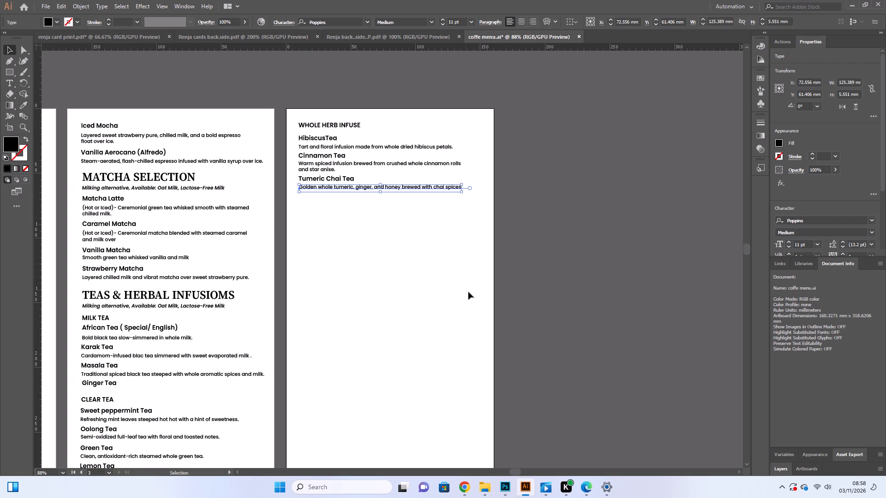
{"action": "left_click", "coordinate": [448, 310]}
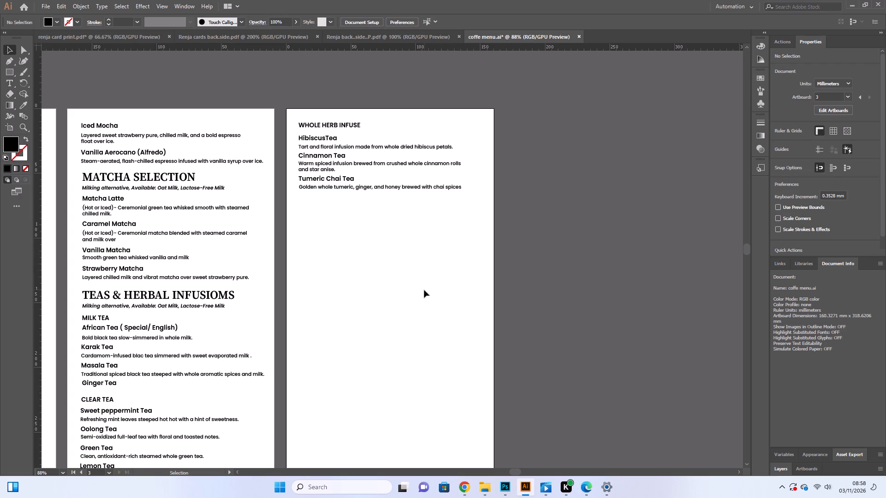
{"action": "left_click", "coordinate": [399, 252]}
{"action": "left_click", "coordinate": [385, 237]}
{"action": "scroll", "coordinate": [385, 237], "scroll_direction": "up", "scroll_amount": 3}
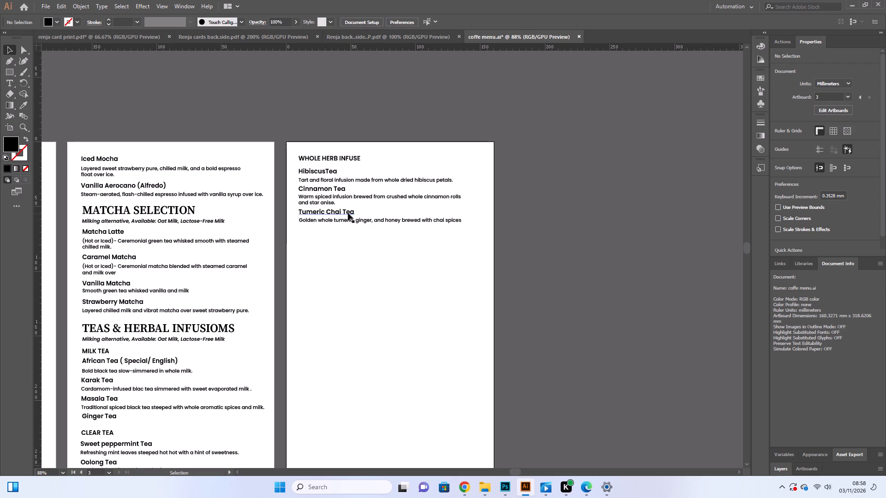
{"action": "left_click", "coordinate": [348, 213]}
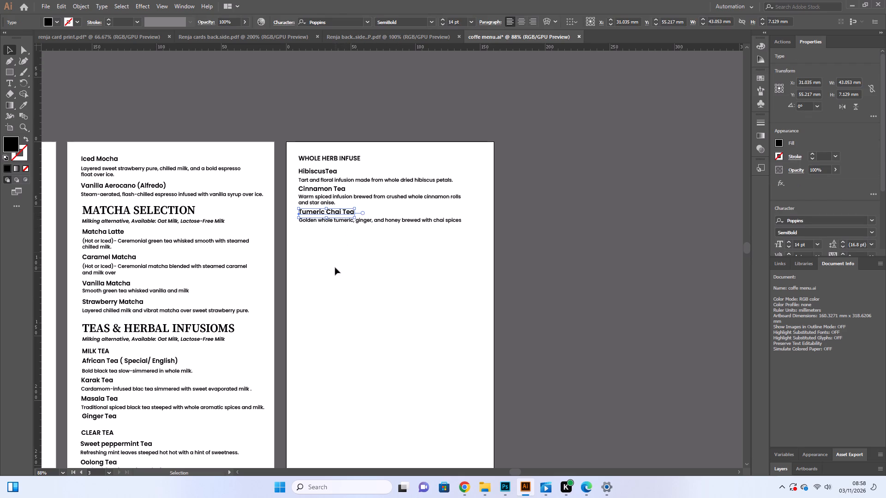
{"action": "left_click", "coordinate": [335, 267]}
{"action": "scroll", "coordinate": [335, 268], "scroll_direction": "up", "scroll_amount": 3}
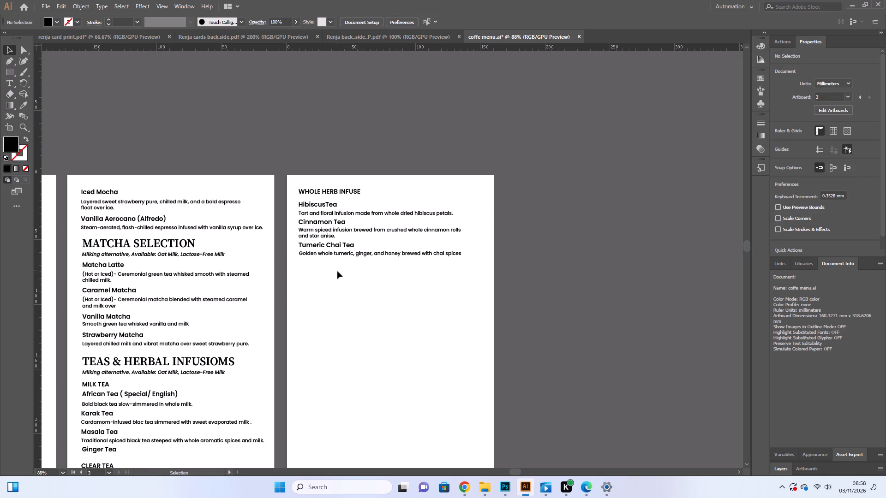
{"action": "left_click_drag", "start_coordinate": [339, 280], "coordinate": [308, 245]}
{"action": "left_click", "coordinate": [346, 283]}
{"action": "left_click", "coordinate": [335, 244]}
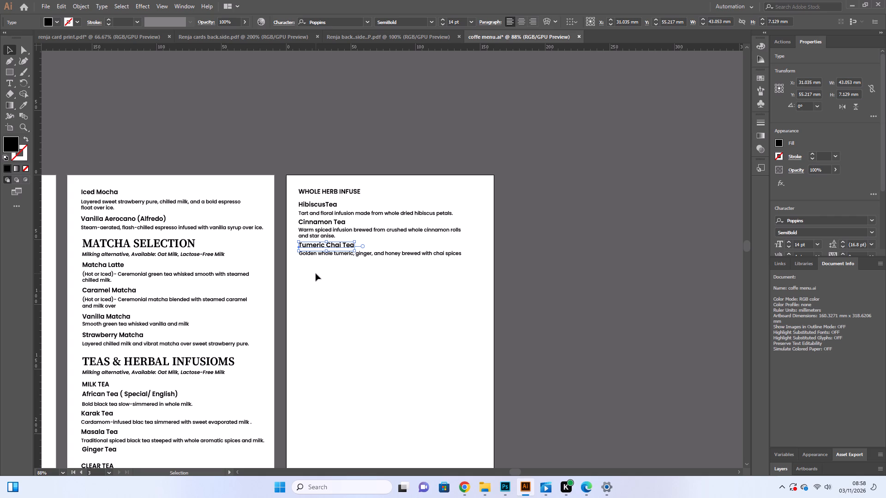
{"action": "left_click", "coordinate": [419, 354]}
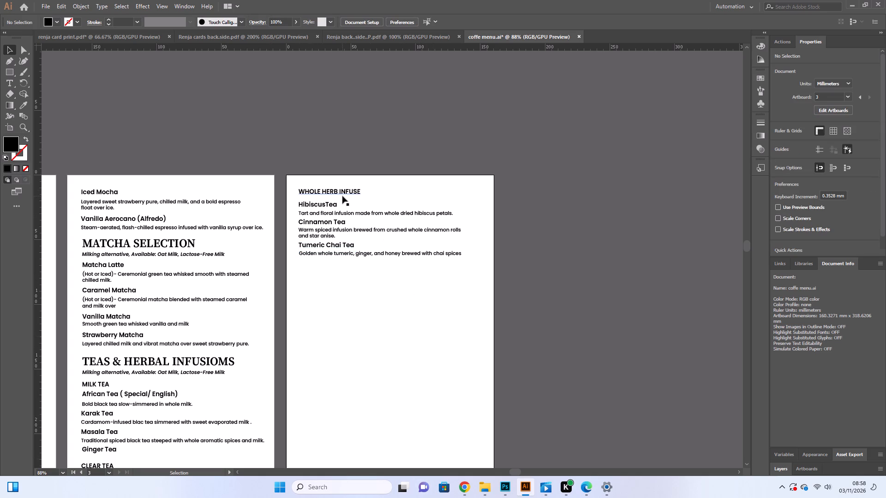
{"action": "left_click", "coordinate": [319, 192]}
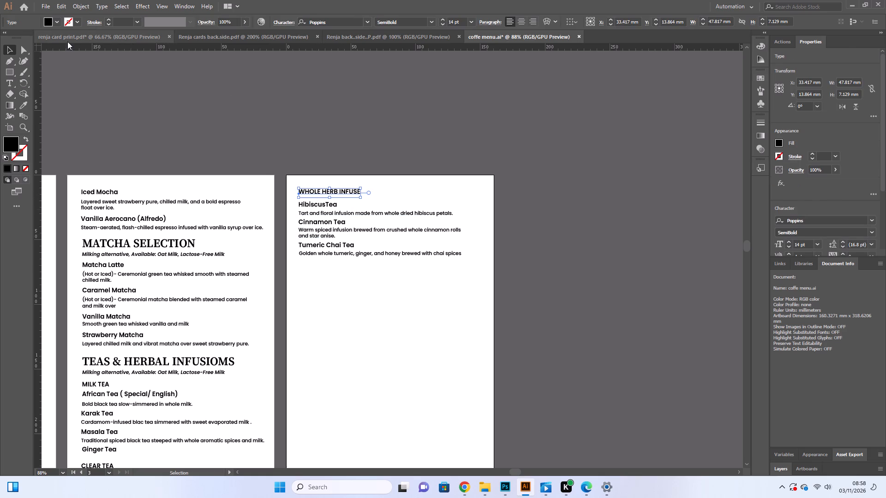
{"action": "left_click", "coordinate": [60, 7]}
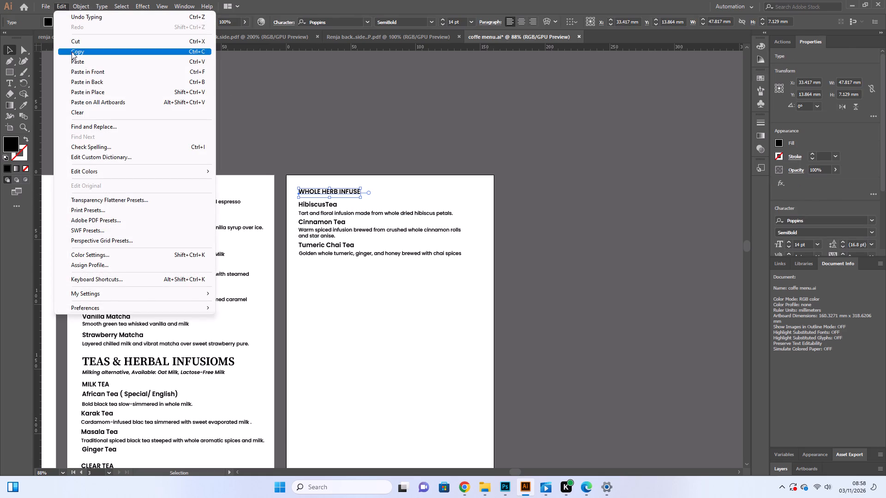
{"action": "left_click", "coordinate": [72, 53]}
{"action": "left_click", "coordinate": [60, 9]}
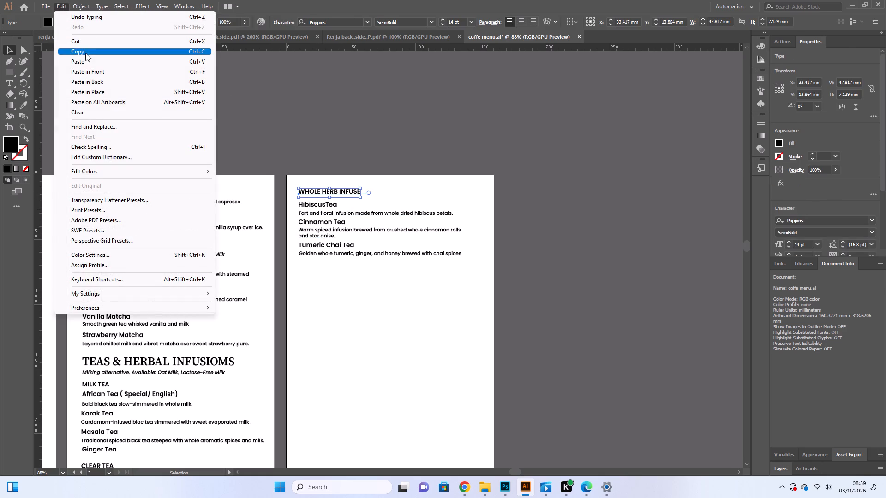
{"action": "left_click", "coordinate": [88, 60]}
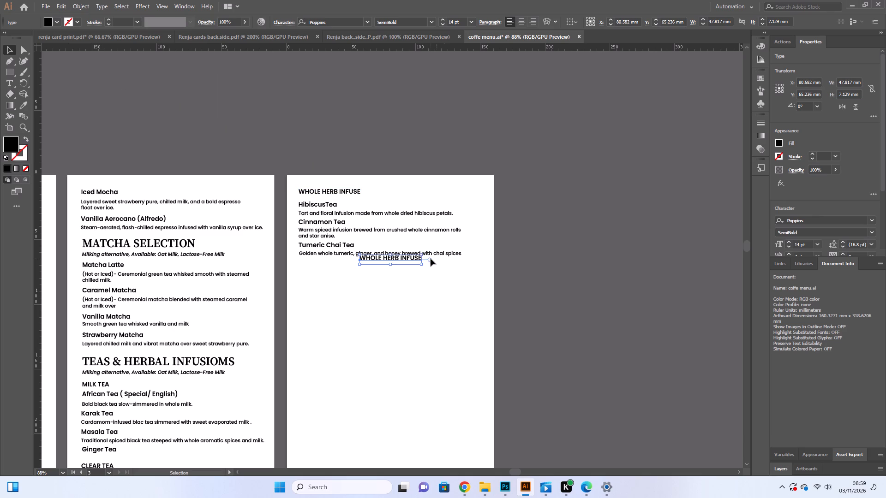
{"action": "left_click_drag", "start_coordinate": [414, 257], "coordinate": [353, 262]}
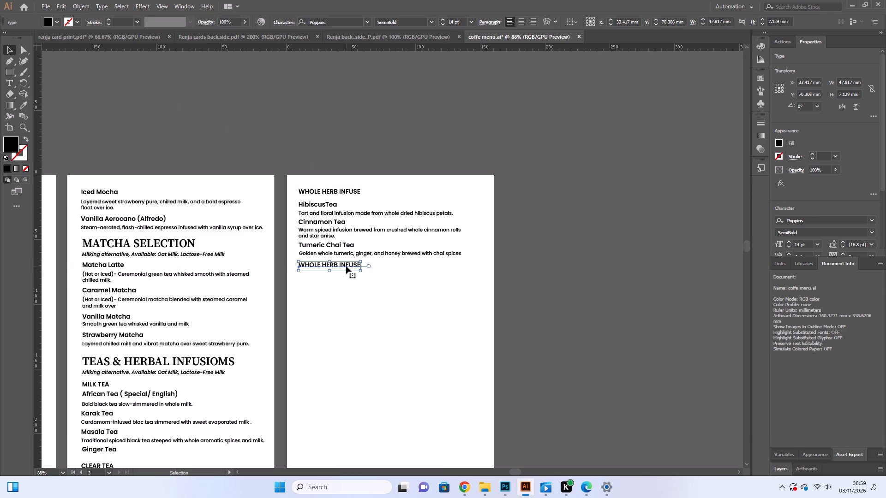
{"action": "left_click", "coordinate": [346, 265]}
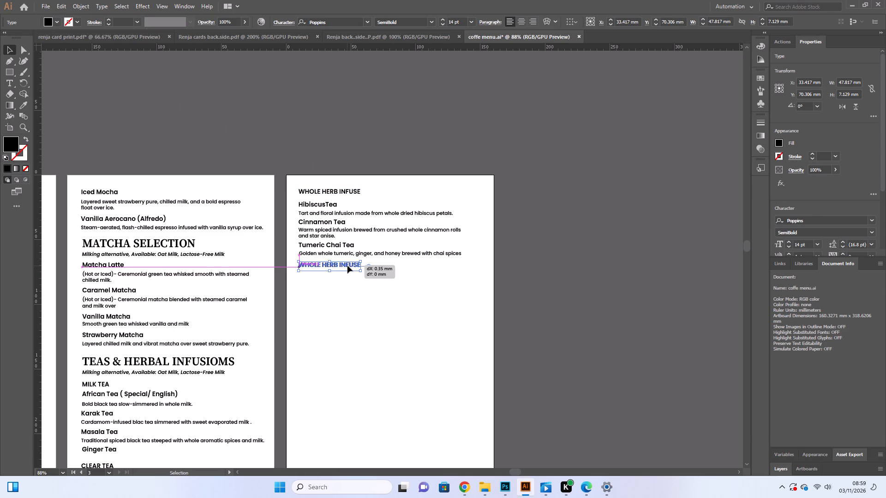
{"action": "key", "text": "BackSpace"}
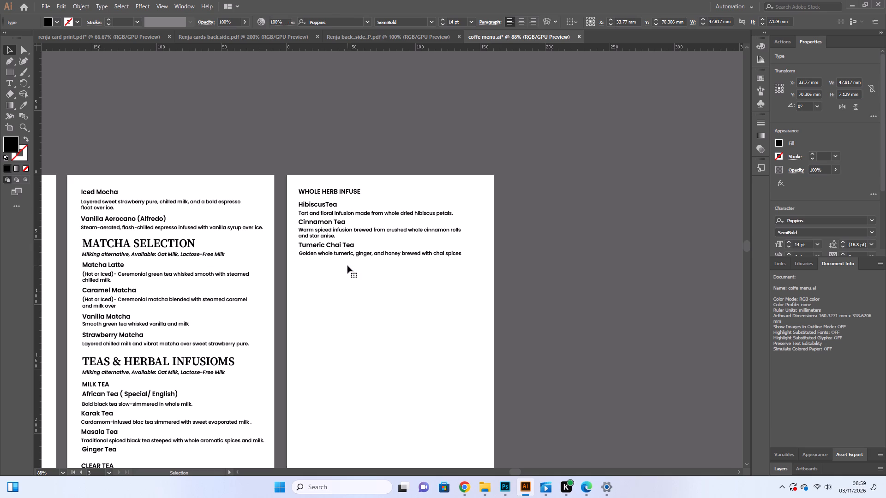
Duplicate the MATCHA SELECTION heading onto the third page, just below the Tumeric Chai Tea description, at about X 53.7 mm, Y 70.6 mm.
{"action": "left_click", "coordinate": [139, 238]}
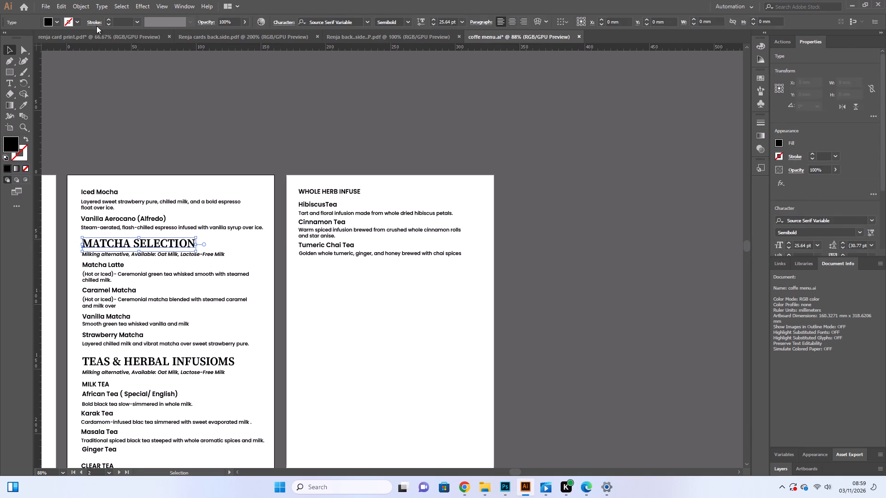
{"action": "left_click", "coordinate": [64, 7]}
{"action": "left_click", "coordinate": [85, 53]}
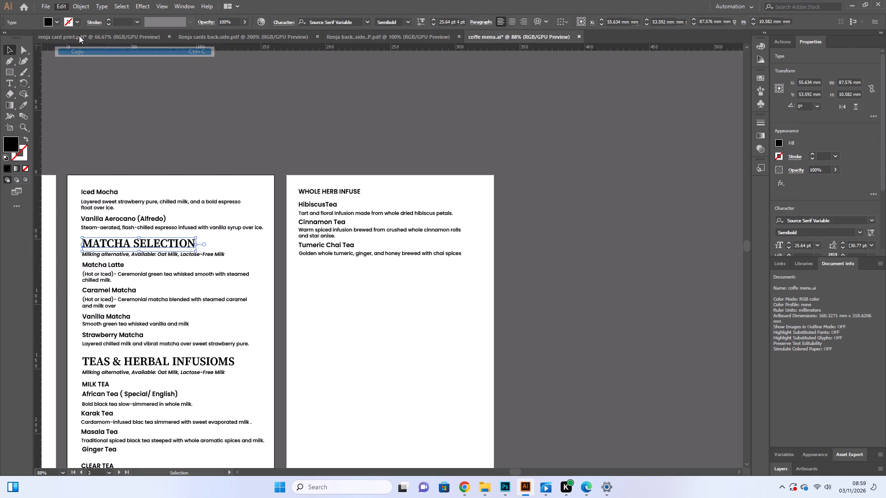
{"action": "left_click", "coordinate": [60, 6]}
{"action": "left_click", "coordinate": [84, 61]}
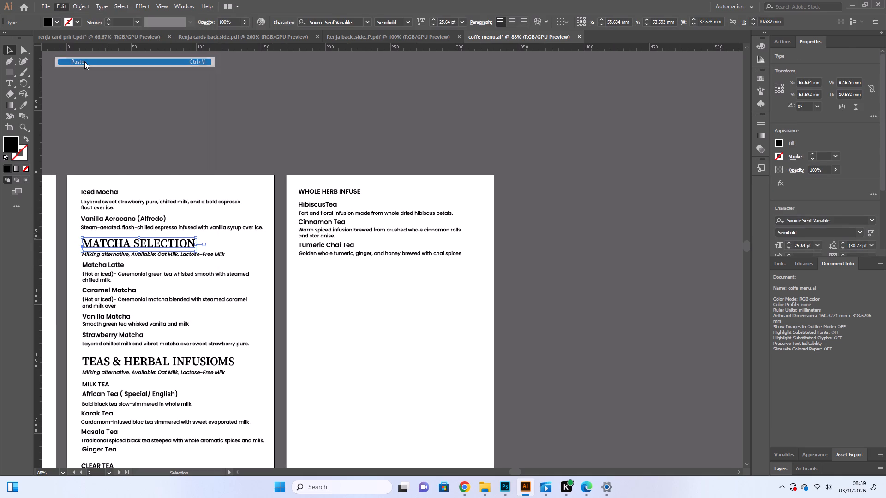
{"action": "left_click_drag", "start_coordinate": [381, 261], "coordinate": [348, 268]}
{"action": "left_click", "coordinate": [365, 316]}
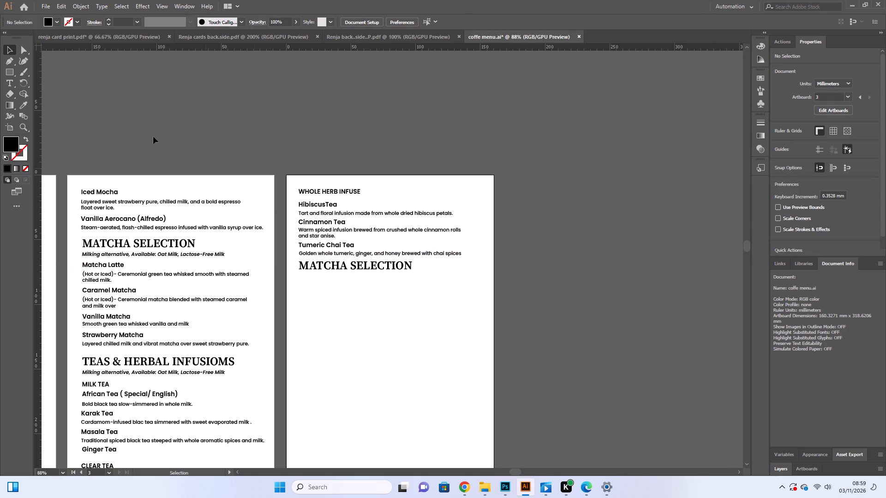
Clear all the text of the copied MATCHA SELECTION heading on the third page, keeping its text object for a new heading.
{"action": "left_click", "coordinate": [13, 81]}
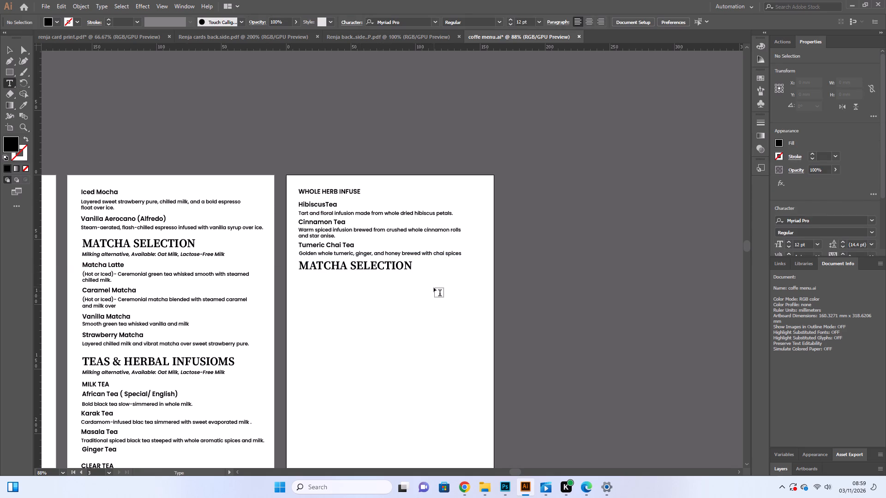
{"action": "left_click", "coordinate": [410, 266]}
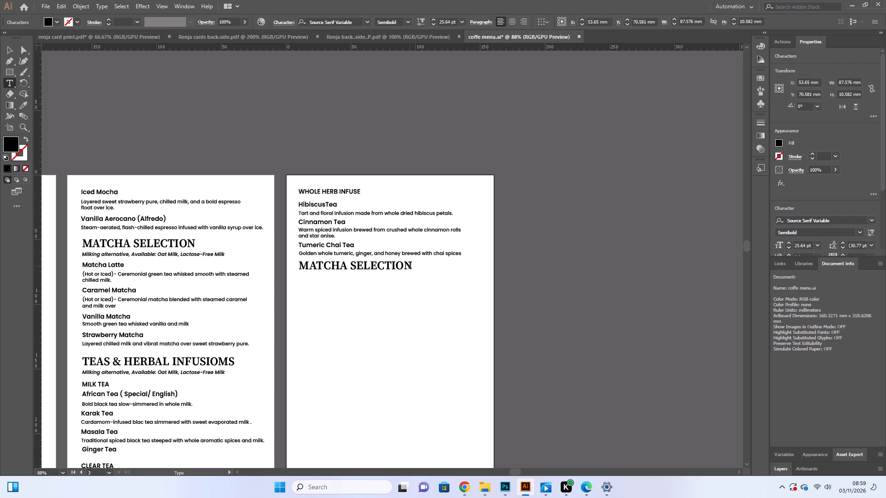
{"action": "key", "text": "BackSpace"}
{"action": "key", "text": "BackSpace"}
{"action": "key", "text": "BackSpace"}
{"action": "key", "text": "BackSpace"}
{"action": "key", "text": "BackSpace"}
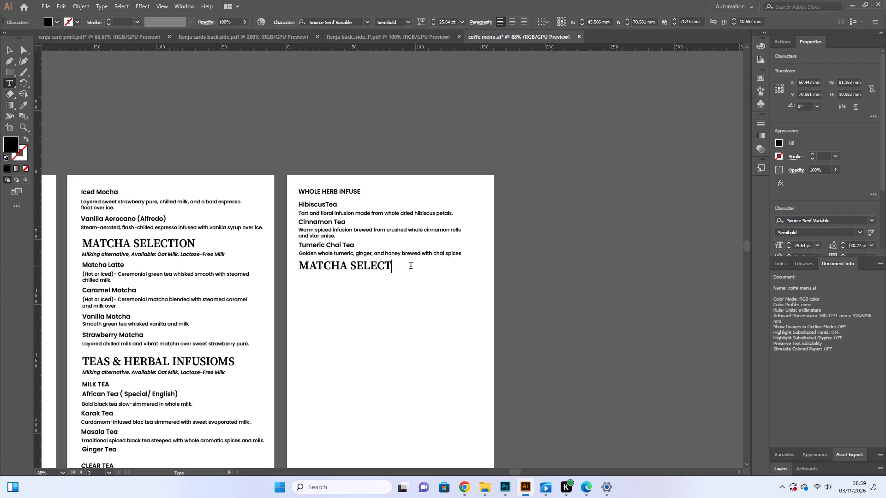
{"action": "key", "text": "BackSpace"}
{"action": "key", "text": "BackSpace"}
{"action": "key", "text": "BackSpace"}
{"action": "key", "text": "BackSpace"}
{"action": "key", "text": "BackSpace"}
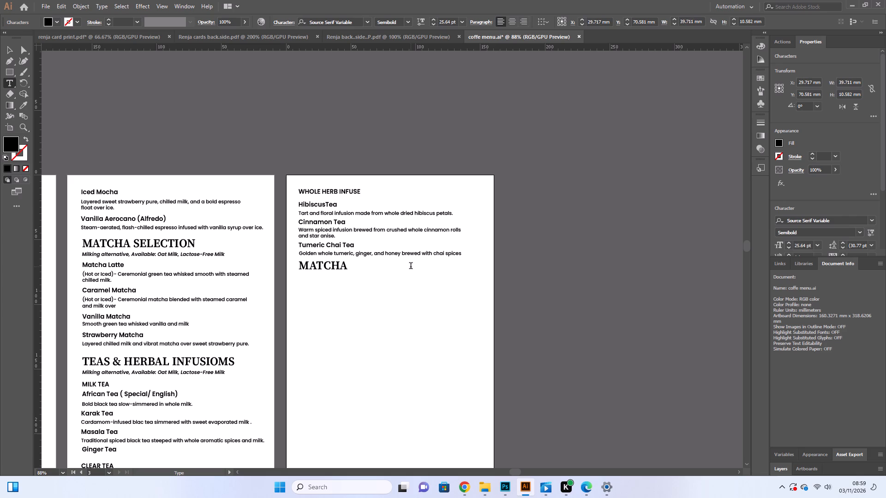
{"action": "key", "text": "BackSpace"}
{"action": "key", "text": "BackSpace"}
{"action": "key", "text": "BackSpace"}
{"action": "key", "text": "BackSpace"}
{"action": "key", "text": "BackSpace"}
{"action": "key", "text": "BackSpace"}
{"action": "key", "text": "BackSpace"}
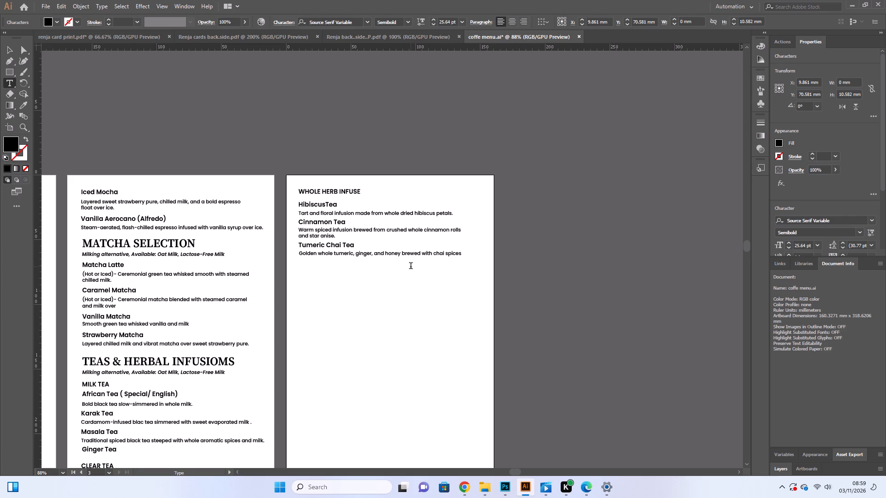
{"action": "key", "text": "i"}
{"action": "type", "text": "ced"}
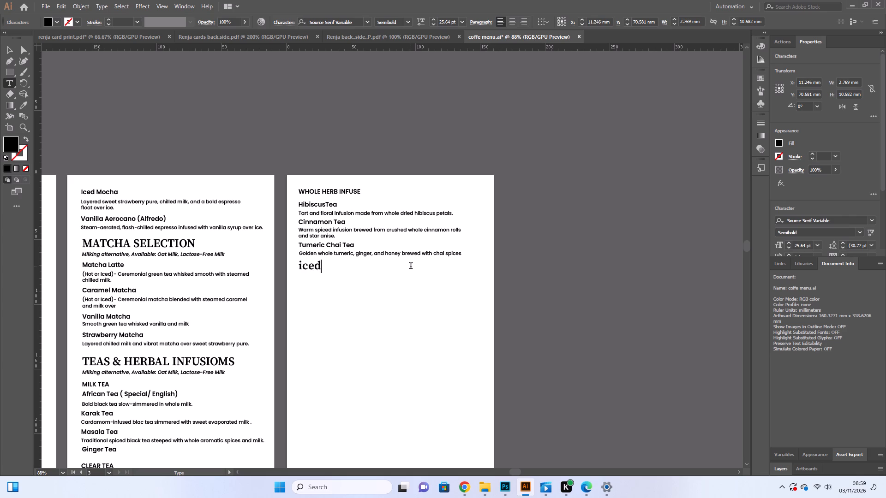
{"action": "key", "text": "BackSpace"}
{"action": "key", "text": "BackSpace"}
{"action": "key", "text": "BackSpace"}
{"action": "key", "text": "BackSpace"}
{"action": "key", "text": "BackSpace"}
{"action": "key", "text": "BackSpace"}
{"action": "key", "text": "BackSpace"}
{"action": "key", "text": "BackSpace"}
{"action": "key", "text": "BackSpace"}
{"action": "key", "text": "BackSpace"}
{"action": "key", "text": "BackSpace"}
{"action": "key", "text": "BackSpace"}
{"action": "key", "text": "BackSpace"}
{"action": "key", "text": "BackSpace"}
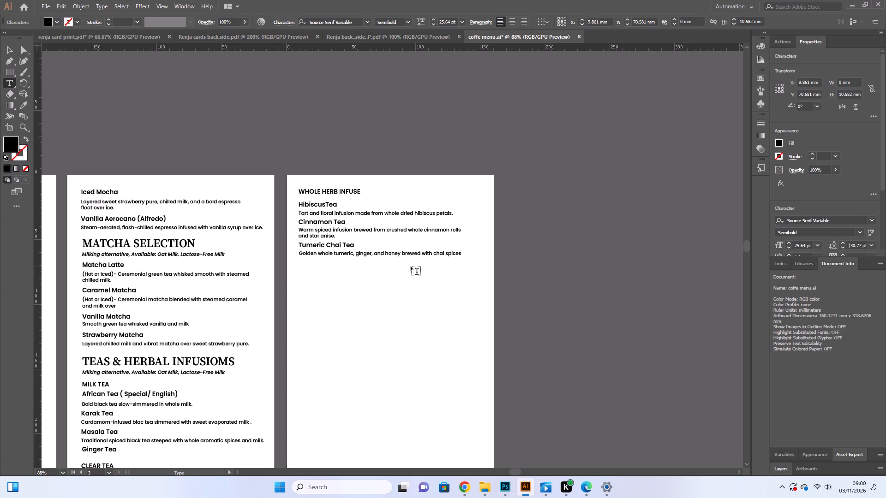
Enter "ICE CREAM SELECTION" as the text of the emptied large section heading below the Tumeric Chai Tea description.
{"action": "key", "text": "i"}
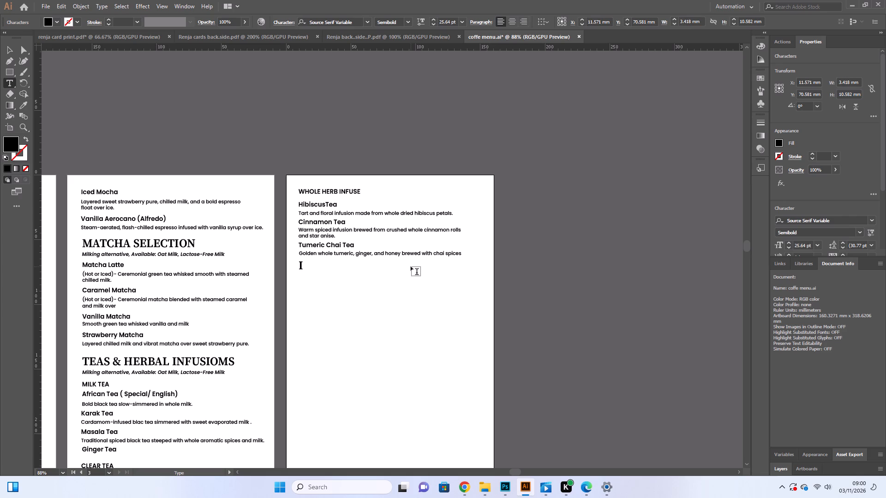
{"action": "type", "text": "CED"}
{"action": "key", "text": "space"}
{"action": "key", "text": "BackSpace"}
{"action": "key", "text": "BackSpace"}
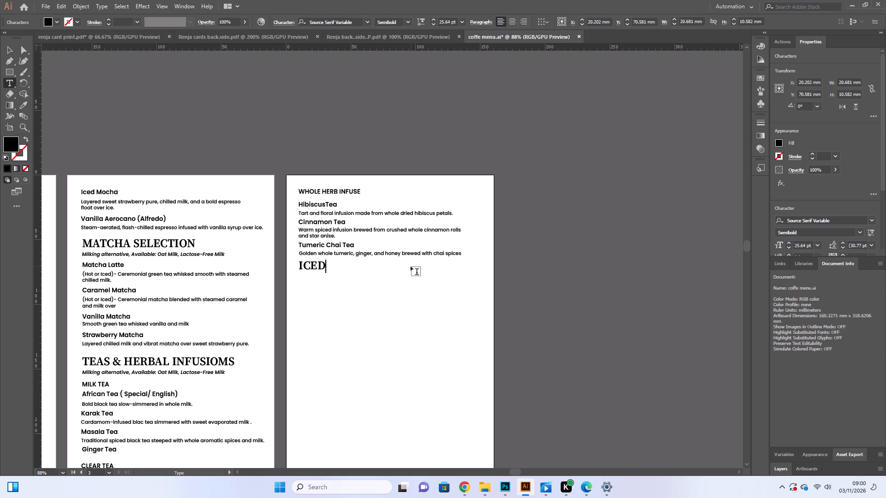
{"action": "key", "text": "space"}
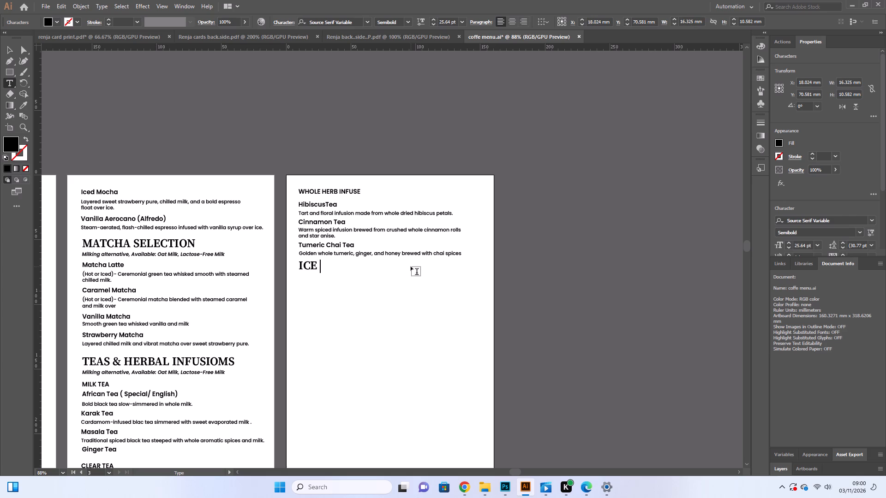
{"action": "type", "text": "CREAM"}
{"action": "key", "text": "space"}
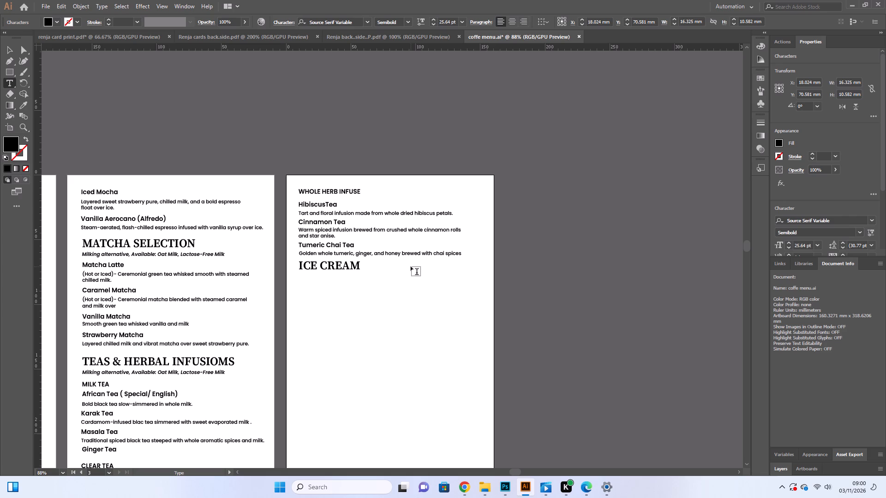
{"action": "type", "text": "SELECTION"}
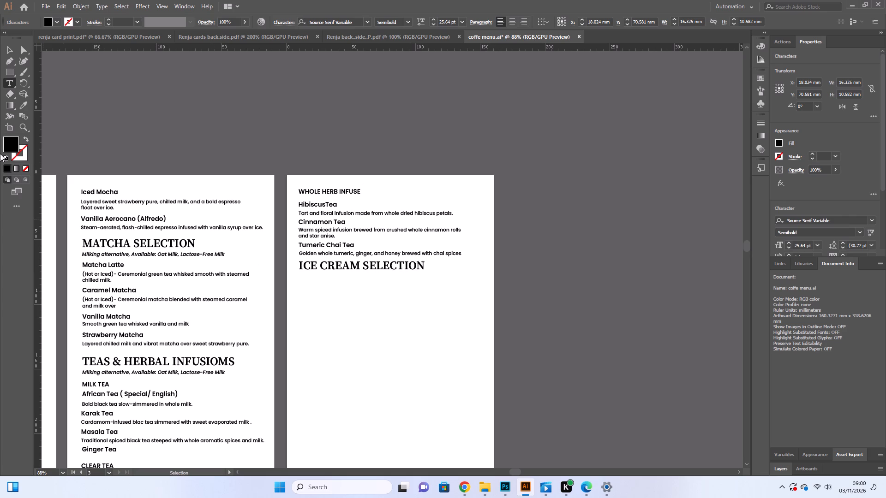
{"action": "left_click", "coordinate": [6, 53]}
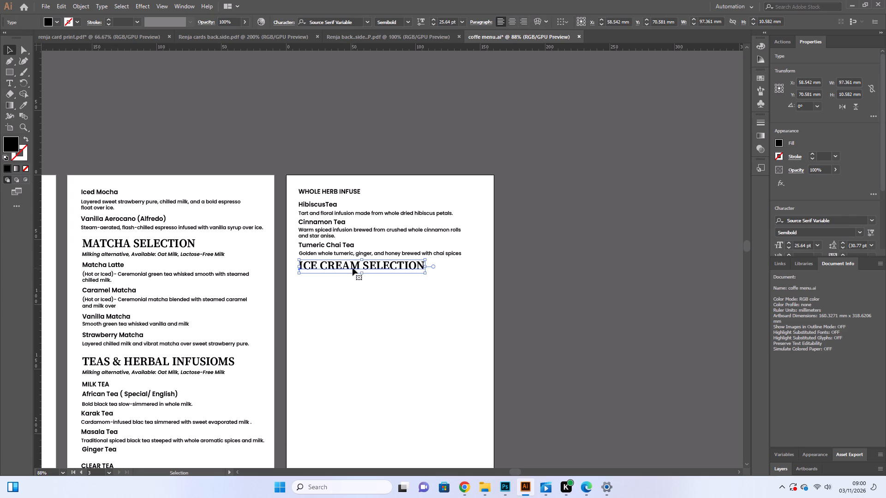
Move the ICE CREAM SELECTION heading straight down by about 1.8 mm, to about Y 72.4 mm.
{"action": "left_click", "coordinate": [352, 266]}
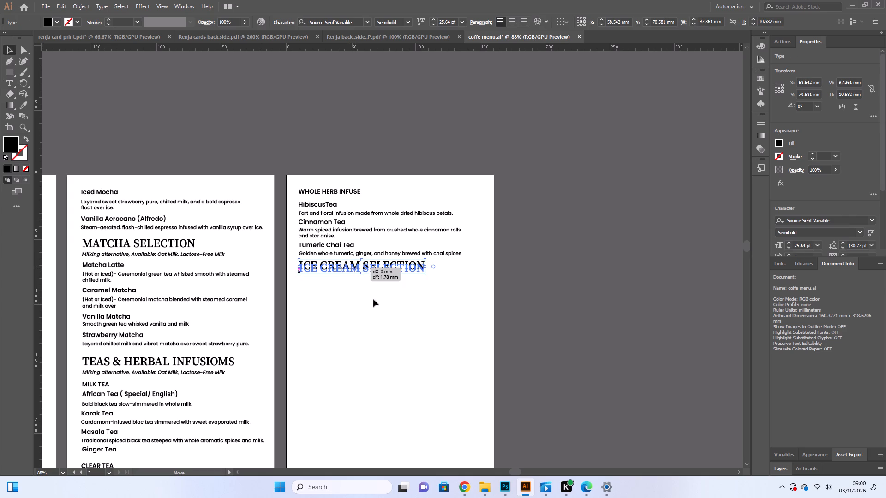
{"action": "left_click", "coordinate": [397, 349]}
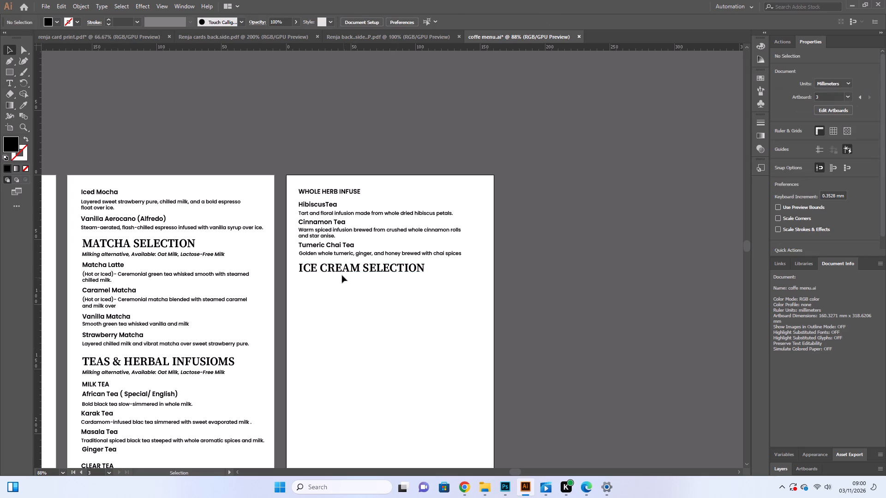
{"action": "left_click", "coordinate": [338, 269]}
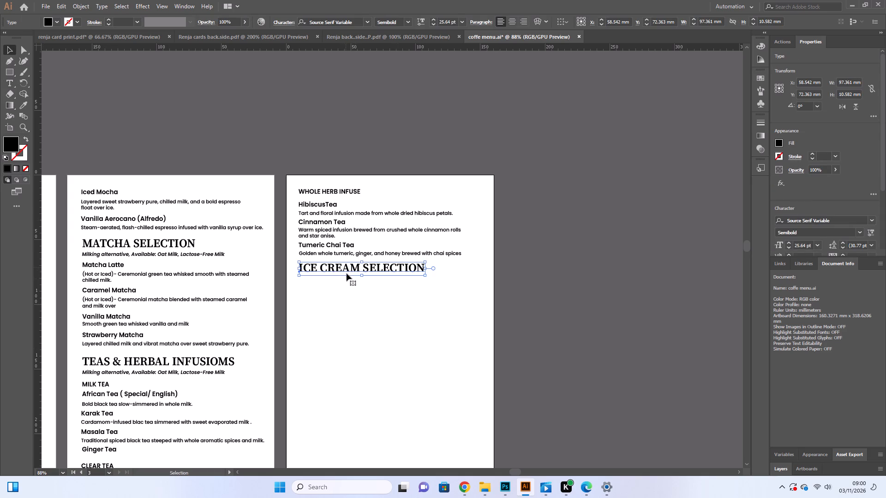
Duplicate the Cinnamon Tea heading and place the copy just below ICE CREAM SELECTION, at about X 28.0 mm, Y 81.6 mm.
{"action": "left_click", "coordinate": [323, 225]}
{"action": "left_click", "coordinate": [60, 4]}
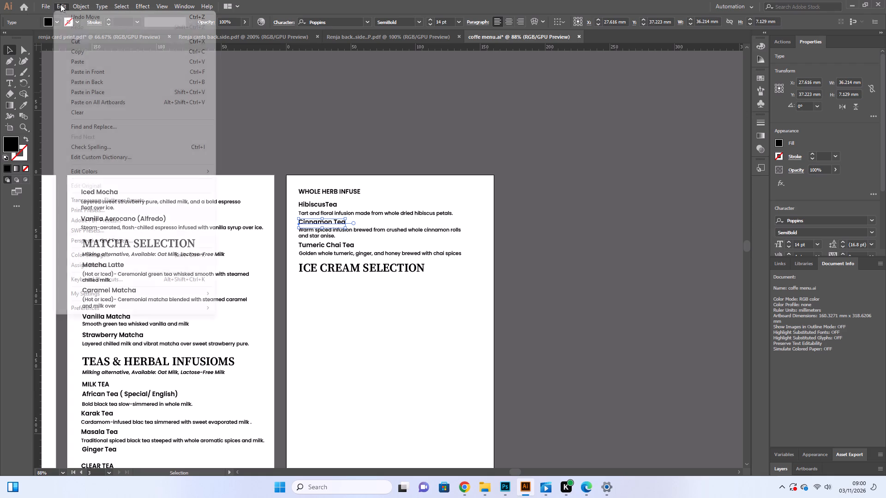
{"action": "left_click", "coordinate": [76, 50]}
{"action": "left_click", "coordinate": [61, 9]}
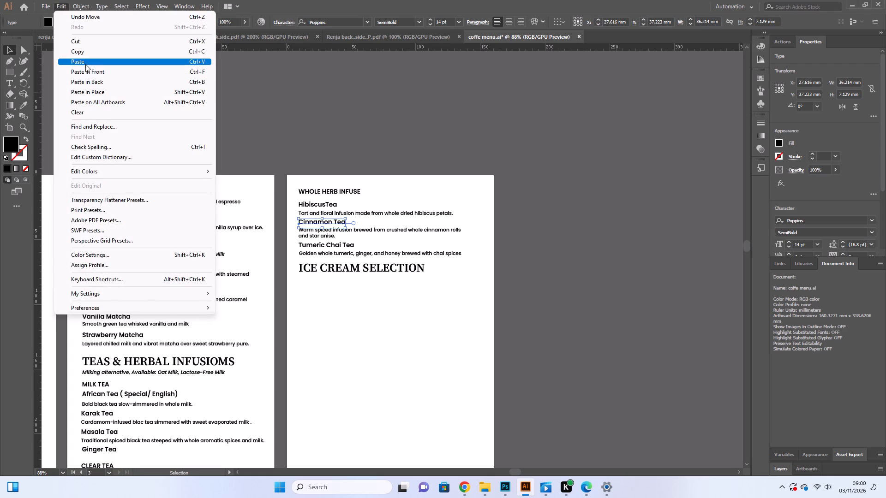
{"action": "left_click", "coordinate": [85, 64]}
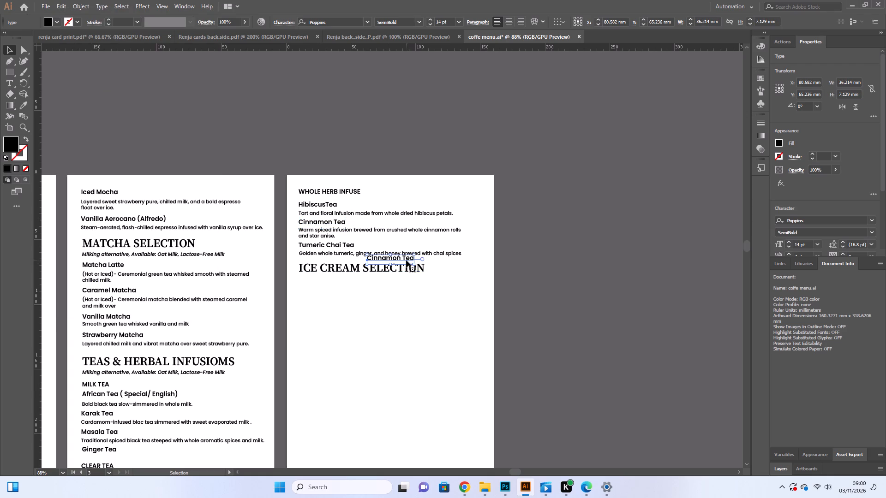
{"action": "left_click_drag", "start_coordinate": [406, 260], "coordinate": [339, 281]}
{"action": "left_click", "coordinate": [358, 320]}
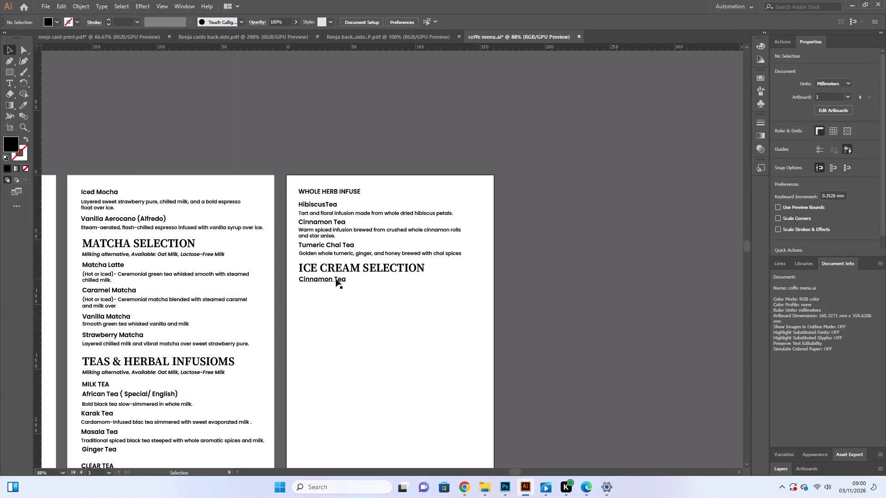
Replace the copied Cinnamon Tea text below ICE CREAM SELECTION with "Vanilla Iced Cream".
{"action": "left_click", "coordinate": [336, 279]}
{"action": "left_click", "coordinate": [8, 84]}
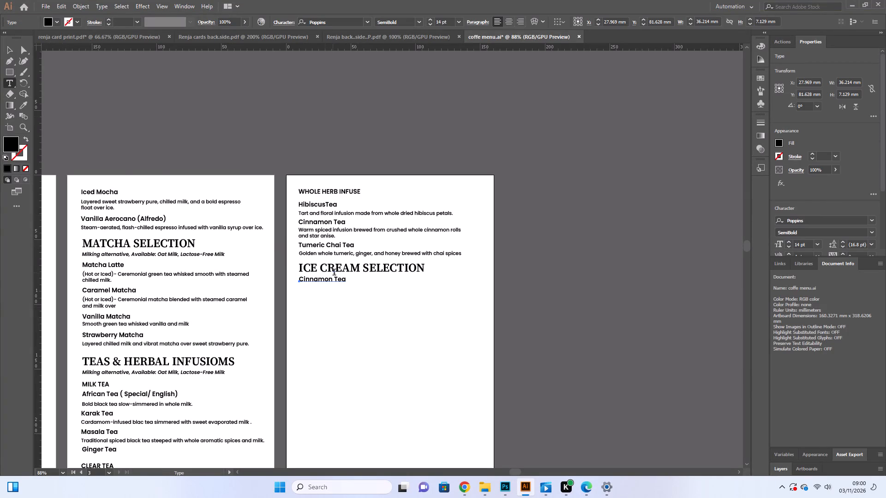
{"action": "left_click", "coordinate": [344, 281]}
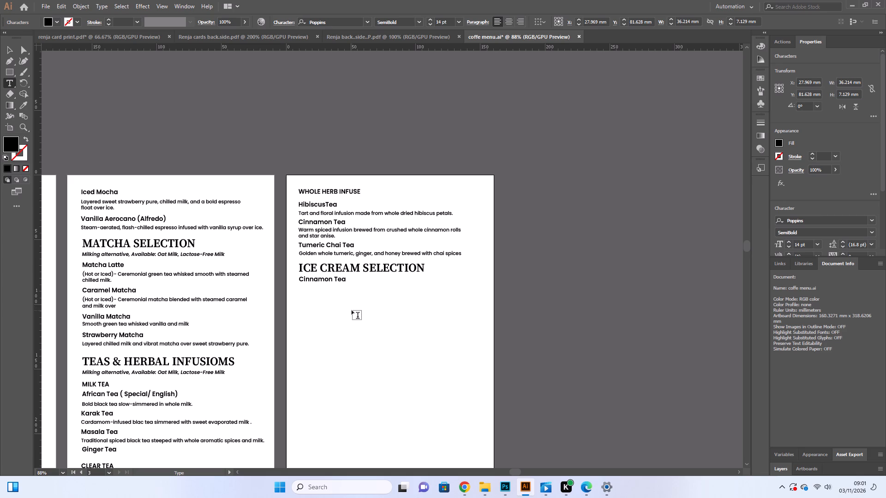
{"action": "key", "text": "BackSpace"}
{"action": "key", "text": "BackSpace"}
{"action": "key", "text": "BackSpace"}
{"action": "key", "text": "BackSpace"}
{"action": "key", "text": "BackSpace"}
{"action": "key", "text": "BackSpace"}
{"action": "key", "text": "BackSpace"}
{"action": "key", "text": "BackSpace"}
{"action": "key", "text": "BackSpace"}
{"action": "key", "text": "BackSpace"}
{"action": "key", "text": "BackSpace"}
{"action": "key", "text": "BackSpace"}
{"action": "key", "text": "BackSpace"}
{"action": "key", "text": "BackSpace"}
{"action": "key", "text": "BackSpace"}
{"action": "key", "text": "BackSpace"}
{"action": "key", "text": "BackSpace"}
{"action": "key", "text": "BackSpace"}
{"action": "key", "text": "BackSpace"}
{"action": "key", "text": "BackSpace"}
{"action": "key", "text": "BackSpace"}
{"action": "key", "text": "BackSpace"}
{"action": "key", "text": "BackSpace"}
{"action": "key", "text": "BackSpace"}
{"action": "key", "text": "BackSpace"}
{"action": "key", "text": "BackSpace"}
{"action": "key", "text": "BackSpace"}
{"action": "key", "text": "BackSpace"}
{"action": "key", "text": "BackSpace"}
{"action": "key", "text": "v"}
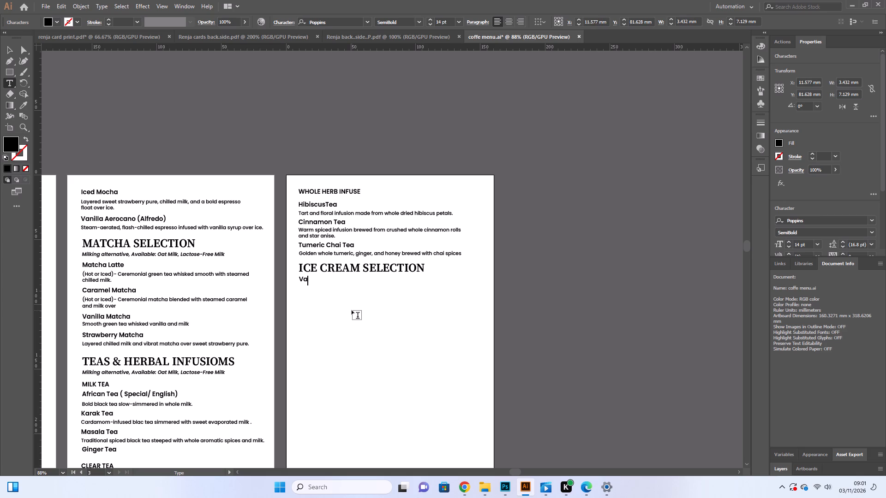
{"action": "type", "text": "ni"}
{"action": "type", "text": "lla"}
{"action": "key", "text": "space"}
{"action": "key", "text": "i"}
{"action": "type", "text": "ced"}
{"action": "key", "text": "space"}
{"action": "key", "text": "c"}
{"action": "type", "text": "ream"}
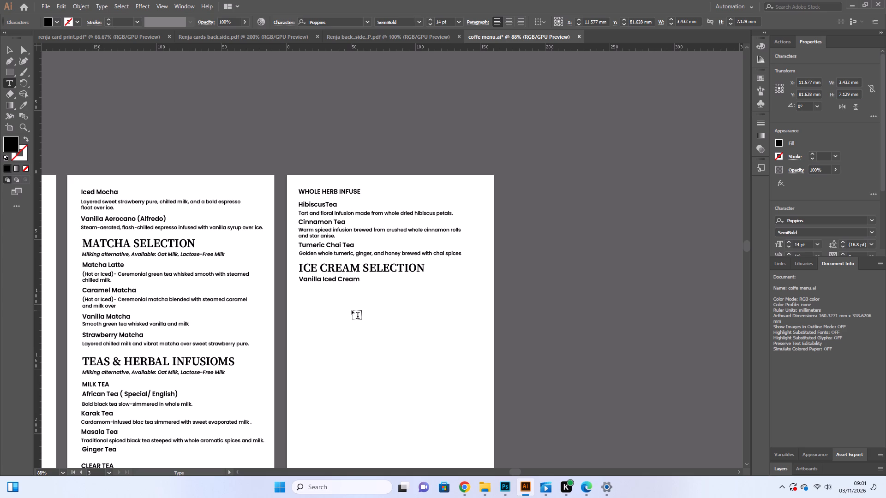
Nudge the Vanilla Iced Cream heading down to about Y 83.0 mm, widening the gap below ICE CREAM SELECTION.
{"action": "left_click", "coordinate": [9, 50]}
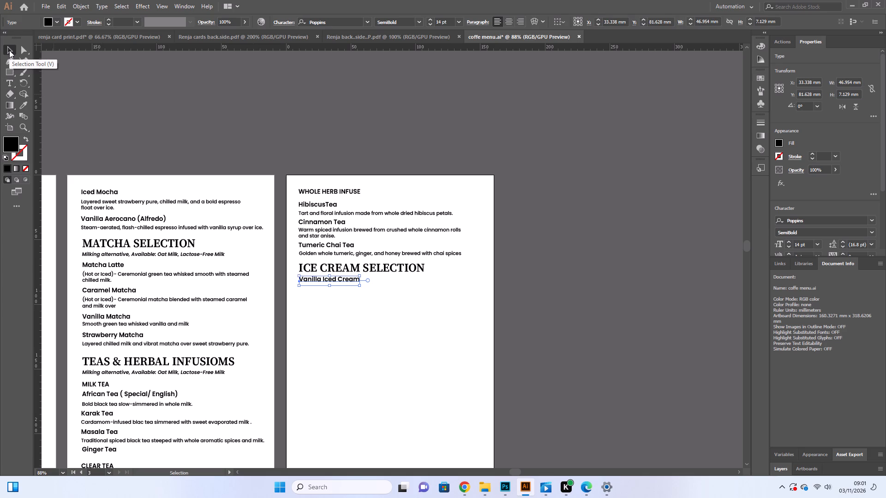
{"action": "key", "text": "Down"}
{"action": "key", "text": "Down"}
{"action": "key", "text": "Down"}
{"action": "key", "text": "Down"}
{"action": "key", "text": "Down"}
{"action": "key", "text": "Down"}
{"action": "key", "text": "Down"}
{"action": "key", "text": "Down"}
{"action": "key", "text": "Down"}
{"action": "key", "text": "Down"}
{"action": "key", "text": "Down"}
{"action": "key", "text": "Down"}
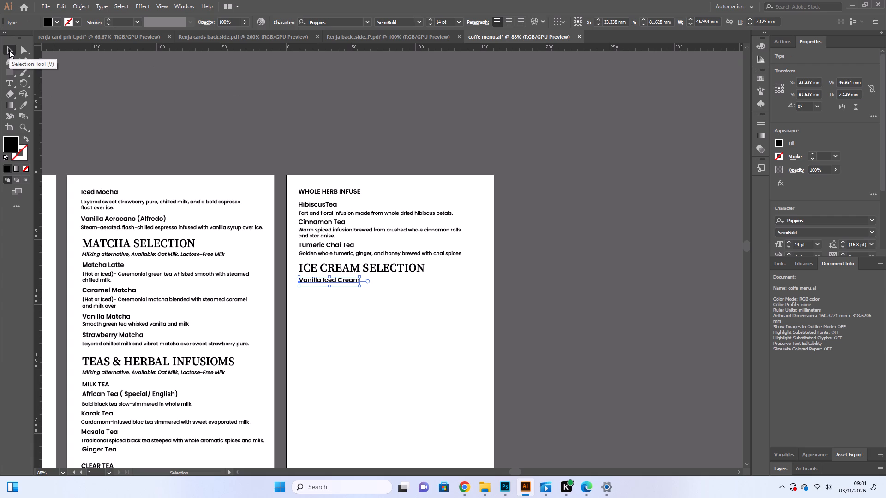
Copy the description under African Tea on the second page and place it just below Vanilla Iced Cream, at about X 52.5 mm, Y 90.2 mm.
{"action": "scroll", "coordinate": [170, 296], "scroll_direction": "down", "scroll_amount": 6}
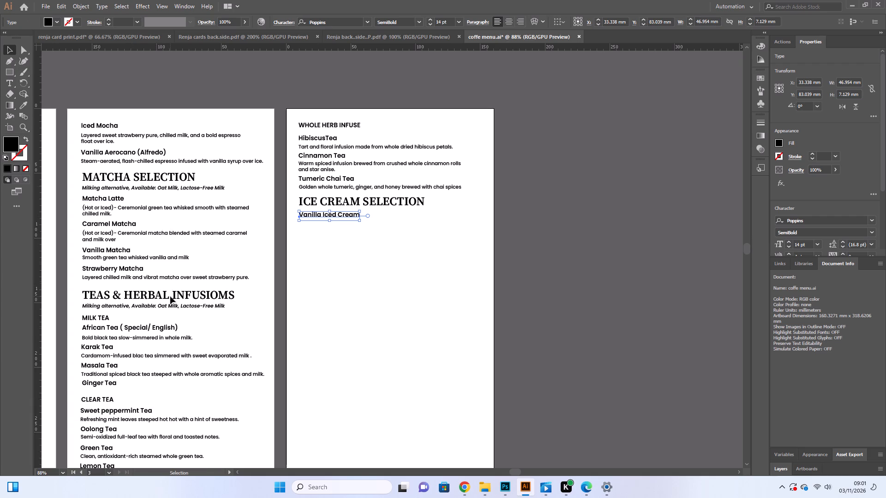
{"action": "scroll", "coordinate": [170, 296], "scroll_direction": "down", "scroll_amount": 3}
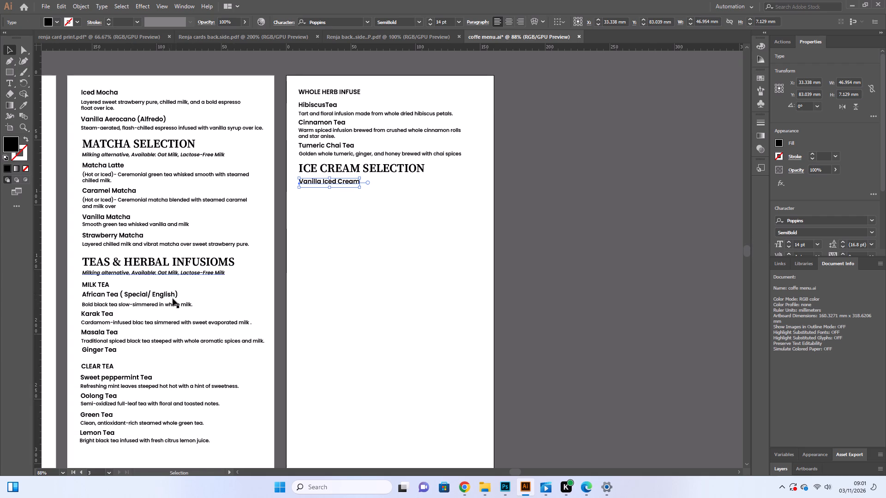
{"action": "left_click", "coordinate": [165, 306]}
{"action": "scroll", "coordinate": [181, 294], "scroll_direction": "up", "scroll_amount": 1}
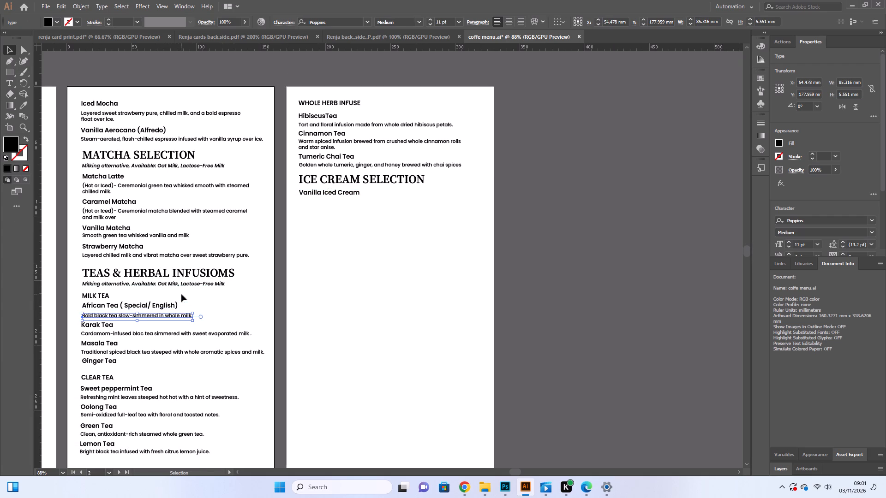
{"action": "scroll", "coordinate": [181, 294], "scroll_direction": "up", "scroll_amount": 4}
{"action": "scroll", "coordinate": [146, 189], "scroll_direction": "up", "scroll_amount": 5}
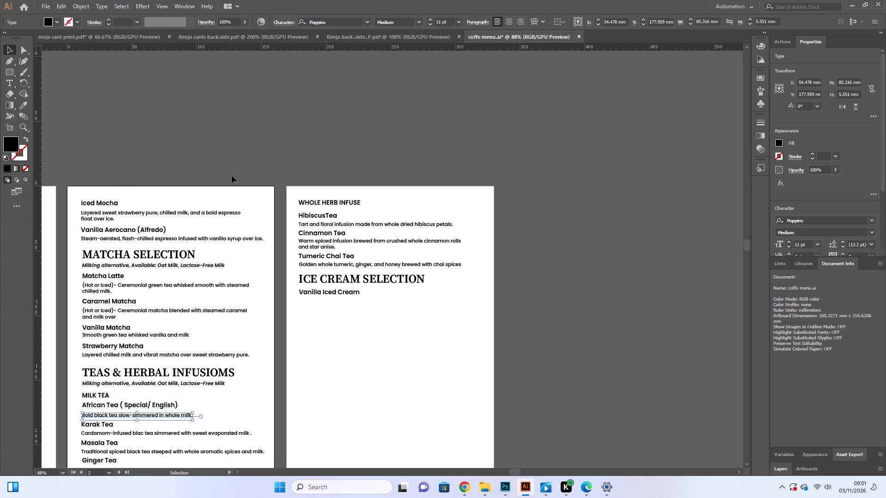
{"action": "scroll", "coordinate": [234, 178], "scroll_direction": "down", "scroll_amount": 4}
{"action": "left_click", "coordinate": [314, 250]}
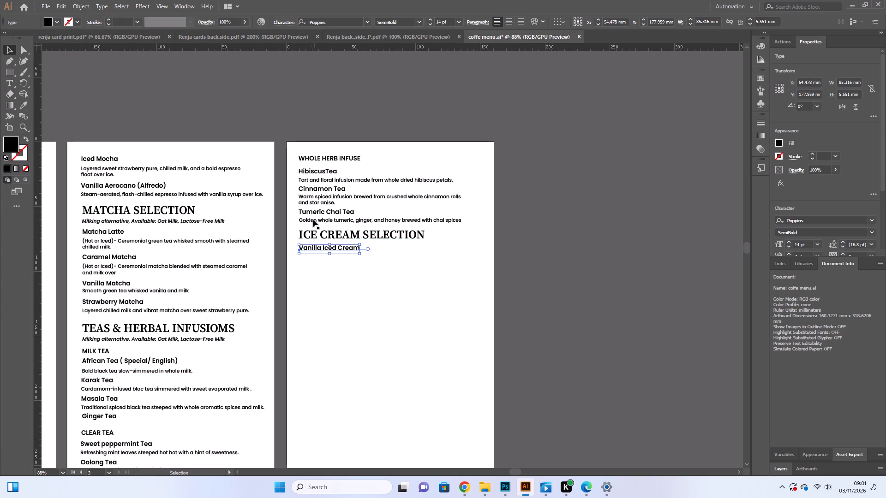
{"action": "left_click", "coordinate": [316, 218]}
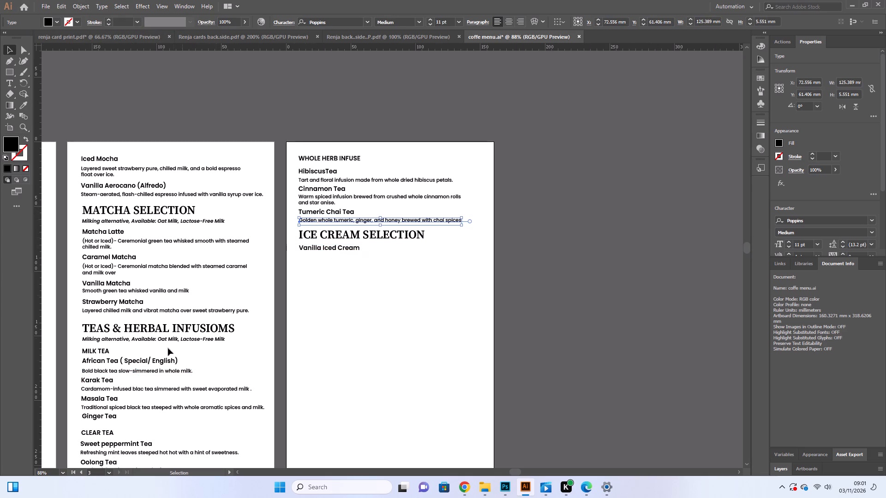
{"action": "left_click", "coordinate": [163, 368]}
{"action": "left_click", "coordinate": [162, 369]}
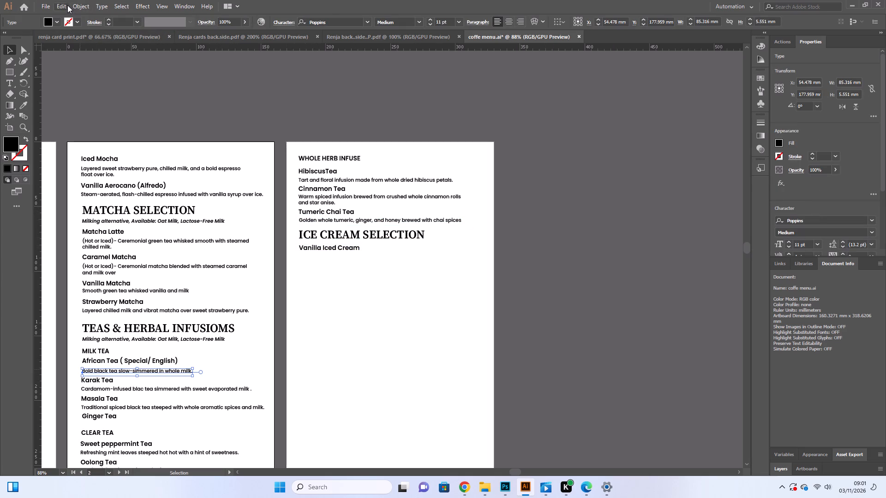
{"action": "left_click", "coordinate": [66, 5]}
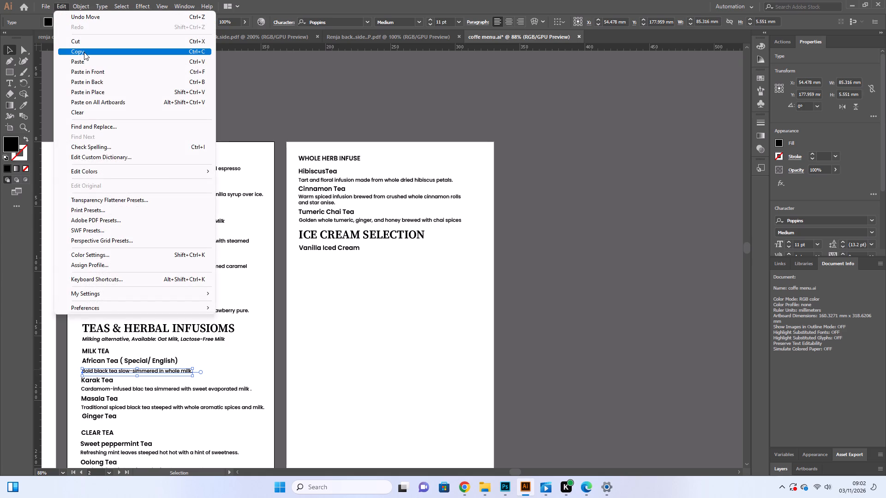
{"action": "left_click", "coordinate": [84, 52]}
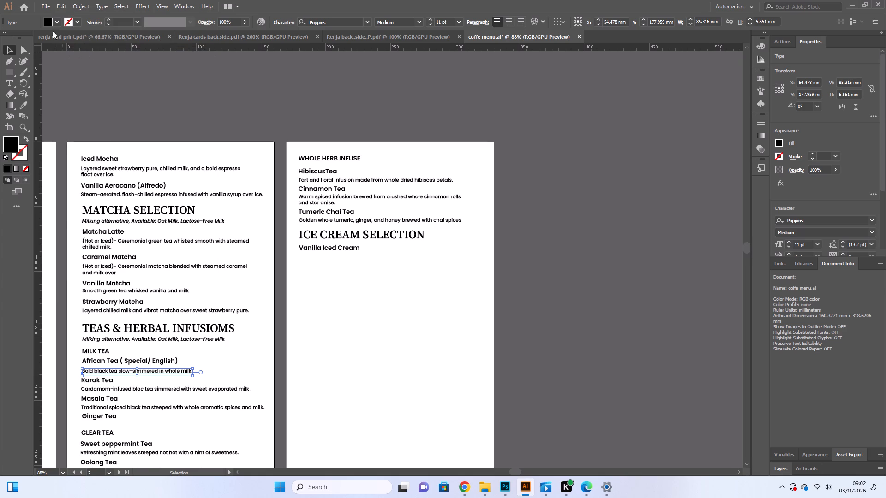
{"action": "left_click", "coordinate": [61, 5]}
{"action": "left_click", "coordinate": [94, 58]}
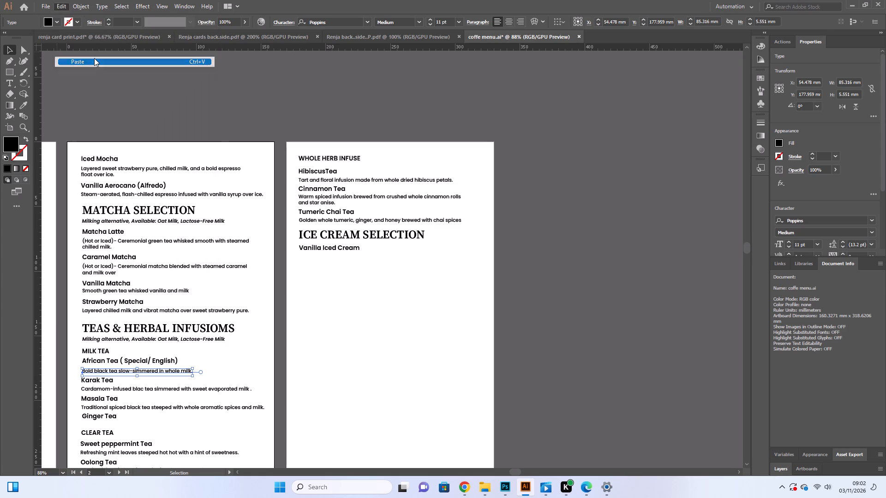
{"action": "left_click_drag", "start_coordinate": [377, 259], "coordinate": [341, 258]}
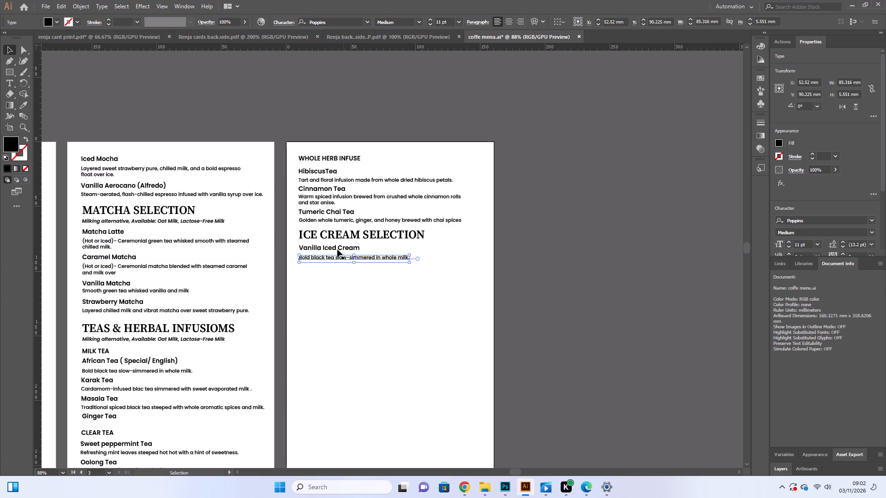
Replace the copied description under Vanilla Iced Cream with "Rich, classic vannila bean scoop.".
{"action": "left_click", "coordinate": [10, 83]}
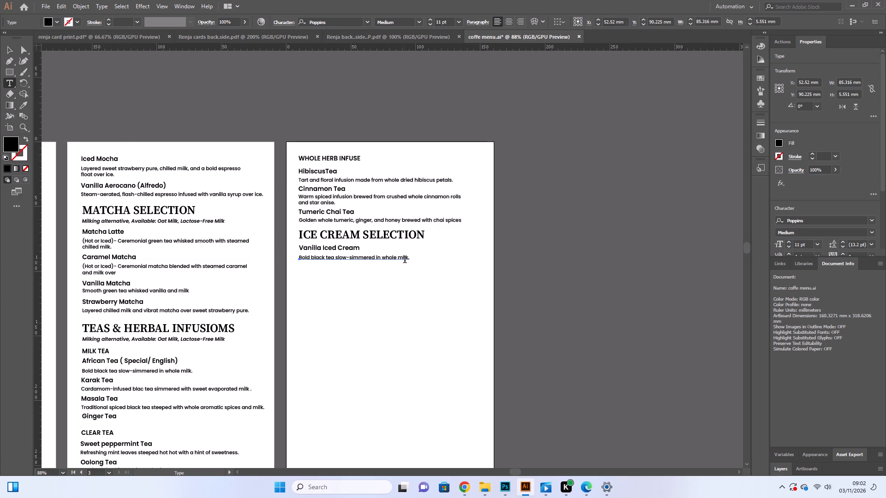
{"action": "left_click", "coordinate": [407, 261]}
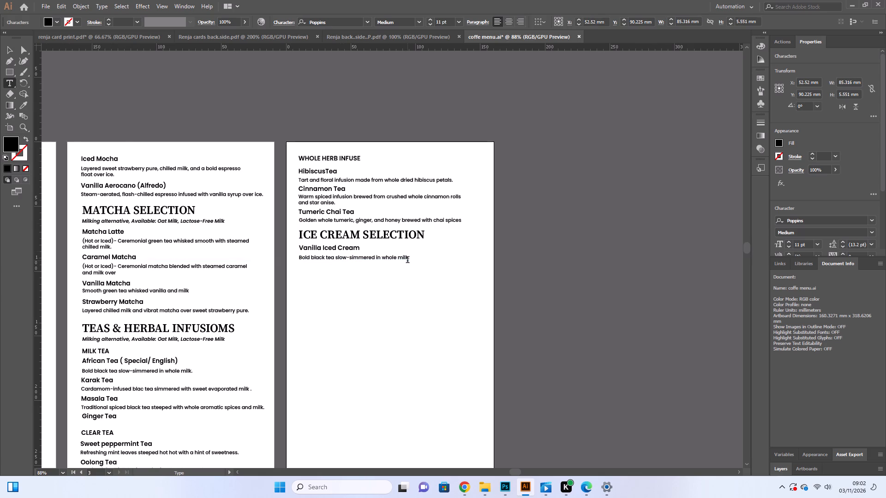
{"action": "key", "text": "BackSpace"}
{"action": "key", "text": "BackSpace"}
{"action": "key", "text": "BackSpace"}
{"action": "key", "text": "BackSpace"}
{"action": "key", "text": "BackSpace"}
{"action": "key", "text": "BackSpace"}
{"action": "key", "text": "BackSpace"}
{"action": "key", "text": "BackSpace"}
{"action": "key", "text": "BackSpace"}
{"action": "key", "text": "BackSpace"}
{"action": "key", "text": "BackSpace"}
{"action": "key", "text": "BackSpace"}
{"action": "key", "text": "BackSpace"}
{"action": "key", "text": "BackSpace"}
{"action": "key", "text": "BackSpace"}
{"action": "key", "text": "BackSpace"}
{"action": "key", "text": "BackSpace"}
{"action": "key", "text": "BackSpace"}
{"action": "key", "text": "BackSpace"}
{"action": "key", "text": "BackSpace"}
{"action": "key", "text": "BackSpace"}
{"action": "key", "text": "BackSpace"}
{"action": "key", "text": "BackSpace"}
{"action": "key", "text": "BackSpace"}
{"action": "key", "text": "BackSpace"}
{"action": "key", "text": "BackSpace"}
{"action": "key", "text": "BackSpace"}
{"action": "key", "text": "BackSpace"}
{"action": "key", "text": "BackSpace"}
{"action": "key", "text": "BackSpace"}
{"action": "key", "text": "BackSpace"}
{"action": "key", "text": "BackSpace"}
{"action": "key", "text": "BackSpace"}
{"action": "key", "text": "BackSpace"}
{"action": "key", "text": "BackSpace"}
{"action": "key", "text": "BackSpace"}
{"action": "key", "text": "BackSpace"}
{"action": "key", "text": "BackSpace"}
{"action": "key", "text": "BackSpace"}
{"action": "key", "text": "BackSpace"}
{"action": "key", "text": "BackSpace"}
{"action": "key", "text": "BackSpace"}
{"action": "key", "text": "BackSpace"}
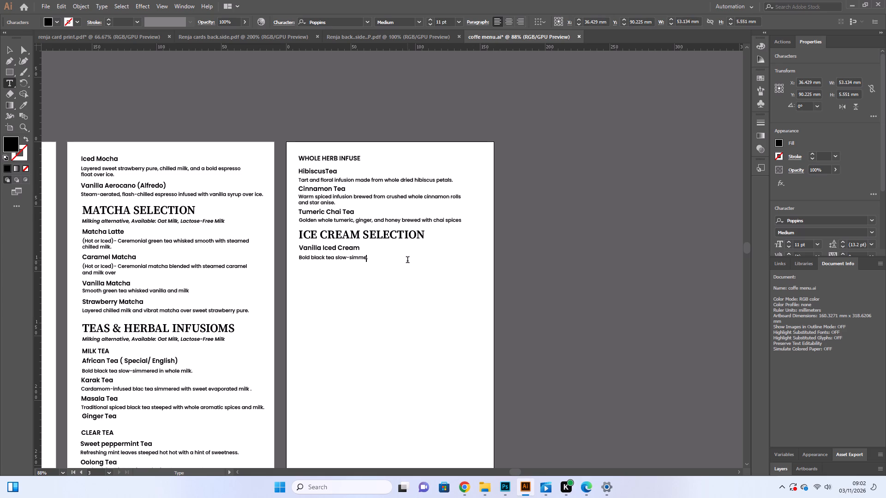
{"action": "key", "text": "BackSpace"}
{"action": "key", "text": "BackSpace"}
{"action": "key", "text": "BackSpace"}
{"action": "key", "text": "BackSpace"}
{"action": "key", "text": "BackSpace"}
{"action": "key", "text": "BackSpace"}
{"action": "key", "text": "BackSpace"}
{"action": "key", "text": "BackSpace"}
{"action": "key", "text": "BackSpace"}
{"action": "key", "text": "BackSpace"}
{"action": "key", "text": "BackSpace"}
{"action": "key", "text": "BackSpace"}
{"action": "key", "text": "BackSpace"}
{"action": "key", "text": "BackSpace"}
{"action": "key", "text": "BackSpace"}
{"action": "key", "text": "BackSpace"}
{"action": "key", "text": "BackSpace"}
{"action": "key", "text": "BackSpace"}
{"action": "key", "text": "BackSpace"}
{"action": "key", "text": "BackSpace"}
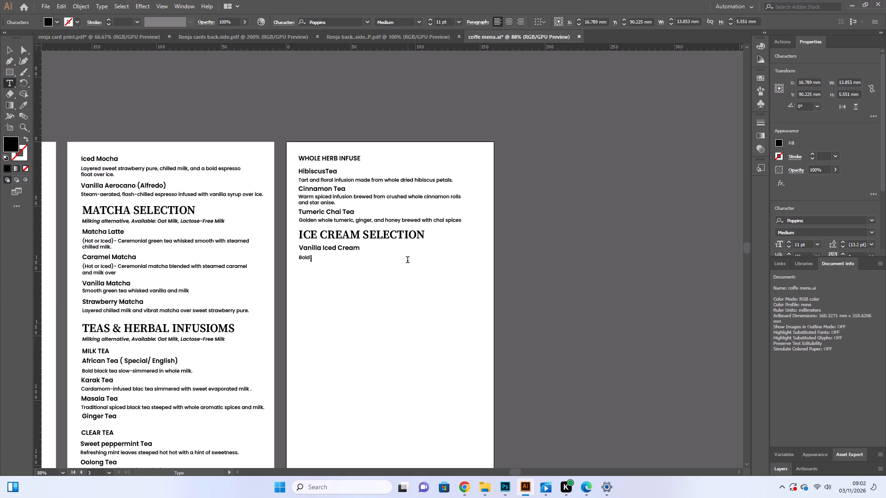
{"action": "key", "text": "BackSpace"}
{"action": "key", "text": "BackSpace"}
{"action": "key", "text": "BackSpace"}
{"action": "key", "text": "BackSpace"}
{"action": "key", "text": "BackSpace"}
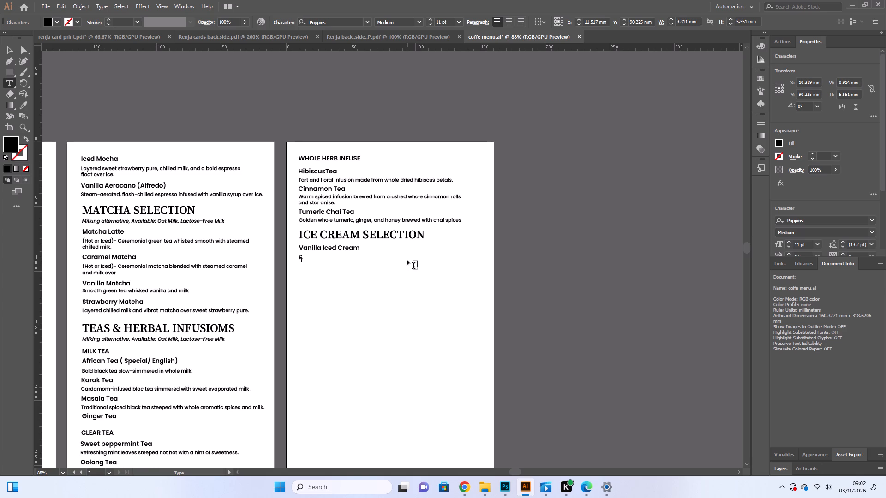
{"action": "type", "text": "ich"}
{"action": "type", "text": ","}
{"action": "key", "text": "space"}
{"action": "type", "text": "clasii"}
{"action": "key", "text": "BackSpace"}
{"action": "key", "text": "BackSpace"}
{"action": "type", "text": "sic"}
{"action": "key", "text": "space"}
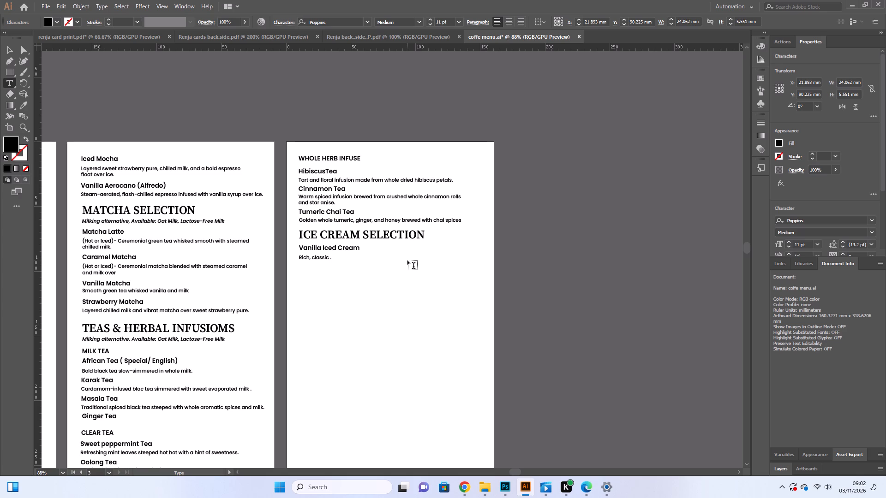
{"action": "type", "text": "vannila"}
{"action": "key", "text": "space"}
{"action": "type", "text": "bea"}
{"action": "type", "text": "n scoop"}
{"action": "left_click", "coordinate": [7, 49]}
{"action": "left_click", "coordinate": [190, 91]}
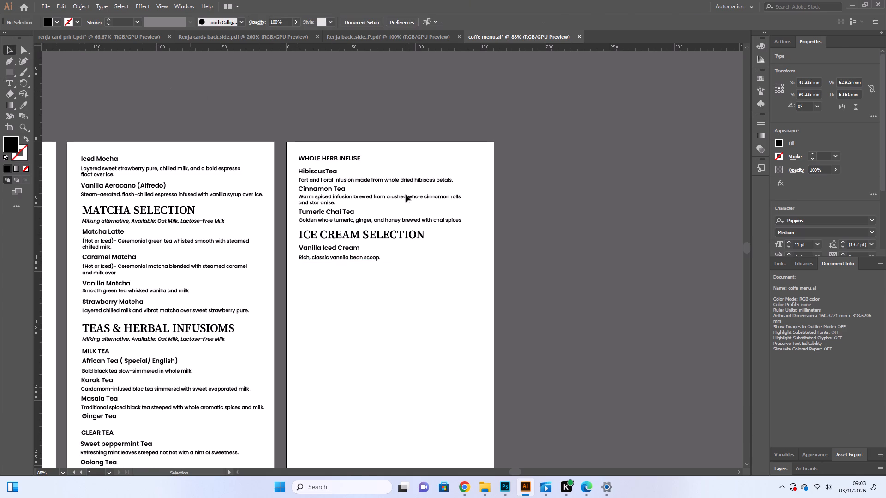
Duplicate the Vanilla Iced Cream heading straight down by about 15.7 mm, below its description.
{"action": "left_click", "coordinate": [354, 246]}
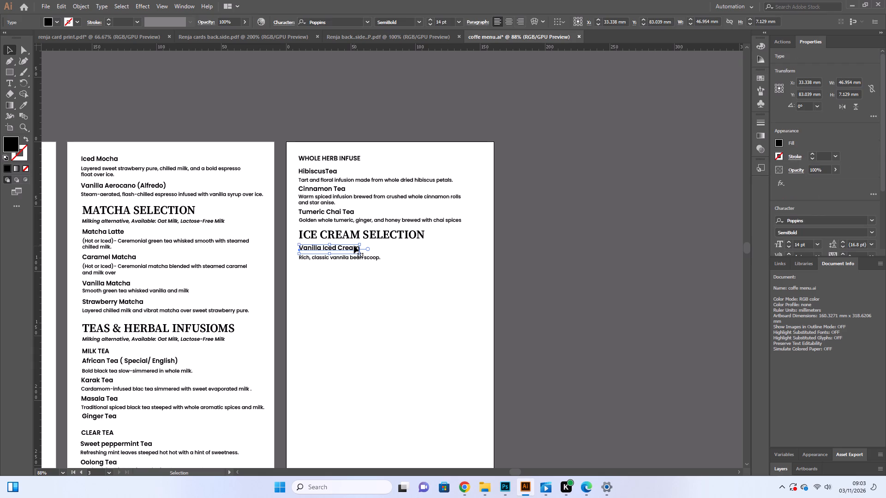
{"action": "left_click_drag", "start_coordinate": [354, 246], "coordinate": [356, 267], "text": "alt"}
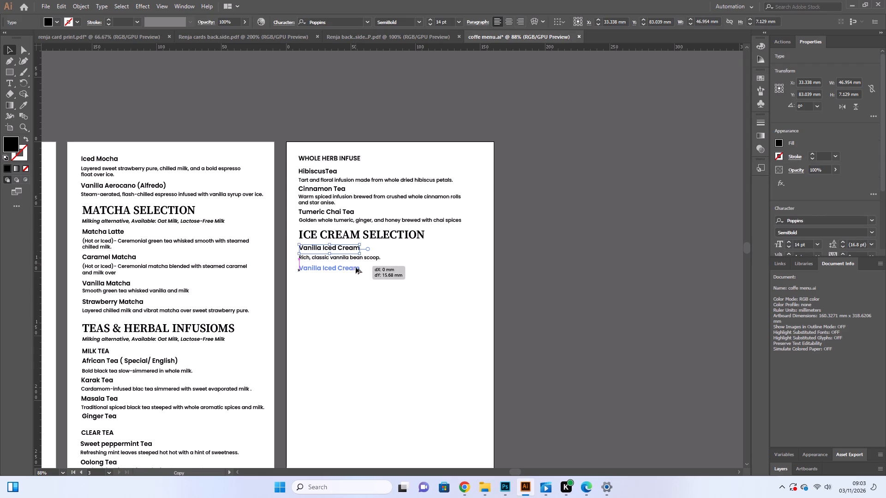
Drop the duplicated Vanilla Iced Cream heading below its description, at about Y 99.1 mm.
{"action": "left_click_drag", "start_coordinate": [356, 267], "coordinate": [354, 267], "text": "alt"}
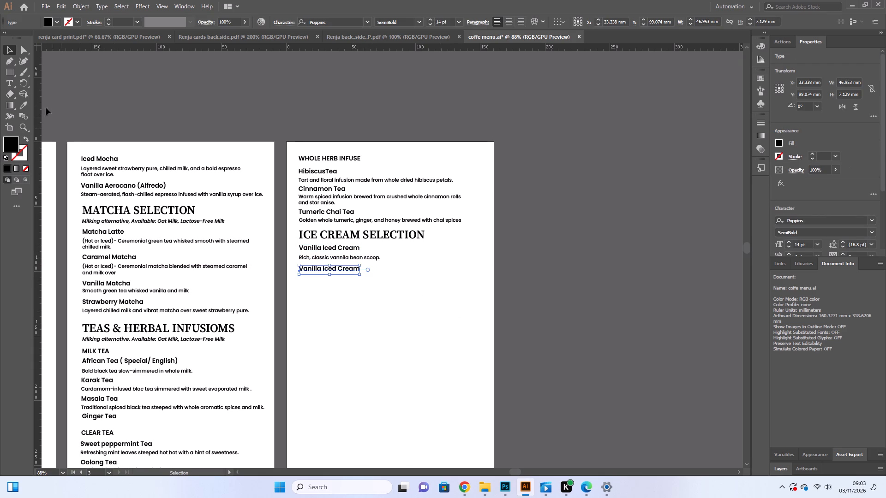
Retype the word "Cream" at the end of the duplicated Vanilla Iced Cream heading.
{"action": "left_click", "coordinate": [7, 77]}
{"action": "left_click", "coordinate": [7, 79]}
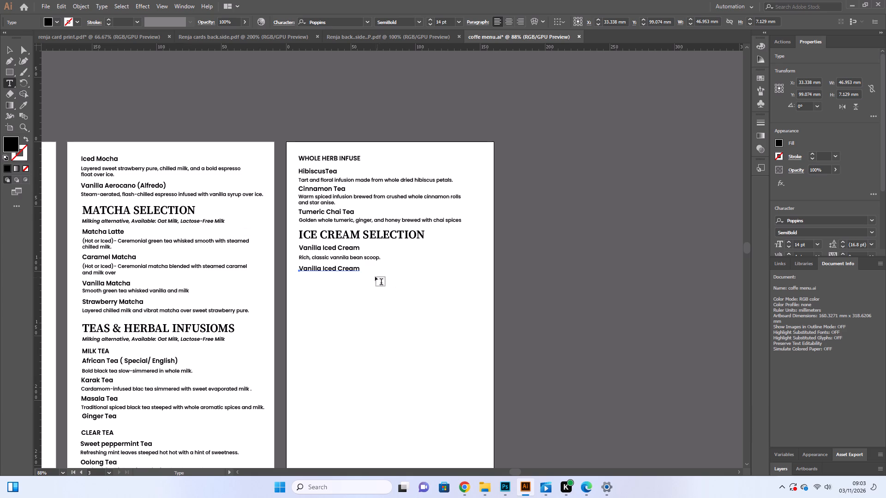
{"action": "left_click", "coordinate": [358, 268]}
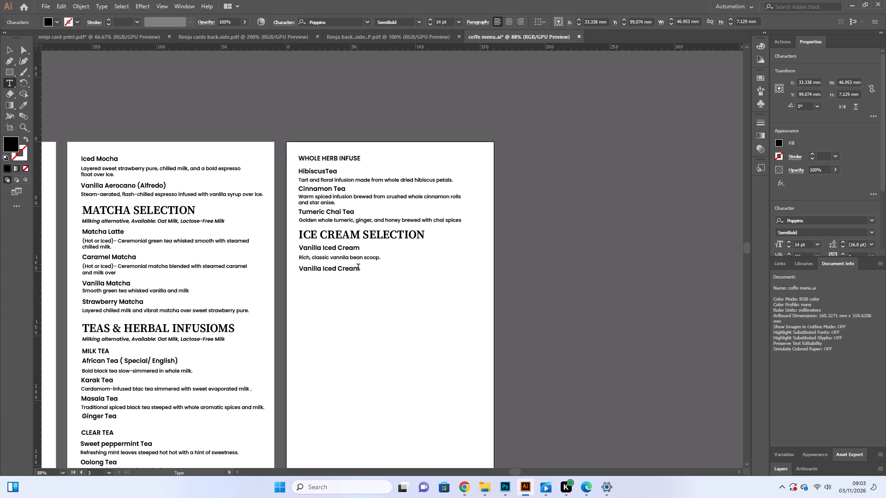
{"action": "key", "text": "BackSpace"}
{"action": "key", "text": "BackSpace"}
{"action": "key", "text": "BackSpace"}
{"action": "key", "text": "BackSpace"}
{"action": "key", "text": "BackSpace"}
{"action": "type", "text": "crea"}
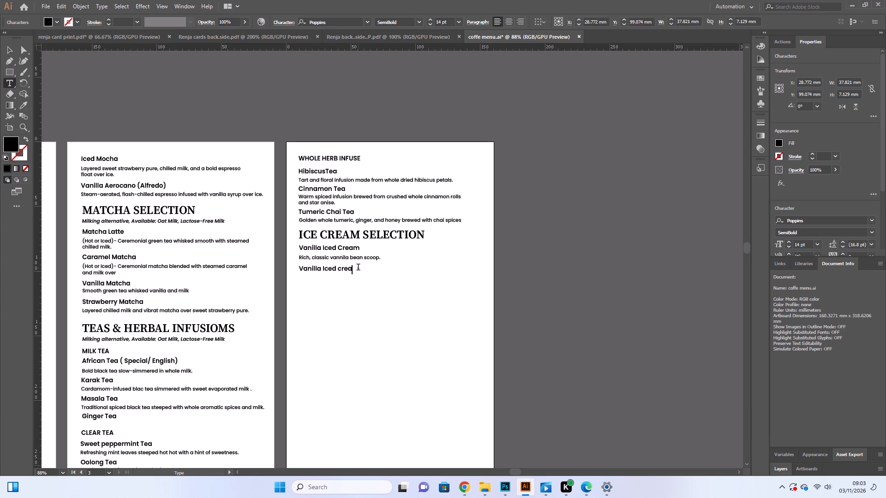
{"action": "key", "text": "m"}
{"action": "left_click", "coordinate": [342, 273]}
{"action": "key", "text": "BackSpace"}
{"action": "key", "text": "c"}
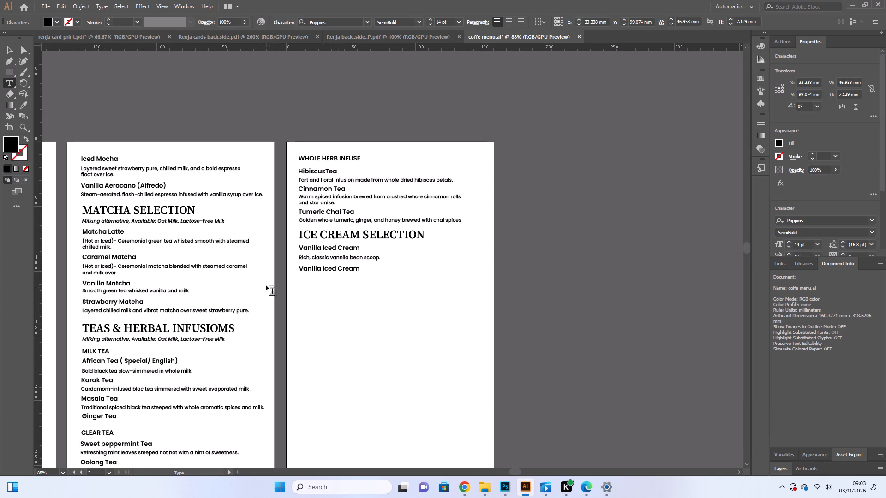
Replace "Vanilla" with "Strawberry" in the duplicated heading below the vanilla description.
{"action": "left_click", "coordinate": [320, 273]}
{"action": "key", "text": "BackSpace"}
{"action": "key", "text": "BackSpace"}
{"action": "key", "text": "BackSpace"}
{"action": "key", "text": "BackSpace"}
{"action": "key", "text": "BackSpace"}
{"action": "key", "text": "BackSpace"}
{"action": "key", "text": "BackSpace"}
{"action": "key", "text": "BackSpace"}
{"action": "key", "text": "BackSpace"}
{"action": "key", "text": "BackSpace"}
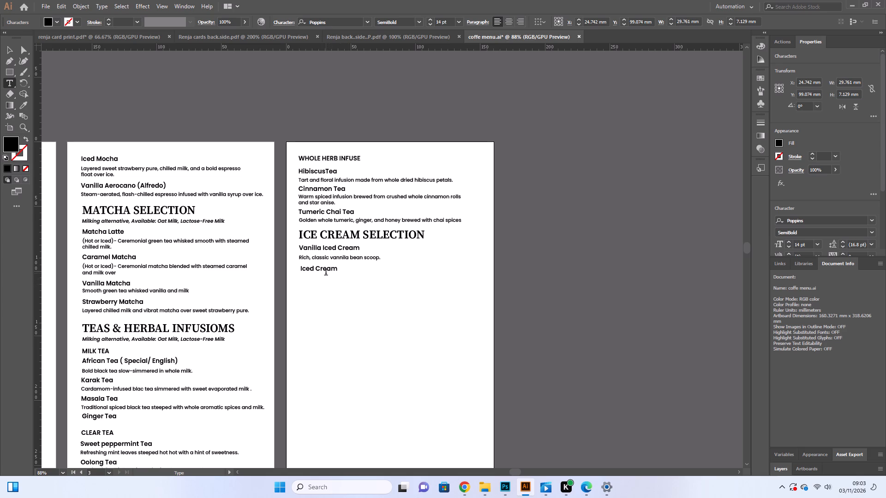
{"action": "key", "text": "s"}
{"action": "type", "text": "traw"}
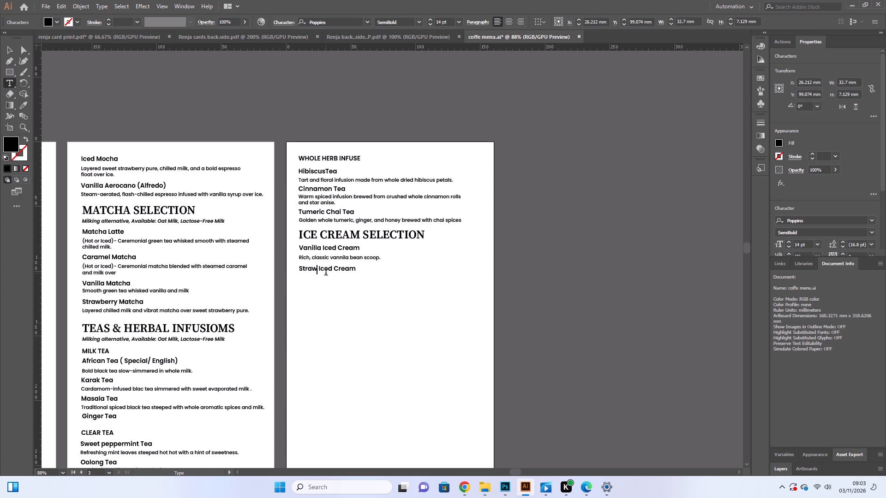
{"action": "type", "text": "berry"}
Change the flavour in the duplicated heading to Chocolate so it reads "Chocolate Iced Cream".
{"action": "key", "text": "BackSpace"}
{"action": "key", "text": "BackSpace"}
{"action": "key", "text": "BackSpace"}
{"action": "key", "text": "BackSpace"}
{"action": "key", "text": "BackSpace"}
{"action": "key", "text": "BackSpace"}
{"action": "key", "text": "BackSpace"}
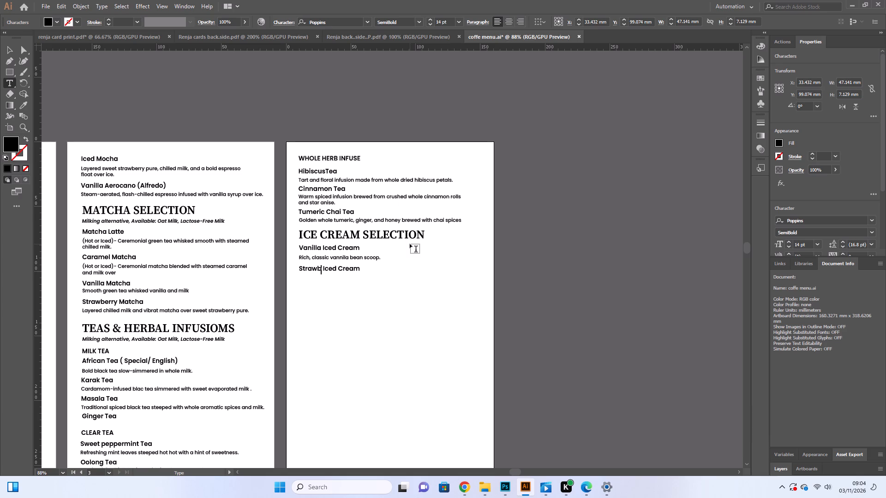
{"action": "key", "text": "BackSpace"}
{"action": "key", "text": "BackSpace"}
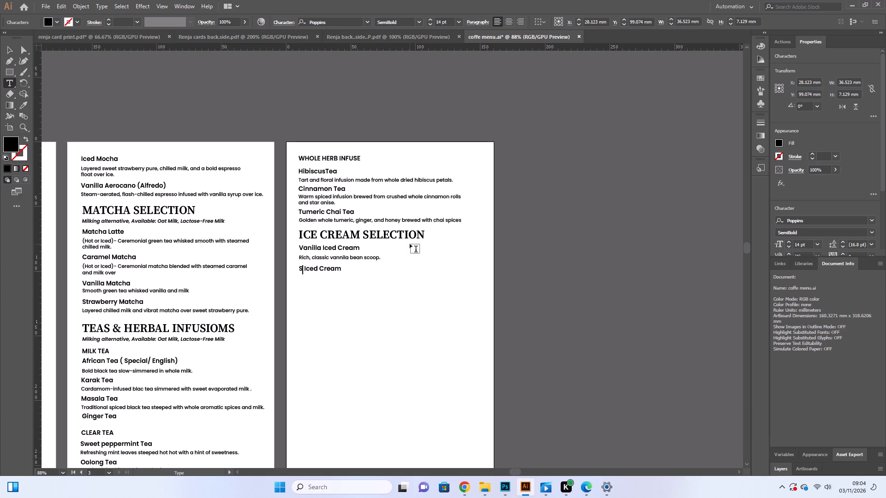
{"action": "key", "text": "BackSpace"}
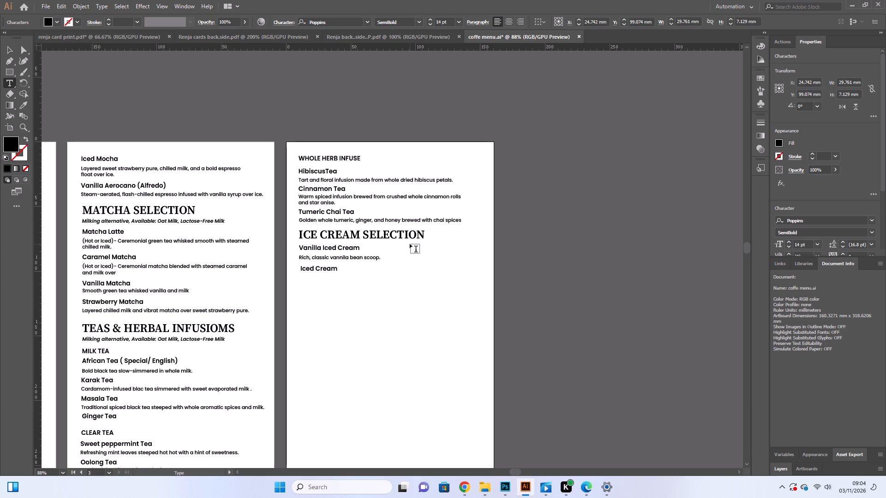
{"action": "key", "text": "c"}
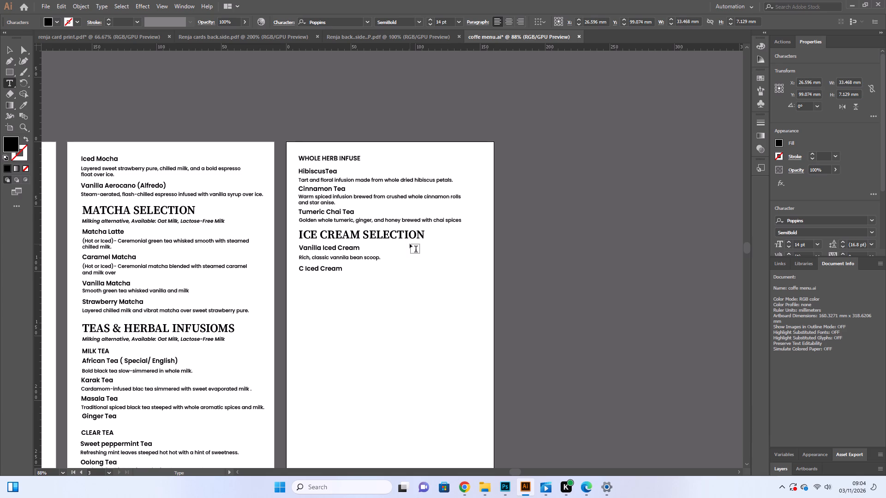
{"action": "type", "text": "hi"}
{"action": "key", "text": "BackSpace"}
{"action": "type", "text": "ocolate"}
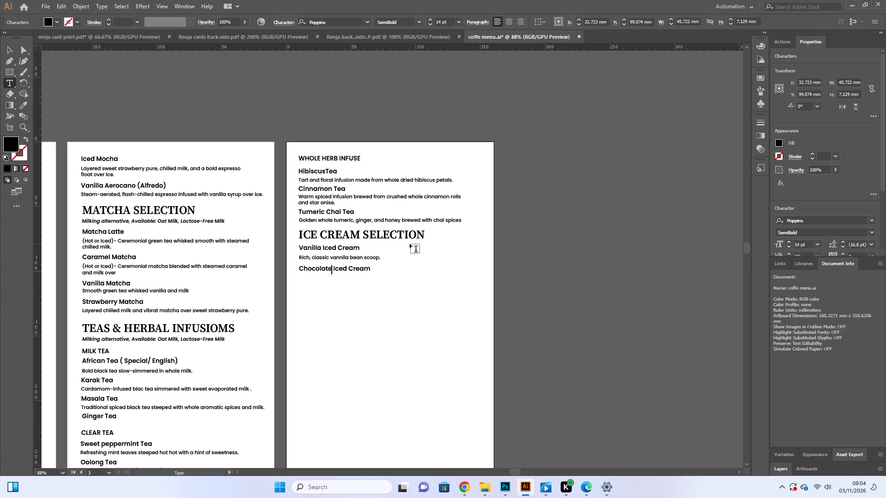
{"action": "left_click", "coordinate": [6, 47]}
{"action": "left_click", "coordinate": [352, 338]}
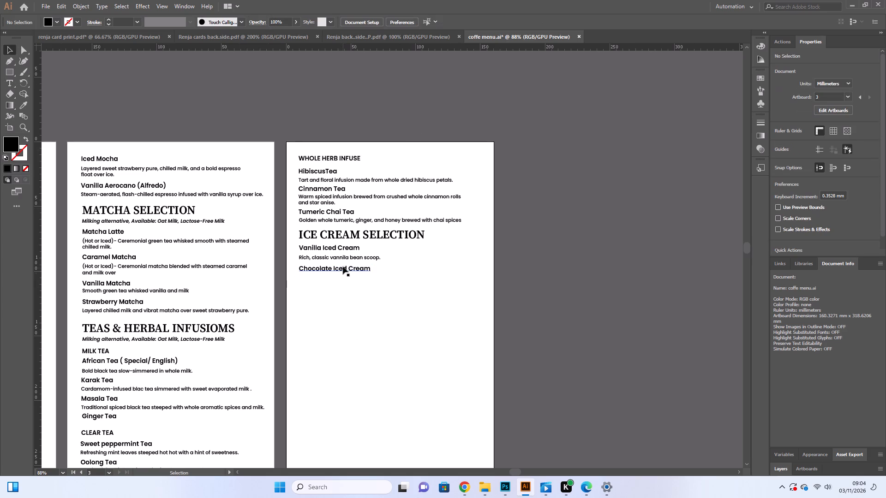
Duplicate the vanilla description straight down by about 15.3 mm, placing it just below Chocolate Iced Cream.
{"action": "left_click", "coordinate": [343, 257]}
{"action": "left_click_drag", "start_coordinate": [343, 257], "coordinate": [345, 277], "text": "alt"}
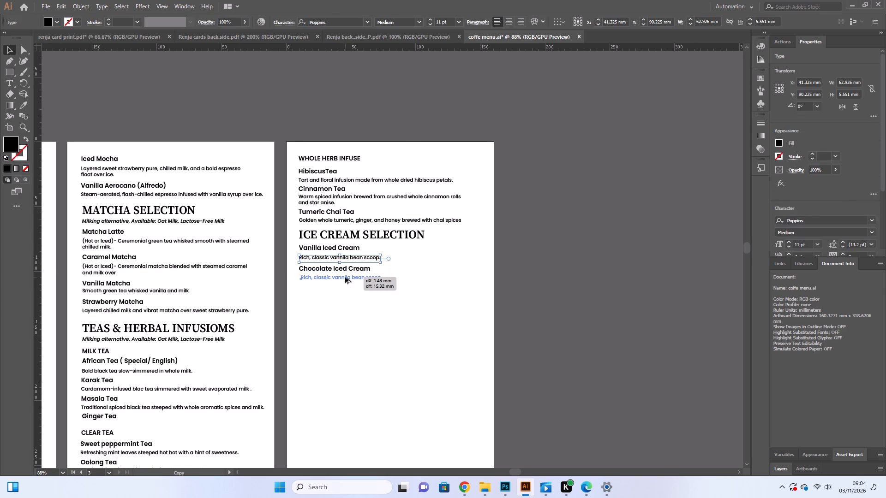
{"action": "left_click_drag", "start_coordinate": [345, 277], "coordinate": [344, 277], "text": "alt"}
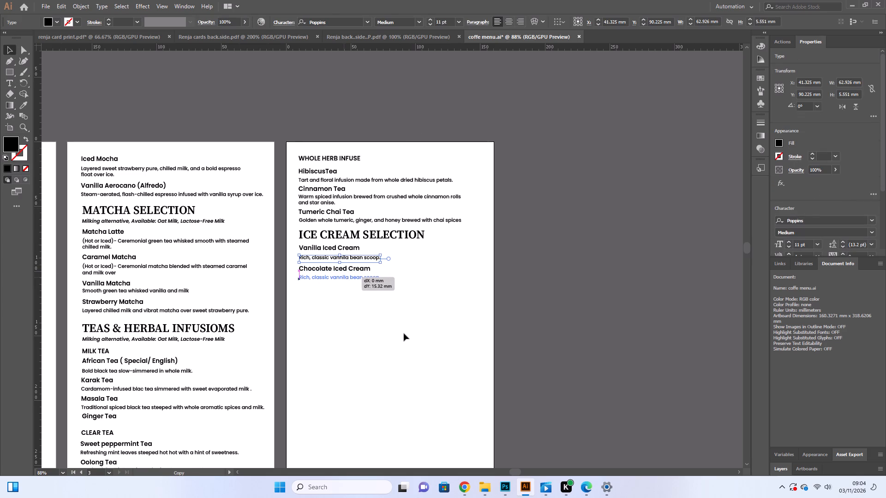
{"action": "left_click", "coordinate": [398, 329], "text": "alt"}
Replace the duplicated vanilla description under Chocolate Iced Cream with "Decadent, dark chocolate scoop..".
{"action": "left_click", "coordinate": [12, 81]}
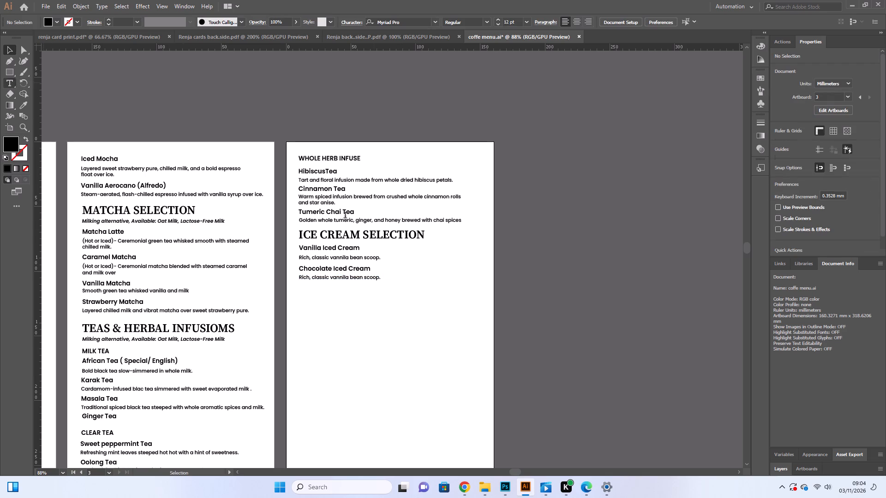
{"action": "left_click", "coordinate": [378, 276]}
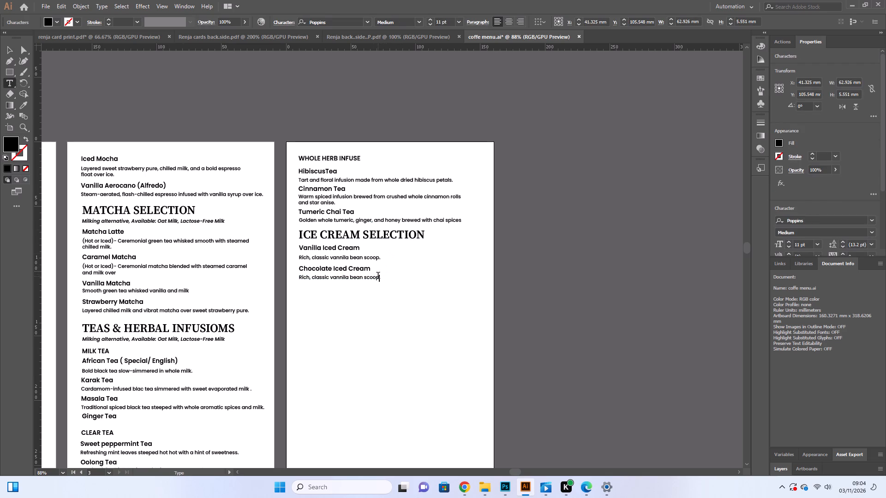
{"action": "key", "text": "BackSpace"}
{"action": "key", "text": "BackSpace"}
{"action": "key", "text": "BackSpace"}
{"action": "key", "text": "BackSpace"}
{"action": "key", "text": "BackSpace"}
{"action": "key", "text": "BackSpace"}
{"action": "key", "text": "BackSpace"}
{"action": "key", "text": "BackSpace"}
{"action": "key", "text": "BackSpace"}
{"action": "key", "text": "BackSpace"}
{"action": "key", "text": "BackSpace"}
{"action": "key", "text": "BackSpace"}
{"action": "key", "text": "BackSpace"}
{"action": "key", "text": "BackSpace"}
{"action": "key", "text": "BackSpace"}
{"action": "key", "text": "BackSpace"}
{"action": "key", "text": "BackSpace"}
{"action": "key", "text": "BackSpace"}
{"action": "key", "text": "BackSpace"}
{"action": "key", "text": "BackSpace"}
{"action": "key", "text": "BackSpace"}
{"action": "key", "text": "BackSpace"}
{"action": "key", "text": "BackSpace"}
{"action": "key", "text": "BackSpace"}
{"action": "key", "text": "BackSpace"}
{"action": "key", "text": "BackSpace"}
{"action": "key", "text": "BackSpace"}
{"action": "key", "text": "BackSpace"}
{"action": "key", "text": "BackSpace"}
{"action": "key", "text": "BackSpace"}
{"action": "key", "text": "BackSpace"}
{"action": "key", "text": "BackSpace"}
{"action": "key", "text": "BackSpace"}
{"action": "key", "text": "BackSpace"}
{"action": "key", "text": "BackSpace"}
{"action": "key", "text": "BackSpace"}
{"action": "key", "text": "BackSpace"}
{"action": "key", "text": "BackSpace"}
{"action": "key", "text": "BackSpace"}
{"action": "key", "text": "BackSpace"}
{"action": "key", "text": "BackSpace"}
{"action": "key", "text": "BackSpace"}
{"action": "key", "text": "BackSpace"}
{"action": "key", "text": "BackSpace"}
{"action": "key", "text": "BackSpace"}
{"action": "key", "text": "BackSpace"}
{"action": "key", "text": "BackSpace"}
{"action": "key", "text": "BackSpace"}
{"action": "key", "text": "BackSpace"}
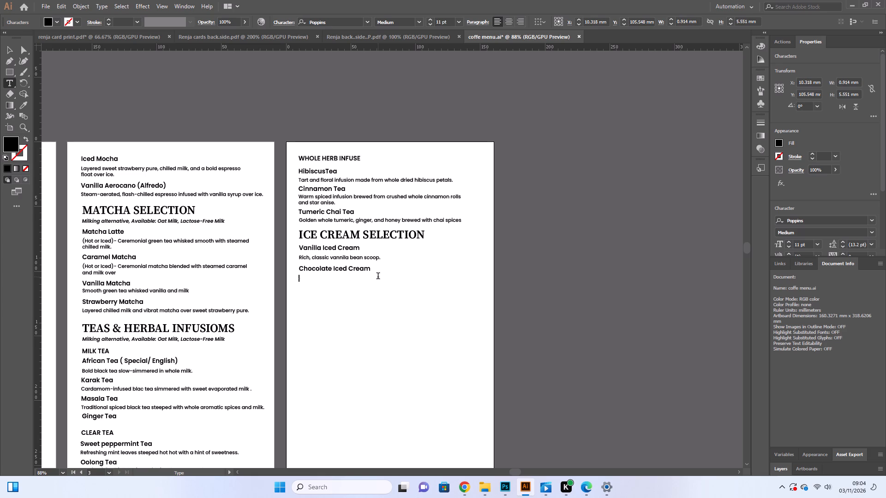
{"action": "key", "text": "BackSpace"}
{"action": "key", "text": "d"}
{"action": "type", "text": "eca"}
{"action": "type", "text": "dent"}
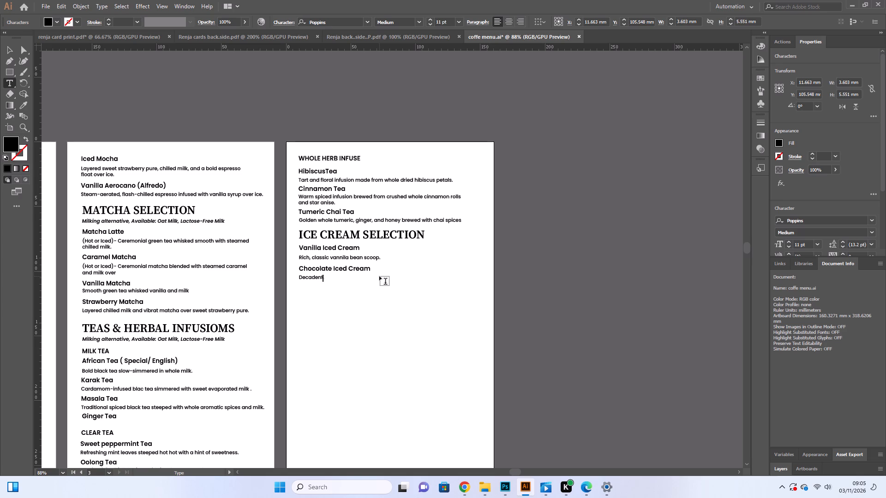
{"action": "type", "text": ","}
{"action": "key", "text": "space"}
{"action": "type", "text": "dark"}
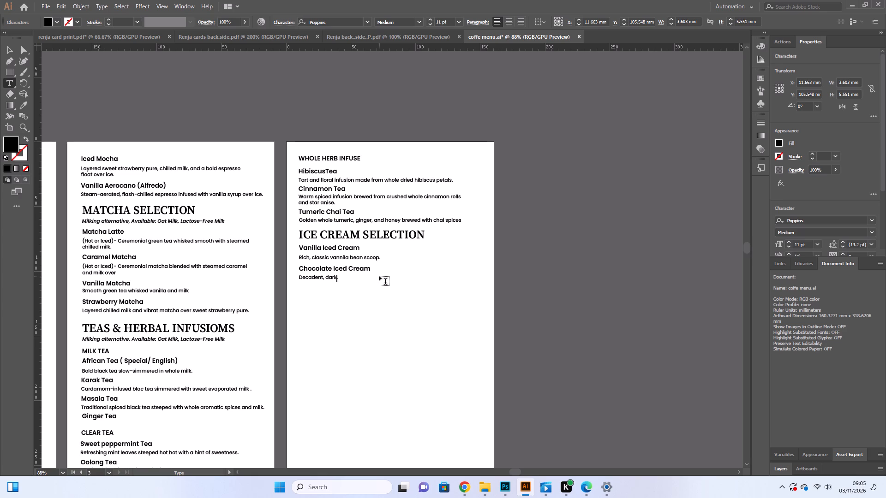
{"action": "key", "text": "space"}
{"action": "type", "text": "chocolate"}
{"action": "key", "text": "space"}
{"action": "type", "text": "scoop"}
{"action": "key", "text": "period"}
{"action": "left_click", "coordinate": [9, 49]}
{"action": "left_click", "coordinate": [402, 335]}
Duplicate the Chocolate Iced Cream heading and place the copy below the chocolate description, aligned with the headings above.
{"action": "left_click", "coordinate": [359, 270]}
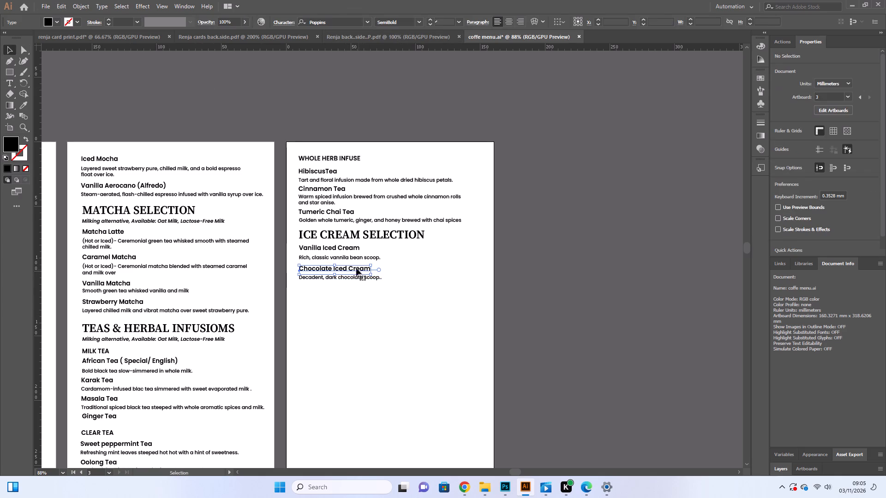
{"action": "left_click", "coordinate": [60, 5]}
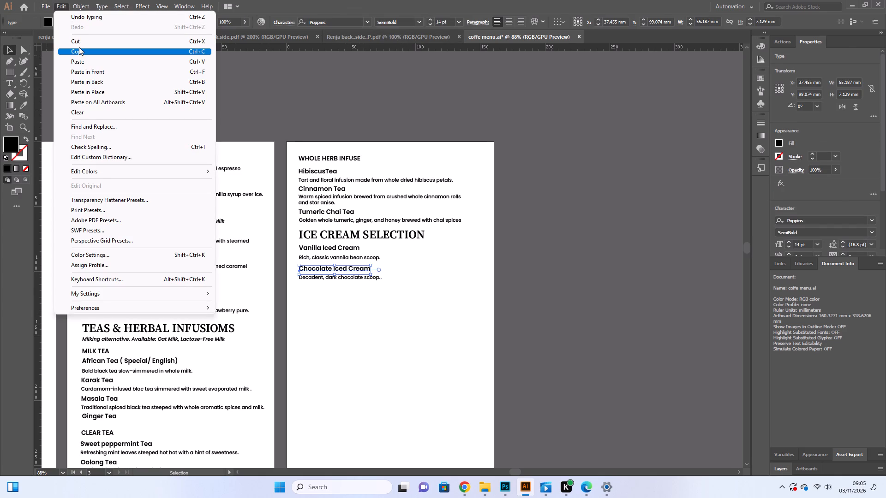
{"action": "left_click", "coordinate": [79, 47]}
{"action": "left_click", "coordinate": [64, 7]}
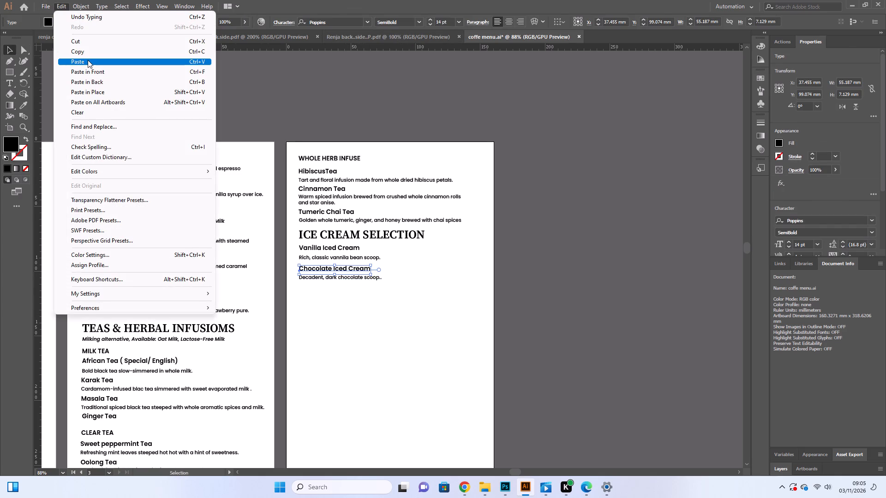
{"action": "left_click", "coordinate": [88, 60]}
{"action": "left_click_drag", "start_coordinate": [417, 259], "coordinate": [417, 259]}
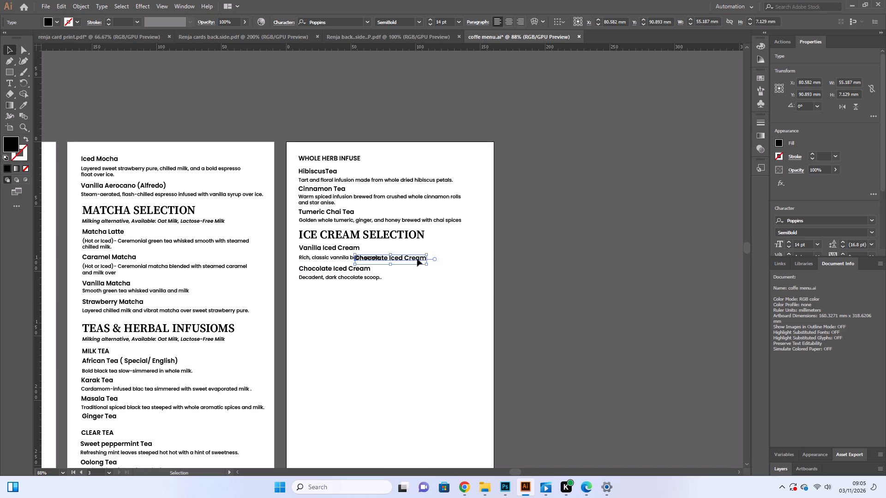
{"action": "left_click_drag", "start_coordinate": [417, 259], "coordinate": [361, 288]}
{"action": "left_click", "coordinate": [382, 313]}
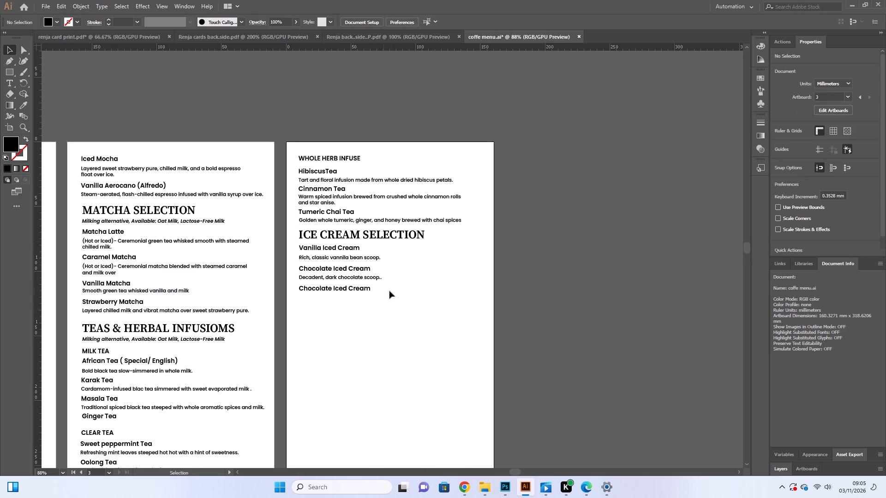
Replace "Chocolate" with "Blueberry" in the duplicated heading so it reads "Blueberry Iced Cream".
{"action": "left_click", "coordinate": [6, 83]}
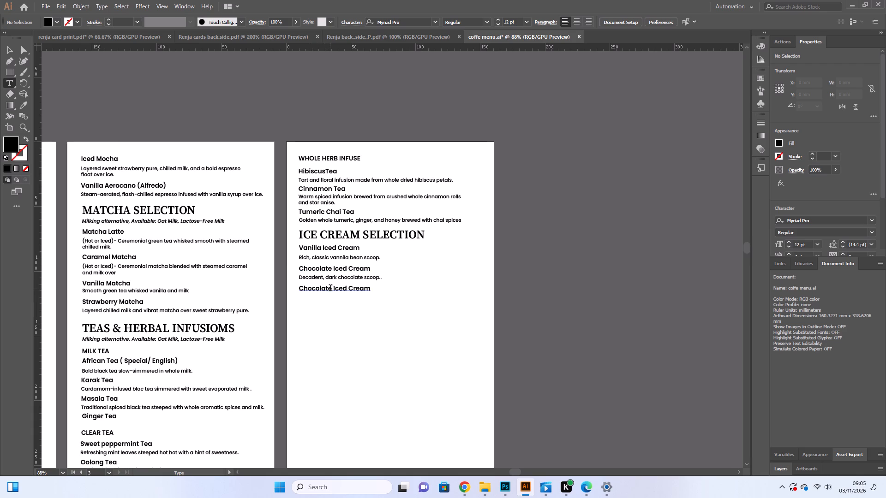
{"action": "left_click_drag", "start_coordinate": [331, 289], "coordinate": [299, 287]}
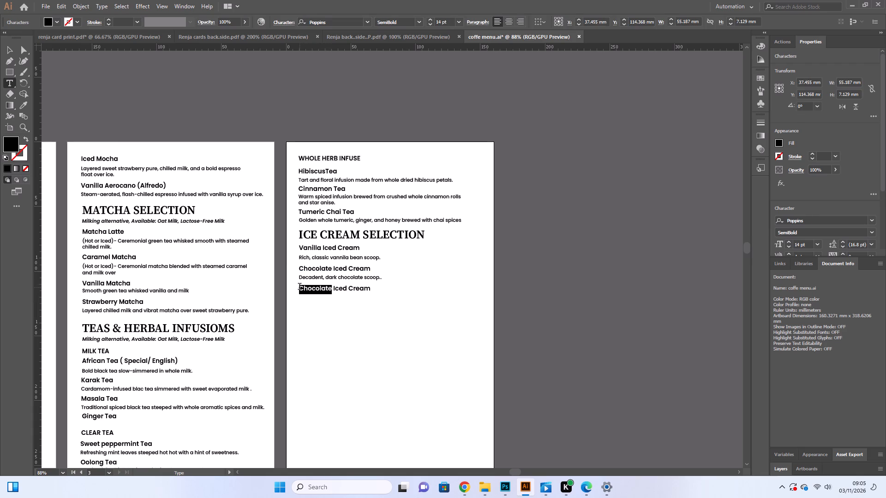
{"action": "key", "text": "BackSpace"}
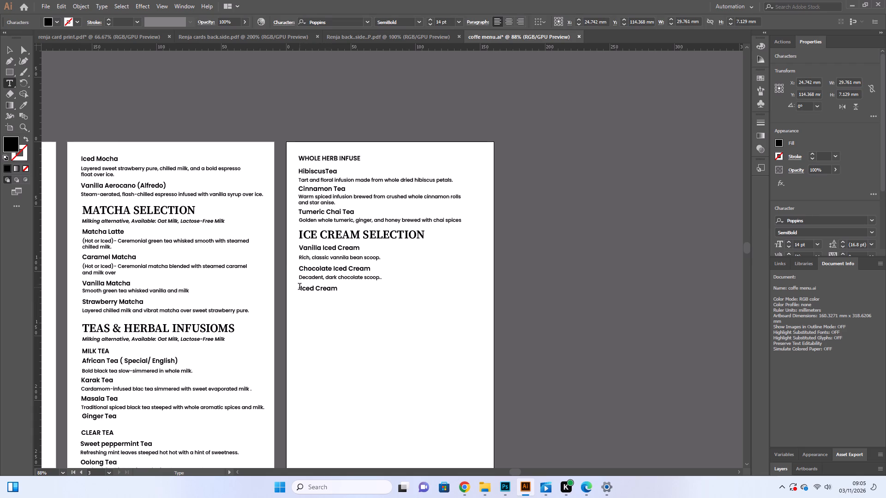
{"action": "key", "text": "b"}
{"action": "type", "text": "lu"}
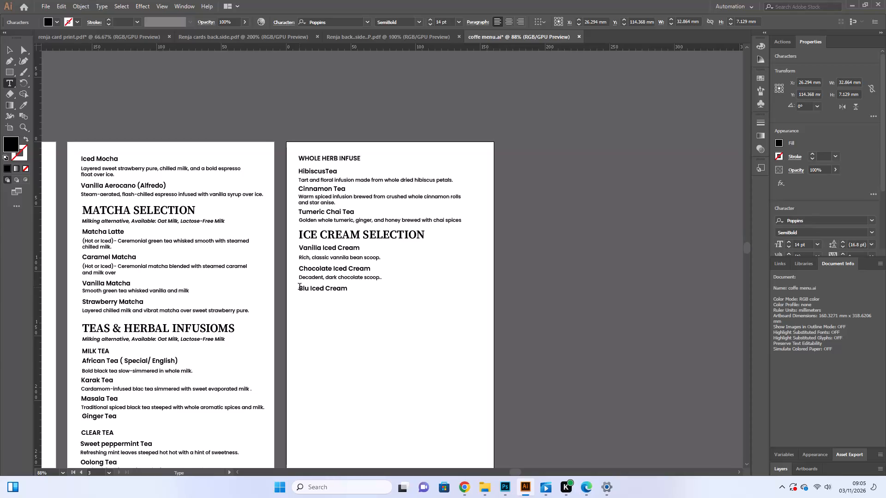
{"action": "type", "text": "eberry"}
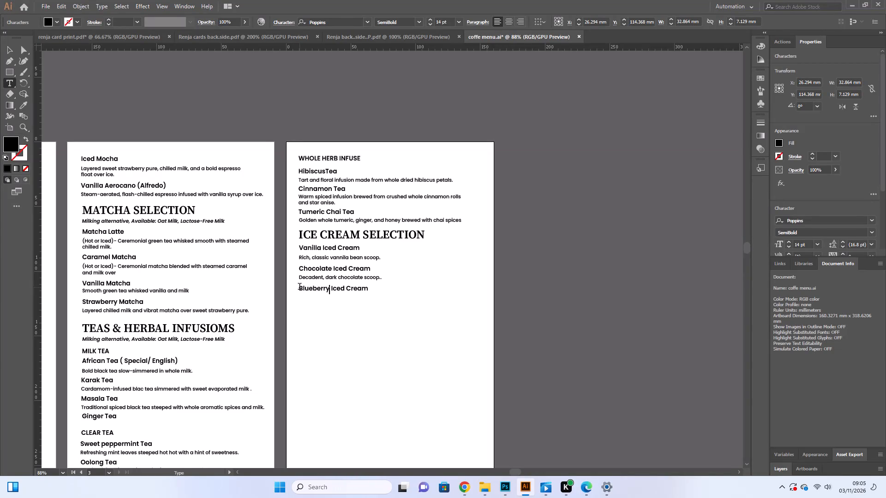
{"action": "left_click", "coordinate": [9, 47]}
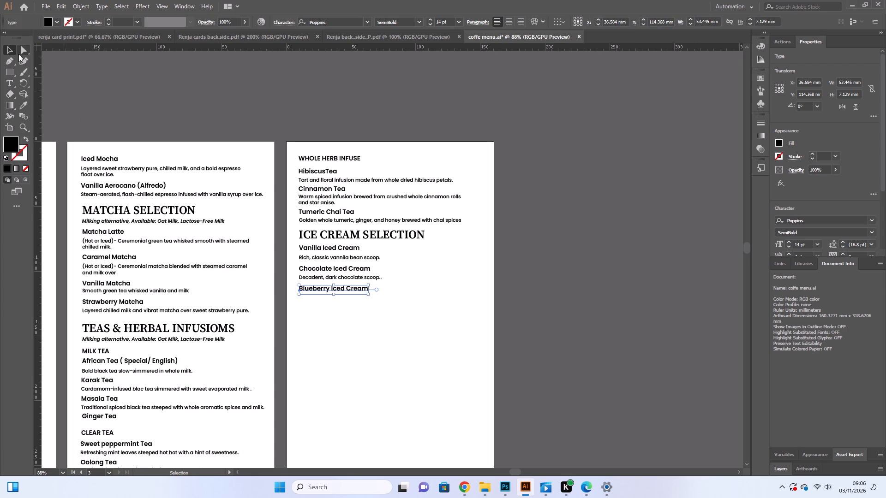
{"action": "left_click", "coordinate": [419, 321]}
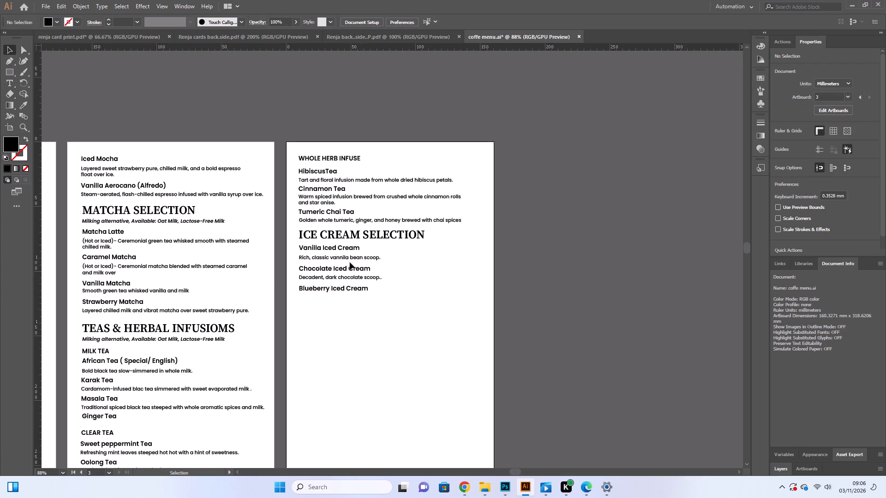
Duplicate the Chocolate Iced Cream description and place the copy just below the Blueberry Iced Cream heading, left-aligned with the descriptions above.
{"action": "left_click", "coordinate": [353, 279]}
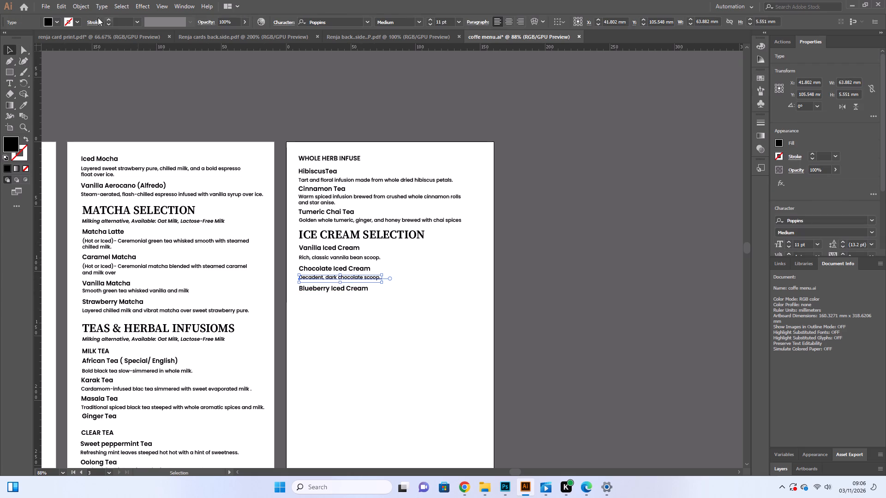
{"action": "left_click", "coordinate": [62, 6]}
{"action": "left_click", "coordinate": [74, 49]}
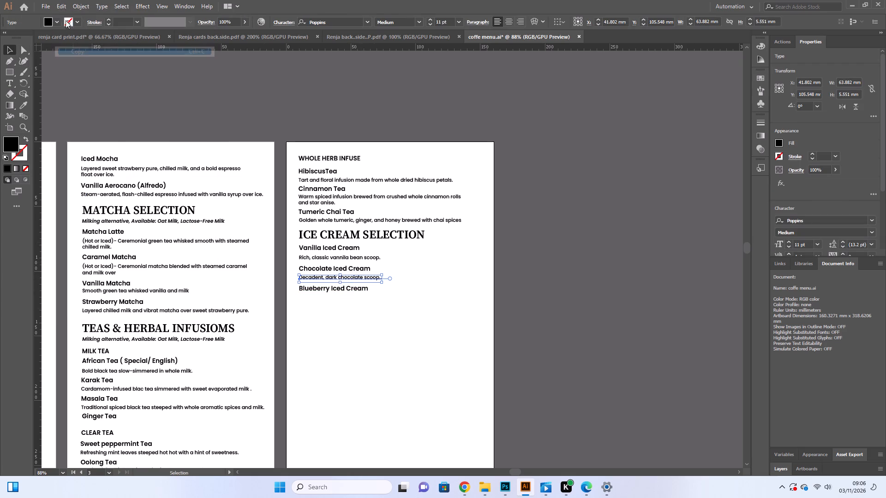
{"action": "left_click", "coordinate": [62, 9]}
{"action": "left_click", "coordinate": [87, 59]}
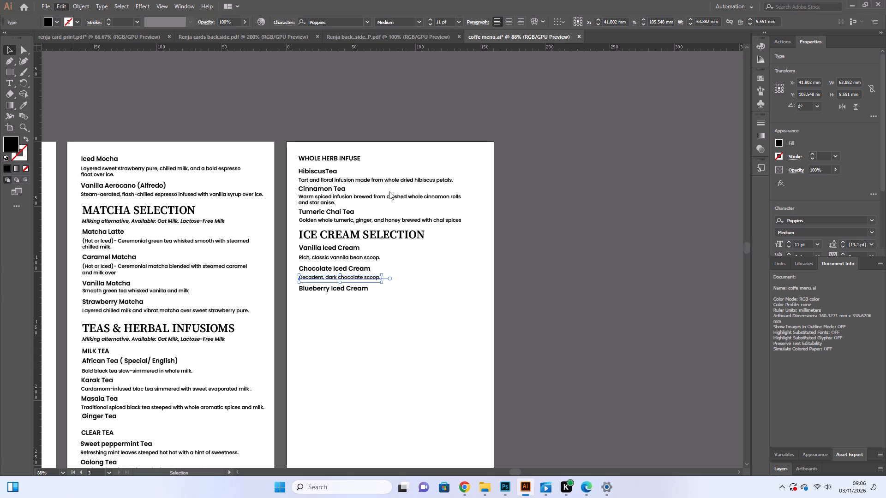
{"action": "left_click_drag", "start_coordinate": [411, 260], "coordinate": [369, 292]}
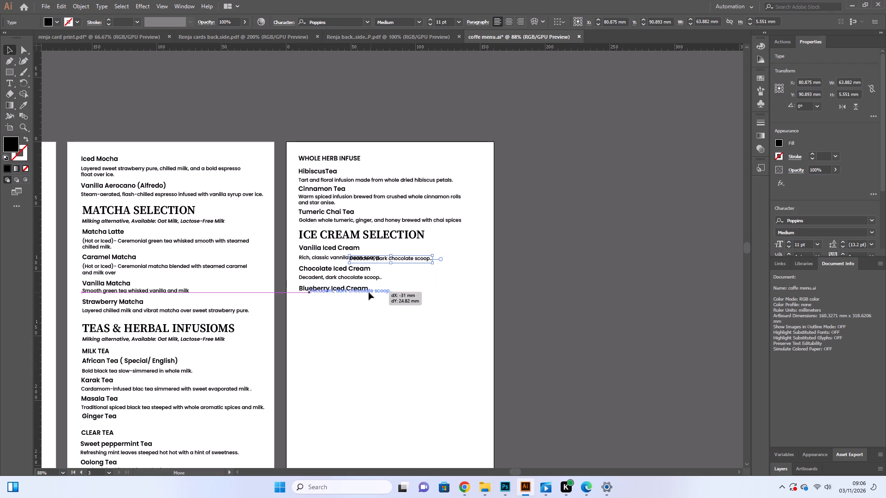
{"action": "left_click_drag", "start_coordinate": [369, 292], "coordinate": [361, 297]}
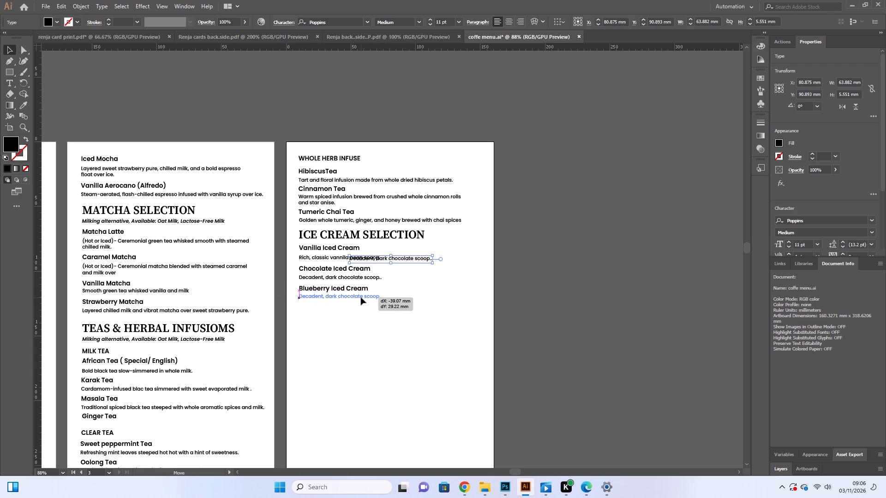
{"action": "left_click_drag", "start_coordinate": [361, 297], "coordinate": [361, 298]}
{"action": "left_click", "coordinate": [383, 318]}
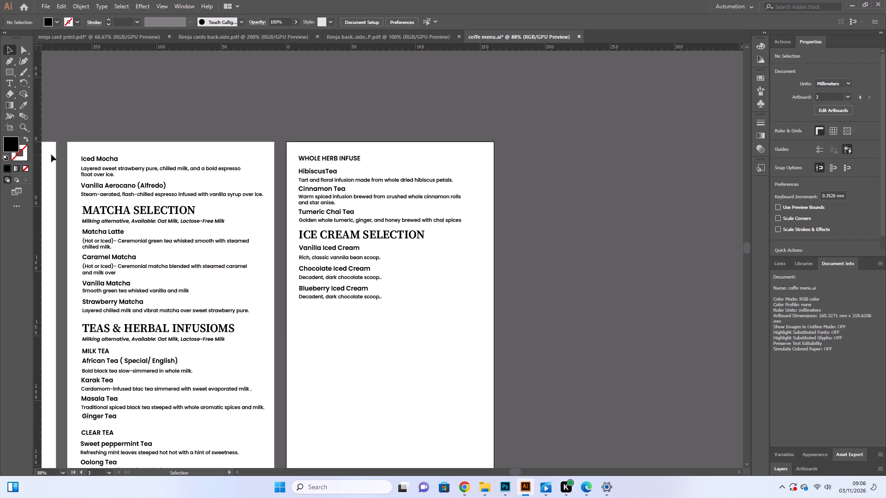
Replace the duplicated chocolate description under Blueberry Iced Cream with "Creamy ice cream infused with sweet blueberry pure.".
{"action": "left_click", "coordinate": [8, 83]}
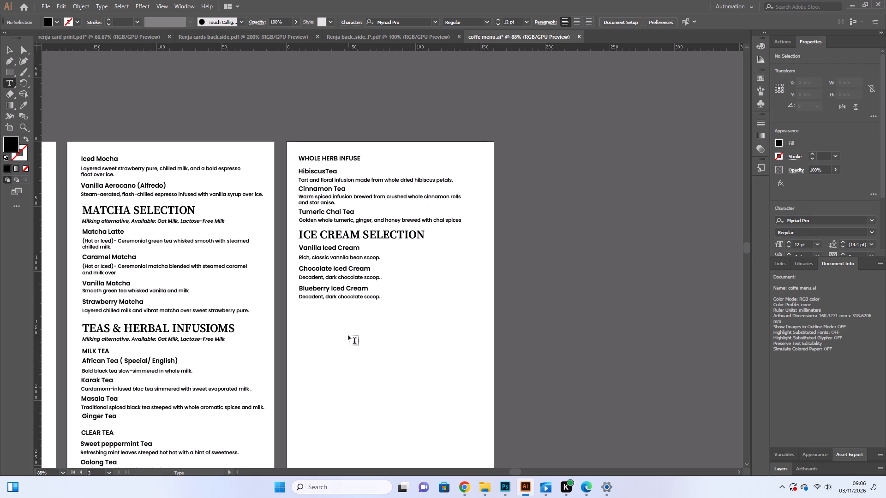
{"action": "left_click", "coordinate": [379, 295]}
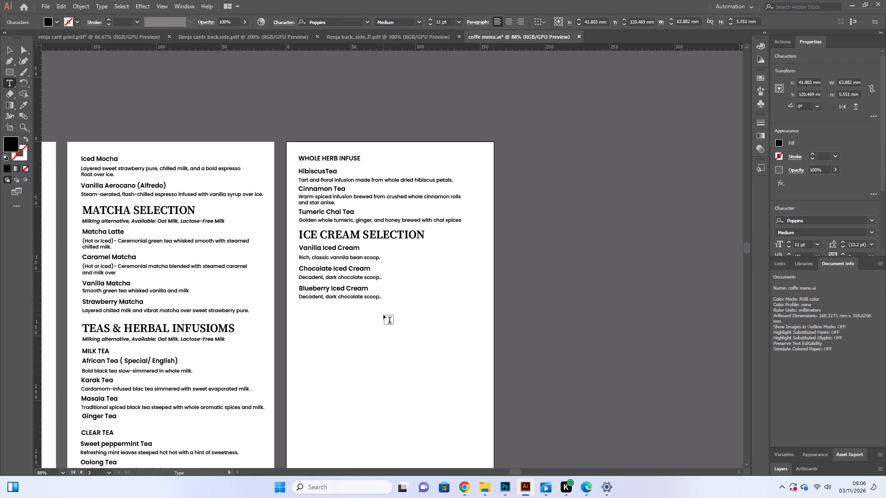
{"action": "key", "text": "BackSpace"}
{"action": "key", "text": "BackSpace"}
{"action": "key", "text": "BackSpace"}
{"action": "key", "text": "BackSpace"}
{"action": "key", "text": "BackSpace"}
{"action": "key", "text": "BackSpace"}
{"action": "key", "text": "BackSpace"}
{"action": "key", "text": "BackSpace"}
{"action": "key", "text": "BackSpace"}
{"action": "key", "text": "BackSpace"}
{"action": "key", "text": "BackSpace"}
{"action": "key", "text": "BackSpace"}
{"action": "key", "text": "BackSpace"}
{"action": "key", "text": "BackSpace"}
{"action": "key", "text": "BackSpace"}
{"action": "key", "text": "BackSpace"}
{"action": "key", "text": "BackSpace"}
{"action": "key", "text": "BackSpace"}
{"action": "key", "text": "BackSpace"}
{"action": "key", "text": "BackSpace"}
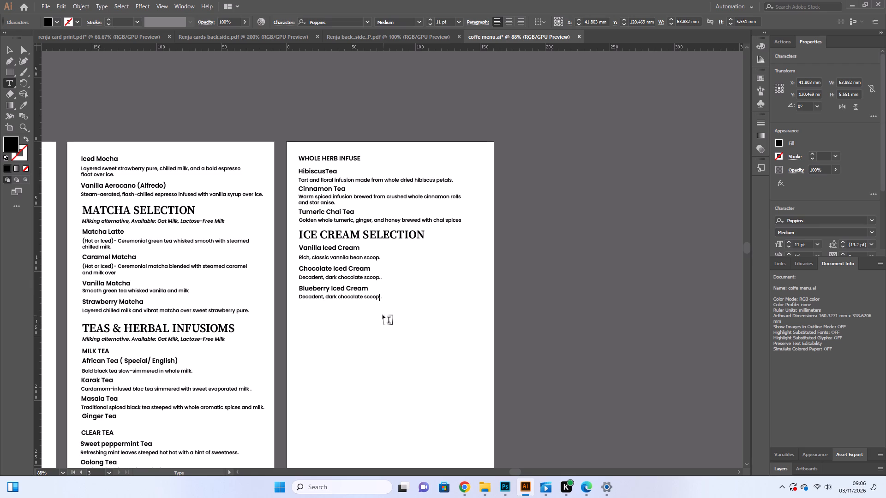
{"action": "left_click", "coordinate": [383, 315]}
{"action": "key", "text": "BackSpace"}
{"action": "key", "text": "BackSpace"}
{"action": "key", "text": "BackSpace"}
{"action": "key", "text": "BackSpace"}
{"action": "key", "text": "BackSpace"}
{"action": "key", "text": "BackSpace"}
{"action": "key", "text": "BackSpace"}
{"action": "key", "text": "BackSpace"}
{"action": "key", "text": "BackSpace"}
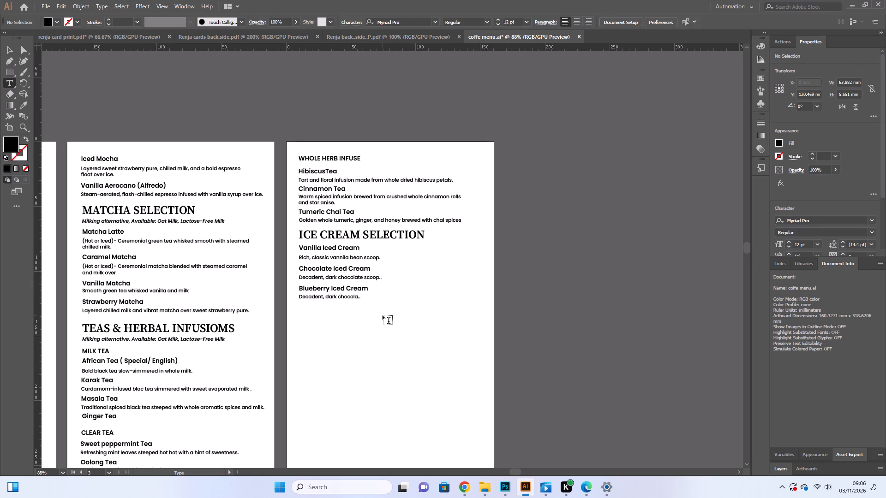
{"action": "key", "text": "BackSpace"}
{"action": "key", "text": "BackSpace"}
{"action": "key", "text": "BackSpace"}
{"action": "key", "text": "BackSpace"}
{"action": "key", "text": "BackSpace"}
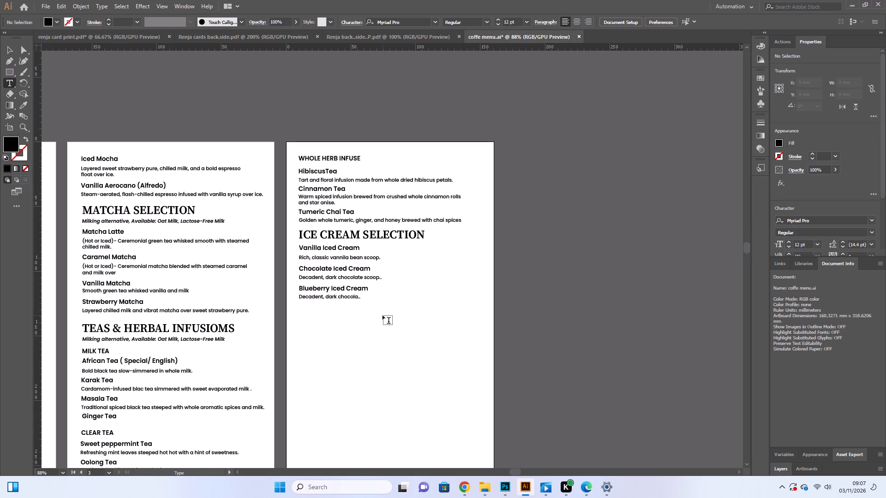
{"action": "key", "text": "BackSpace"}
{"action": "key", "text": "BackSpace"}
{"action": "left_click", "coordinate": [359, 300]}
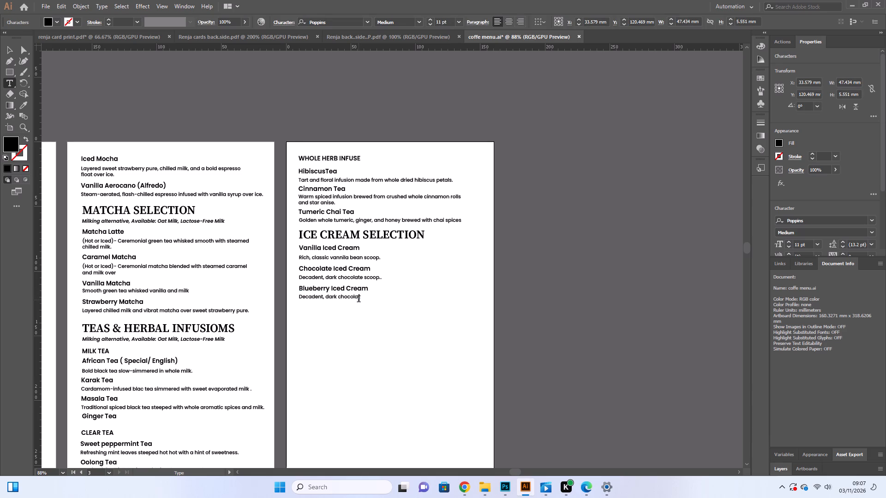
{"action": "key", "text": "BackSpace"}
{"action": "key", "text": "BackSpace"}
{"action": "key", "text": "BackSpace"}
{"action": "key", "text": "BackSpace"}
{"action": "key", "text": "BackSpace"}
{"action": "key", "text": "BackSpace"}
{"action": "key", "text": "BackSpace"}
{"action": "key", "text": "BackSpace"}
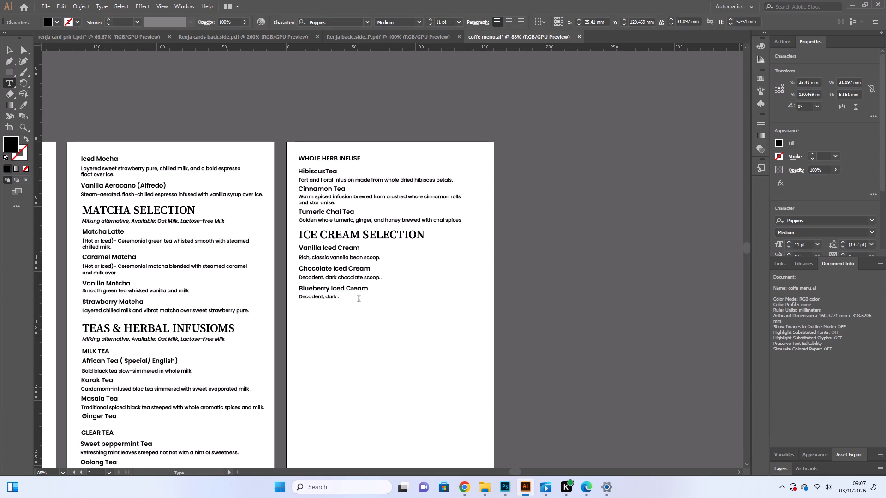
{"action": "key", "text": "BackSpace"}
{"action": "key", "text": "BackSpace"}
{"action": "key", "text": "BackSpace"}
{"action": "key", "text": "BackSpace"}
{"action": "key", "text": "BackSpace"}
{"action": "key", "text": "BackSpace"}
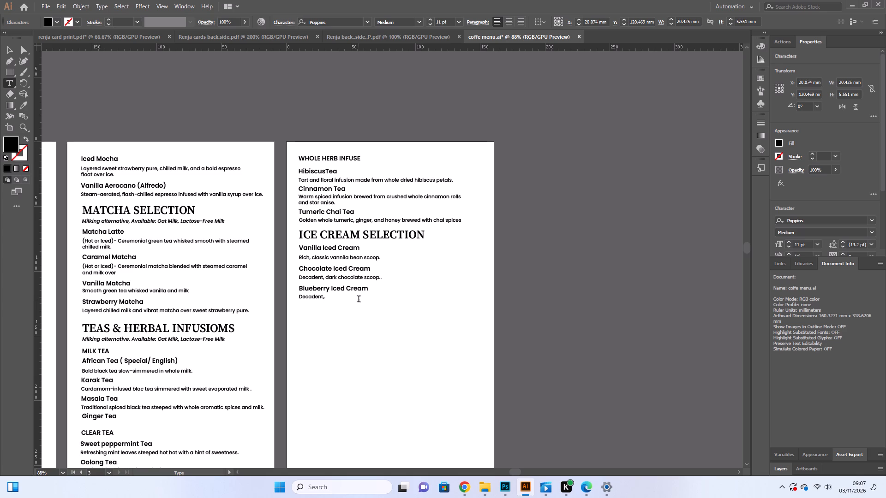
{"action": "key", "text": "BackSpace"}
{"action": "key", "text": "BackSpace"}
{"action": "key", "text": "BackSpace"}
{"action": "key", "text": "BackSpace"}
{"action": "key", "text": "BackSpace"}
{"action": "key", "text": "BackSpace"}
{"action": "key", "text": "BackSpace"}
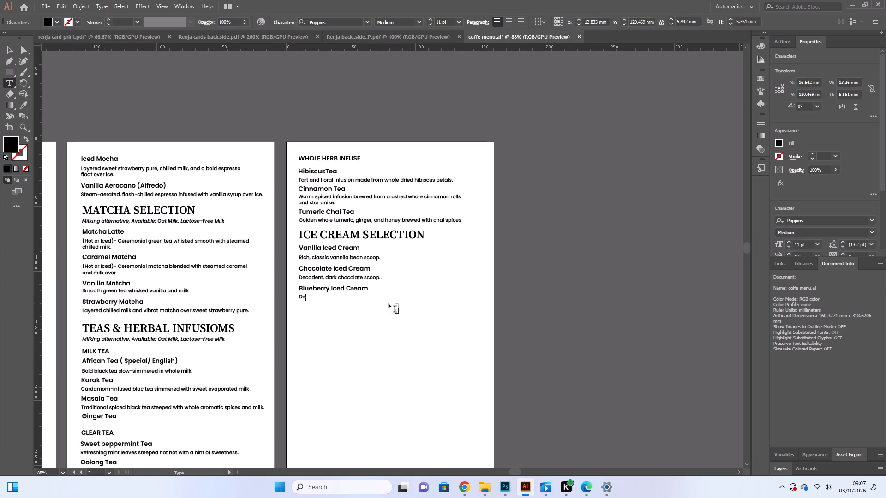
{"action": "key", "text": "BackSpace"}
{"action": "key", "text": "BackSpace"}
{"action": "key", "text": "BackSpace"}
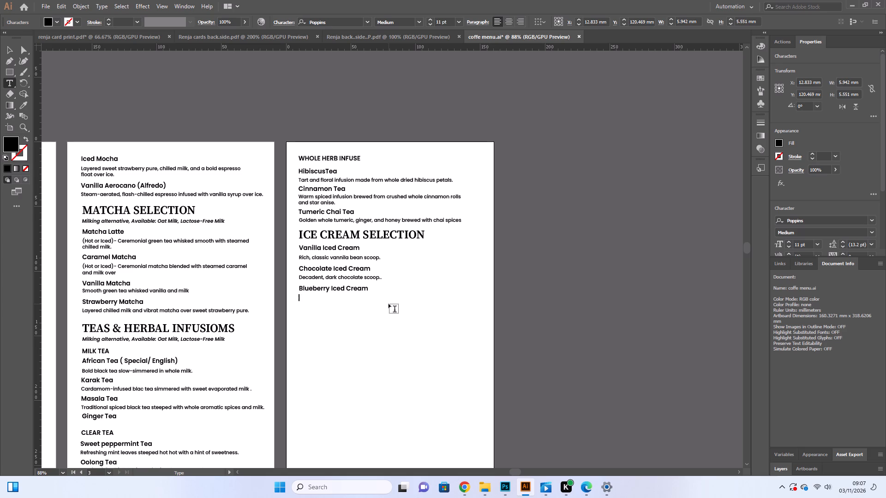
{"action": "key", "text": "BackSpace"}
{"action": "key", "text": "s"}
{"action": "key", "text": "BackSpace"}
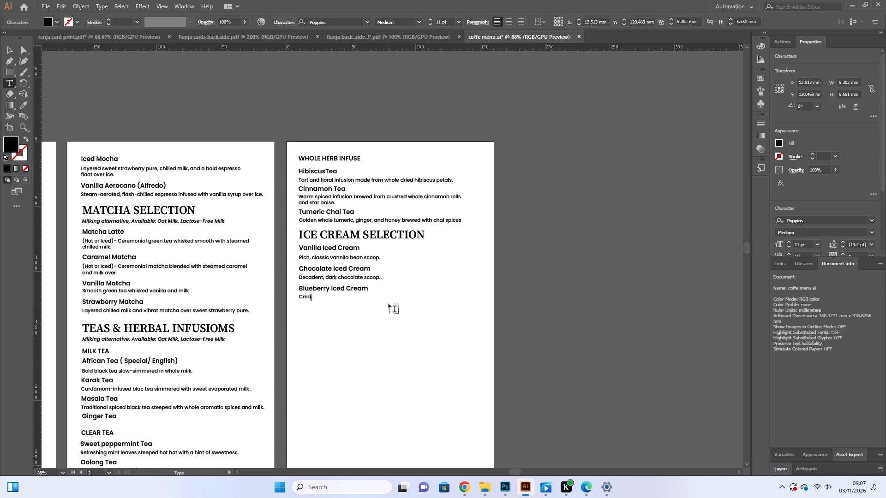
{"action": "key", "text": "m"}
{"action": "type", "text": "y ice crea"}
{"action": "type", "text": "m"}
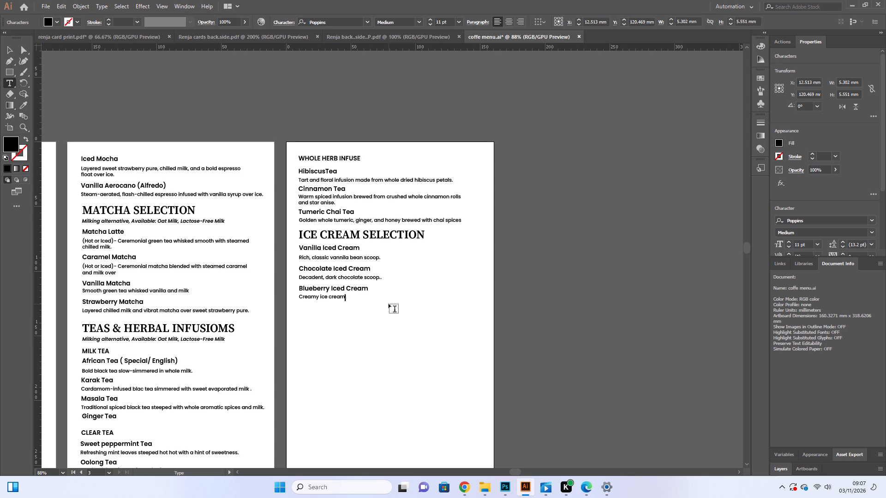
{"action": "key", "text": "space"}
{"action": "type", "text": "infused"}
{"action": "key", "text": "space"}
{"action": "type", "text": "with swee"}
{"action": "type", "text": "t"}
{"action": "key", "text": "space"}
{"action": "type", "text": "blueberr"}
{"action": "key", "text": "y"}
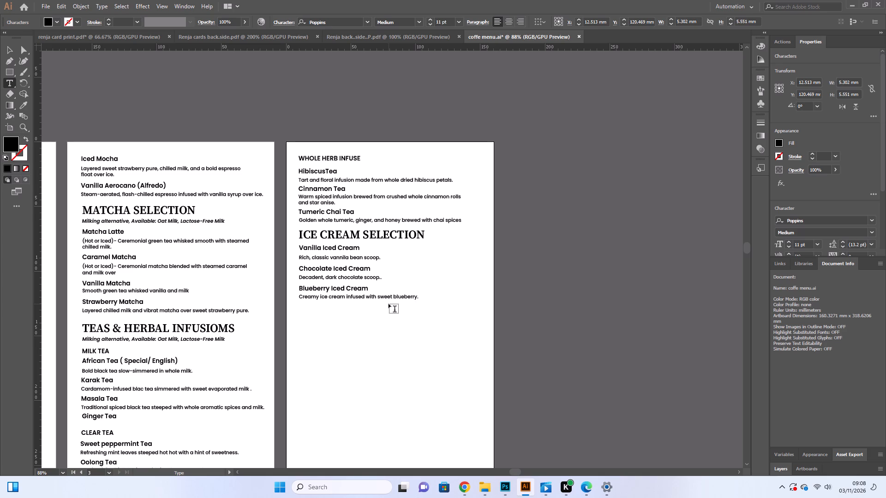
{"action": "key", "text": "n"}
{"action": "key", "text": "BackSpace"}
{"action": "key", "text": "space"}
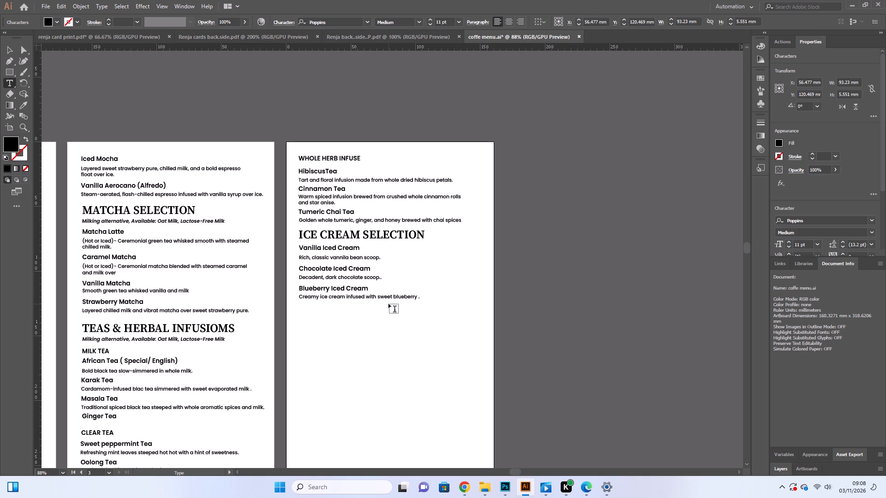
{"action": "type", "text": "pur"}
{"action": "key", "text": "e"}
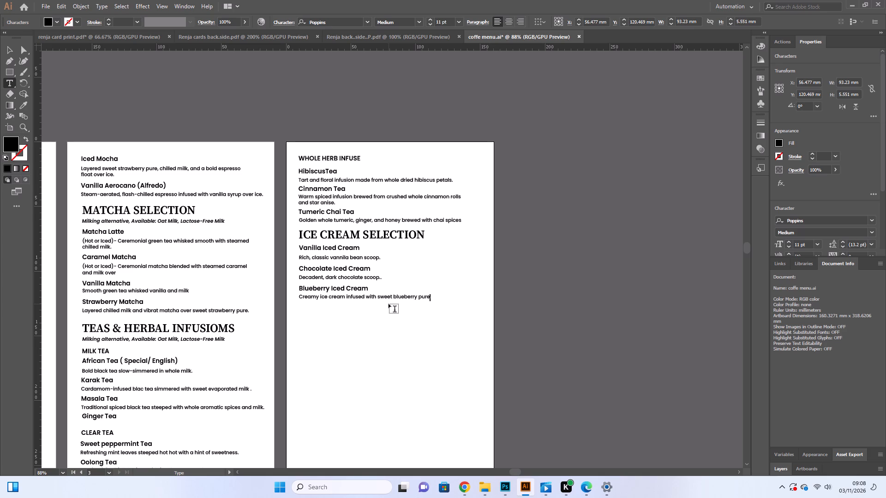
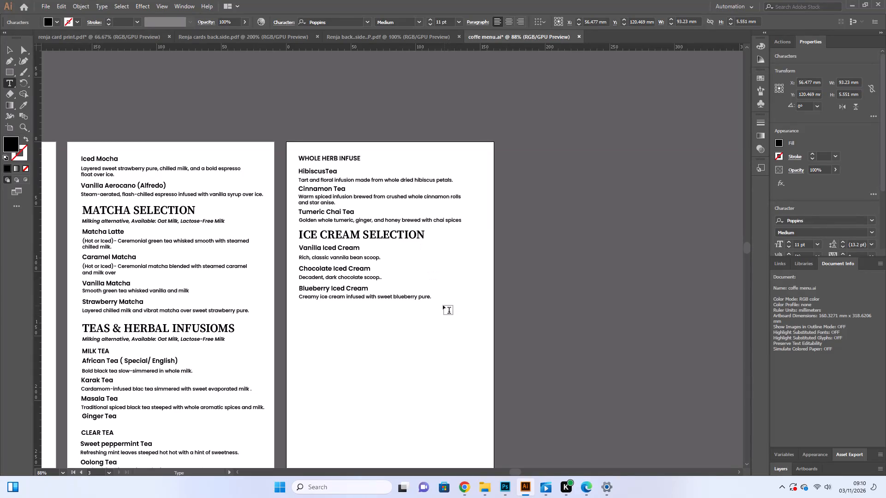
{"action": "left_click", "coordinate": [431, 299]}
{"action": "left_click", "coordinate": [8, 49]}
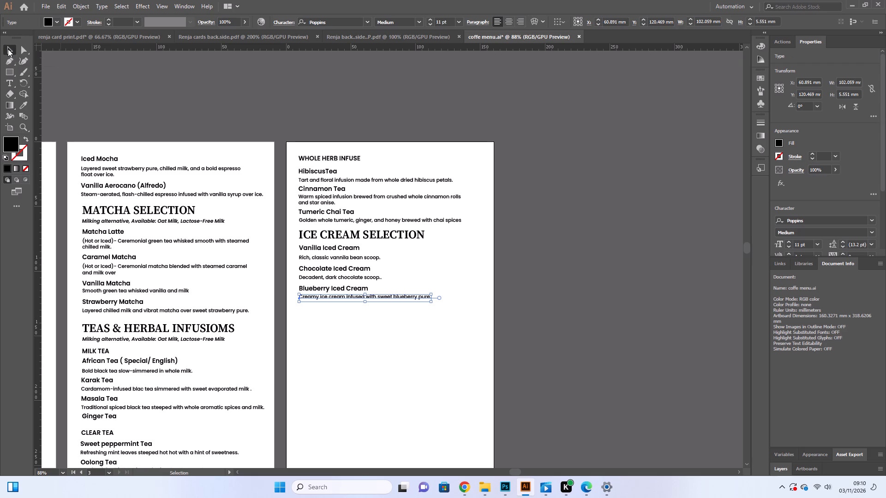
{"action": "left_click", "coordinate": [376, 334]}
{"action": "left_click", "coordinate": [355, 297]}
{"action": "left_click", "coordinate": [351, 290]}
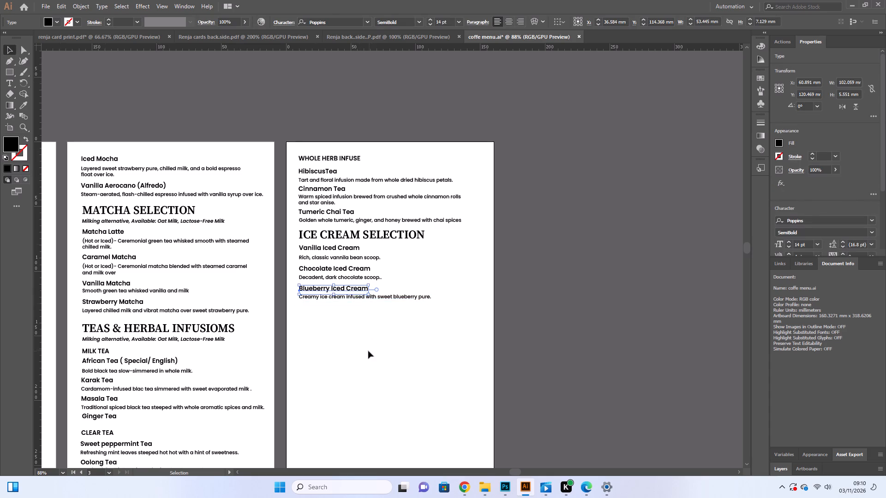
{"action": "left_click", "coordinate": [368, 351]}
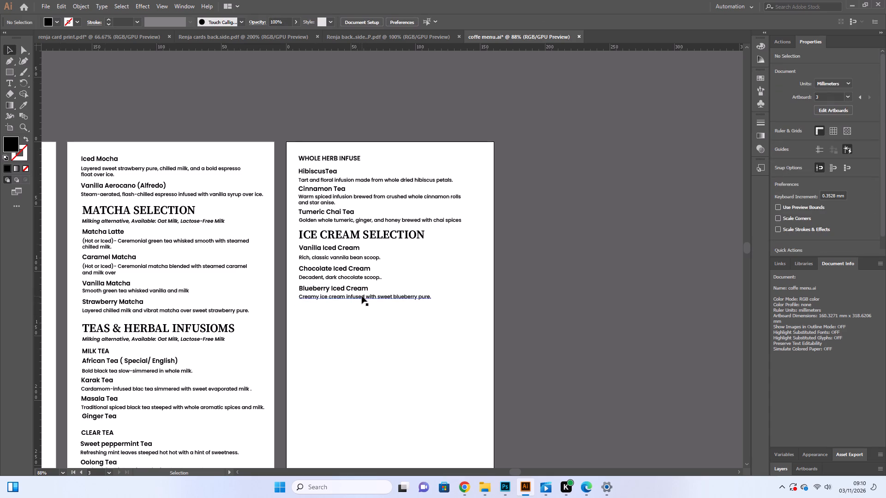
Correct the end of the Blueberry Iced Cream description so it reads "Creamy ice cream infused with sweet blueberry puree".
{"action": "left_click", "coordinate": [362, 296]}
{"action": "left_click", "coordinate": [6, 87]}
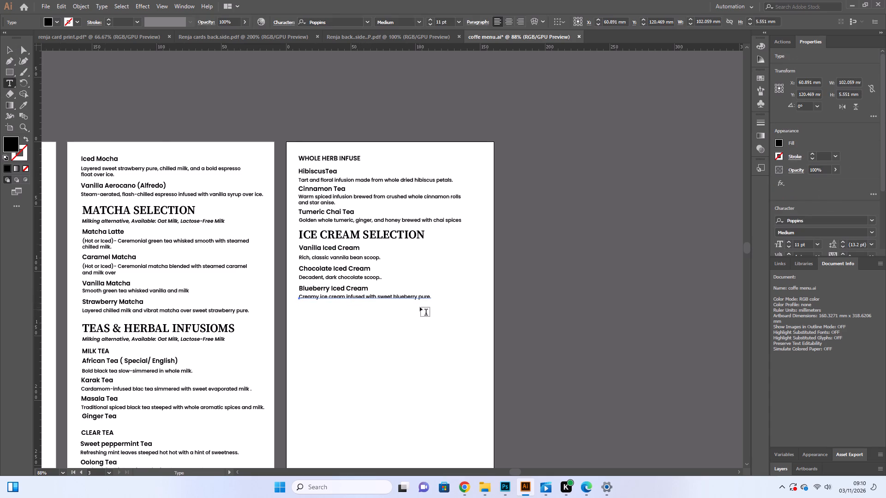
{"action": "left_click", "coordinate": [430, 298]}
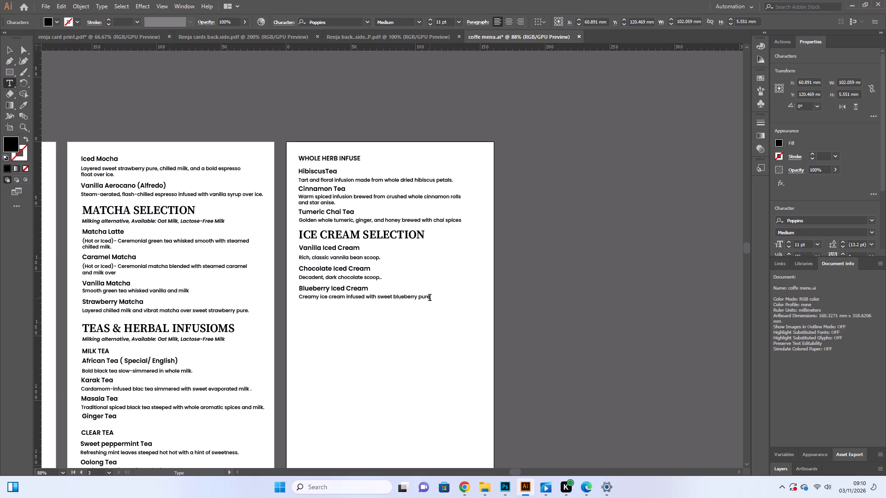
{"action": "type", "text": "xcxcx"}
{"action": "left_click", "coordinate": [444, 299]}
{"action": "key", "text": "BackSpace"}
{"action": "key", "text": "BackSpace"}
{"action": "key", "text": "BackSpace"}
{"action": "key", "text": "BackSpace"}
{"action": "key", "text": "BackSpace"}
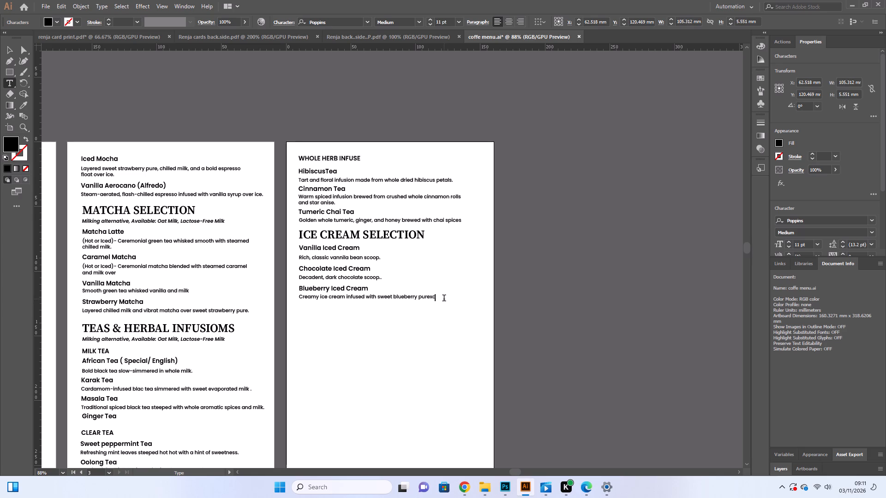
{"action": "key", "text": "BackSpace"}
{"action": "key", "text": "BackSpace"}
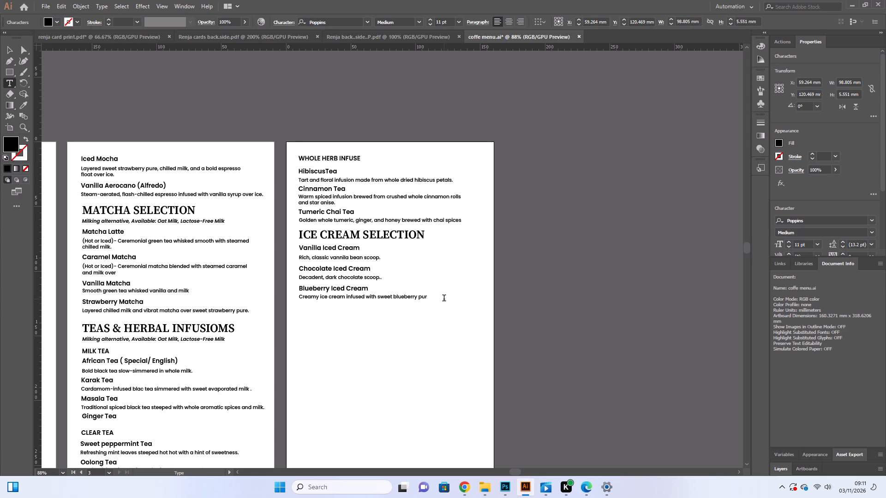
{"action": "key", "text": "BackSpace"}
{"action": "key", "text": "BackSpace"}
{"action": "type", "text": "ureee"}
{"action": "key", "text": "BackSpace"}
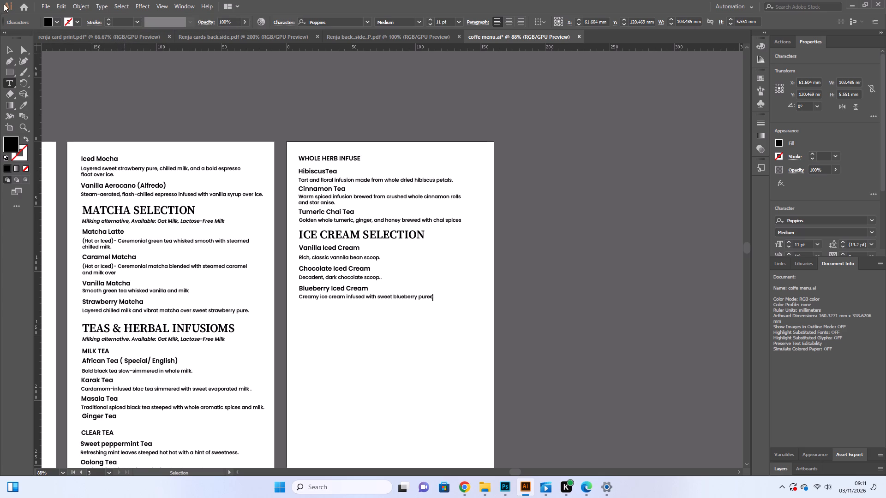
{"action": "left_click", "coordinate": [8, 52]}
{"action": "left_click", "coordinate": [416, 362]}
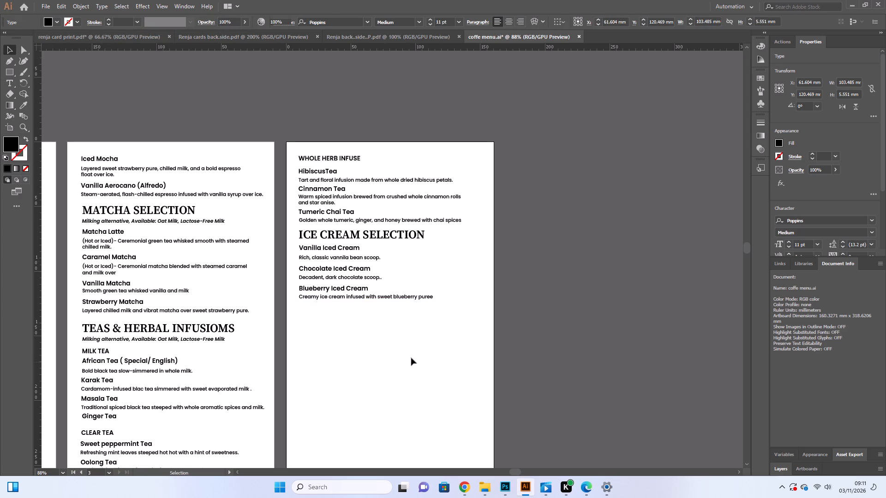
Paste another copy of the chocolate description and place it below the blueberry description, left-aligned with it and leaving room for a heading.
{"action": "left_click", "coordinate": [328, 288]}
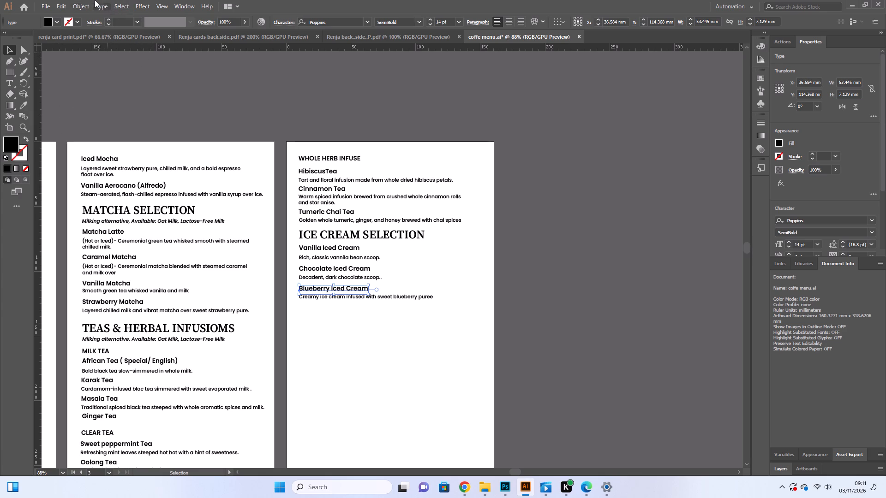
{"action": "left_click", "coordinate": [60, 8]}
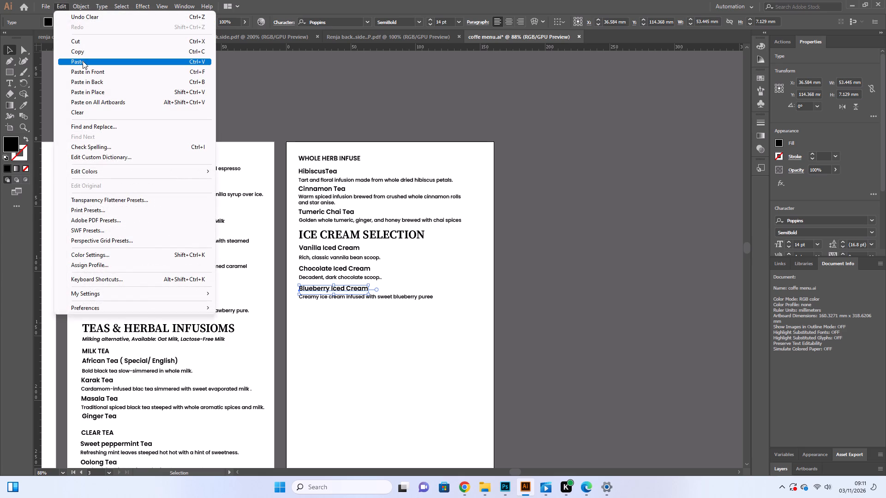
{"action": "left_click", "coordinate": [83, 61]}
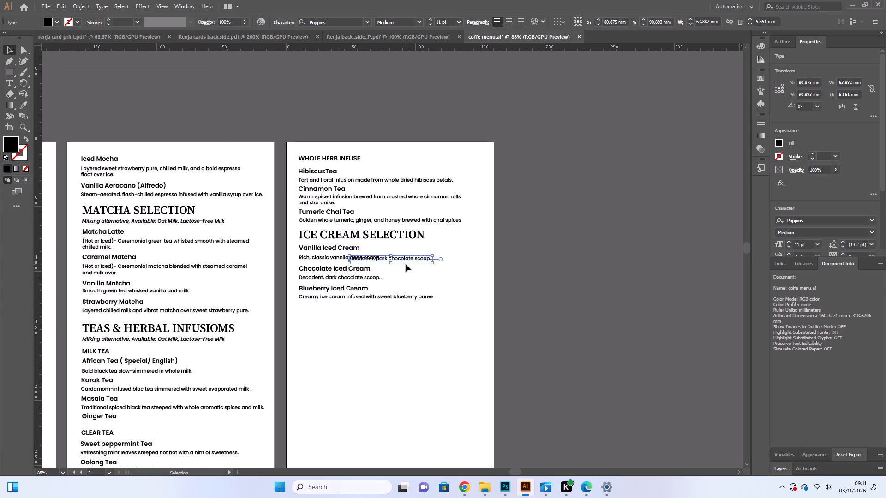
{"action": "left_click_drag", "start_coordinate": [406, 258], "coordinate": [363, 322]}
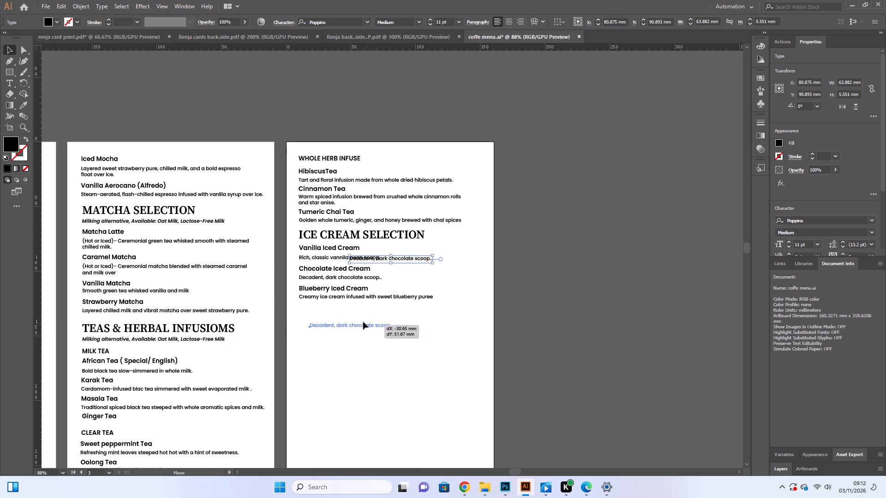
{"action": "left_click_drag", "start_coordinate": [363, 322], "coordinate": [355, 314]}
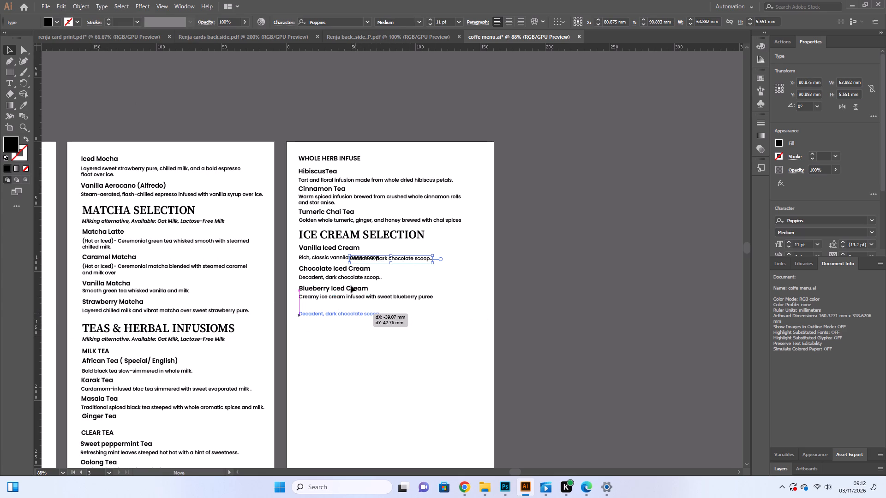
Duplicate the Blueberry Iced Cream heading and place the copy between the blueberry description and the pasted chocolate description, left-aligned with the headings above.
{"action": "left_click", "coordinate": [341, 287]}
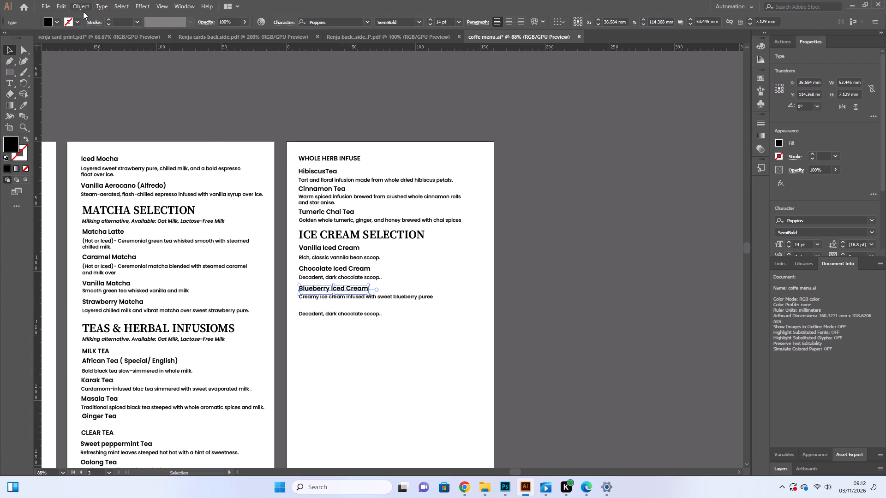
{"action": "left_click", "coordinate": [56, 10]}
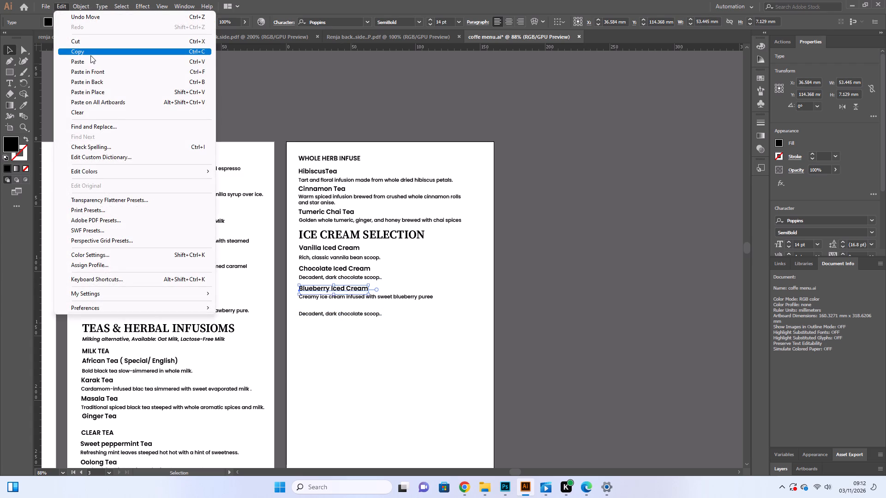
{"action": "left_click", "coordinate": [81, 54]}
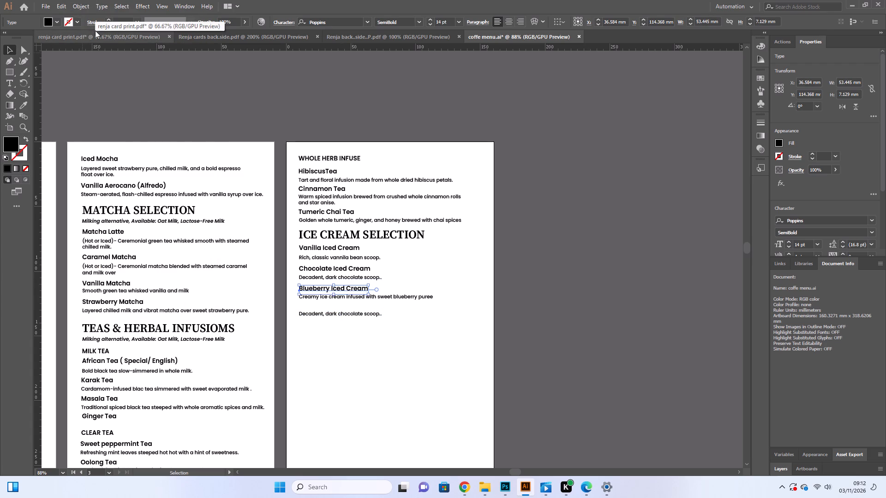
{"action": "left_click", "coordinate": [55, 3]}
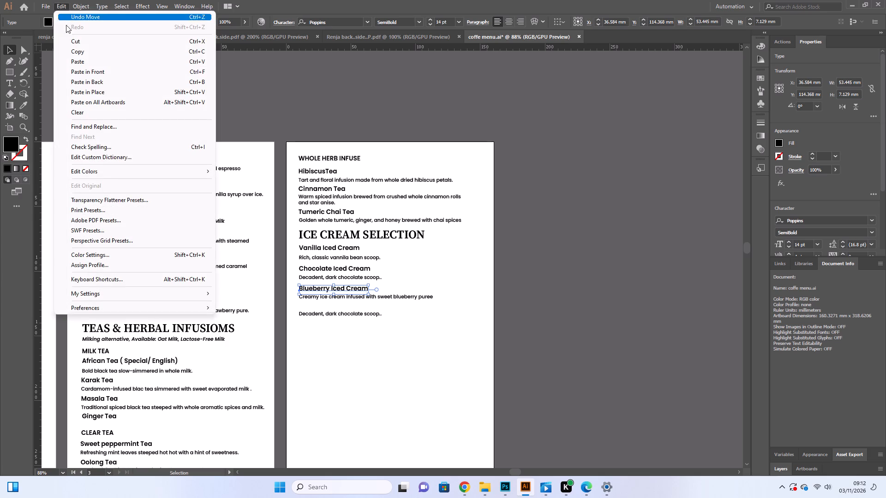
{"action": "left_click", "coordinate": [77, 59]}
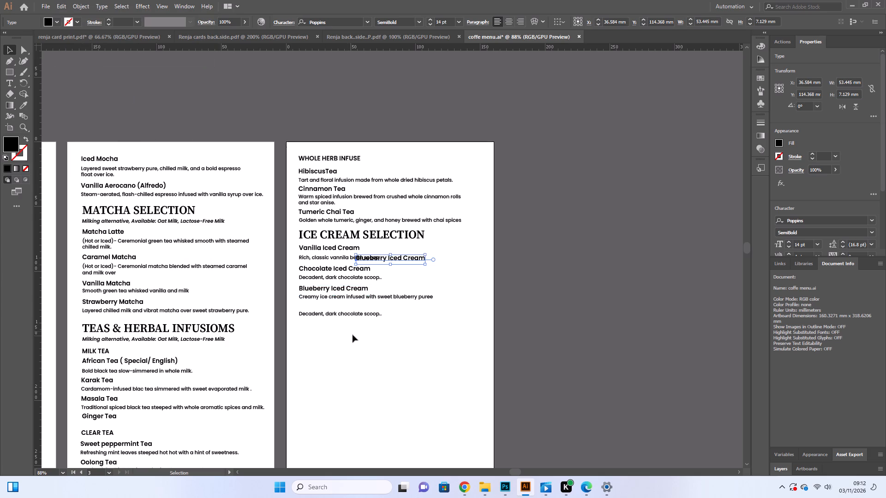
{"action": "left_click", "coordinate": [466, 270]}
{"action": "left_click_drag", "start_coordinate": [413, 258], "coordinate": [377, 303]}
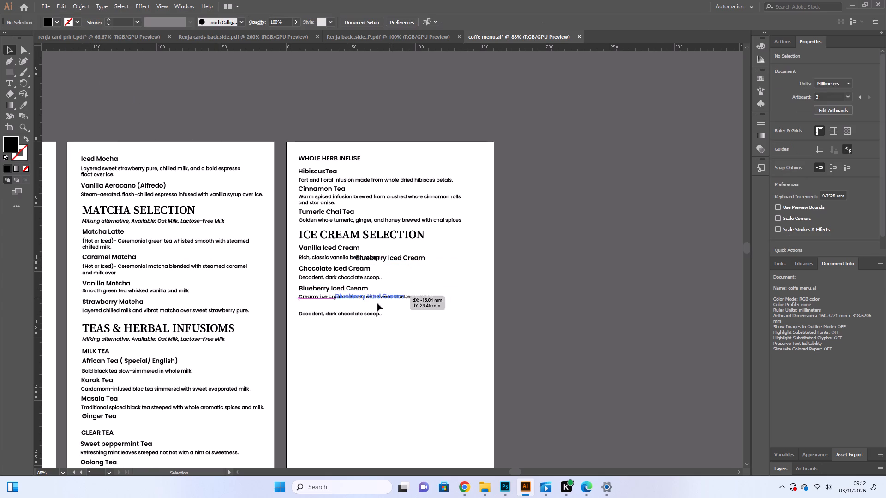
{"action": "left_click_drag", "start_coordinate": [377, 303], "coordinate": [357, 306]}
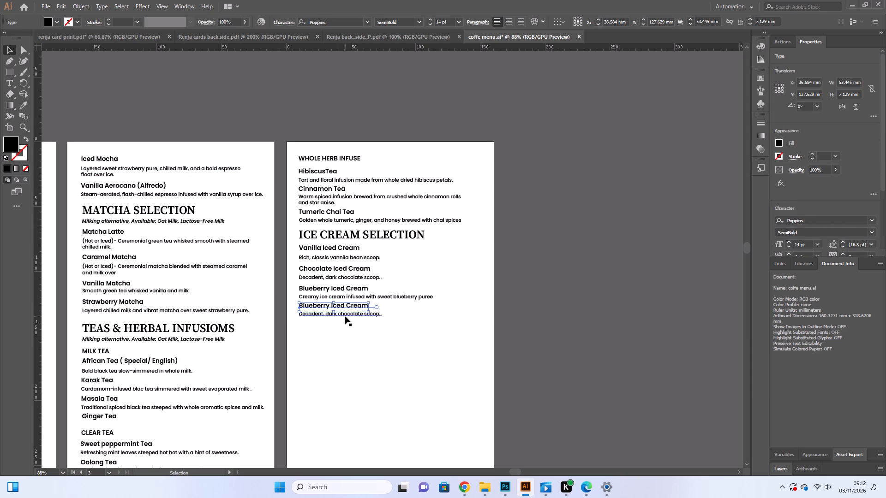
{"action": "key", "text": "Down"}
{"action": "key", "text": "Down"}
{"action": "key", "text": "Down"}
{"action": "key", "text": "Down"}
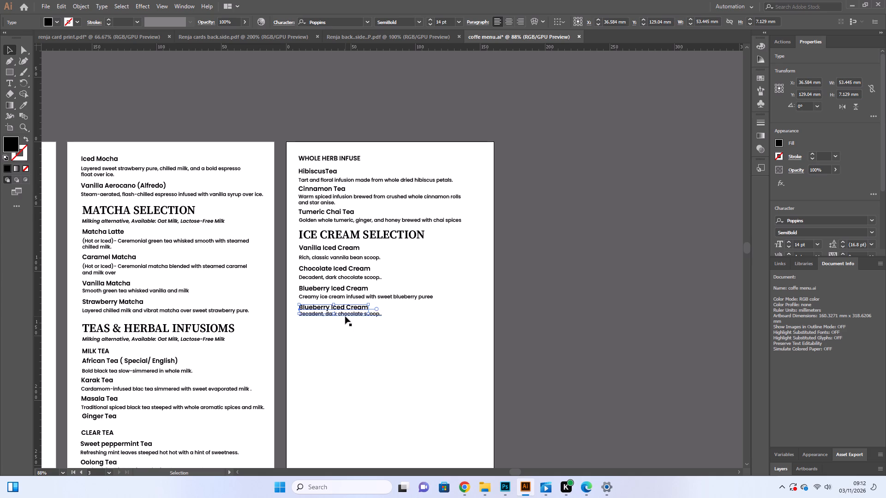
{"action": "left_click", "coordinate": [334, 409]}
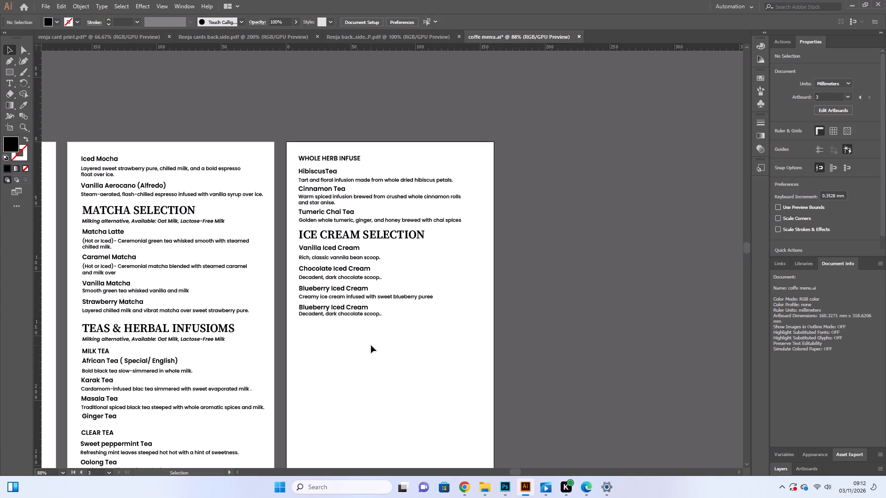
Move the pasted chocolate description down about 2.8 mm, away from the duplicated Blueberry Iced Cream heading.
{"action": "left_click", "coordinate": [352, 313]}
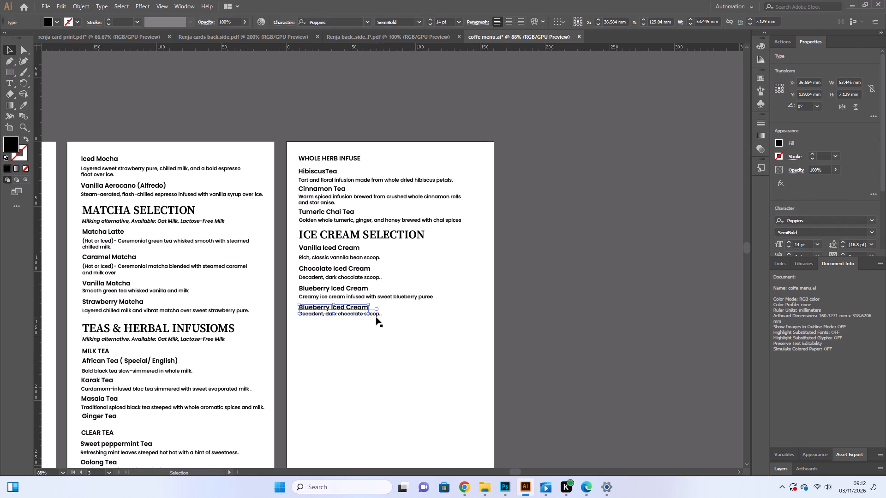
{"action": "left_click", "coordinate": [377, 317]}
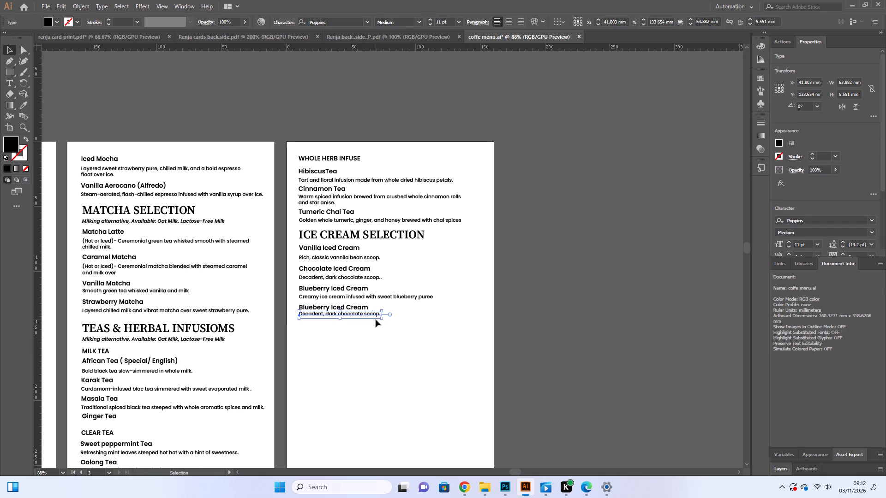
{"action": "key", "text": "Down"}
{"action": "key", "text": "Down"}
{"action": "key", "text": "Down"}
{"action": "key", "text": "Down"}
{"action": "key", "text": "Down"}
{"action": "key", "text": "Down"}
{"action": "key", "text": "Down"}
{"action": "key", "text": "Down"}
Nudge the duplicated Blueberry Iced Cream heading down about 0.7 mm, closer to the pasted chocolate description.
{"action": "left_click", "coordinate": [348, 308]}
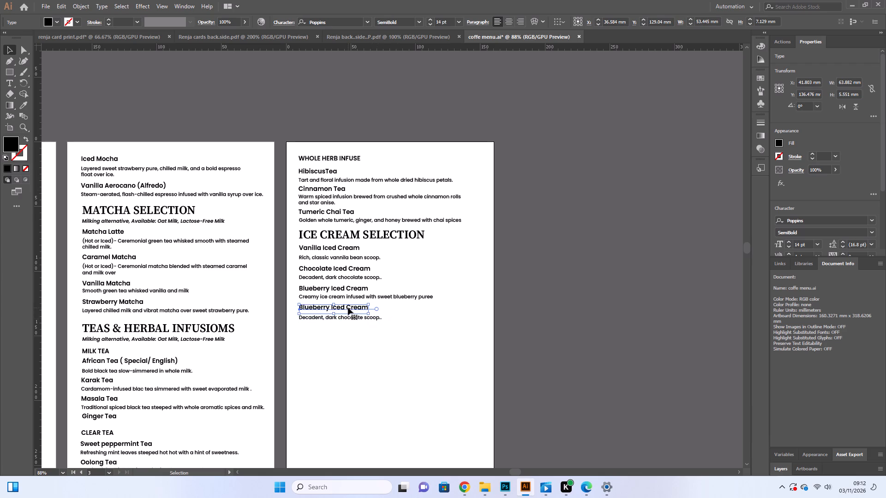
{"action": "key", "text": "Down"}
{"action": "key", "text": "Down"}
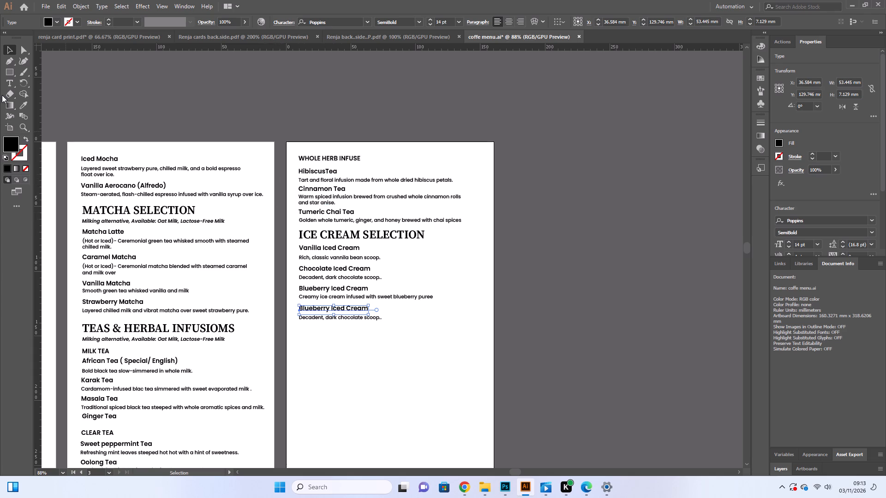
Change the duplicated Blueberry Iced Cream heading to read "Strawberry Iced Cream".
{"action": "left_click", "coordinate": [9, 83]}
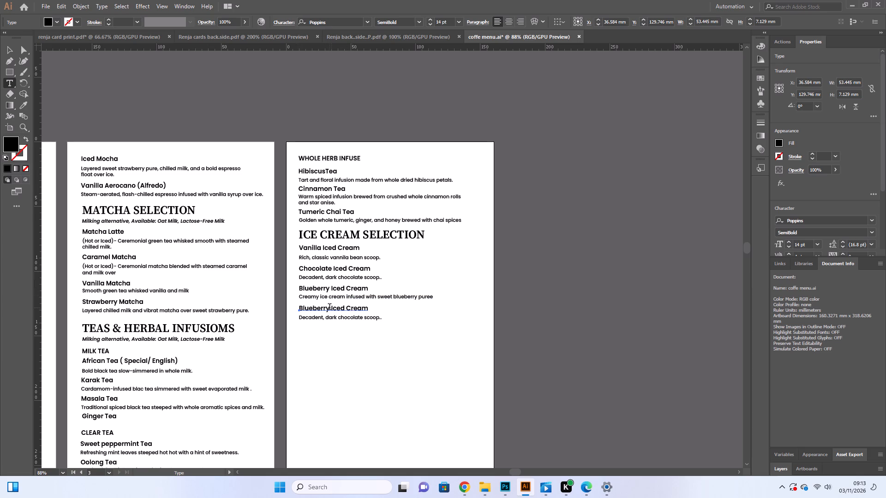
{"action": "left_click", "coordinate": [329, 310]}
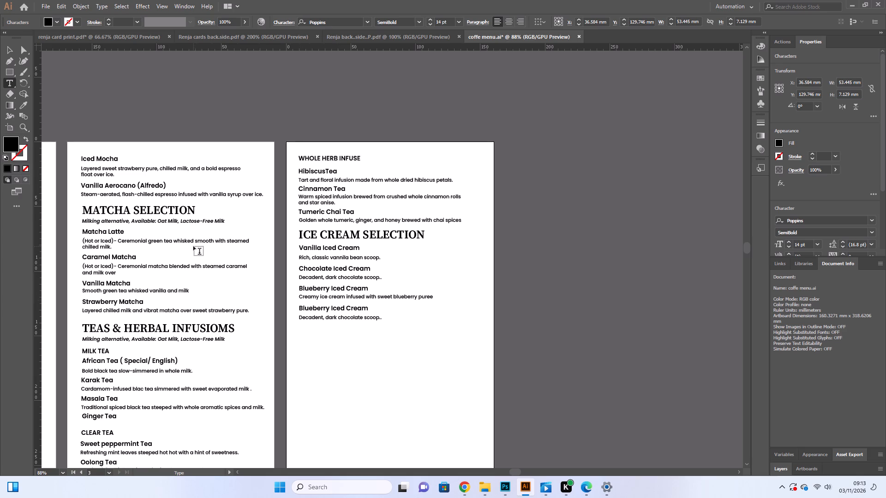
{"action": "key", "text": "BackSpace"}
{"action": "key", "text": "BackSpace"}
{"action": "key", "text": "BackSpace"}
{"action": "key", "text": "BackSpace"}
{"action": "key", "text": "BackSpace"}
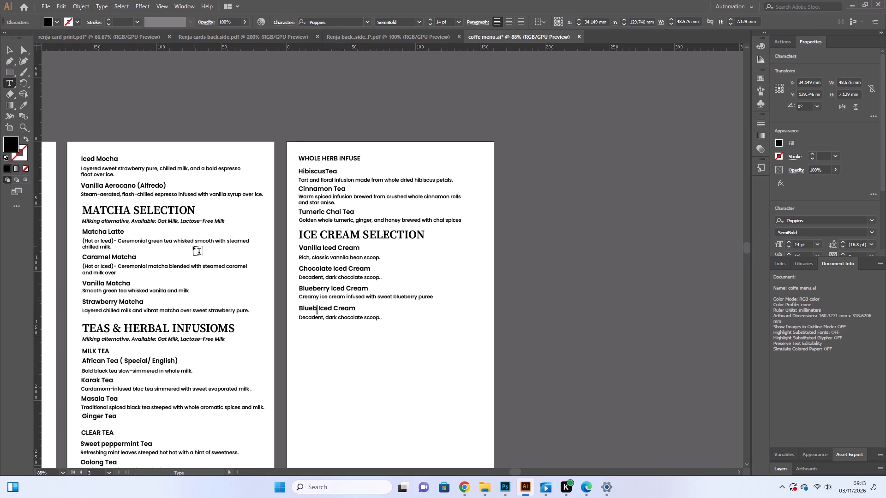
{"action": "key", "text": "BackSpace"}
{"action": "key", "text": "BackSpace"}
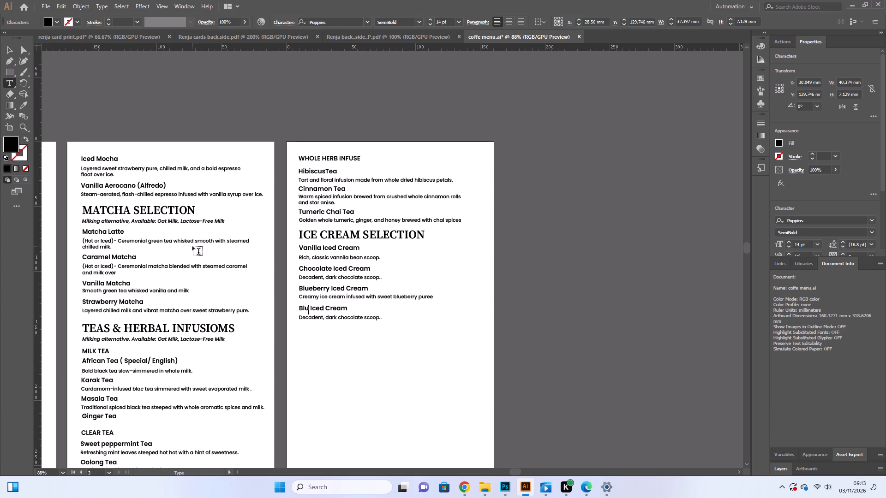
{"action": "key", "text": "BackSpace"}
{"action": "key", "text": "BackSpace"}
{"action": "key", "text": "BackSpace"}
{"action": "key", "text": "BackSpace"}
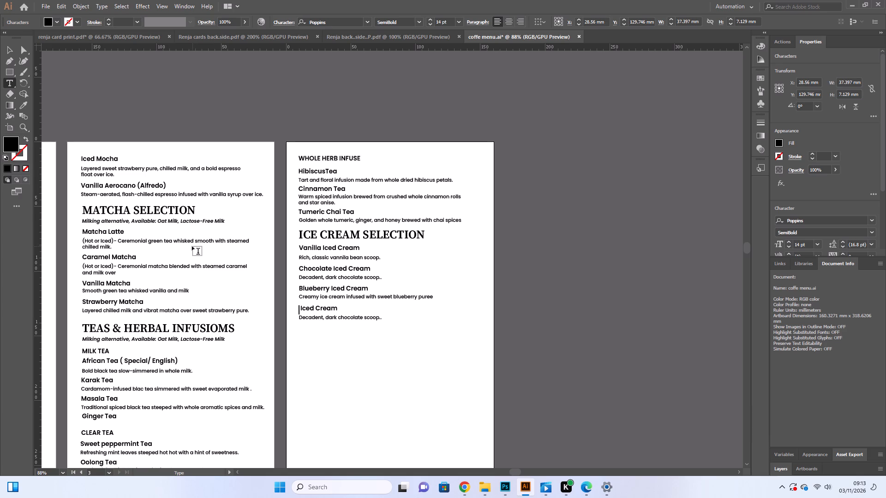
{"action": "key", "text": "BackSpace"}
{"action": "key", "text": "h"}
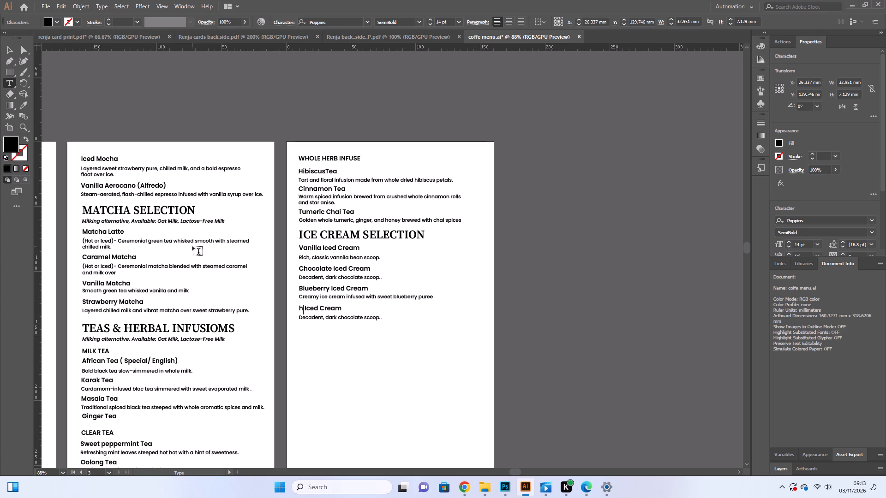
{"action": "key", "text": "BackSpace"}
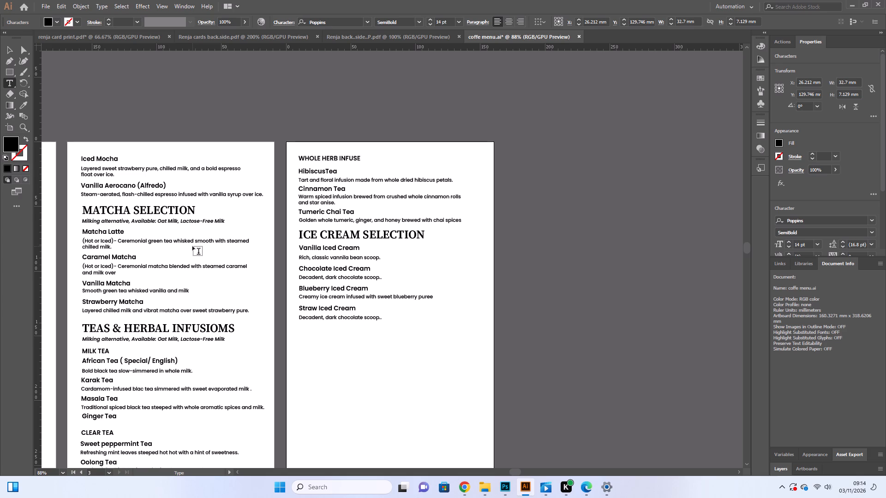
{"action": "type", "text": "berry"}
Erase the wording "Decadent, dark chocolate scoop" from the description under the Strawberry Iced Cream heading.
{"action": "left_click", "coordinate": [378, 317]}
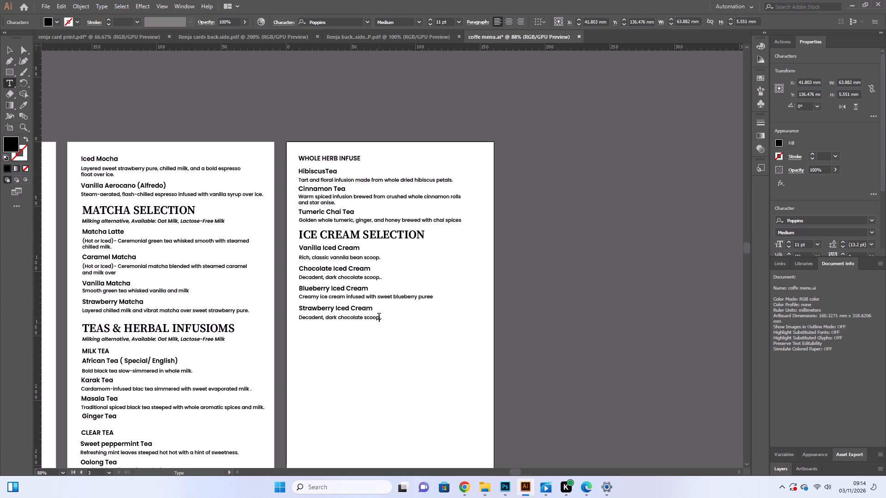
{"action": "key", "text": "BackSpace"}
{"action": "key", "text": "BackSpace"}
{"action": "key", "text": "BackSpace"}
{"action": "key", "text": "BackSpace"}
{"action": "key", "text": "BackSpace"}
{"action": "key", "text": "BackSpace"}
{"action": "key", "text": "BackSpace"}
{"action": "key", "text": "BackSpace"}
{"action": "key", "text": "BackSpace"}
{"action": "key", "text": "BackSpace"}
{"action": "key", "text": "BackSpace"}
{"action": "key", "text": "BackSpace"}
{"action": "key", "text": "BackSpace"}
{"action": "key", "text": "BackSpace"}
{"action": "key", "text": "BackSpace"}
{"action": "key", "text": "BackSpace"}
{"action": "key", "text": "BackSpace"}
{"action": "key", "text": "BackSpace"}
{"action": "key", "text": "BackSpace"}
{"action": "key", "text": "BackSpace"}
{"action": "key", "text": "BackSpace"}
{"action": "key", "text": "BackSpace"}
{"action": "key", "text": "BackSpace"}
{"action": "key", "text": "BackSpace"}
{"action": "key", "text": "BackSpace"}
{"action": "key", "text": "BackSpace"}
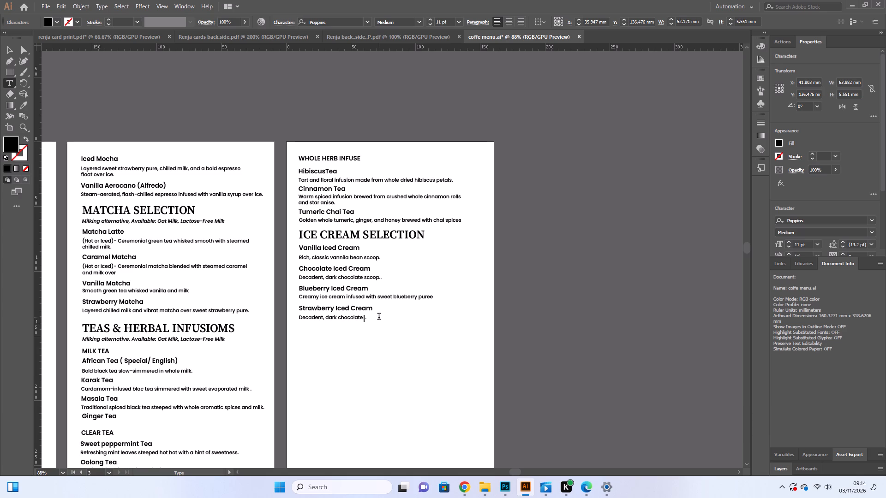
{"action": "key", "text": "BackSpace"}
{"action": "key", "text": "BackSpace"}
{"action": "key", "text": "BackSpace"}
{"action": "key", "text": "BackSpace"}
{"action": "key", "text": "BackSpace"}
{"action": "key", "text": "BackSpace"}
{"action": "key", "text": "BackSpace"}
{"action": "key", "text": "BackSpace"}
{"action": "key", "text": "BackSpace"}
{"action": "key", "text": "BackSpace"}
{"action": "key", "text": "BackSpace"}
{"action": "key", "text": "BackSpace"}
{"action": "key", "text": "BackSpace"}
{"action": "key", "text": "BackSpace"}
{"action": "key", "text": "BackSpace"}
{"action": "key", "text": "BackSpace"}
{"action": "key", "text": "BackSpace"}
{"action": "key", "text": "BackSpace"}
{"action": "key", "text": "BackSpace"}
{"action": "key", "text": "BackSpace"}
{"action": "key", "text": "BackSpace"}
{"action": "key", "text": "BackSpace"}
{"action": "key", "text": "BackSpace"}
{"action": "key", "text": "BackSpace"}
{"action": "key", "text": "BackSpace"}
{"action": "key", "text": "BackSpace"}
{"action": "key", "text": "BackSpace"}
{"action": "key", "text": "BackSpace"}
{"action": "key", "text": "BackSpace"}
{"action": "key", "text": "BackSpace"}
{"action": "key", "text": "BackSpace"}
{"action": "key", "text": "BackSpace"}
{"action": "key", "text": "BackSpace"}
{"action": "key", "text": "BackSpace"}
{"action": "key", "text": "BackSpace"}
{"action": "key", "text": "BackSpace"}
{"action": "key", "text": "BackSpace"}
{"action": "key", "text": "BackSpace"}
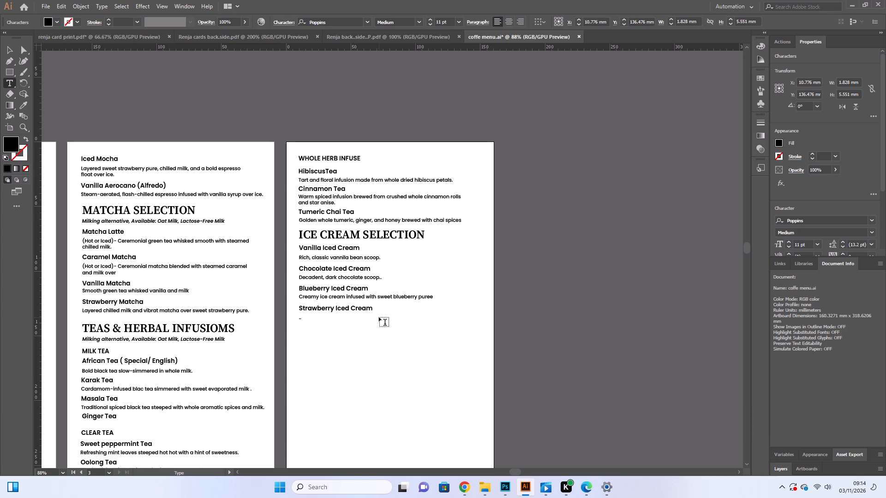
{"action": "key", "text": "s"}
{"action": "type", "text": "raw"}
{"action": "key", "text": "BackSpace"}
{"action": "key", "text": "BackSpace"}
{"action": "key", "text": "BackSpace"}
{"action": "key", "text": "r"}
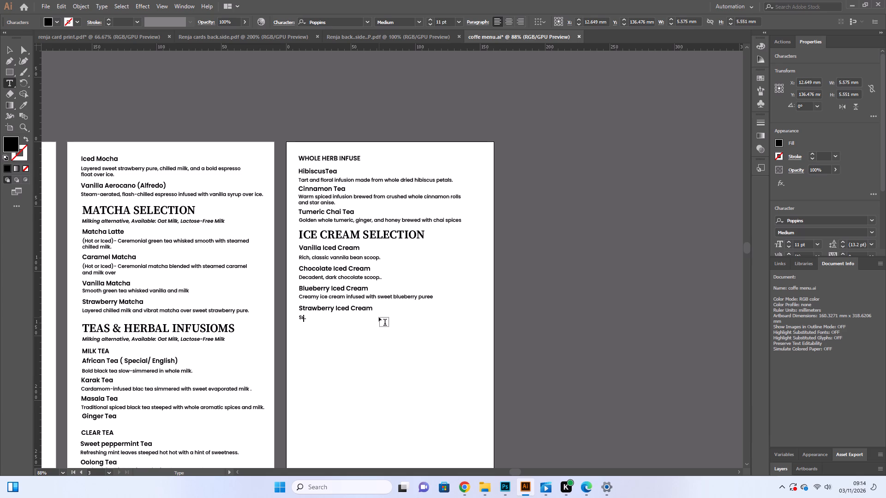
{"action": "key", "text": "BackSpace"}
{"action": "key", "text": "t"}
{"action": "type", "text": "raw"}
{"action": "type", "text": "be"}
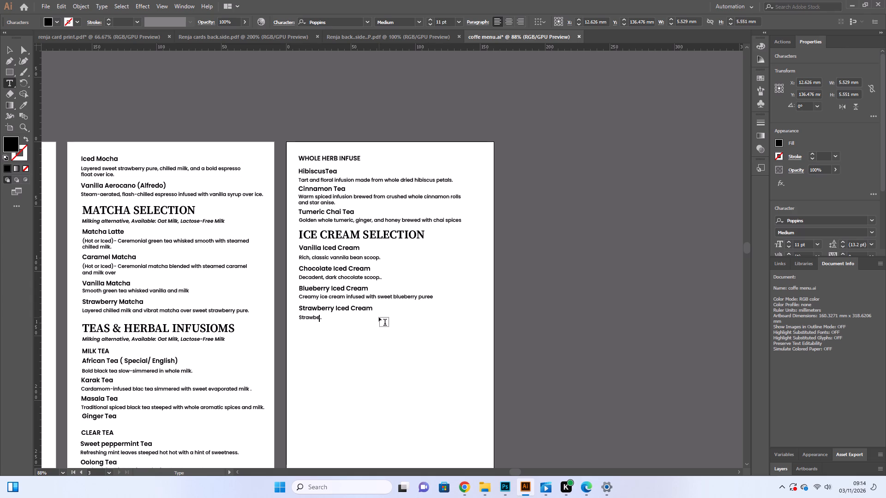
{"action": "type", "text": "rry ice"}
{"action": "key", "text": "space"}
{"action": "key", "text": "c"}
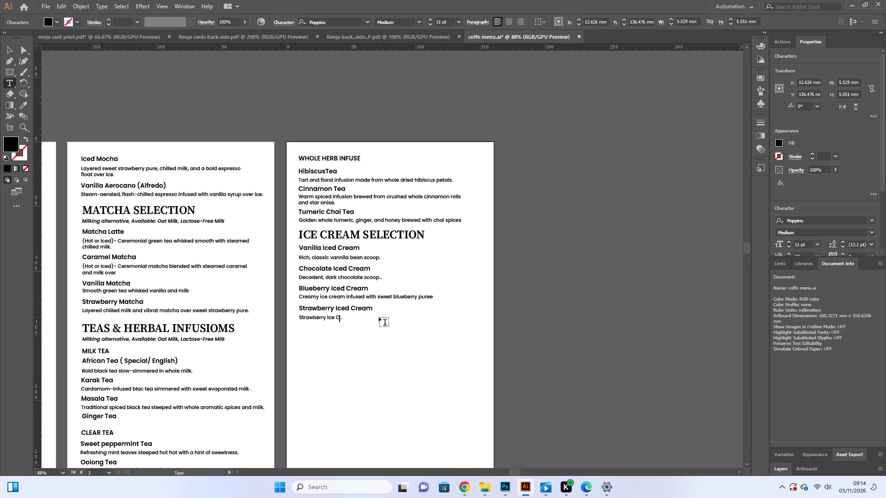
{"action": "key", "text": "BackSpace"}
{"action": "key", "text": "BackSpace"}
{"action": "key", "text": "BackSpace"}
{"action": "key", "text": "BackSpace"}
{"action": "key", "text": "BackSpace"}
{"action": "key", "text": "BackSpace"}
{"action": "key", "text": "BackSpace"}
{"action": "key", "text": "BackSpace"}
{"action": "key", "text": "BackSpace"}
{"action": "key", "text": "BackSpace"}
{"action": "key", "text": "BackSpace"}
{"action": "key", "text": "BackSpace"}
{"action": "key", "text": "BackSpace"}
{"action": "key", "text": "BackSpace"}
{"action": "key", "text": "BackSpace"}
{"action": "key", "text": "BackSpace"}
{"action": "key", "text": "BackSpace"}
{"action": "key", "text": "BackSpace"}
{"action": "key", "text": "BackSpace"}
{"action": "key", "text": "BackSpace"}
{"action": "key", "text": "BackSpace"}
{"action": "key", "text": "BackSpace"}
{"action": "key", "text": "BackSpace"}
Erase the partial wording "Strawberry Ice C" from the description under the Strawberry Iced Cream heading.
{"action": "key", "text": "BackSpace"}
{"action": "key", "text": "BackSpace"}
{"action": "key", "text": "BackSpace"}
{"action": "key", "text": "BackSpace"}
{"action": "key", "text": "BackSpace"}
{"action": "key", "text": "BackSpace"}
{"action": "key", "text": "BackSpace"}
{"action": "key", "text": "BackSpace"}
{"action": "key", "text": "BackSpace"}
{"action": "key", "text": "BackSpace"}
{"action": "key", "text": "BackSpace"}
{"action": "key", "text": "BackSpace"}
{"action": "key", "text": "BackSpace"}
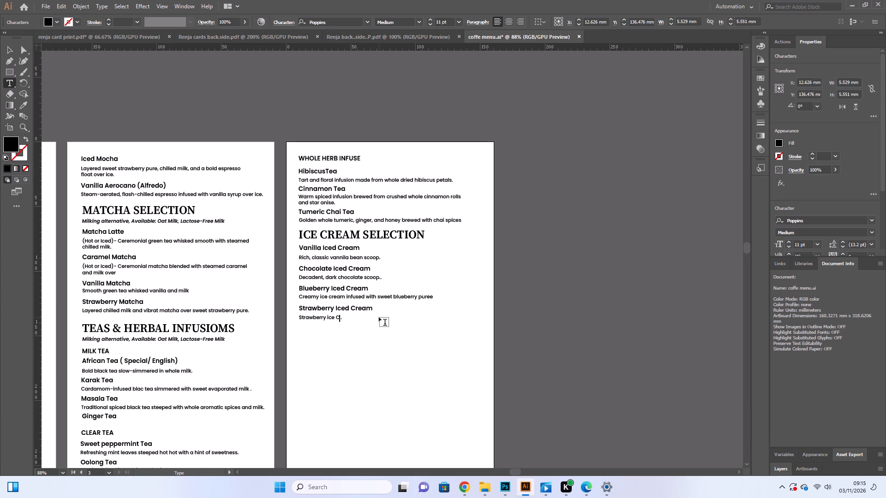
{"action": "key", "text": "BackSpace"}
{"action": "key", "text": "BackSpace"}
{"action": "key", "text": "BackSpace"}
{"action": "key", "text": "BackSpace"}
{"action": "key", "text": "BackSpace"}
{"action": "key", "text": "BackSpace"}
{"action": "key", "text": "BackSpace"}
{"action": "key", "text": "BackSpace"}
{"action": "key", "text": "BackSpace"}
{"action": "key", "text": "BackSpace"}
{"action": "key", "text": "BackSpace"}
{"action": "key", "text": "BackSpace"}
{"action": "key", "text": "BackSpace"}
{"action": "key", "text": "BackSpace"}
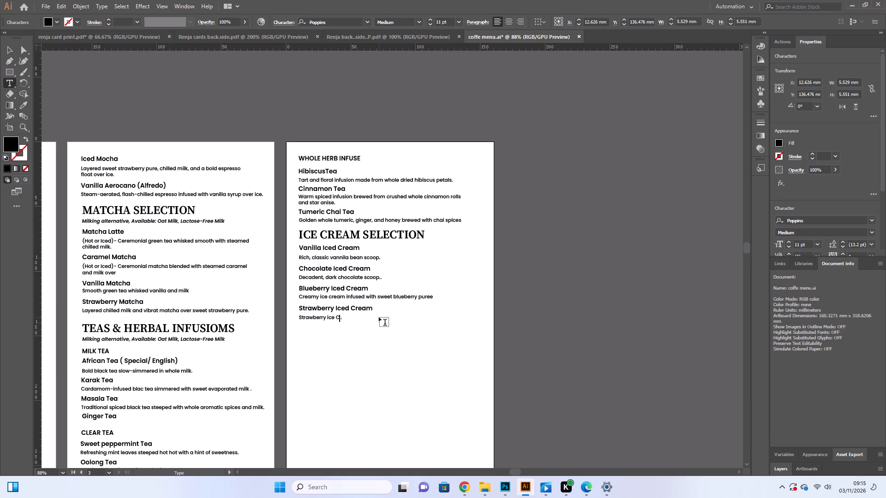
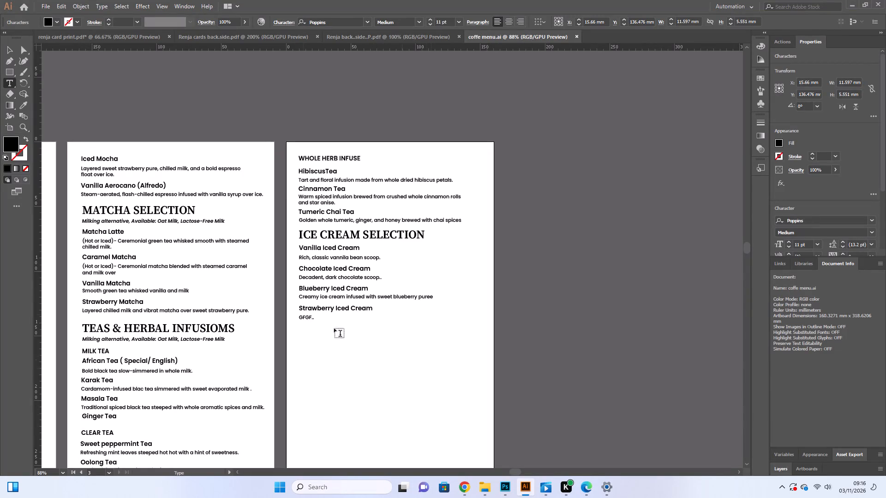
Open the "GFGF.." placeholder description under Strawberry Iced Cream for text editing.
{"action": "left_click", "coordinate": [398, 327]}
{"action": "left_click", "coordinate": [311, 318]}
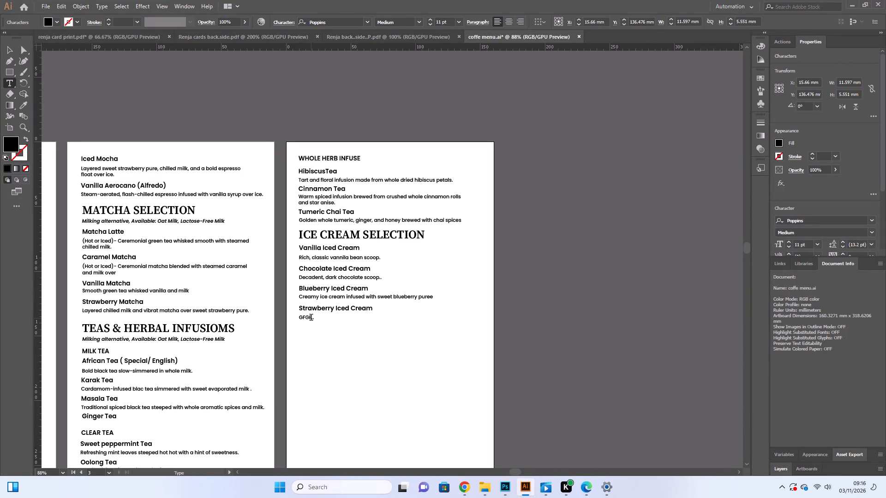
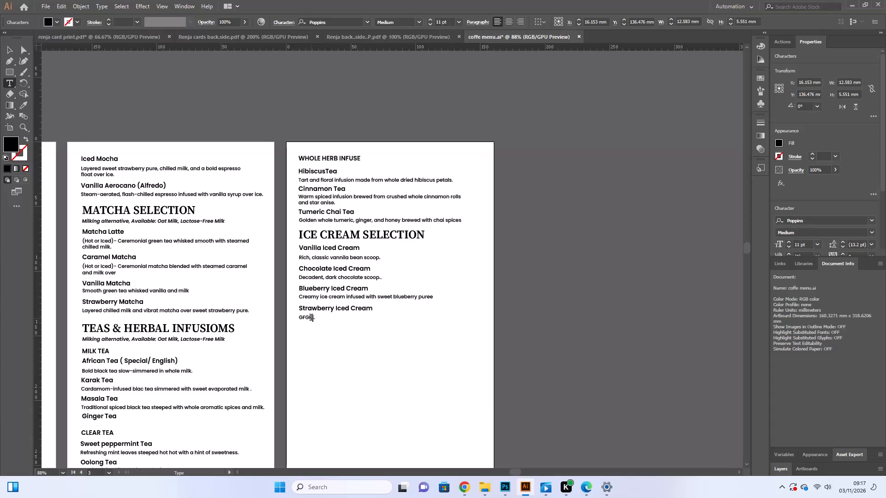
Delete the "GFGF.." placeholder characters from the description line under Strawberry Iced Cream.
{"action": "key", "text": "BackSpace"}
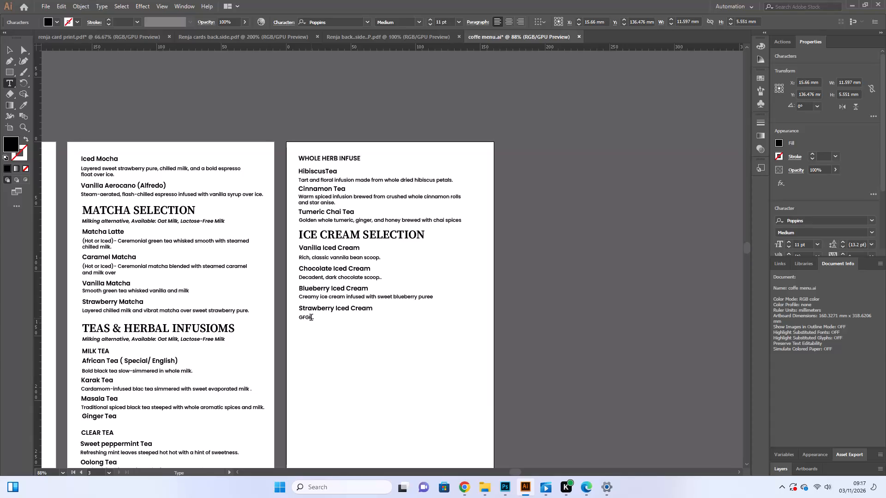
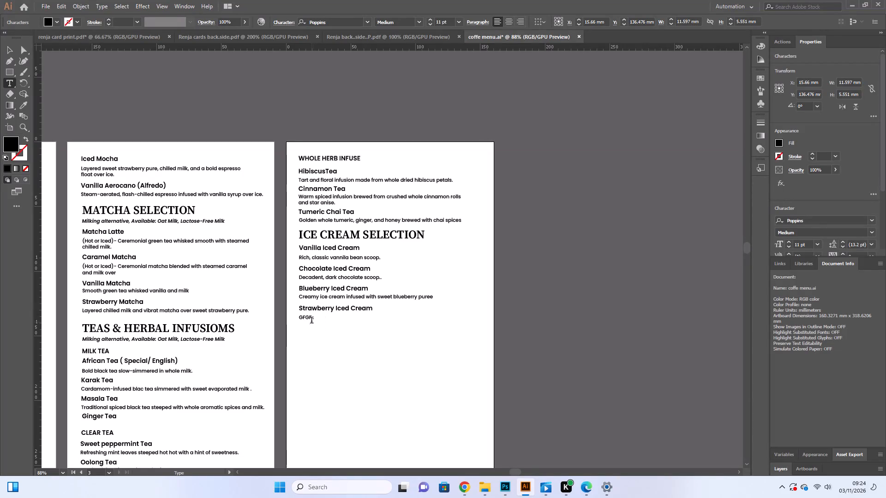
Clear the remaining placeholder letters from the description line under Strawberry Iced Cream.
{"action": "left_click", "coordinate": [311, 320]}
{"action": "key", "text": "BackSpace"}
{"action": "key", "text": "BackSpace"}
{"action": "key", "text": "BackSpace"}
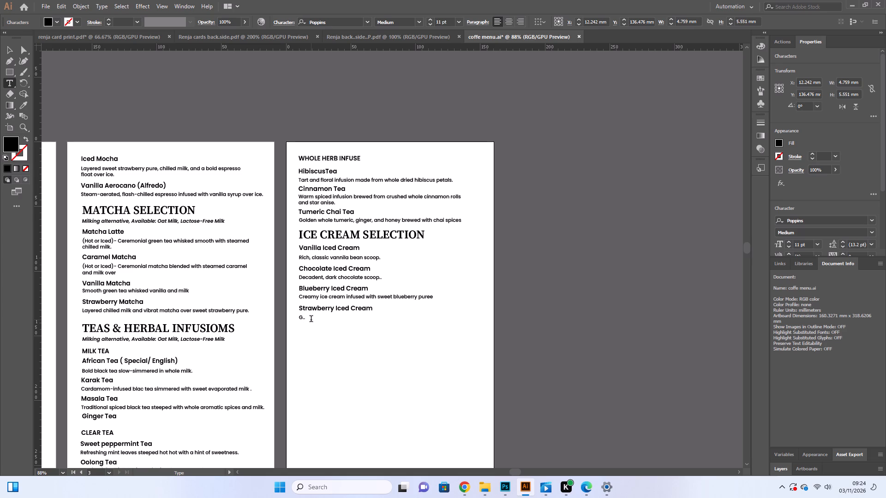
{"action": "key", "text": "BackSpace"}
{"action": "key", "text": "BackSpace"}
{"action": "key", "text": "BackSpace"}
{"action": "key", "text": "BackSpace"}
{"action": "key", "text": "BackSpace"}
{"action": "key", "text": "BackSpace"}
{"action": "key", "text": "f"}
{"action": "key", "text": "r"}
{"action": "key", "text": "BackSpace"}
{"action": "key", "text": "BackSpace"}
{"action": "key", "text": "BackSpace"}
{"action": "key", "text": "BackSpace"}
Enter "Fresh, fruity strawberry scoop" as the description under Strawberry Iced Cream.
{"action": "key", "text": "f"}
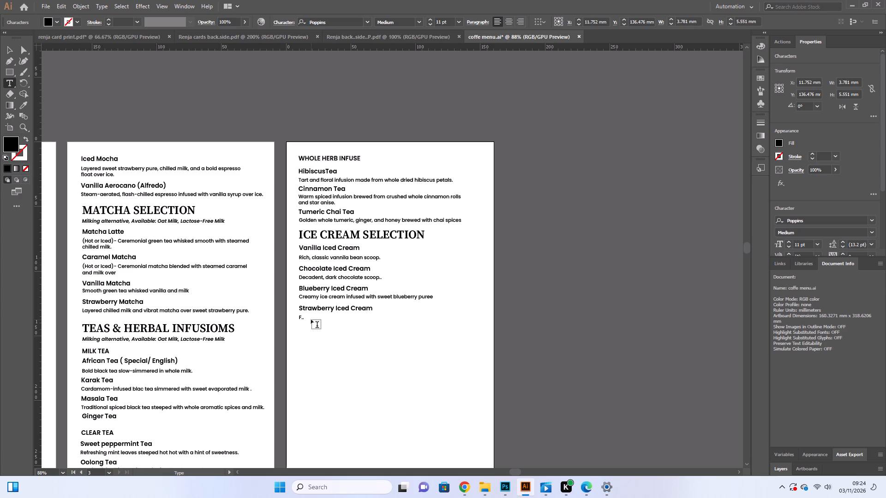
{"action": "type", "text": "resh"}
{"action": "key", "text": "space"}
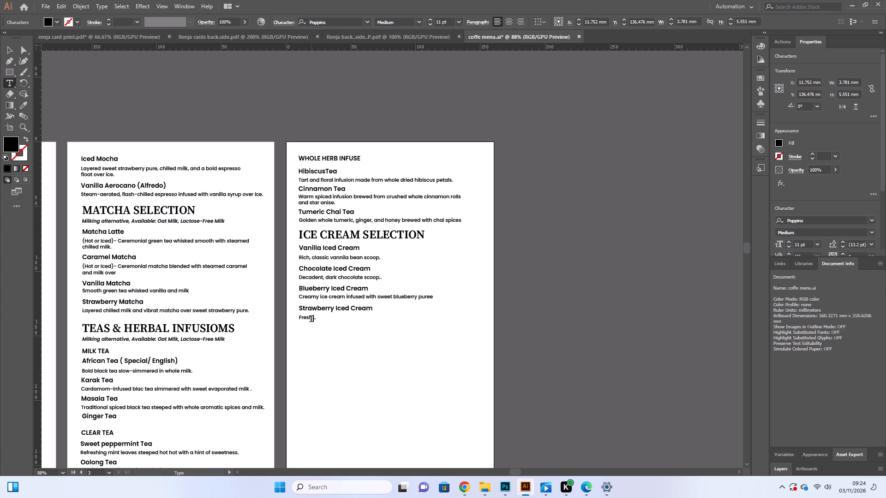
{"action": "key", "text": "BackSpace"}
{"action": "key", "text": "comma"}
{"action": "key", "text": "space"}
{"action": "type", "text": "fruit"}
{"action": "key", "text": "y"}
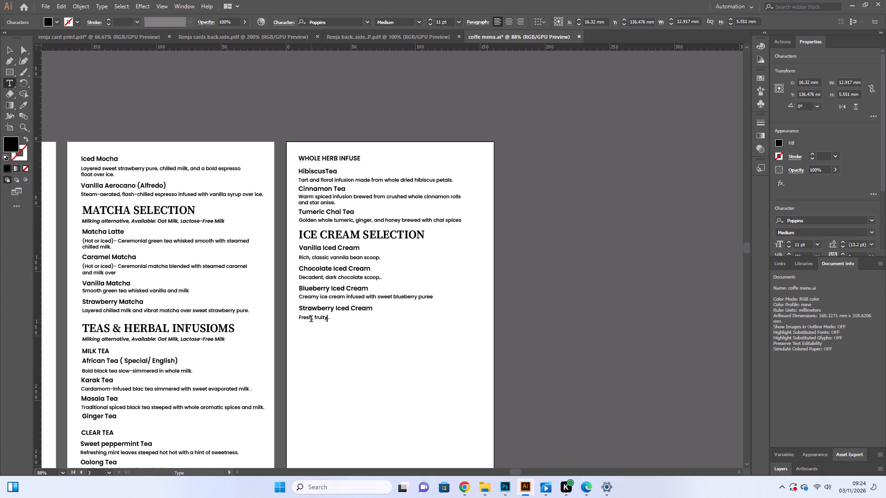
{"action": "key", "text": "space"}
{"action": "type", "text": "straw"}
{"action": "type", "text": "berr"}
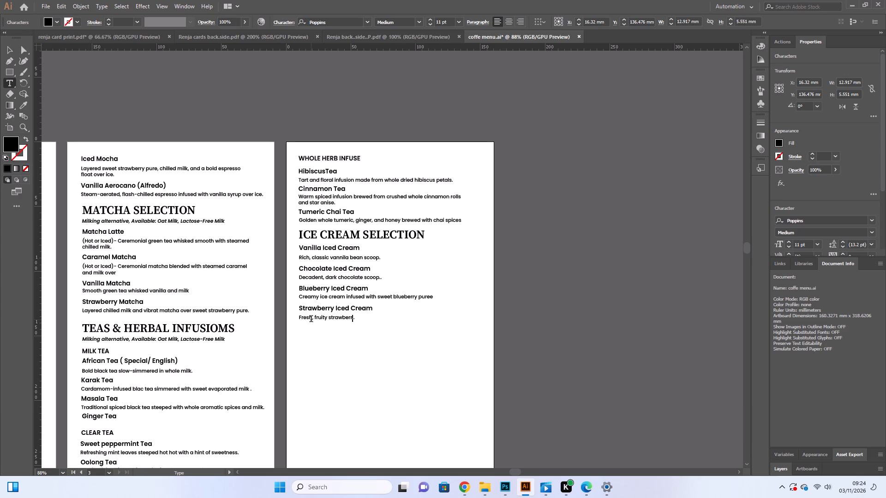
{"action": "key", "text": "y"}
{"action": "key", "text": "space"}
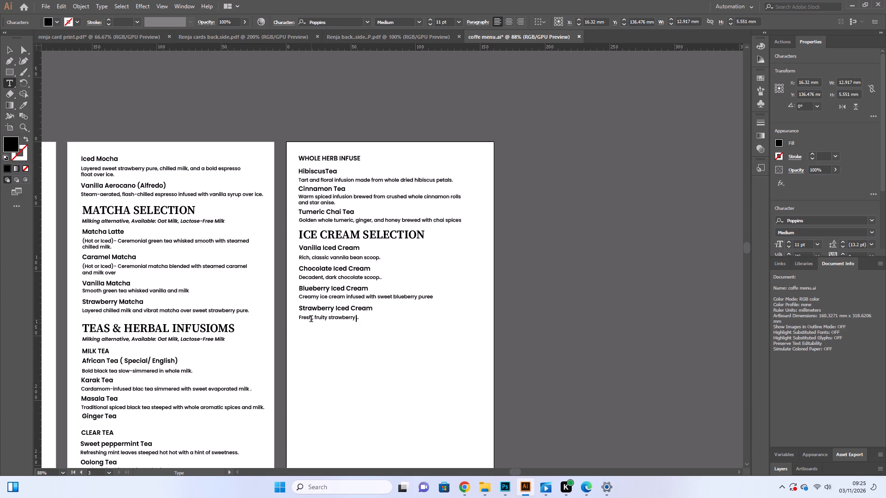
{"action": "type", "text": "s"}
{"action": "type", "text": "coo"}
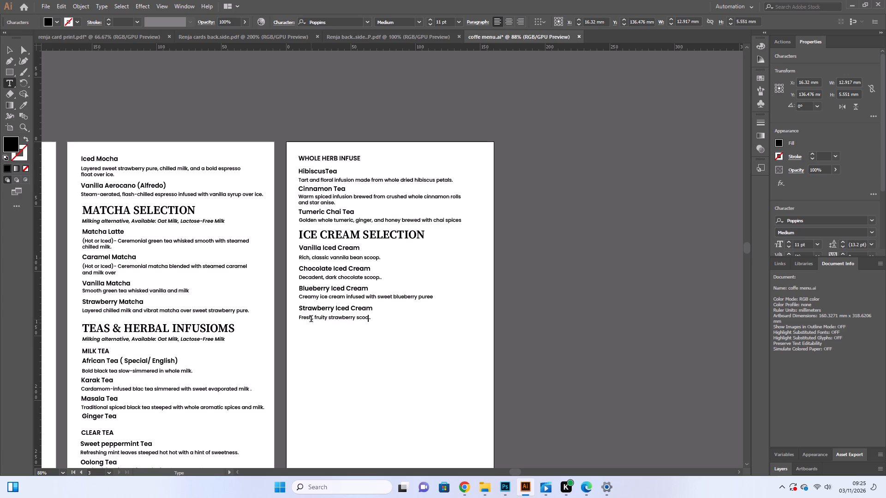
{"action": "key", "text": "p"}
Remove the extra full stop at the end of the Strawberry Iced Cream description and finish the text editing.
{"action": "left_click", "coordinate": [372, 317]}
{"action": "key", "text": "BackSpace"}
{"action": "left_click", "coordinate": [11, 49]}
{"action": "left_click", "coordinate": [367, 365]}
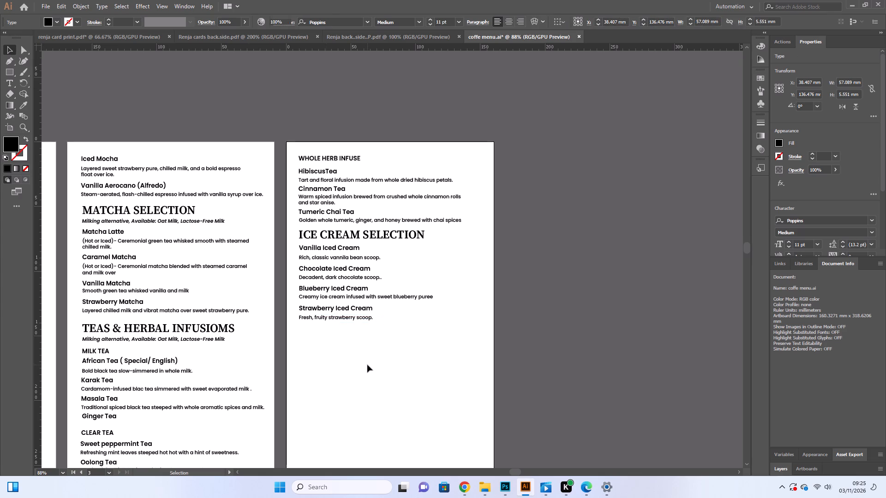
Duplicate the Strawberry Iced Cream heading and place the copy below its description, left-aligned with the other items.
{"action": "scroll", "coordinate": [346, 335], "scroll_direction": "up", "scroll_amount": 2}
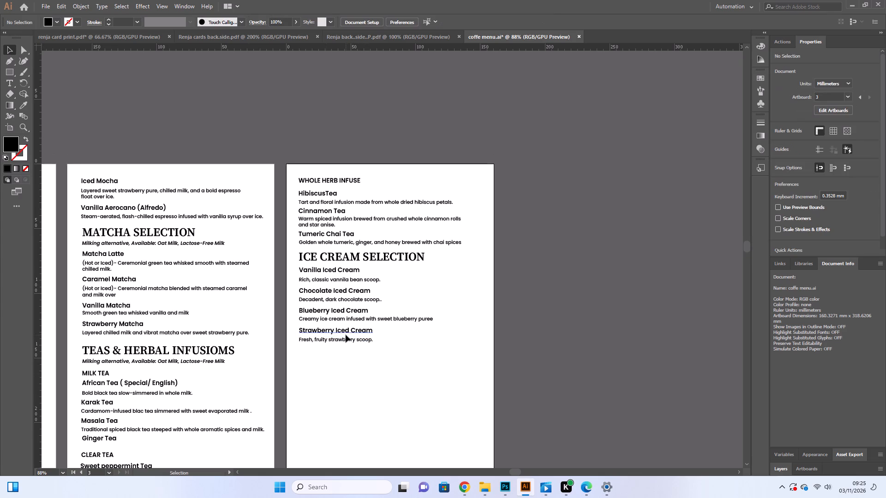
{"action": "left_click", "coordinate": [322, 329]}
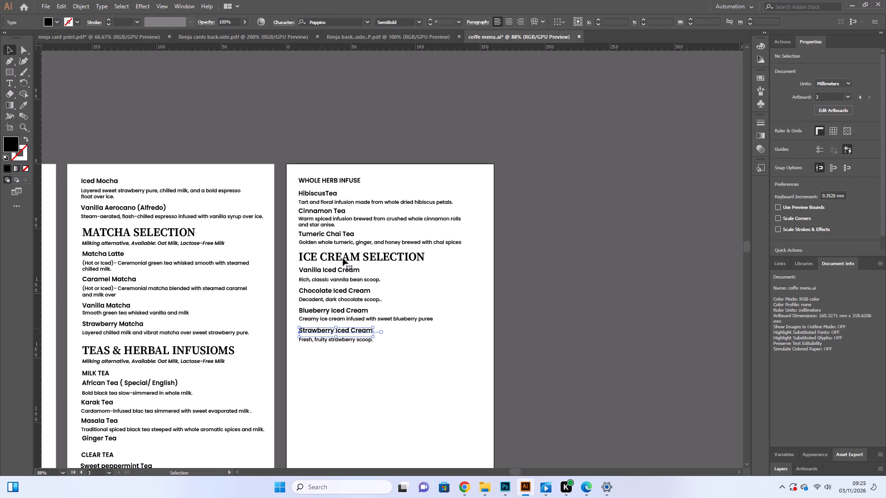
{"action": "left_click", "coordinate": [64, 4]}
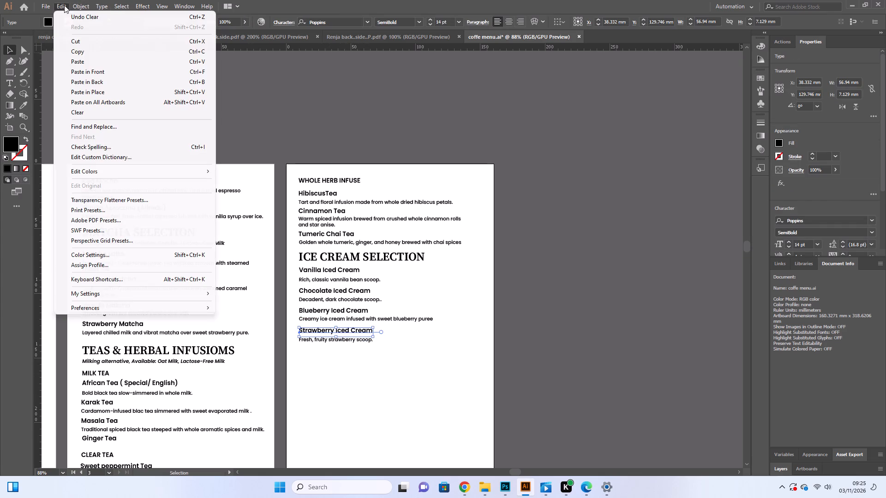
{"action": "left_click", "coordinate": [85, 53]}
{"action": "left_click", "coordinate": [57, 8]}
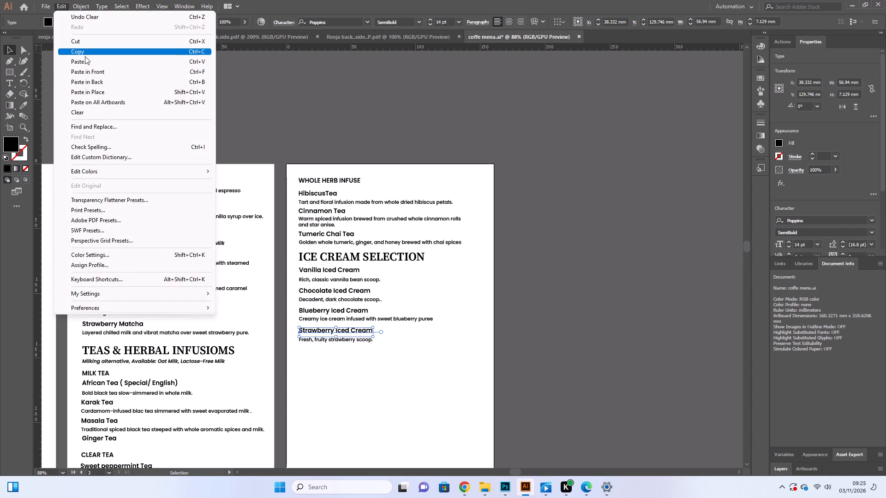
{"action": "left_click", "coordinate": [86, 59]}
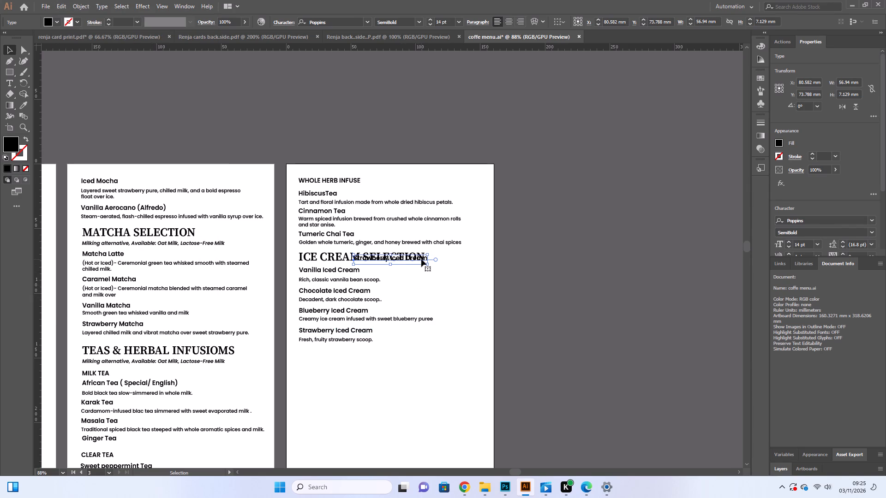
{"action": "left_click_drag", "start_coordinate": [424, 262], "coordinate": [382, 353]}
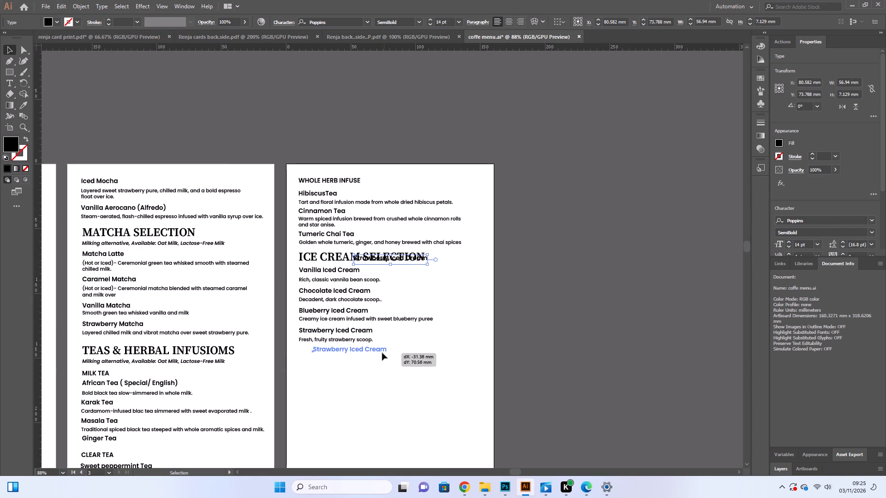
{"action": "left_click_drag", "start_coordinate": [382, 353], "coordinate": [370, 353]}
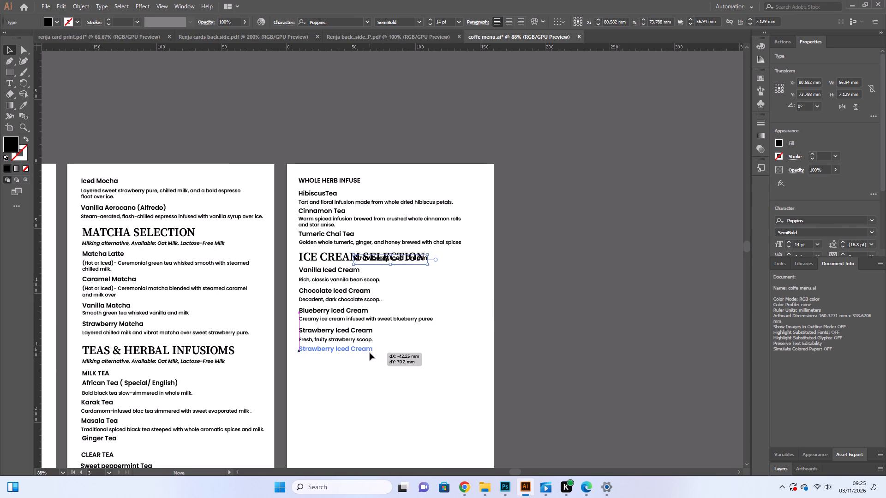
{"action": "left_click", "coordinate": [418, 368]}
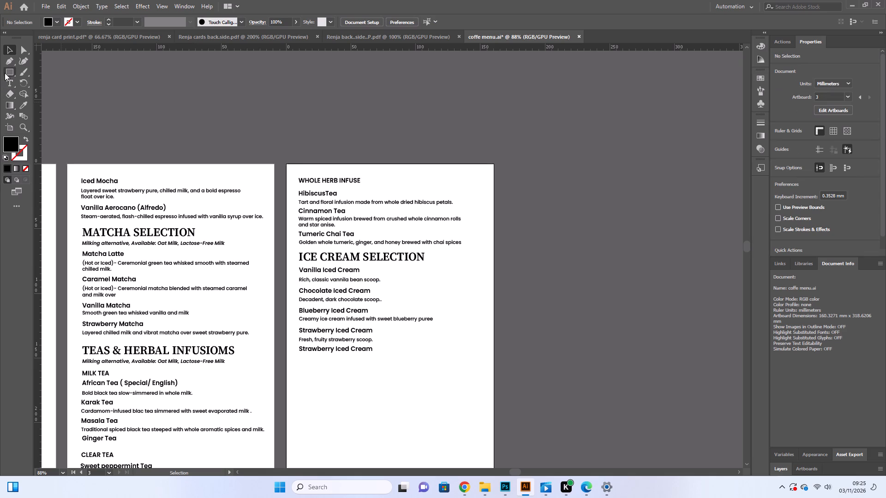
Change the duplicated Strawberry Iced Cream heading at the end of the list to read "Pistachio Iced Cream".
{"action": "left_click", "coordinate": [10, 83]}
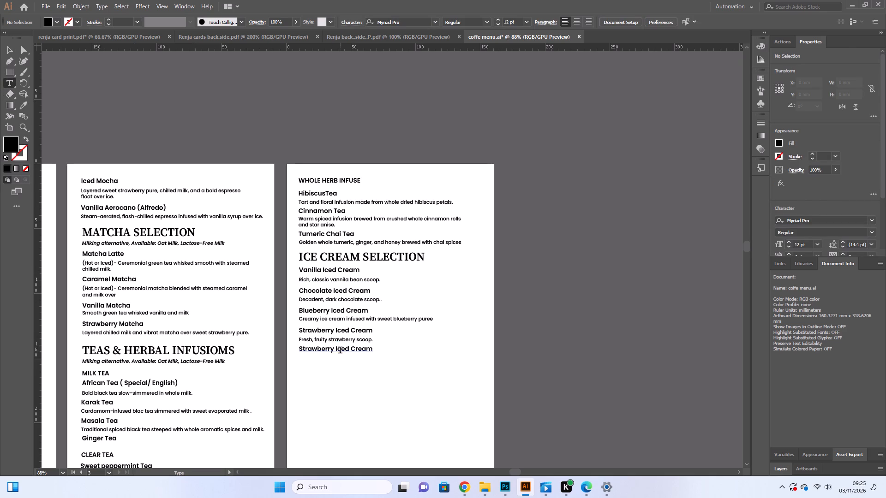
{"action": "left_click", "coordinate": [335, 351]}
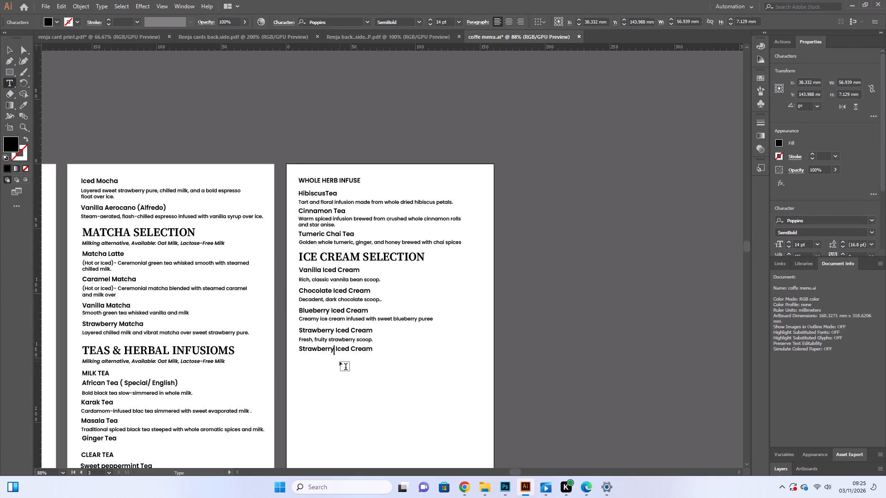
{"action": "key", "text": "BackSpace"}
{"action": "key", "text": "BackSpace"}
{"action": "key", "text": "BackSpace"}
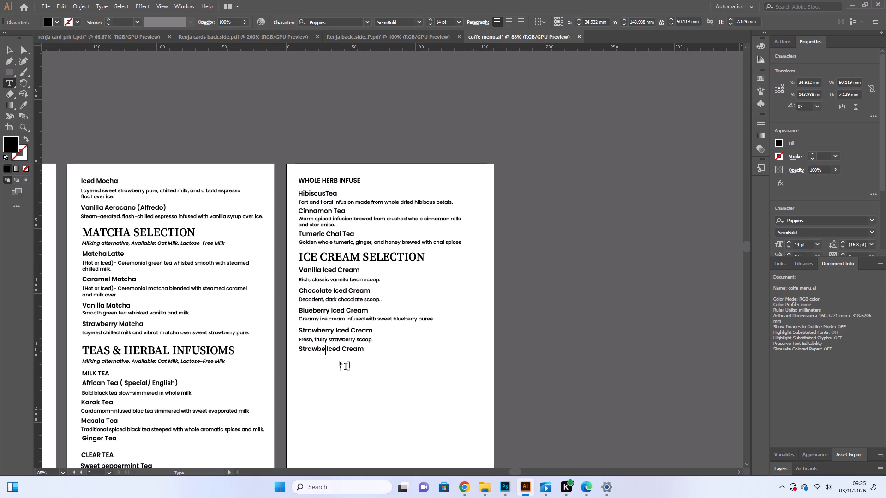
{"action": "key", "text": "BackSpace"}
{"action": "key", "text": "BackSpace"}
{"action": "key", "text": "BackSpace"}
{"action": "key", "text": "BackSpace"}
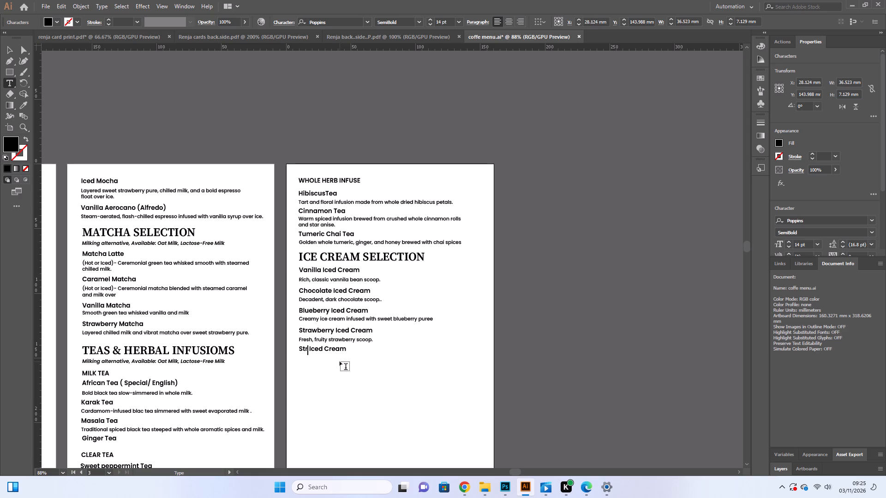
{"action": "key", "text": "BackSpace"}
{"action": "key", "text": "BackSpace"}
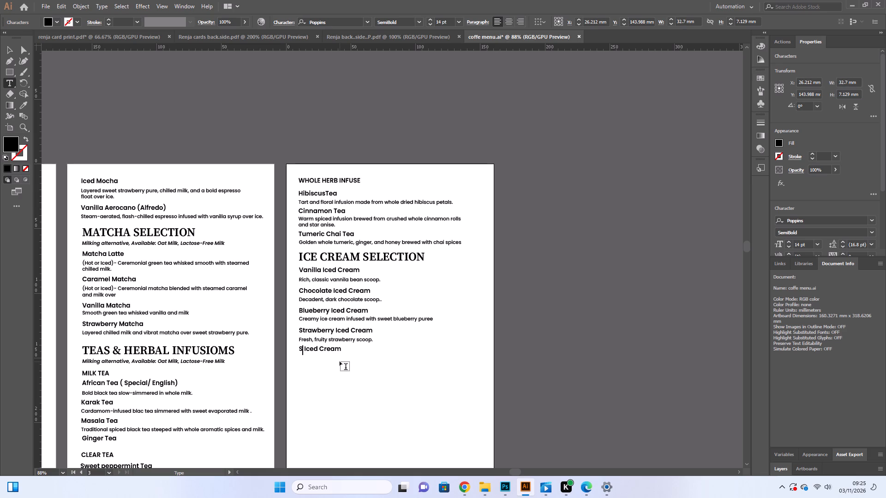
{"action": "key", "text": "BackSpace"}
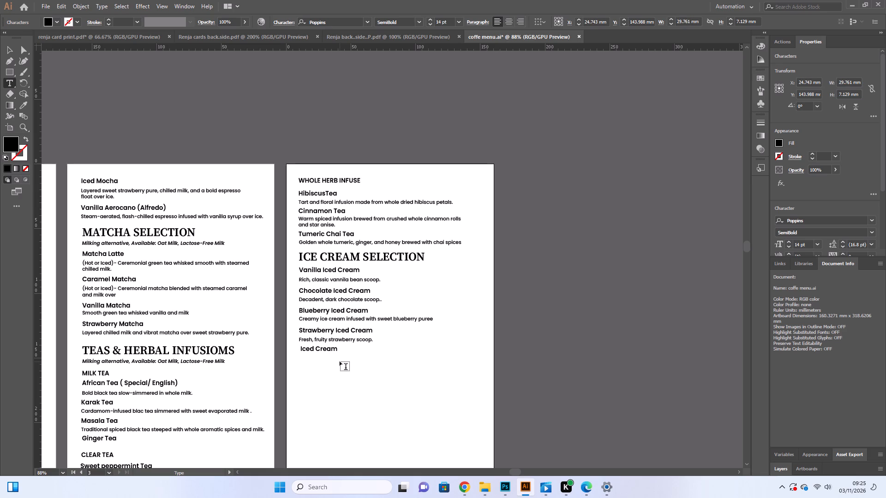
{"action": "key", "text": "p"}
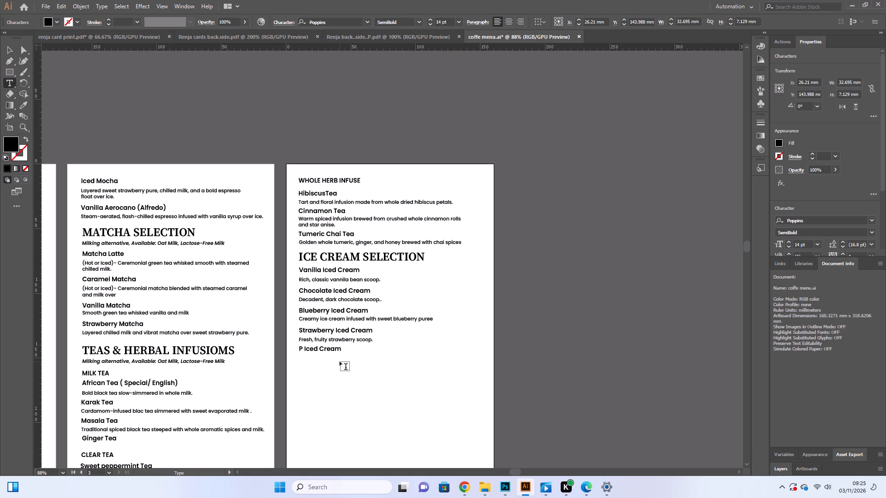
{"action": "type", "text": "ista"}
{"action": "type", "text": "chio"}
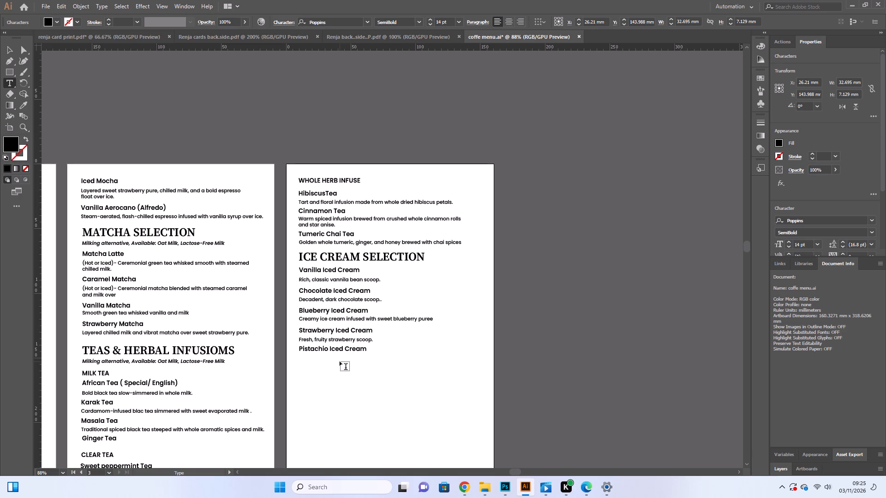
{"action": "left_click", "coordinate": [8, 47]}
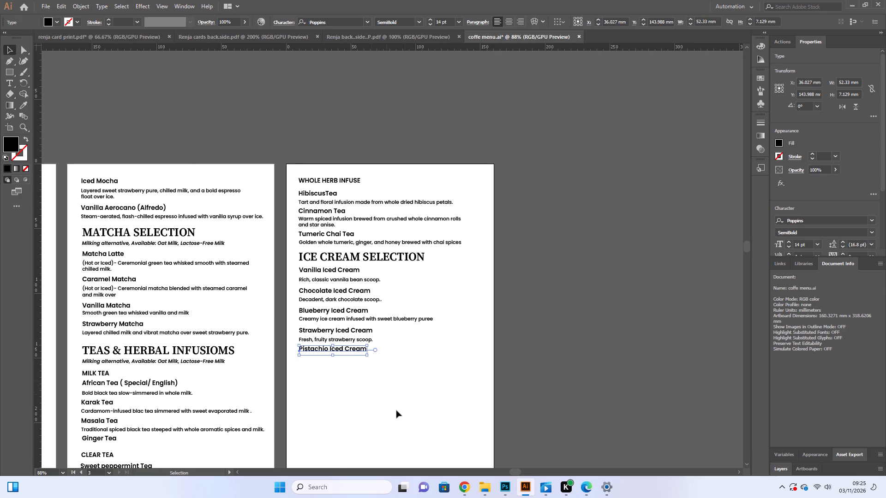
{"action": "left_click", "coordinate": [405, 423]}
Duplicate the Strawberry Iced Cream description and place the copy directly below the Pistachio Iced Cream heading, left-aligned with it.
{"action": "left_click", "coordinate": [341, 342]}
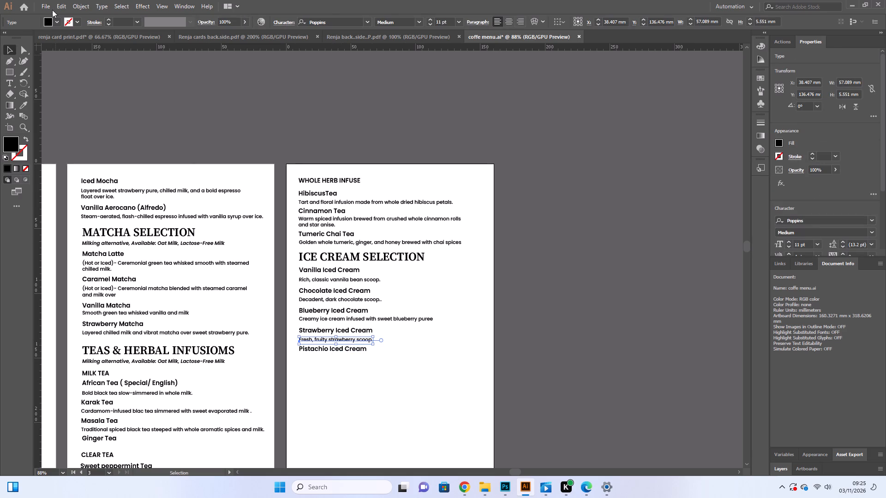
{"action": "left_click", "coordinate": [59, 5]}
{"action": "left_click", "coordinate": [80, 53]}
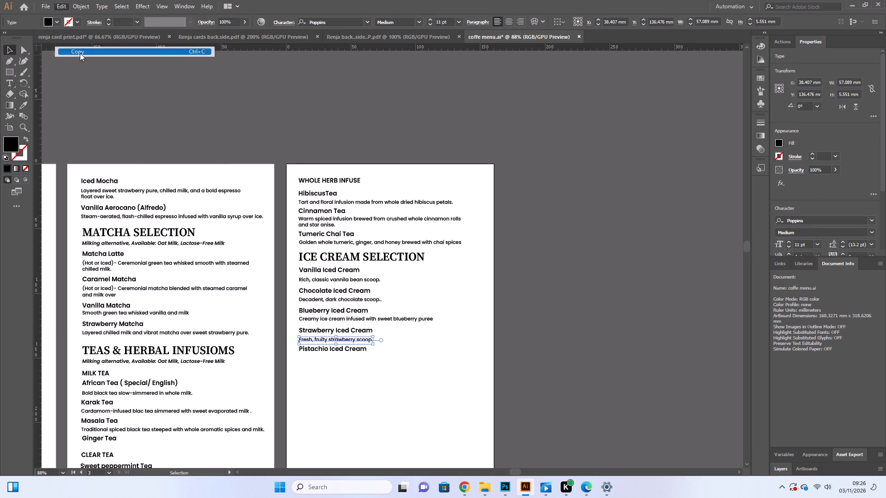
{"action": "left_click", "coordinate": [64, 6]}
{"action": "left_click", "coordinate": [91, 58]}
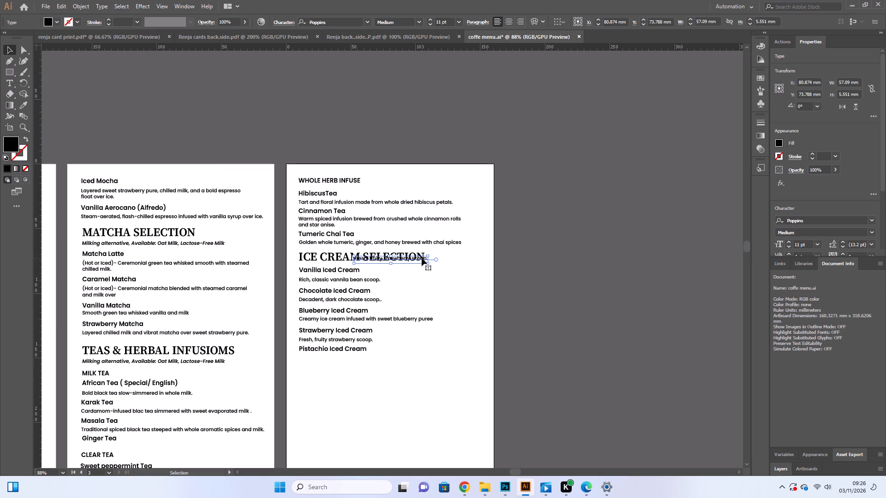
{"action": "left_click_drag", "start_coordinate": [422, 258], "coordinate": [365, 357]}
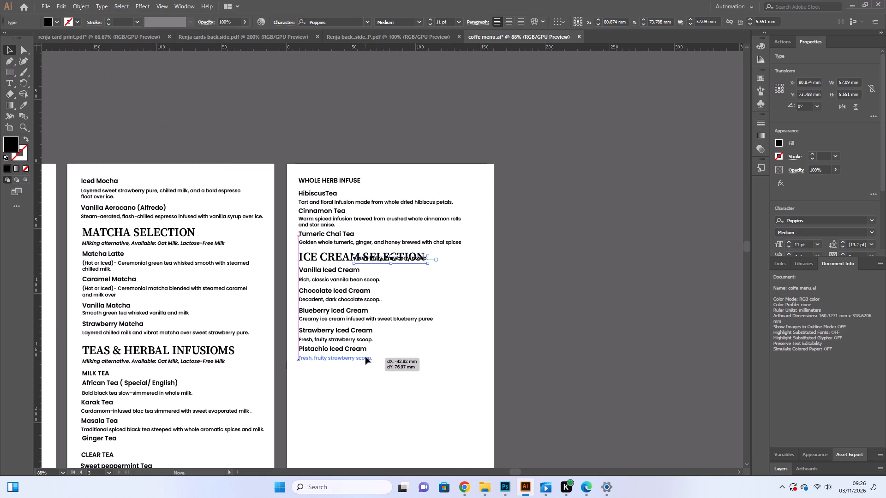
{"action": "left_click_drag", "start_coordinate": [365, 357], "coordinate": [365, 356]}
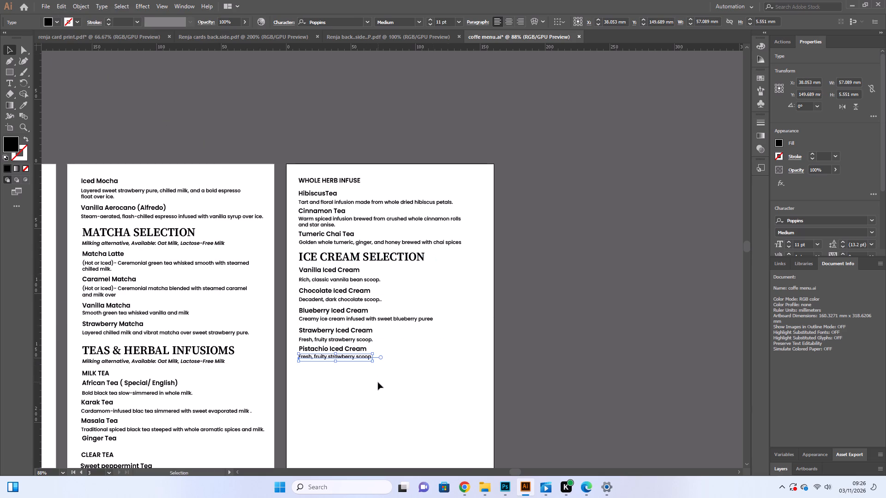
{"action": "left_click", "coordinate": [378, 382]}
Clear the copied strawberry wording from the description line under Pistachio Iced Cream, keeping its full stop.
{"action": "left_click", "coordinate": [12, 82]}
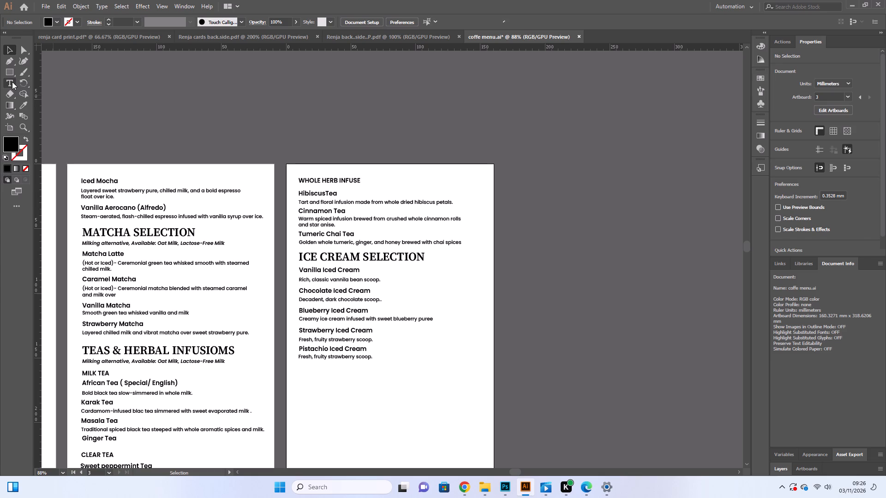
{"action": "left_click", "coordinate": [371, 360]}
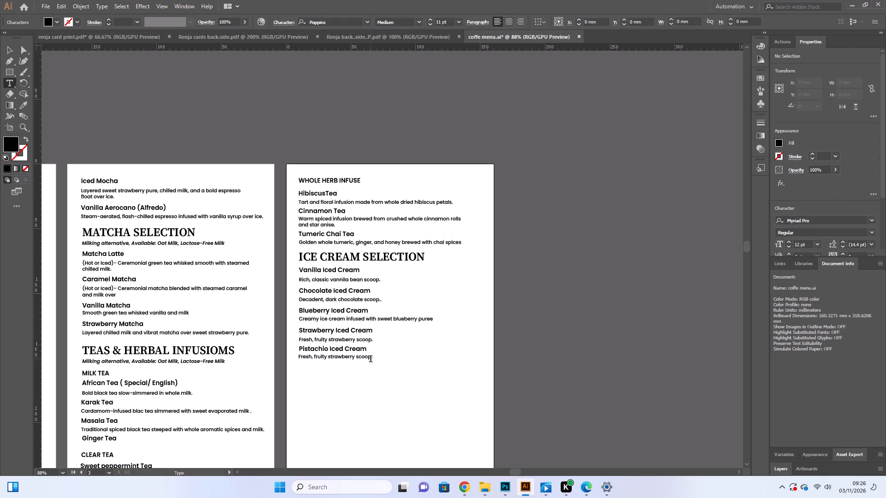
{"action": "key", "text": "BackSpace"}
{"action": "key", "text": "BackSpace"}
{"action": "key", "text": "BackSpace"}
{"action": "key", "text": "BackSpace"}
{"action": "key", "text": "BackSpace"}
{"action": "key", "text": "BackSpace"}
{"action": "key", "text": "BackSpace"}
{"action": "key", "text": "BackSpace"}
{"action": "key", "text": "BackSpace"}
{"action": "key", "text": "BackSpace"}
{"action": "key", "text": "BackSpace"}
{"action": "key", "text": "BackSpace"}
{"action": "key", "text": "BackSpace"}
{"action": "key", "text": "BackSpace"}
{"action": "key", "text": "BackSpace"}
{"action": "key", "text": "BackSpace"}
{"action": "key", "text": "BackSpace"}
{"action": "key", "text": "BackSpace"}
{"action": "key", "text": "BackSpace"}
{"action": "key", "text": "BackSpace"}
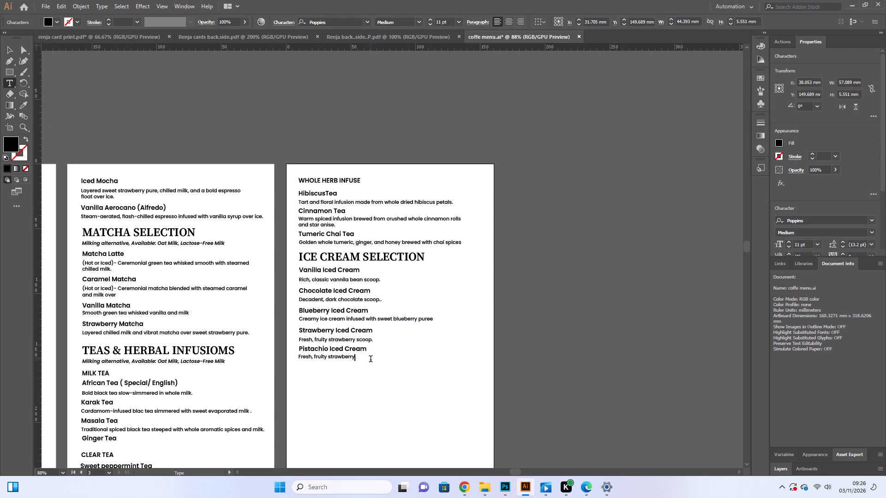
{"action": "key", "text": "BackSpace"}
{"action": "key", "text": "BackSpace"}
{"action": "key", "text": "BackSpace"}
{"action": "key", "text": "BackSpace"}
{"action": "key", "text": "BackSpace"}
{"action": "key", "text": "BackSpace"}
{"action": "key", "text": "BackSpace"}
{"action": "key", "text": "BackSpace"}
{"action": "key", "text": "BackSpace"}
{"action": "key", "text": "BackSpace"}
{"action": "key", "text": "BackSpace"}
{"action": "key", "text": "BackSpace"}
{"action": "key", "text": "BackSpace"}
{"action": "key", "text": "BackSpace"}
{"action": "key", "text": "BackSpace"}
{"action": "key", "text": "BackSpace"}
{"action": "key", "text": "BackSpace"}
{"action": "key", "text": "BackSpace"}
{"action": "key", "text": "BackSpace"}
{"action": "key", "text": "BackSpace"}
{"action": "key", "text": "BackSpace"}
{"action": "key", "text": "BackSpace"}
{"action": "key", "text": "BackSpace"}
{"action": "key", "text": "BackSpace"}
{"action": "key", "text": "BackSpace"}
{"action": "key", "text": "BackSpace"}
{"action": "key", "text": "BackSpace"}
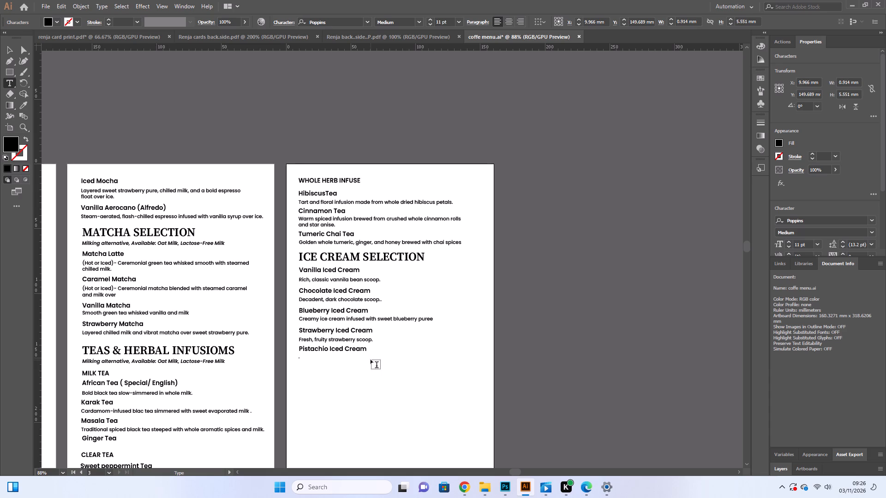
Enter "Creamy, nutty pistachio scoop with smooth finish" as the description under Pistachio Iced Cream.
{"action": "key", "text": "c"}
{"action": "type", "text": "rea"}
{"action": "type", "text": "my"}
{"action": "type", "text": ","}
{"action": "key", "text": "space"}
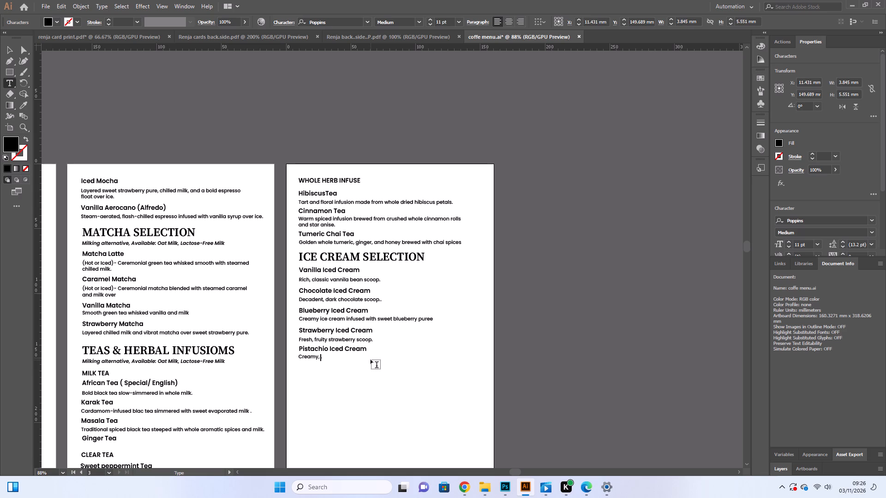
{"action": "type", "text": "nutt"}
{"action": "key", "text": "y"}
{"action": "key", "text": "space"}
{"action": "type", "text": "pis"}
{"action": "type", "text": "ta"}
{"action": "type", "text": "chio"}
{"action": "key", "text": "space"}
{"action": "type", "text": "scoop w"}
{"action": "type", "text": "ith s"}
{"action": "type", "text": "mooth finisha"}
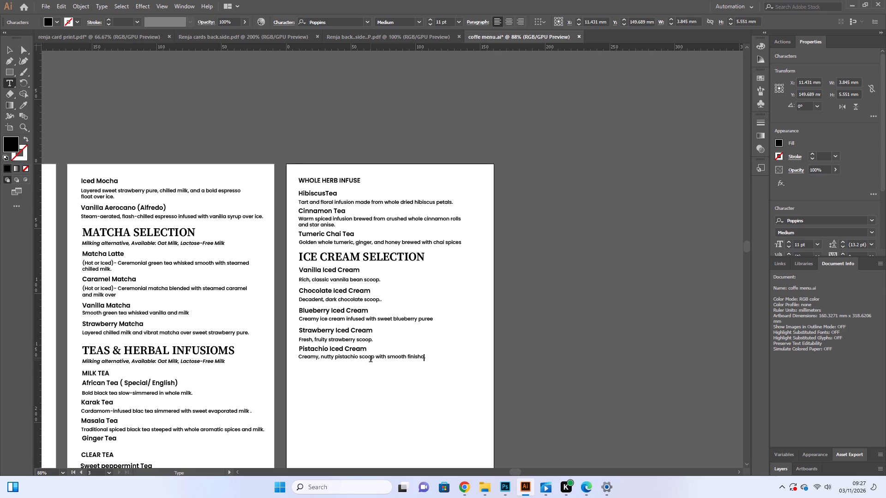
{"action": "key", "text": "BackSpace"}
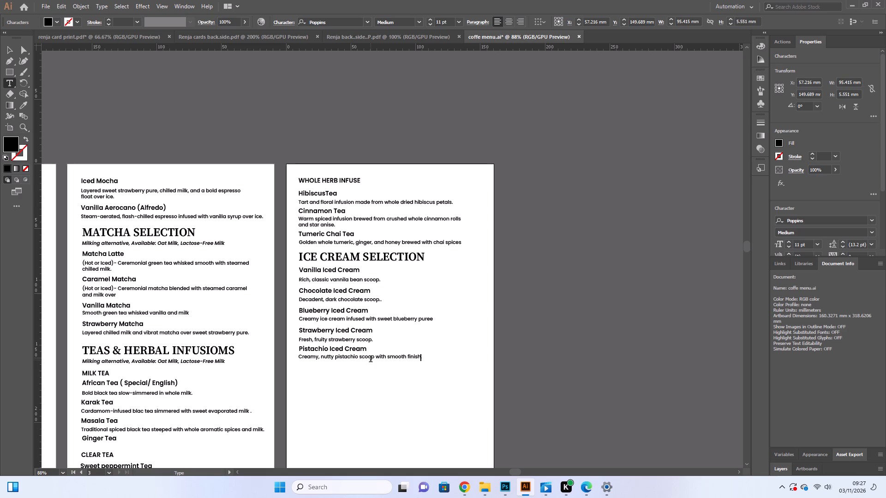
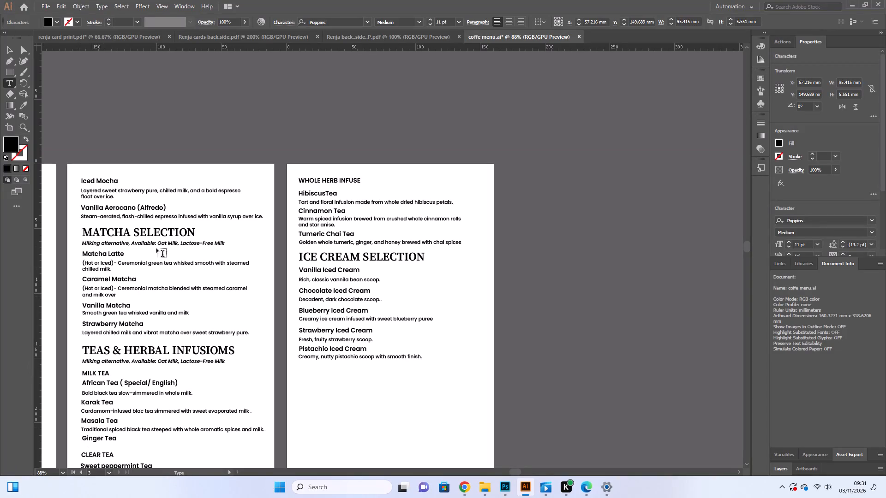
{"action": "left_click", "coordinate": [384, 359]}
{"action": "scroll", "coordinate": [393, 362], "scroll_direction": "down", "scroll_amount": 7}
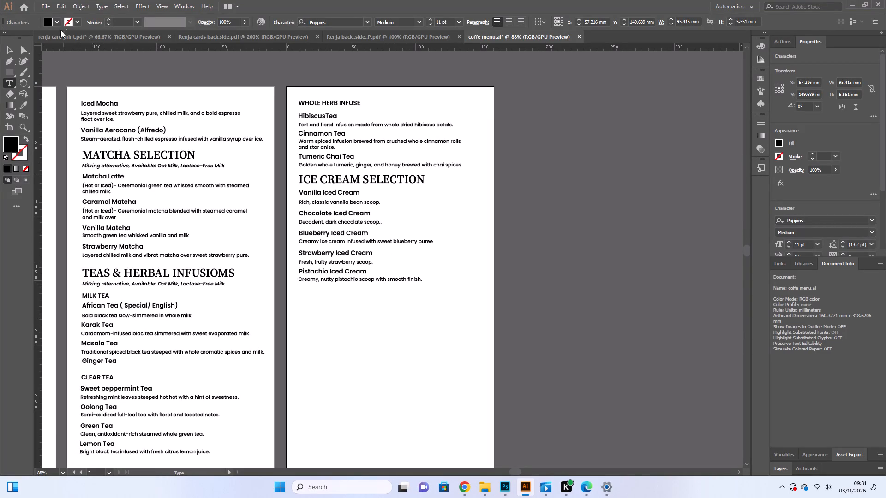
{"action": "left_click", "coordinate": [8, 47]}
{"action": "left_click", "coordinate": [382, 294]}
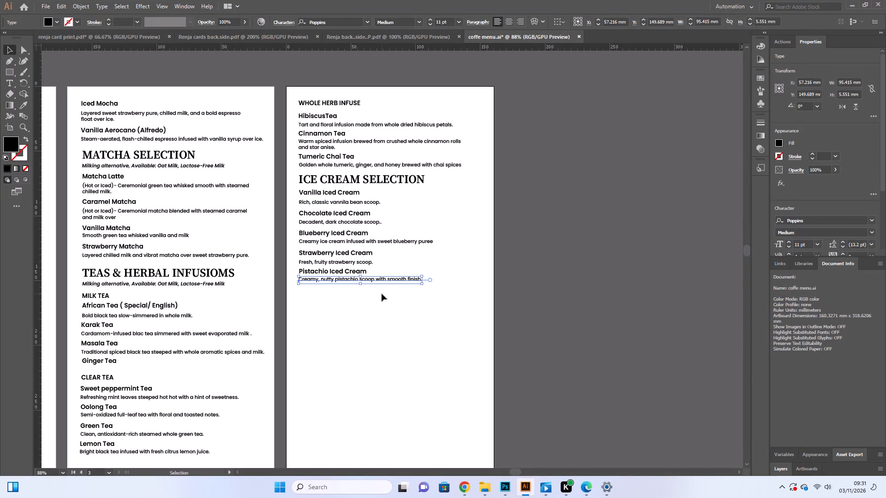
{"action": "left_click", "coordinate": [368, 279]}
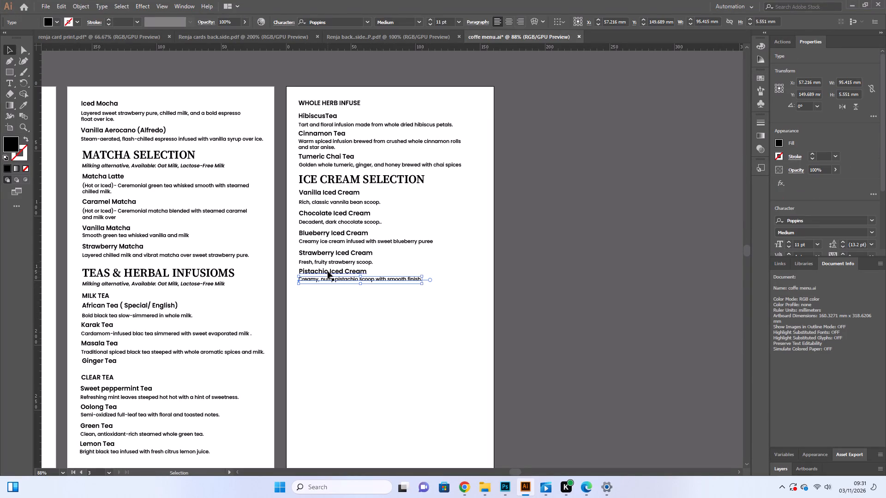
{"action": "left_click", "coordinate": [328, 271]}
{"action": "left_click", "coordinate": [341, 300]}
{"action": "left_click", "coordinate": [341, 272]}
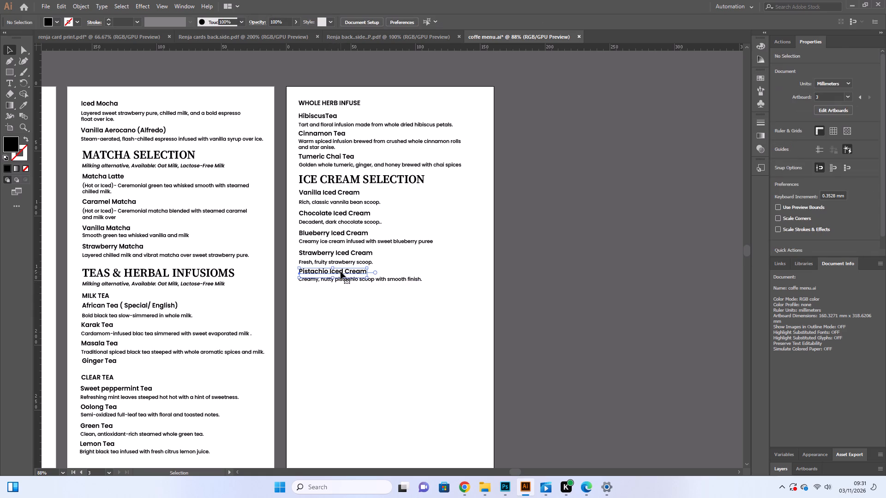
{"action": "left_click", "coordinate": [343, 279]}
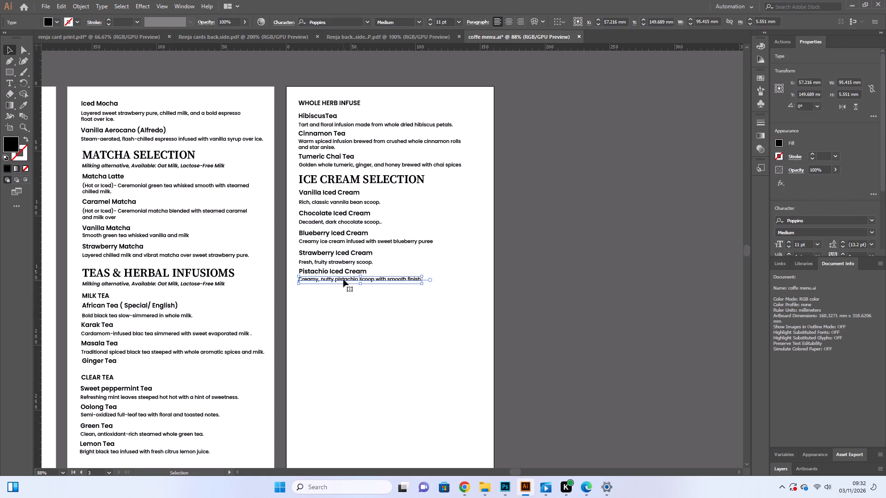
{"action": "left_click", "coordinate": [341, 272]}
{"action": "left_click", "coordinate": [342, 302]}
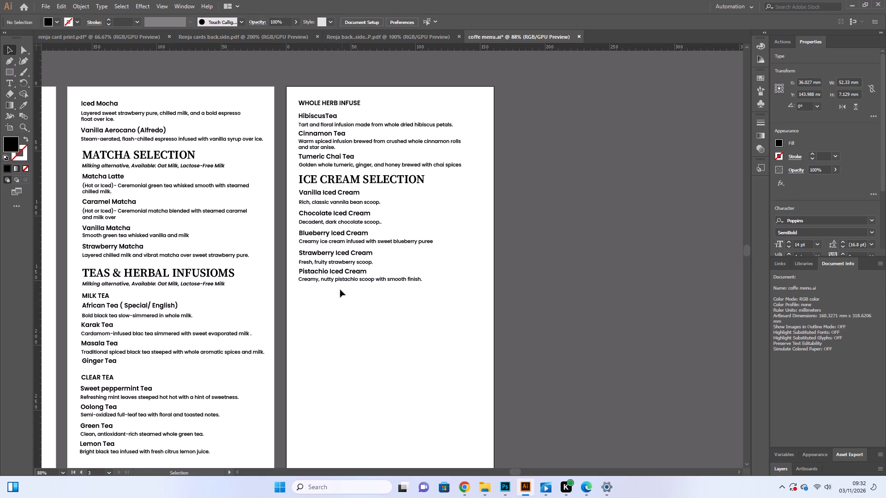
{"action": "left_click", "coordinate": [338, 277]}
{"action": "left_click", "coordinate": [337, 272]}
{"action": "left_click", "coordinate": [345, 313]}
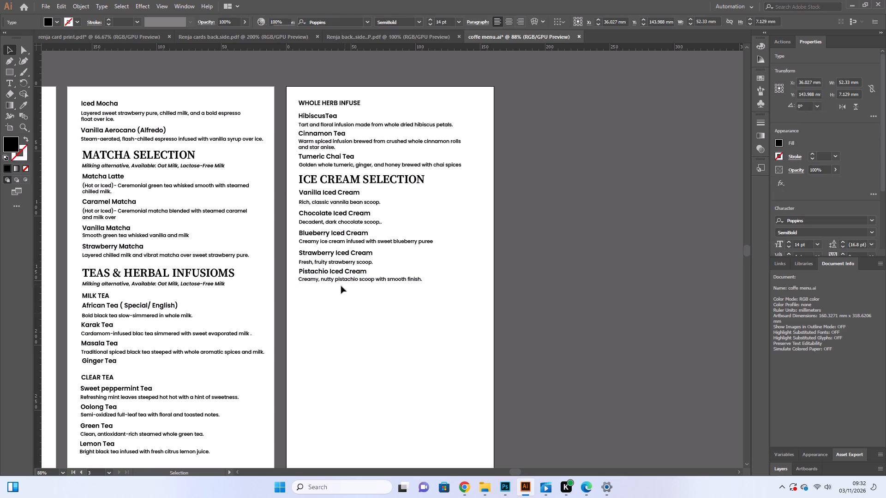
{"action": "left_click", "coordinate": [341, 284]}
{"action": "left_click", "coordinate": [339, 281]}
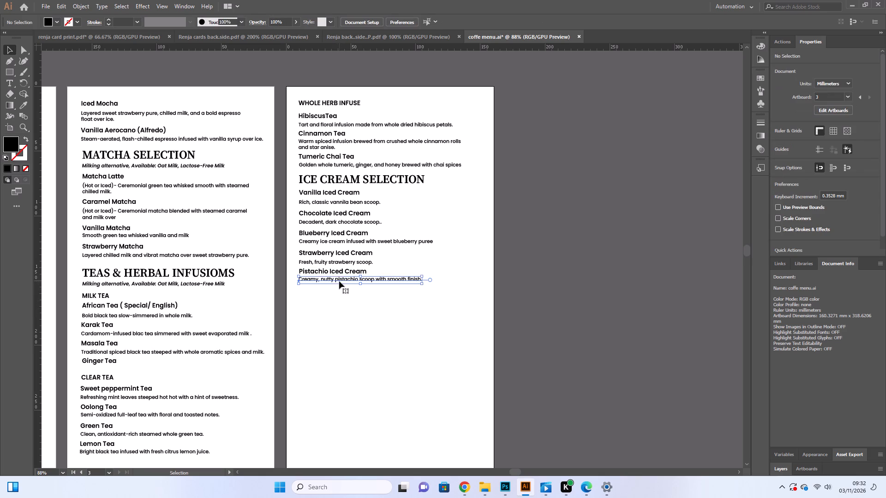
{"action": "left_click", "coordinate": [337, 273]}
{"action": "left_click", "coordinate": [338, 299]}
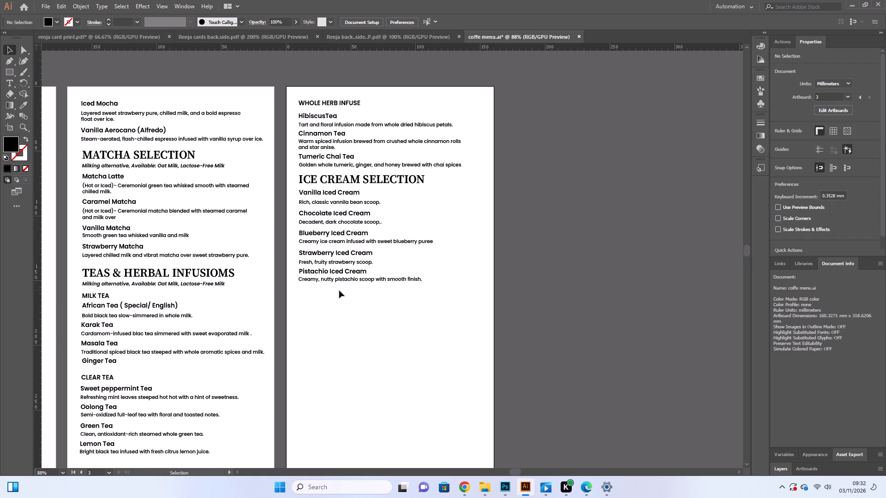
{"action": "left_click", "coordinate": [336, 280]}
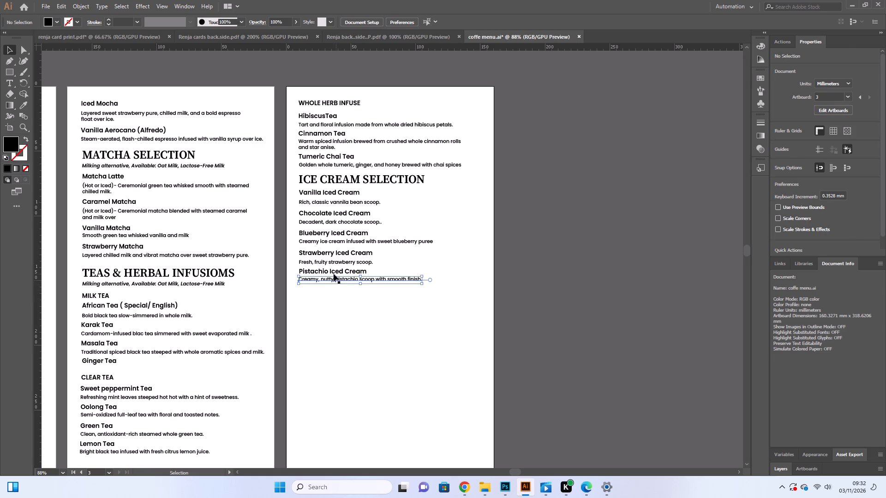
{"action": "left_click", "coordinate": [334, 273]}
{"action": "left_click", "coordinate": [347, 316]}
Nudge the Pistachio Iced Cream heading and its description down together by four small increments.
{"action": "left_click_drag", "start_coordinate": [347, 320], "coordinate": [325, 273]}
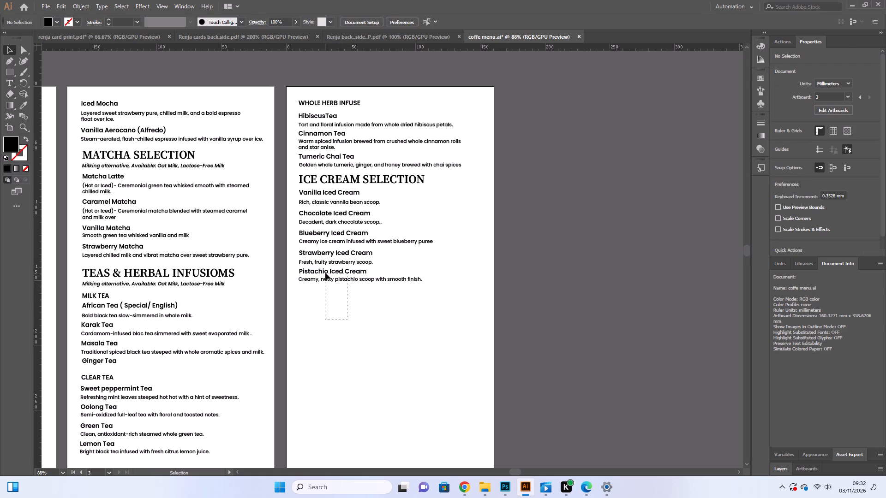
{"action": "left_click_drag", "start_coordinate": [325, 273], "coordinate": [324, 272]}
{"action": "key", "text": "Down"}
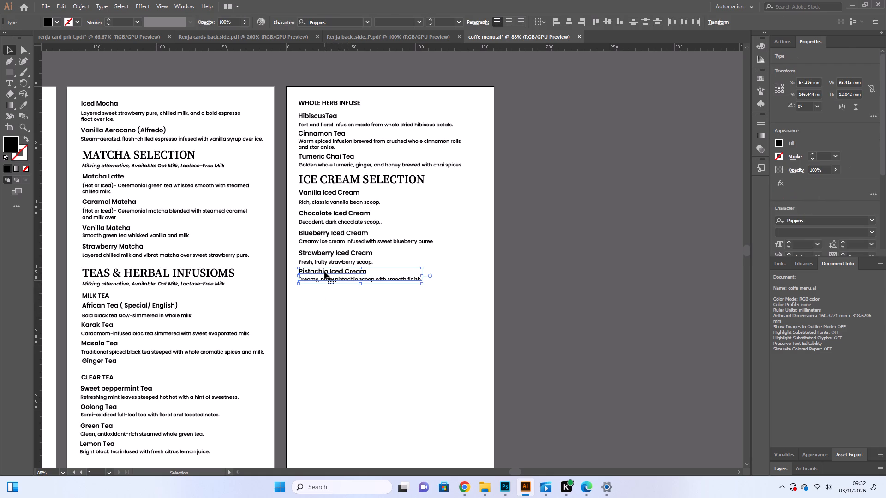
{"action": "key", "text": "Down"}
{"action": "key", "text": "Down"}
{"action": "key", "text": "Down"}
{"action": "left_click", "coordinate": [348, 326]}
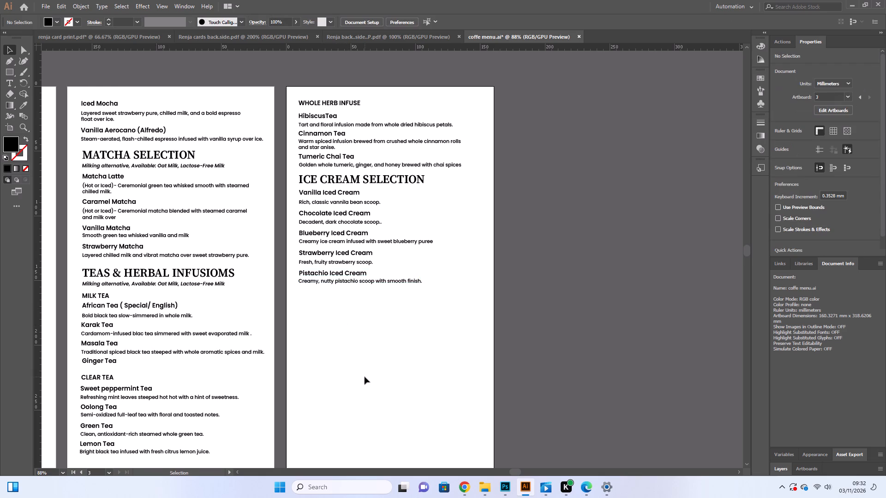
Duplicate the ICE CREAM SELECTION heading and place the copy below the Pistachio Iced Cream description, left-aligned with the text above.
{"action": "scroll", "coordinate": [365, 377], "scroll_direction": "down", "scroll_amount": 3}
{"action": "left_click", "coordinate": [333, 293]}
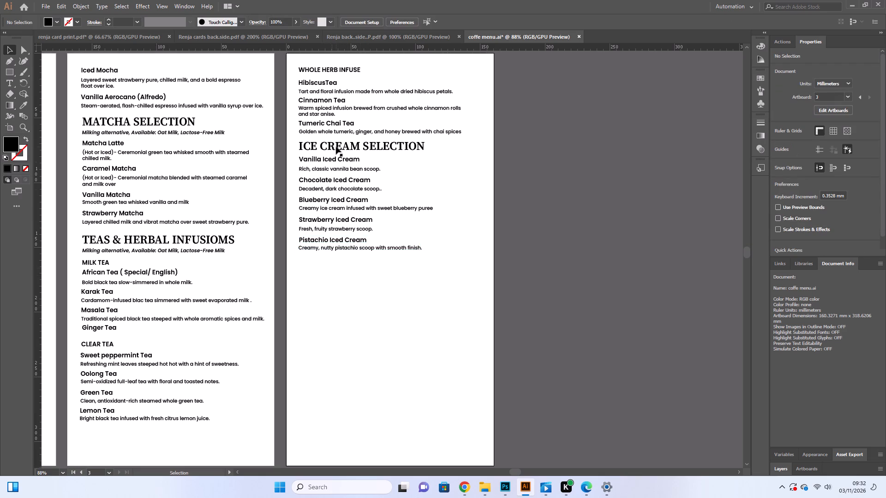
{"action": "left_click", "coordinate": [340, 145]}
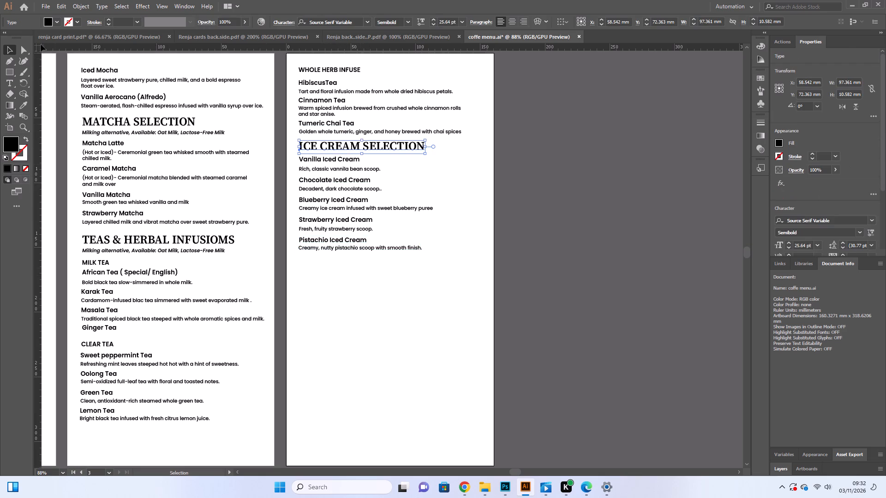
{"action": "left_click", "coordinate": [57, 7]}
{"action": "left_click", "coordinate": [73, 49]}
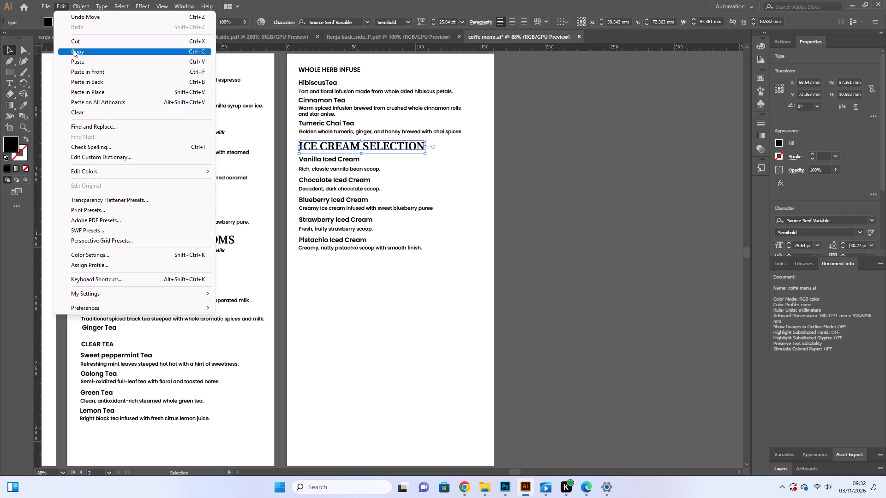
{"action": "left_click", "coordinate": [63, 5]}
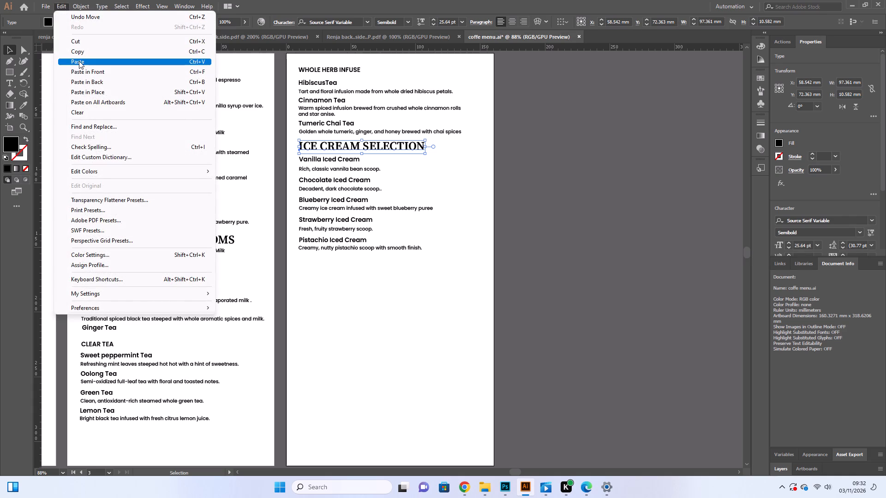
{"action": "left_click", "coordinate": [79, 61]}
{"action": "left_click_drag", "start_coordinate": [389, 258], "coordinate": [362, 262]}
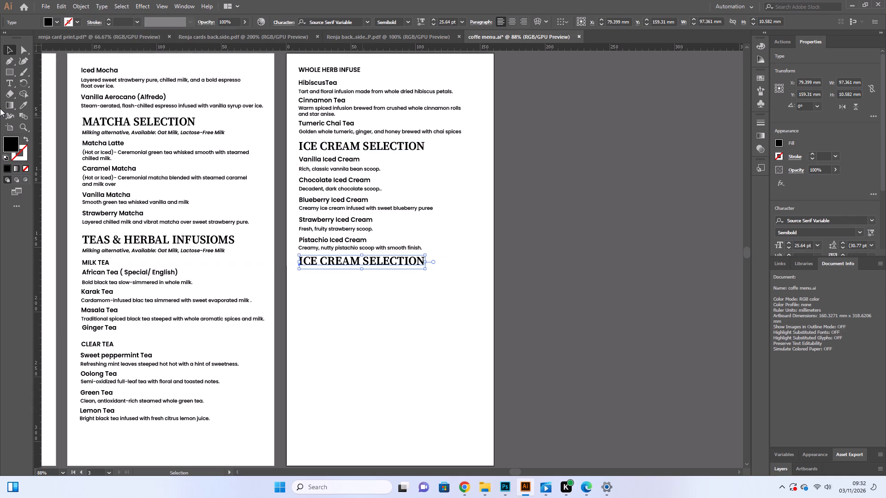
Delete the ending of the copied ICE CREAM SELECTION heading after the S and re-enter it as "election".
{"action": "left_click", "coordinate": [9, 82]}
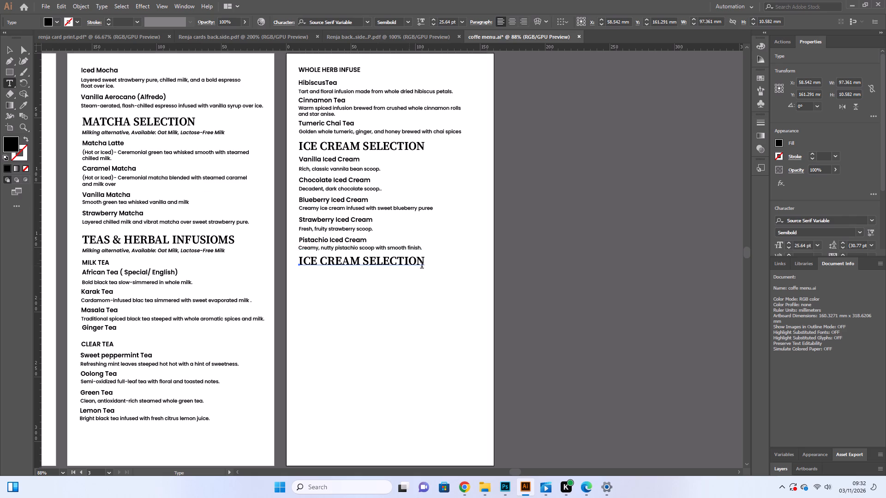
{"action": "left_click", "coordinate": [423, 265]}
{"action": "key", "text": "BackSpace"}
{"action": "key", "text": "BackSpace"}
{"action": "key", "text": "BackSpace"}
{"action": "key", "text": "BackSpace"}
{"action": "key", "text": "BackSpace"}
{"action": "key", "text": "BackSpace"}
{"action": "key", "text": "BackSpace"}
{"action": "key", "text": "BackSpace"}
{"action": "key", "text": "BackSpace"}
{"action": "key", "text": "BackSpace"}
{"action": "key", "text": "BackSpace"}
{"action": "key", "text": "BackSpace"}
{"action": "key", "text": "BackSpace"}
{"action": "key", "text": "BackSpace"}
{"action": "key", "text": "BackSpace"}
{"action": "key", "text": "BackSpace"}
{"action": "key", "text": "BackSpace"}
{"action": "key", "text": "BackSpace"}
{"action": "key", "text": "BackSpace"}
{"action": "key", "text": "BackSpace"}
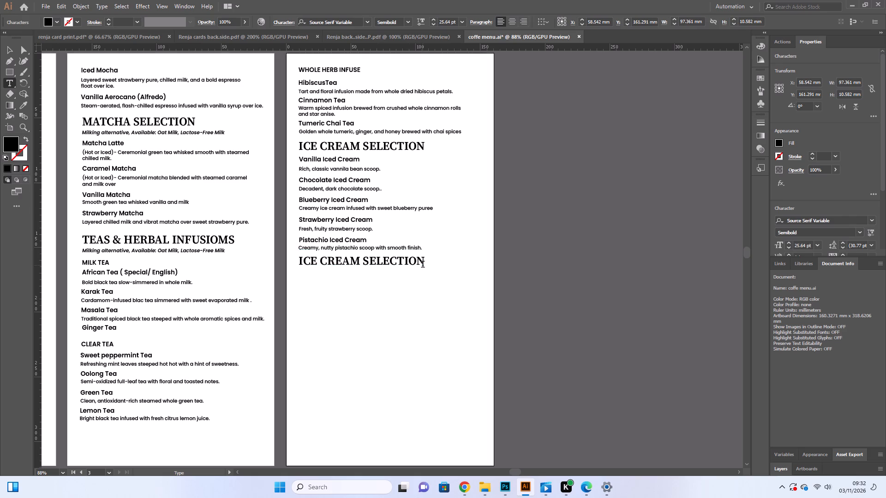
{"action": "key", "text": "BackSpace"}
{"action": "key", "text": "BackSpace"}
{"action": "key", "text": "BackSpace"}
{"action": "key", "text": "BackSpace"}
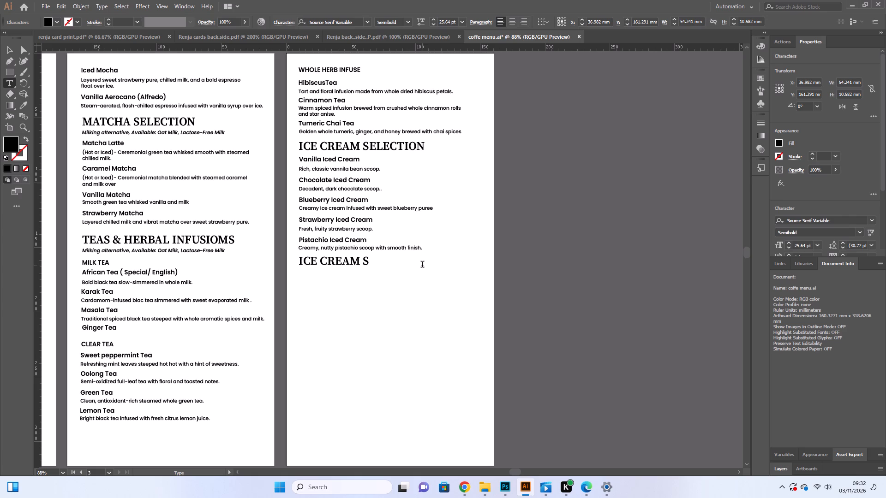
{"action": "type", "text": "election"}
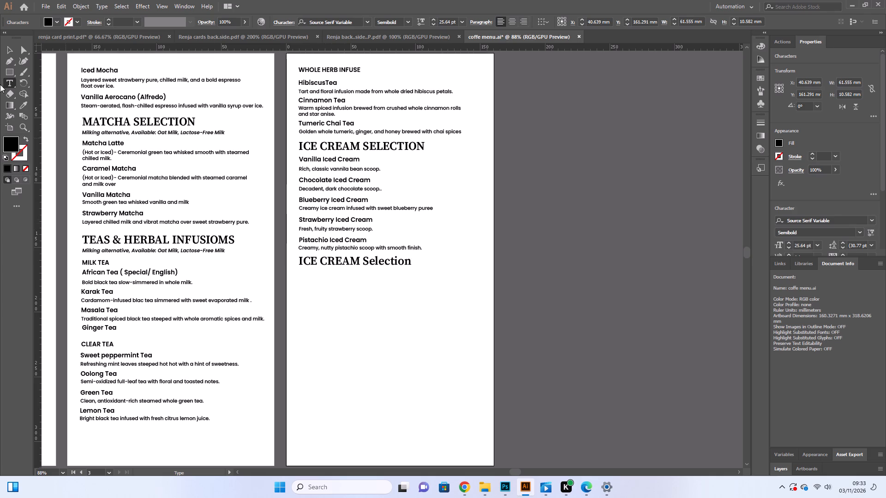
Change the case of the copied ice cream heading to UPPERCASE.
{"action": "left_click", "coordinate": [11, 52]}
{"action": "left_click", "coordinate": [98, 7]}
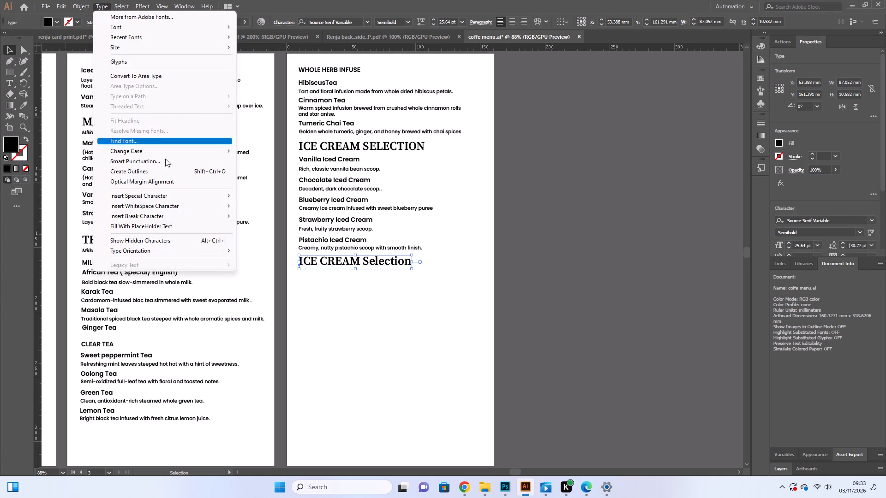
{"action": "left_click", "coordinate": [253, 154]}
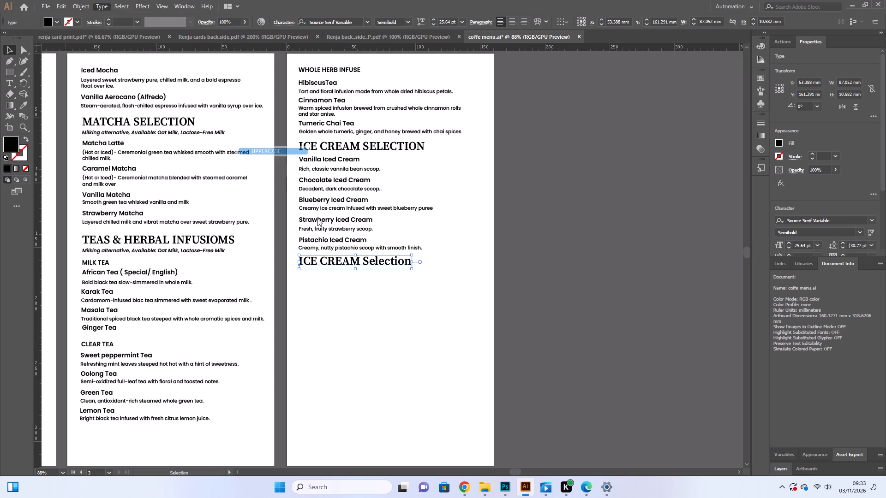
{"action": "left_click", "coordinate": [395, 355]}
Move the copied ICE CREAM SELECTION heading straight down about 1.8 mm, away from the Pistachio Iced Cream description.
{"action": "left_click", "coordinate": [333, 265]}
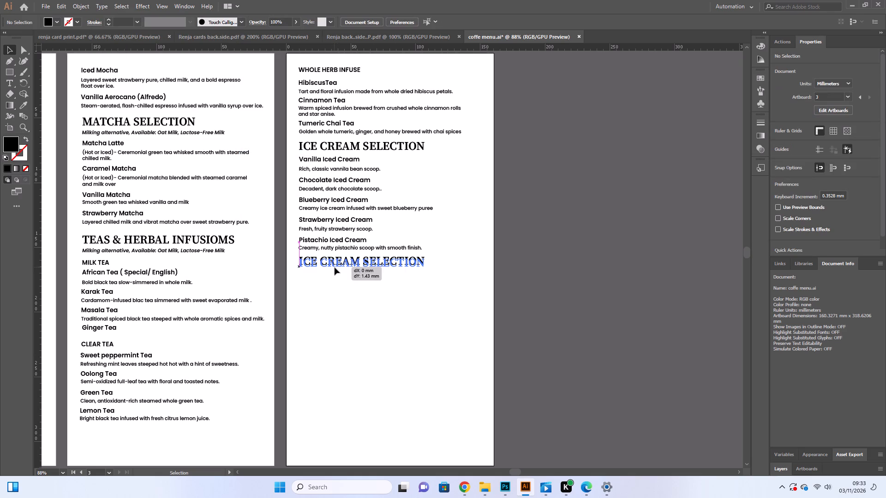
Replace all the text of the copied ICE CREAM SELECTION heading below the pistachio item with "MILKSHAKE".
{"action": "left_click", "coordinate": [8, 83]}
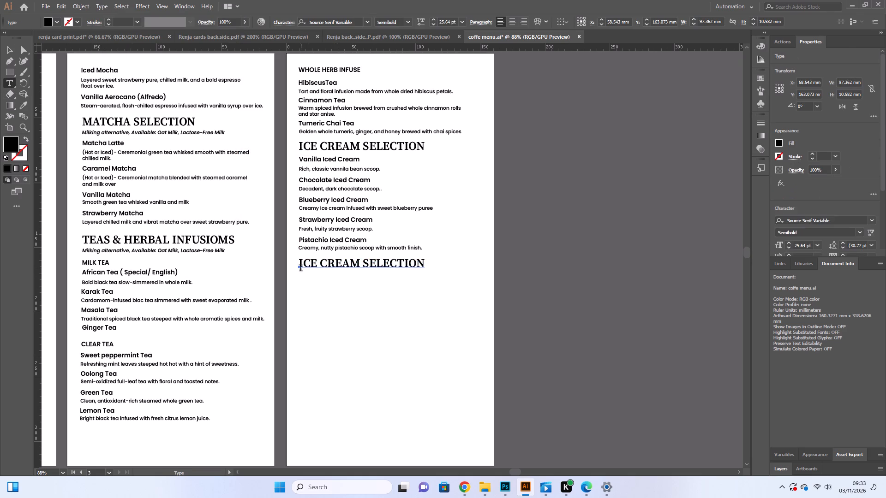
{"action": "left_click_drag", "start_coordinate": [303, 265], "coordinate": [491, 272]}
{"action": "key", "text": "BackSpace"}
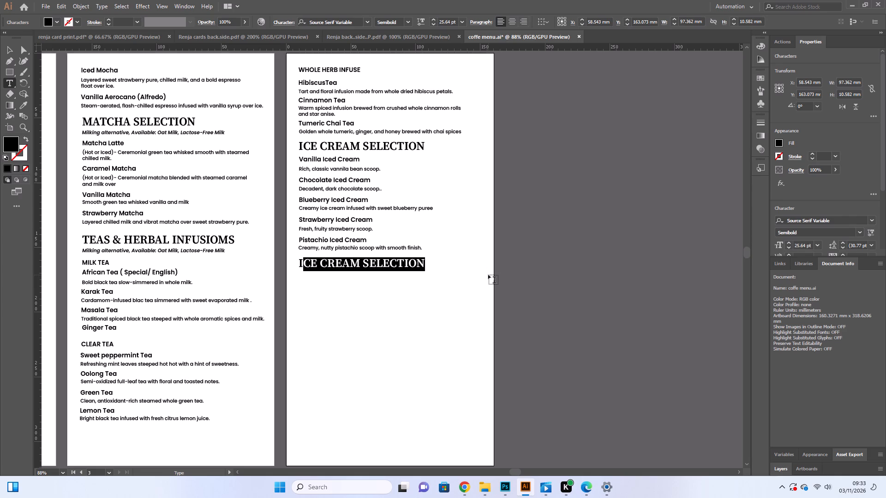
{"action": "key", "text": "BackSpace"}
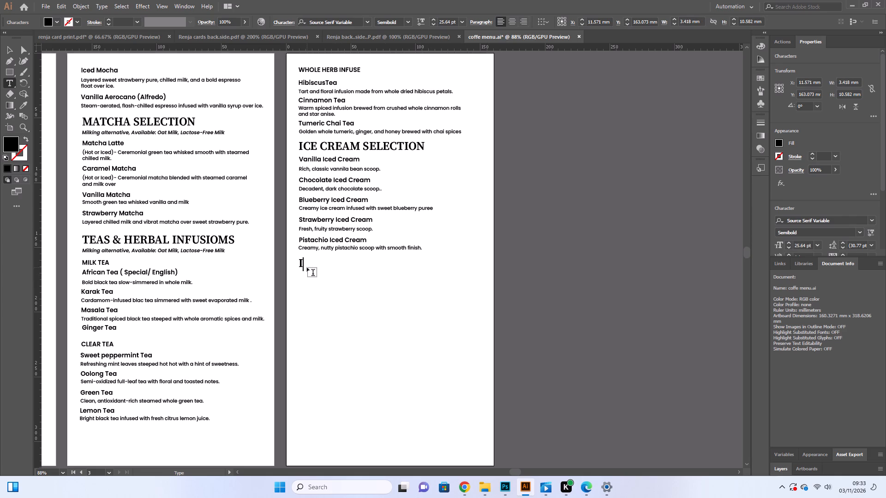
{"action": "key", "text": "m"}
{"action": "key", "text": "BackSpace"}
{"action": "key", "text": "m"}
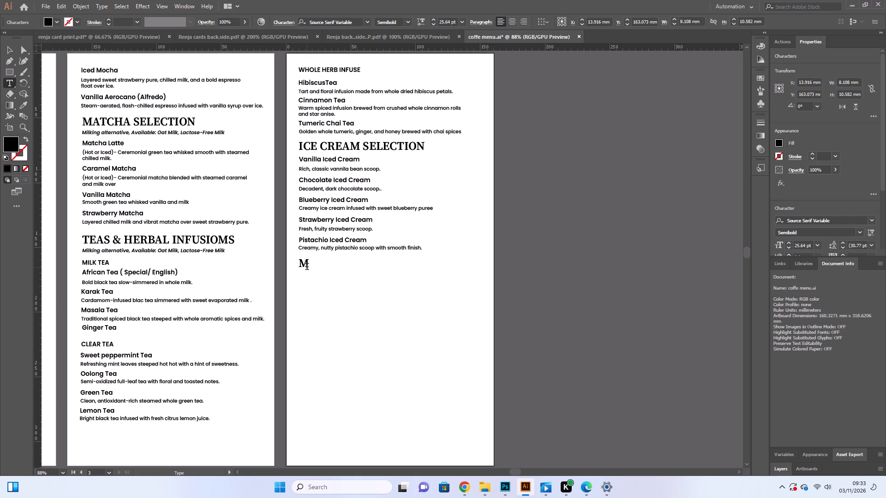
{"action": "type", "text": "IL"}
{"action": "type", "text": "KS"}
{"action": "type", "text": "HA"}
{"action": "type", "text": "KE"}
{"action": "left_click", "coordinate": [6, 49]}
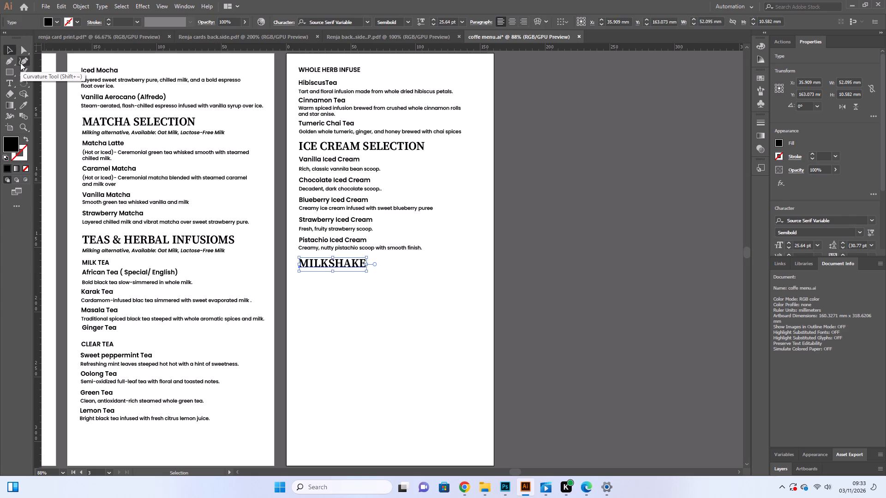
Copy the italic "Milking alternative" line from under the TEAS & HERBAL INFUSIOMS heading to just below the MILKSHAKE heading, aligned with its left edge.
{"action": "left_click", "coordinate": [6, 47]}
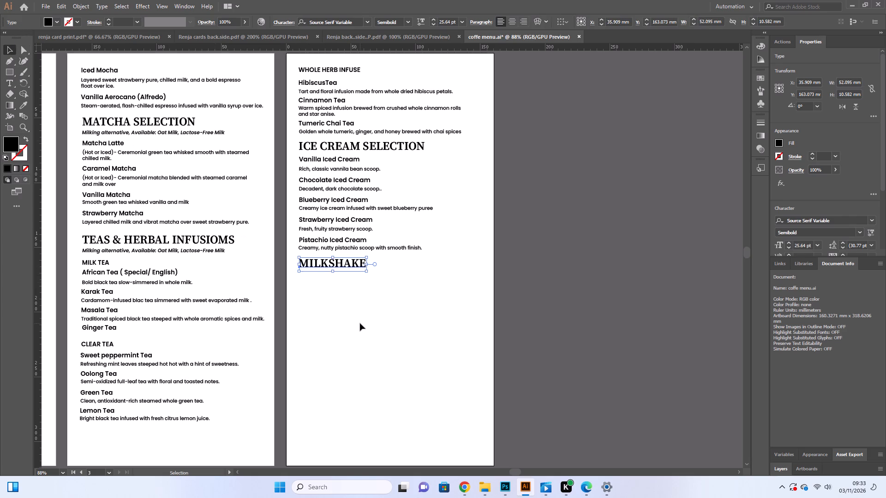
{"action": "left_click", "coordinate": [360, 323]}
{"action": "scroll", "coordinate": [360, 323], "scroll_direction": "up", "scroll_amount": 3}
{"action": "scroll", "coordinate": [360, 323], "scroll_direction": "down", "scroll_amount": 3}
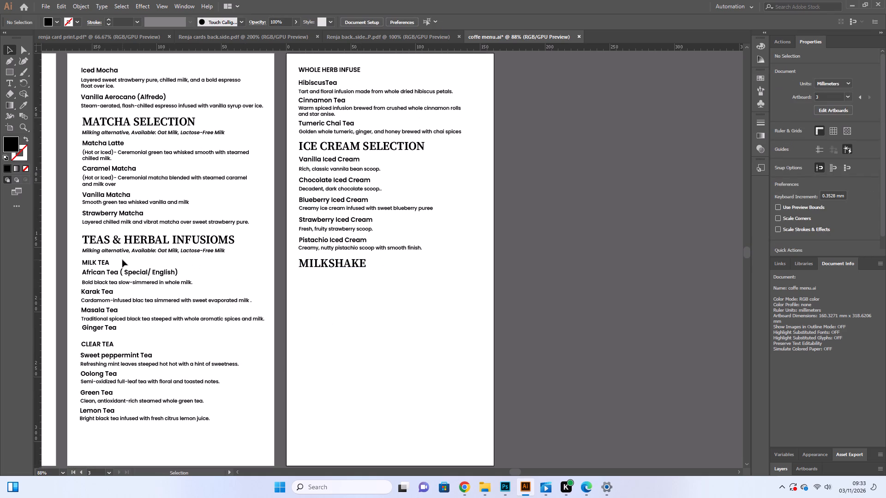
{"action": "left_click", "coordinate": [123, 250]}
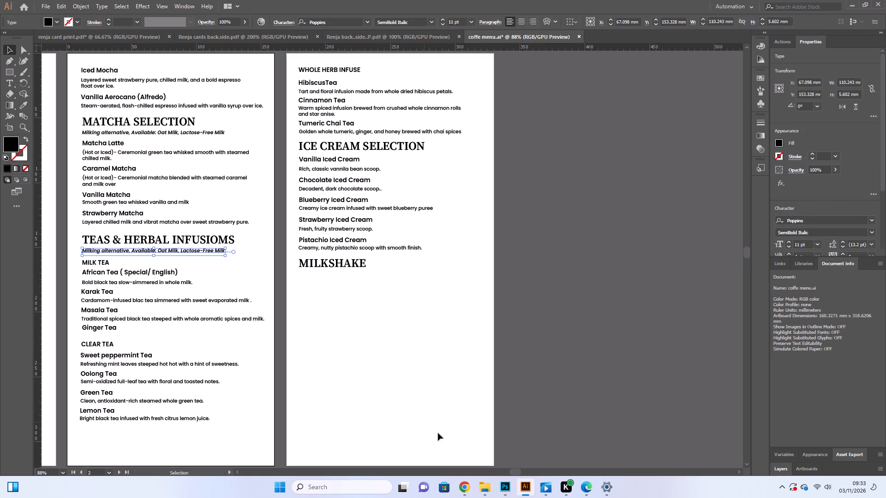
{"action": "left_click_drag", "start_coordinate": [517, 473], "coordinate": [510, 473]}
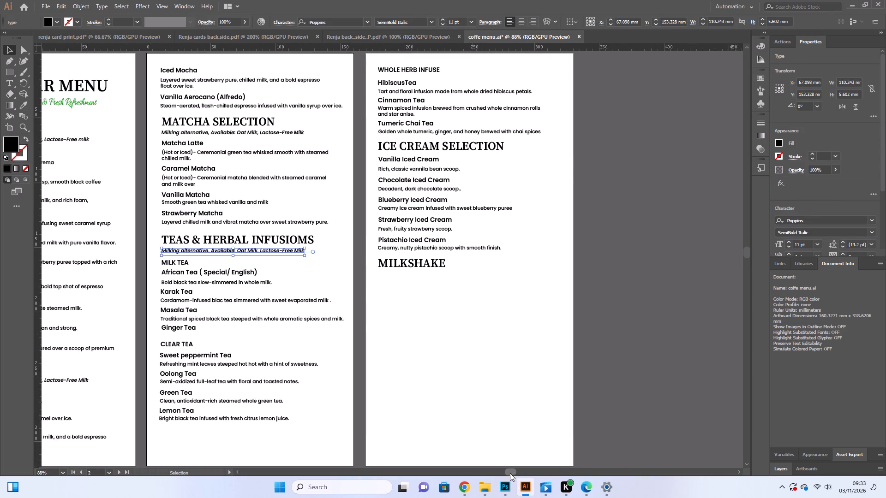
{"action": "left_click_drag", "start_coordinate": [510, 473], "coordinate": [505, 471]}
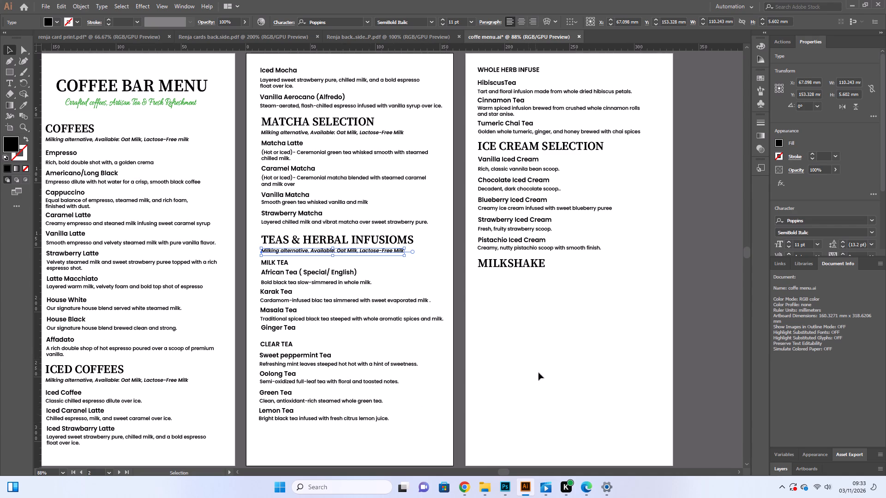
{"action": "left_click_drag", "start_coordinate": [325, 251], "coordinate": [509, 276], "text": "alt"}
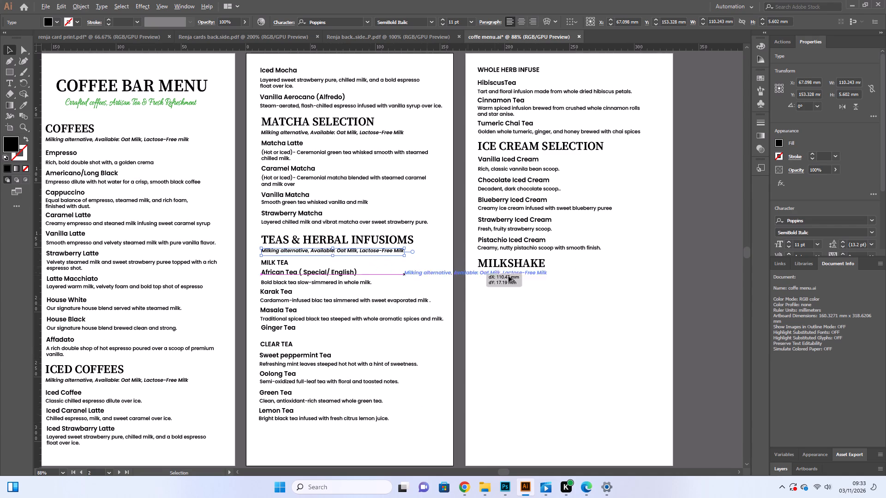
{"action": "left_click_drag", "start_coordinate": [509, 276], "coordinate": [542, 276], "text": "alt"}
{"action": "left_click", "coordinate": [577, 356]}
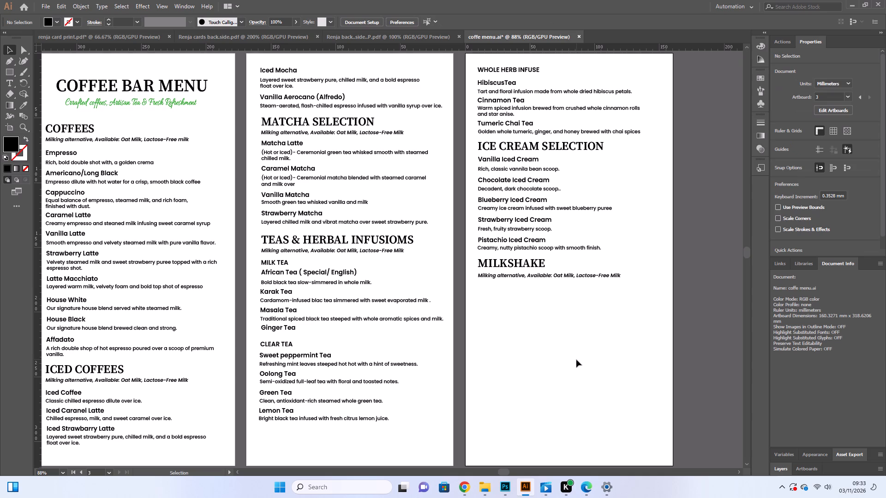
{"action": "left_click", "coordinate": [576, 360]}
Clear all the text of the copied "Milking alternative" line below the MILKSHAKE heading, keeping its text object open for editing.
{"action": "left_click_drag", "start_coordinate": [499, 471], "coordinate": [515, 469]}
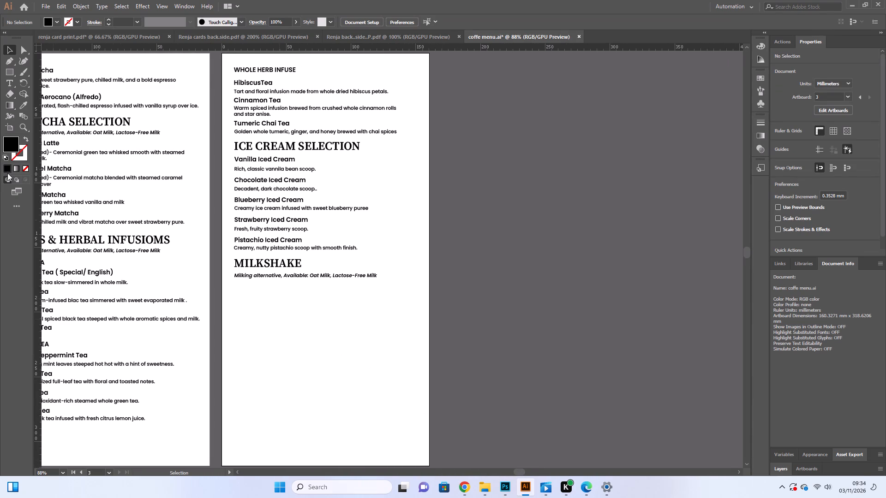
{"action": "left_click", "coordinate": [5, 82]}
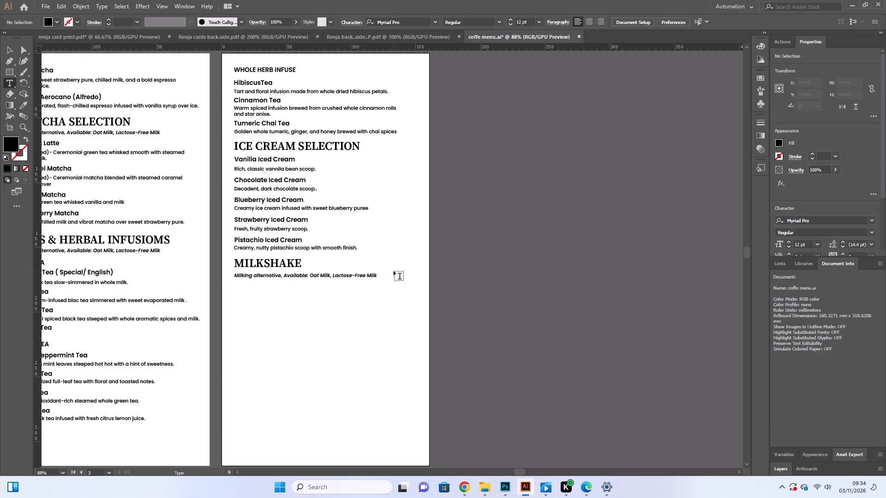
{"action": "left_click", "coordinate": [376, 277]}
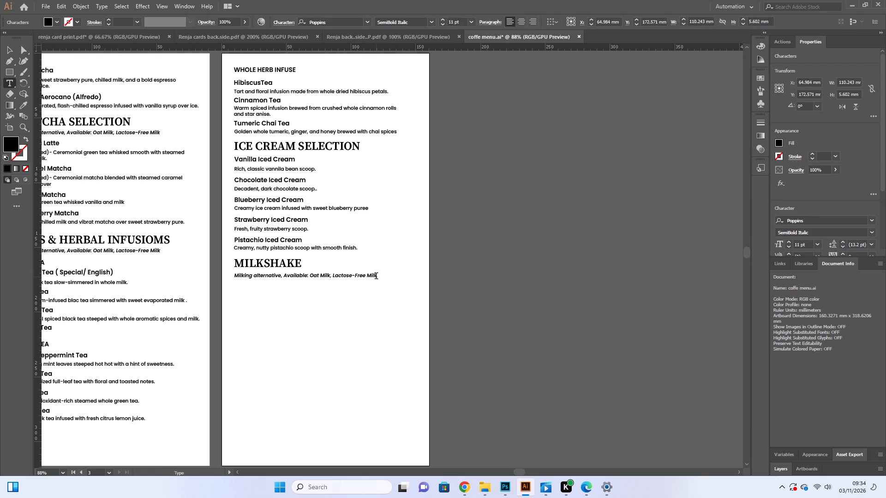
{"action": "key", "text": "BackSpace"}
{"action": "key", "text": "BackSpace"}
{"action": "key", "text": "BackSpace"}
{"action": "key", "text": "BackSpace"}
{"action": "key", "text": "BackSpace"}
{"action": "key", "text": "BackSpace"}
{"action": "key", "text": "BackSpace"}
{"action": "key", "text": "BackSpace"}
{"action": "key", "text": "BackSpace"}
{"action": "key", "text": "BackSpace"}
{"action": "key", "text": "BackSpace"}
{"action": "key", "text": "BackSpace"}
{"action": "key", "text": "BackSpace"}
{"action": "key", "text": "BackSpace"}
{"action": "key", "text": "BackSpace"}
{"action": "key", "text": "BackSpace"}
{"action": "key", "text": "BackSpace"}
{"action": "key", "text": "BackSpace"}
{"action": "key", "text": "BackSpace"}
{"action": "key", "text": "BackSpace"}
{"action": "key", "text": "BackSpace"}
{"action": "key", "text": "BackSpace"}
{"action": "key", "text": "BackSpace"}
{"action": "key", "text": "BackSpace"}
{"action": "key", "text": "BackSpace"}
{"action": "key", "text": "BackSpace"}
{"action": "key", "text": "BackSpace"}
{"action": "key", "text": "BackSpace"}
{"action": "key", "text": "BackSpace"}
{"action": "key", "text": "BackSpace"}
{"action": "key", "text": "BackSpace"}
{"action": "key", "text": "BackSpace"}
{"action": "key", "text": "BackSpace"}
{"action": "key", "text": "BackSpace"}
{"action": "key", "text": "BackSpace"}
{"action": "key", "text": "BackSpace"}
{"action": "key", "text": "BackSpace"}
{"action": "key", "text": "BackSpace"}
{"action": "key", "text": "BackSpace"}
{"action": "key", "text": "BackSpace"}
{"action": "key", "text": "BackSpace"}
{"action": "key", "text": "BackSpace"}
{"action": "key", "text": "BackSpace"}
{"action": "key", "text": "BackSpace"}
{"action": "key", "text": "BackSpace"}
{"action": "key", "text": "BackSpace"}
{"action": "key", "text": "BackSpace"}
{"action": "key", "text": "BackSpace"}
{"action": "key", "text": "BackSpace"}
{"action": "key", "text": "BackSpace"}
{"action": "key", "text": "BackSpace"}
{"action": "key", "text": "BackSpace"}
{"action": "key", "text": "BackSpace"}
{"action": "key", "text": "BackSpace"}
{"action": "key", "text": "BackSpace"}
{"action": "key", "text": "BackSpace"}
{"action": "key", "text": "BackSpace"}
{"action": "key", "text": "BackSpace"}
{"action": "key", "text": "BackSpace"}
{"action": "key", "text": "BackSpace"}
{"action": "key", "text": "BackSpace"}
{"action": "key", "text": "BackSpace"}
{"action": "key", "text": "BackSpace"}
{"action": "key", "text": "BackSpace"}
{"action": "key", "text": "BackSpace"}
{"action": "key", "text": "BackSpace"}
{"action": "key", "text": "BackSpace"}
{"action": "key", "text": "BackSpace"}
{"action": "key", "text": "BackSpace"}
{"action": "key", "text": "BackSpace"}
{"action": "key", "text": "BackSpace"}
{"action": "key", "text": "BackSpace"}
{"action": "key", "text": "BackSpace"}
{"action": "key", "text": "BackSpace"}
{"action": "key", "text": "BackSpace"}
{"action": "key", "text": "BackSpace"}
{"action": "key", "text": "BackSpace"}
{"action": "key", "text": "BackSpace"}
{"action": "key", "text": "BackSpace"}
{"action": "key", "text": "BackSpace"}
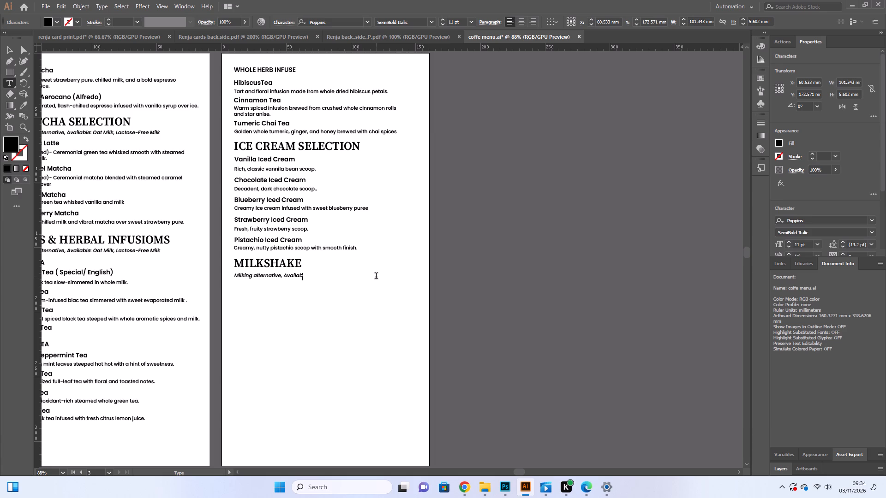
{"action": "key", "text": "BackSpace"}
{"action": "key", "text": "BackSpace"}
{"action": "key", "text": "BackSpace"}
{"action": "key", "text": "BackSpace"}
{"action": "key", "text": "BackSpace"}
{"action": "key", "text": "BackSpace"}
{"action": "key", "text": "BackSpace"}
{"action": "key", "text": "BackSpace"}
{"action": "key", "text": "BackSpace"}
{"action": "key", "text": "BackSpace"}
{"action": "key", "text": "BackSpace"}
{"action": "key", "text": "BackSpace"}
{"action": "key", "text": "BackSpace"}
{"action": "key", "text": "BackSpace"}
{"action": "key", "text": "BackSpace"}
{"action": "key", "text": "BackSpace"}
{"action": "key", "text": "BackSpace"}
{"action": "key", "text": "BackSpace"}
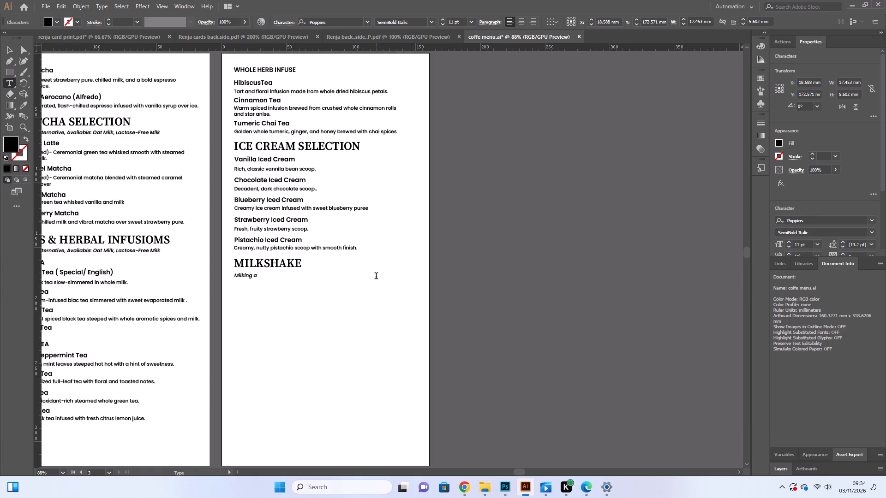
{"action": "key", "text": "BackSpace"}
{"action": "key", "text": "BackSpace"}
{"action": "key", "text": "BackSpace"}
{"action": "key", "text": "BackSpace"}
{"action": "key", "text": "BackSpace"}
{"action": "key", "text": "BackSpace"}
{"action": "key", "text": "BackSpace"}
{"action": "key", "text": "BackSpace"}
{"action": "key", "text": "BackSpace"}
{"action": "key", "text": "BackSpace"}
{"action": "key", "text": "BackSpace"}
{"action": "key", "text": "BackSpace"}
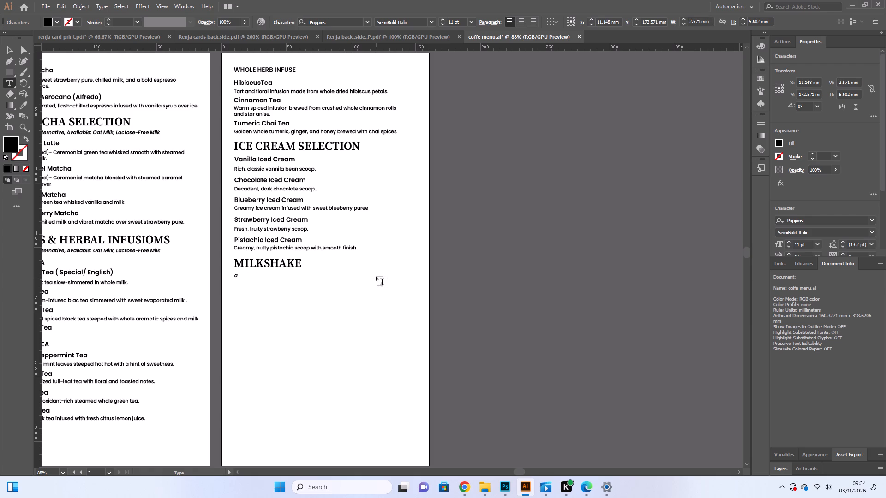
Fill the emptied italic line below MILKSHAKE with "All milkshakes are topped with rich whipped cream, dessert drizzles" and, on a second line, "and signature topping".
{"action": "key", "text": "a"}
{"action": "key", "text": "semicolon"}
{"action": "type", "text": "milksha"}
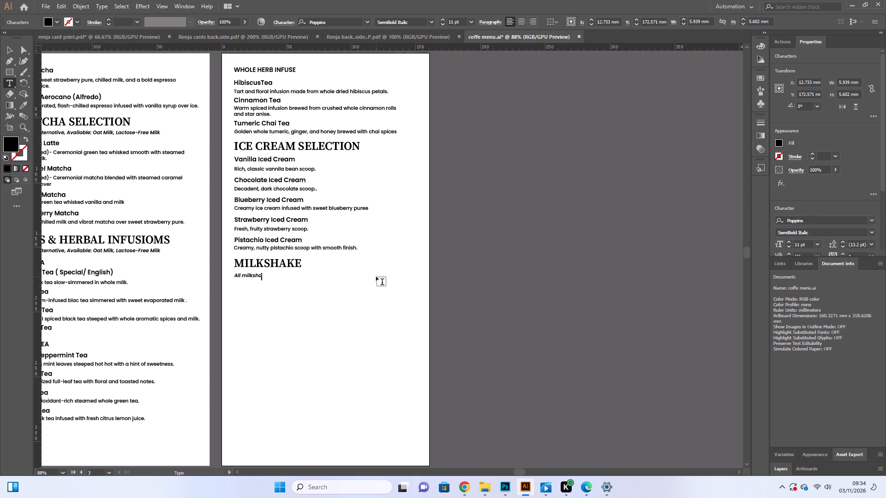
{"action": "type", "text": "kes"}
{"action": "key", "text": "space"}
{"action": "type", "text": "are topped with rich"}
{"action": "key", "text": "space"}
{"action": "type", "text": "whip"}
{"action": "type", "text": "ped crea"}
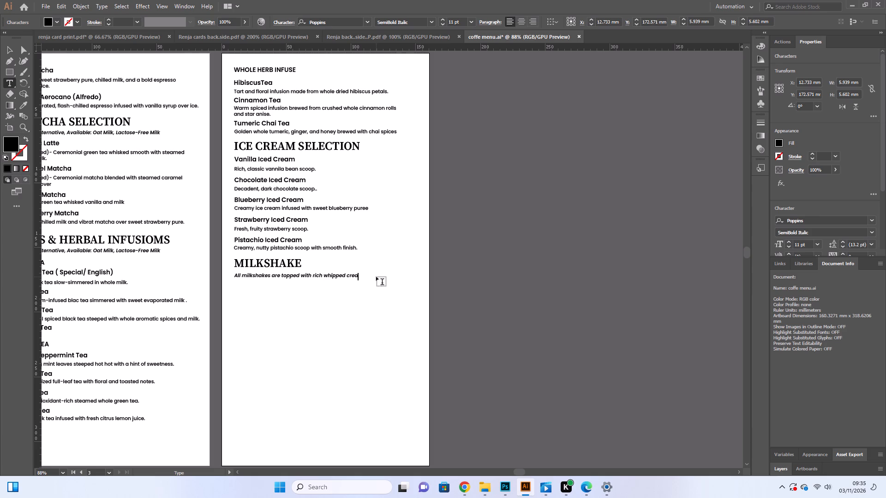
{"action": "type", "text": "m, de"}
{"action": "type", "text": "ssert"}
{"action": "key", "text": "space"}
{"action": "type", "text": "drizzl"}
{"action": "key", "text": "e"}
{"action": "key", "text": "s"}
{"action": "key", "text": "Return"}
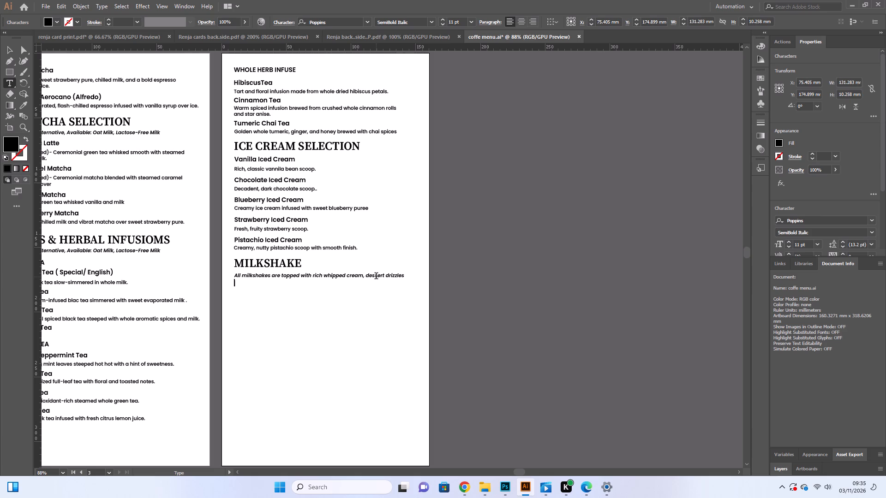
{"action": "type", "text": "and sign"}
{"action": "type", "text": "ature"}
{"action": "key", "text": "space"}
{"action": "type", "text": "topping"}
{"action": "left_click", "coordinate": [10, 48]}
{"action": "left_click", "coordinate": [290, 310]}
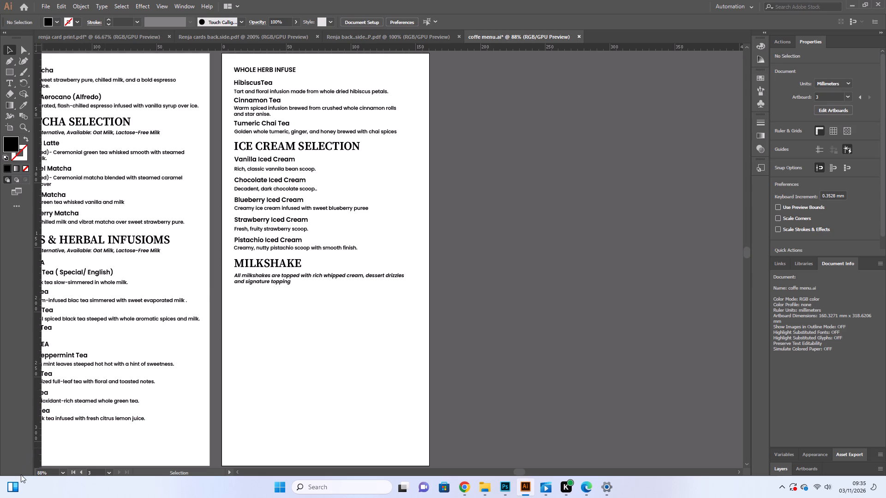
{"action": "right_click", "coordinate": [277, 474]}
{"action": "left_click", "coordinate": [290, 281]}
Copy the "Creamy, nutty pistachio scoop with smooth finish." description to just below the italic milkshake note, aligned with its left edge.
{"action": "scroll", "coordinate": [316, 308], "scroll_direction": "down", "scroll_amount": 3}
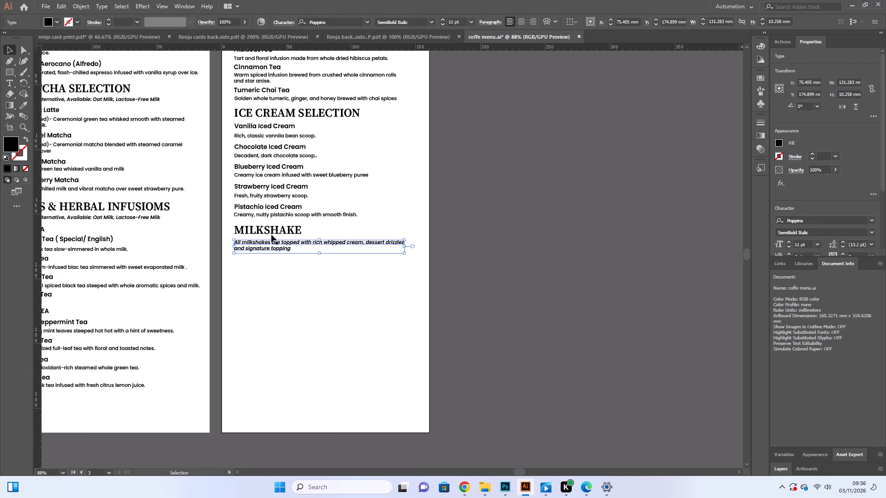
{"action": "left_click", "coordinate": [253, 213]}
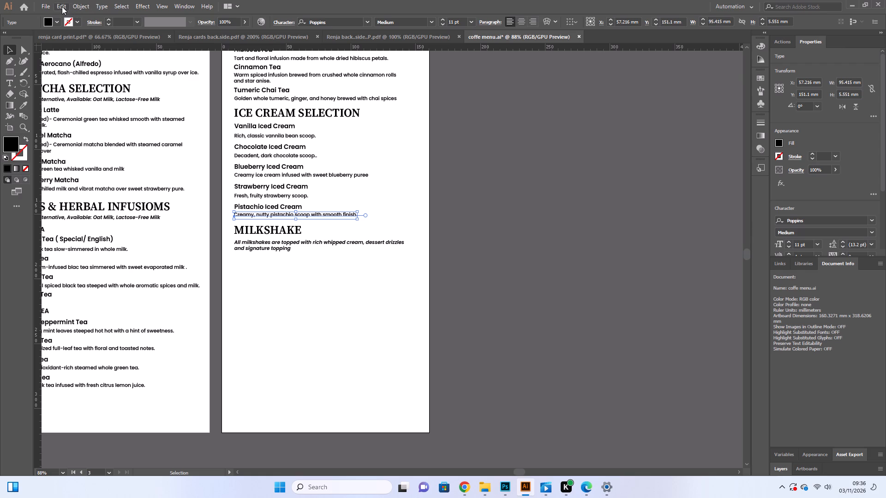
{"action": "left_click", "coordinate": [62, 6]}
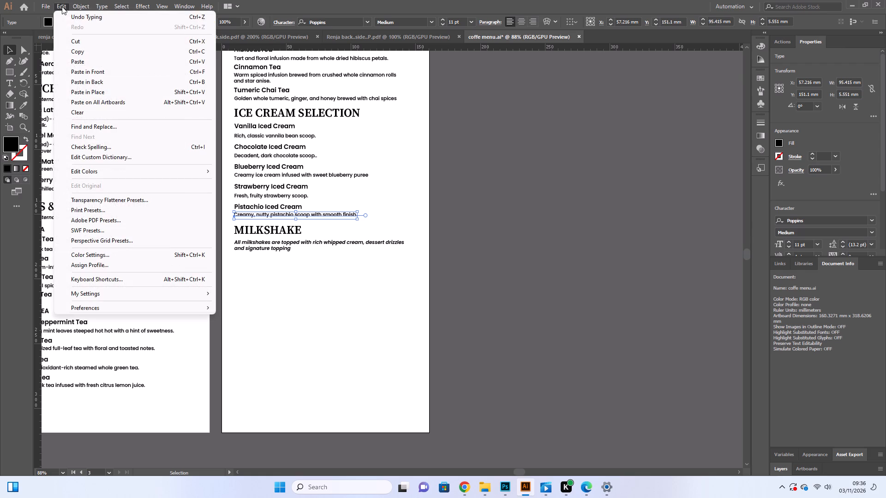
{"action": "left_click", "coordinate": [78, 53]}
{"action": "left_click", "coordinate": [61, 7]}
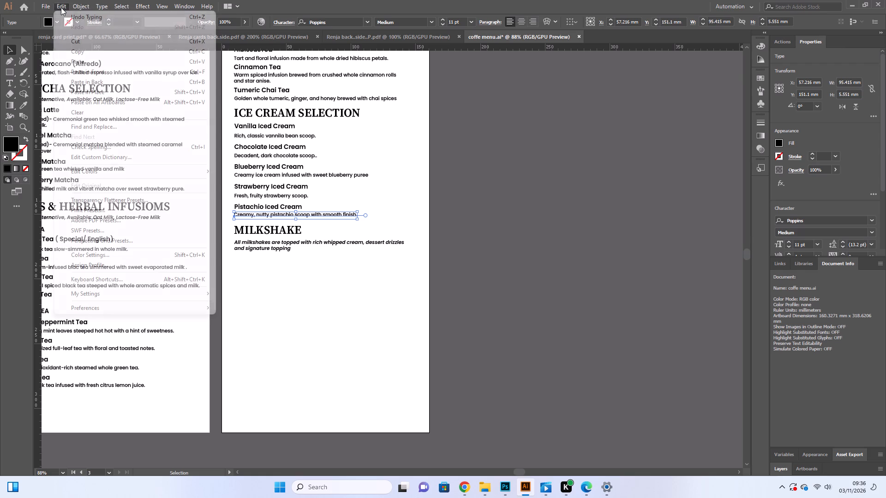
{"action": "left_click", "coordinate": [87, 62]}
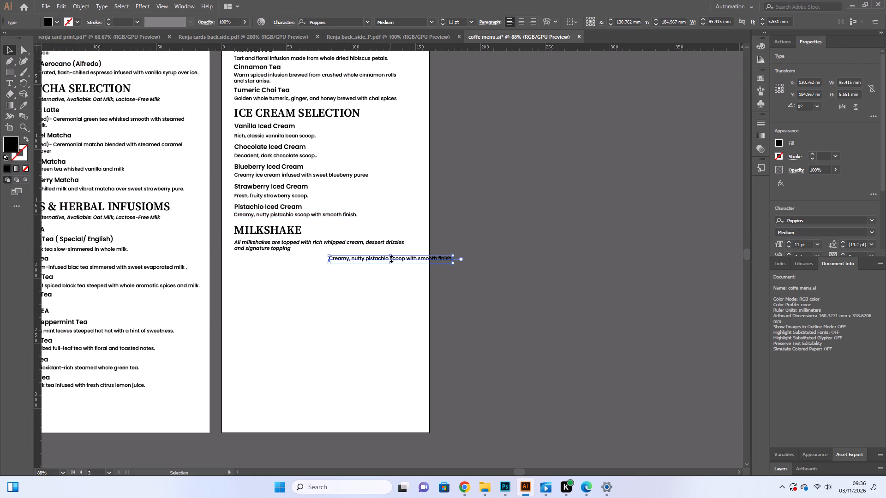
{"action": "left_click_drag", "start_coordinate": [399, 258], "coordinate": [323, 272]}
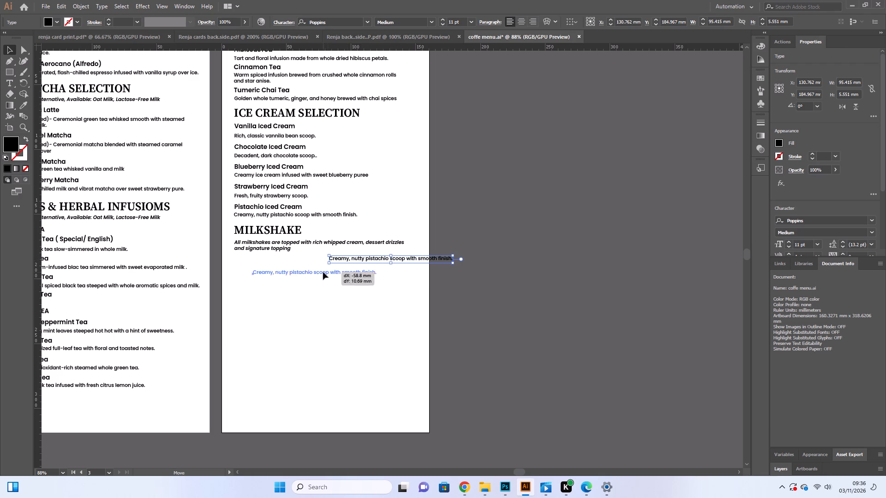
{"action": "left_click_drag", "start_coordinate": [323, 272], "coordinate": [304, 261]}
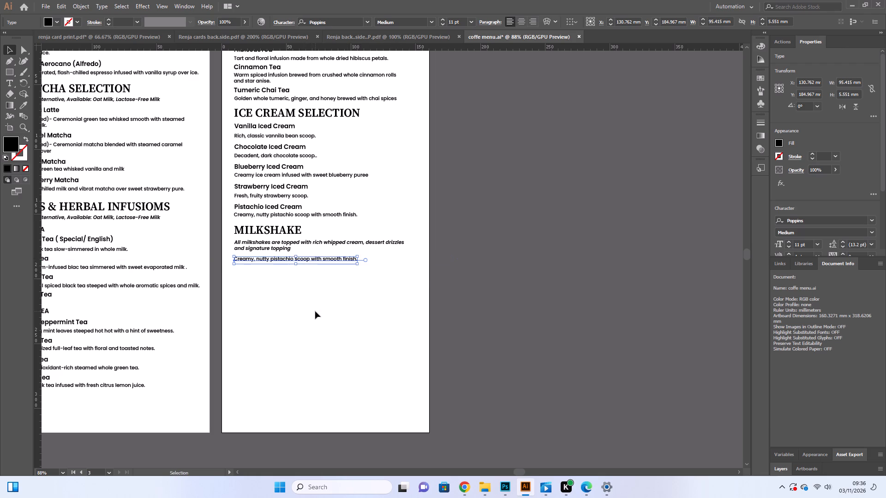
{"action": "left_click", "coordinate": [315, 311]}
Move the copied pistachio description down to a Y position of about 195.1 mm, leaving room for an item name above it.
{"action": "left_click_drag", "start_coordinate": [287, 258], "coordinate": [286, 263]}
{"action": "left_click", "coordinate": [287, 266]}
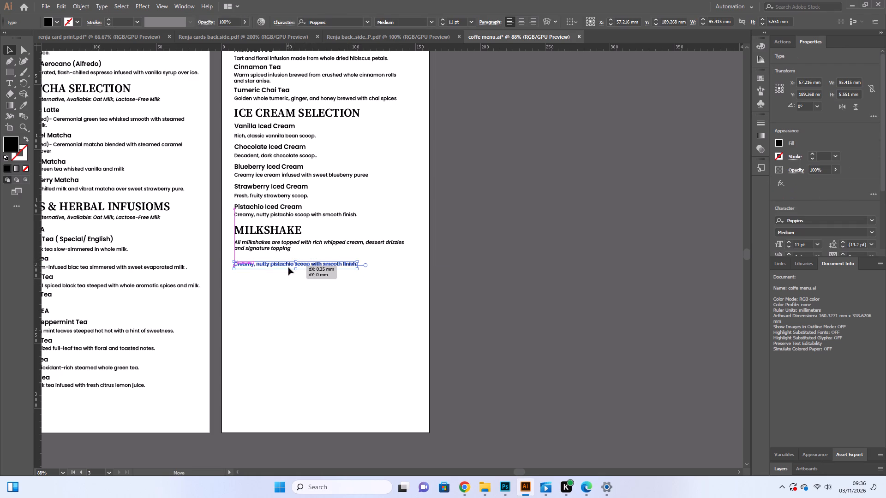
{"action": "left_click", "coordinate": [288, 268]}
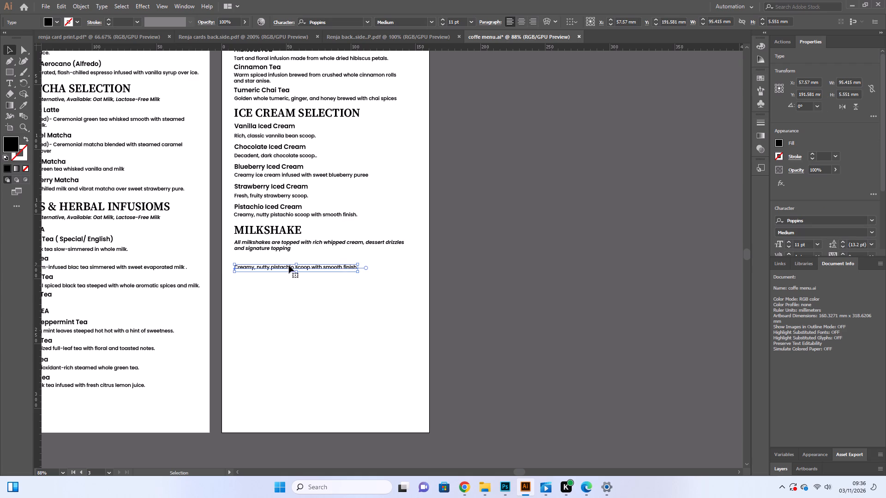
{"action": "left_click", "coordinate": [289, 266]}
{"action": "left_click_drag", "start_coordinate": [289, 263], "coordinate": [287, 273]}
{"action": "left_click", "coordinate": [283, 273]}
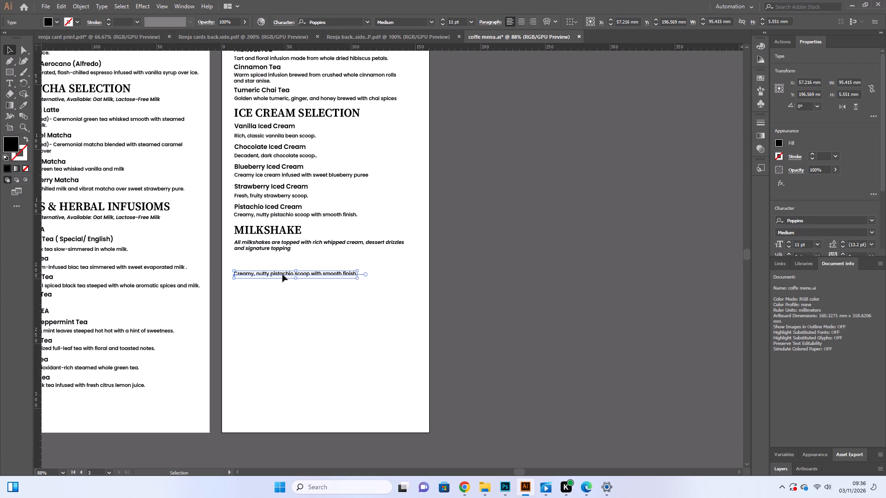
{"action": "left_click", "coordinate": [284, 272]}
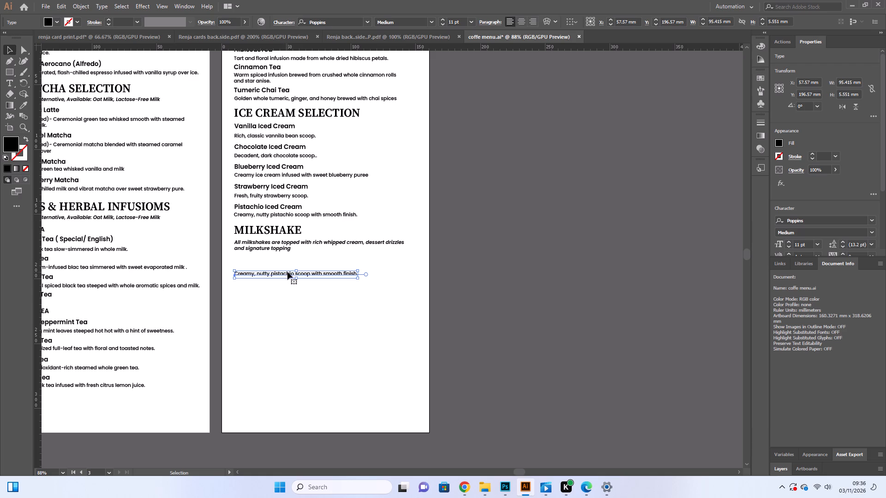
{"action": "left_click", "coordinate": [287, 272]}
{"action": "left_click", "coordinate": [288, 274]}
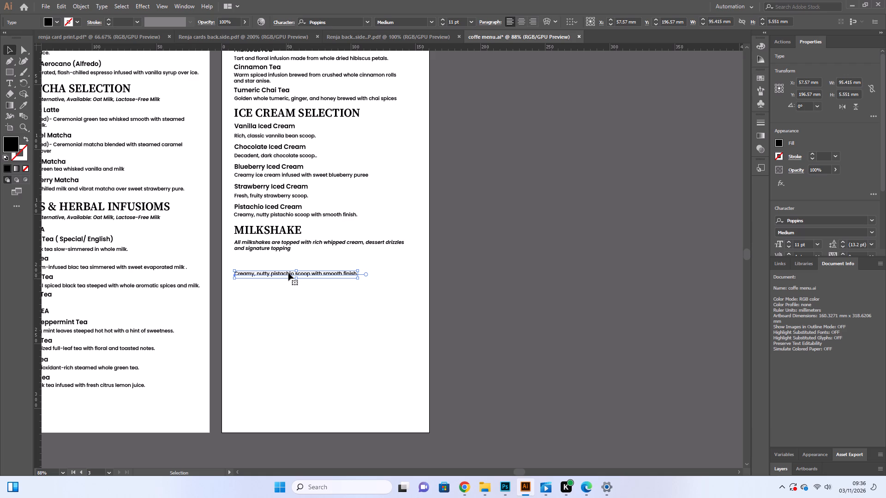
{"action": "left_click", "coordinate": [288, 273]}
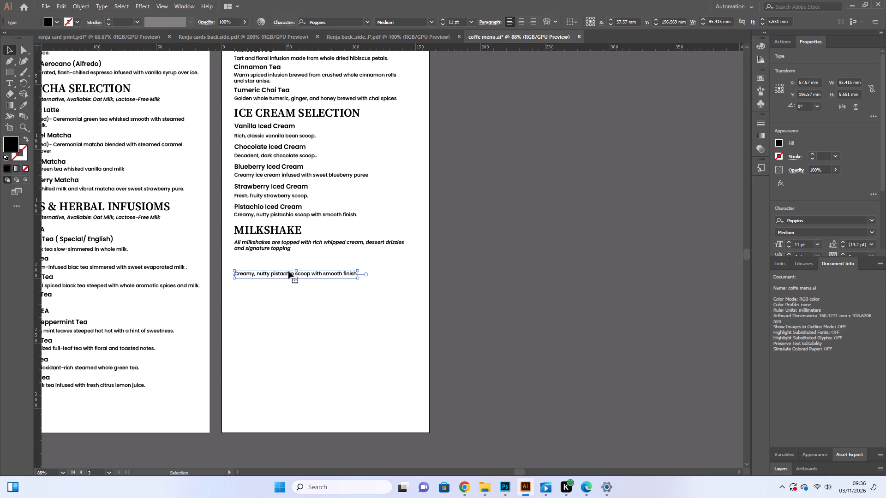
{"action": "left_click", "coordinate": [288, 271]}
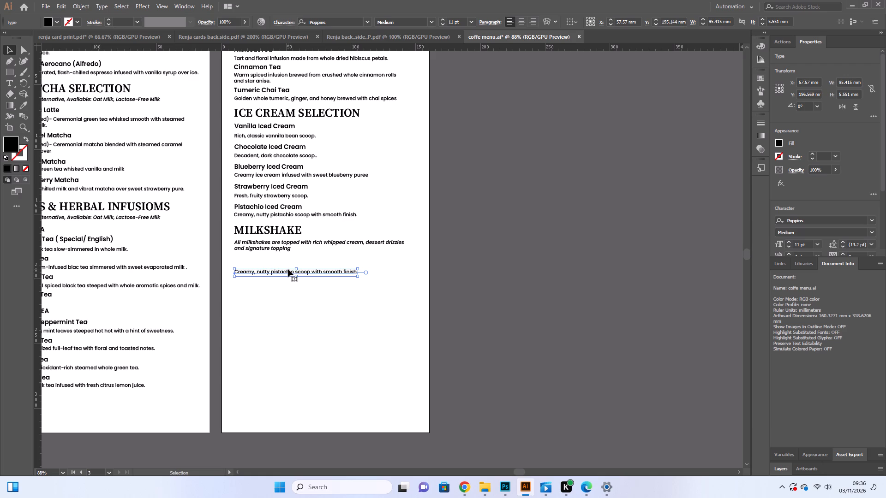
{"action": "left_click", "coordinate": [290, 270]}
Copy the "Pistachio Iced Cream" item name into the gap between the italic milkshake note and the copied description, left-aligned with them.
{"action": "left_click", "coordinate": [275, 208]}
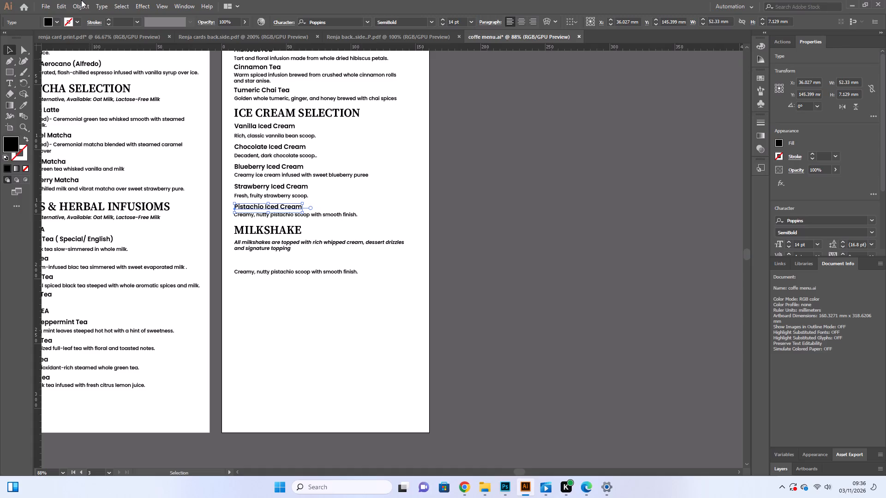
{"action": "left_click", "coordinate": [61, 9]}
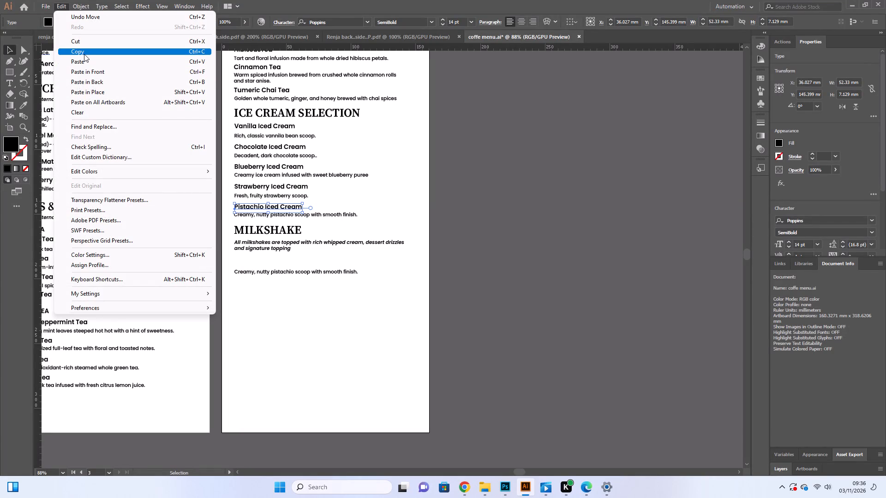
{"action": "left_click", "coordinate": [84, 54]}
{"action": "left_click", "coordinate": [65, 6]}
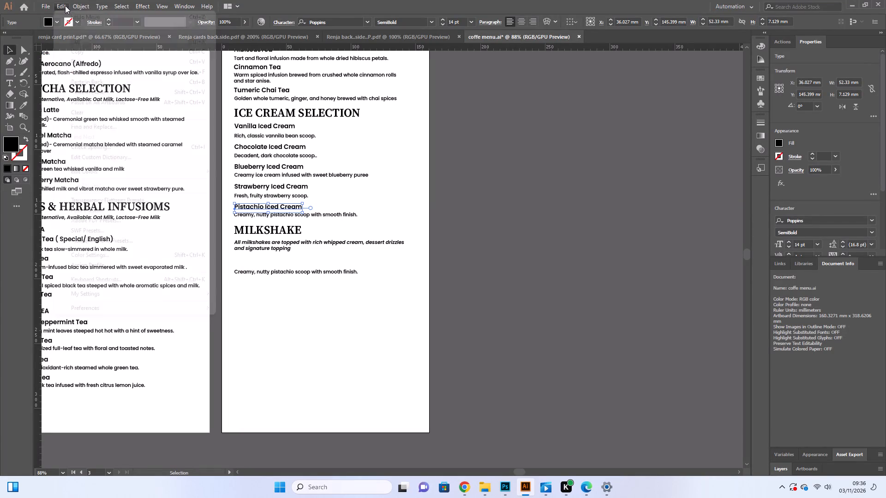
{"action": "left_click", "coordinate": [88, 63]}
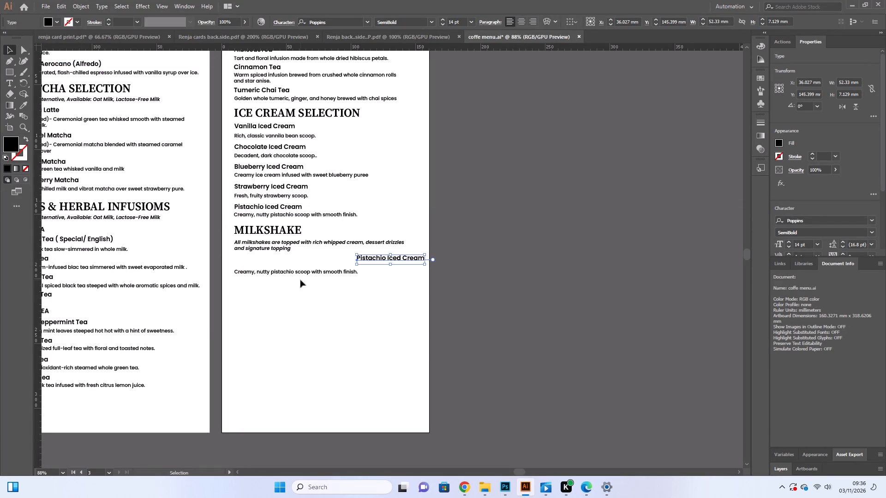
{"action": "left_click_drag", "start_coordinate": [404, 258], "coordinate": [285, 262]}
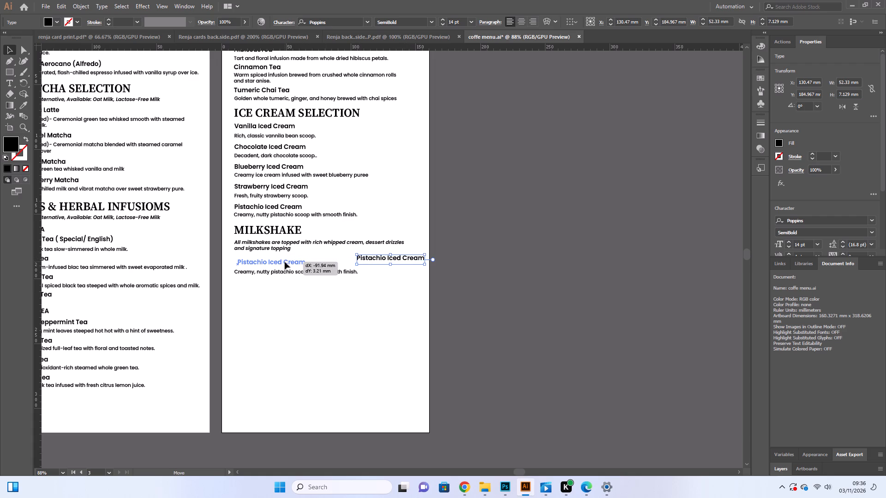
{"action": "left_click_drag", "start_coordinate": [285, 262], "coordinate": [282, 263]}
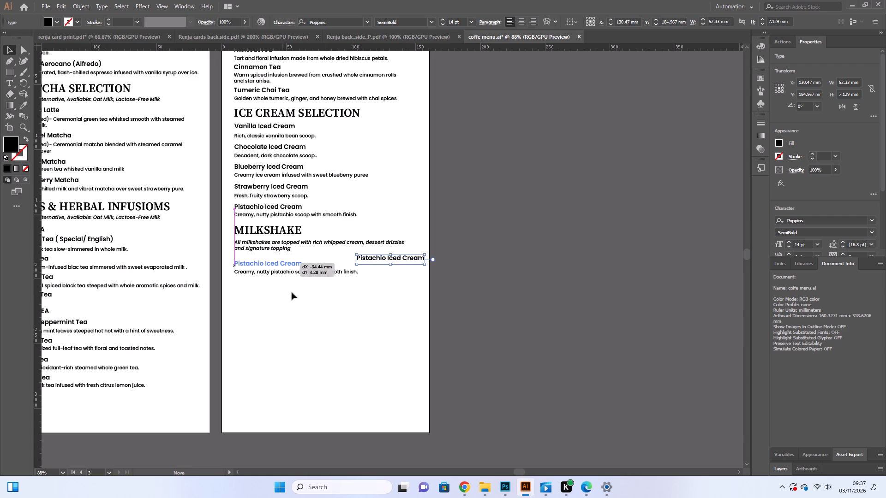
{"action": "left_click", "coordinate": [293, 302]}
Replace the copied "Pistachio Iced Cream" item name below the italic milkshake note with "Vanilla Milkshake".
{"action": "left_click", "coordinate": [9, 81]}
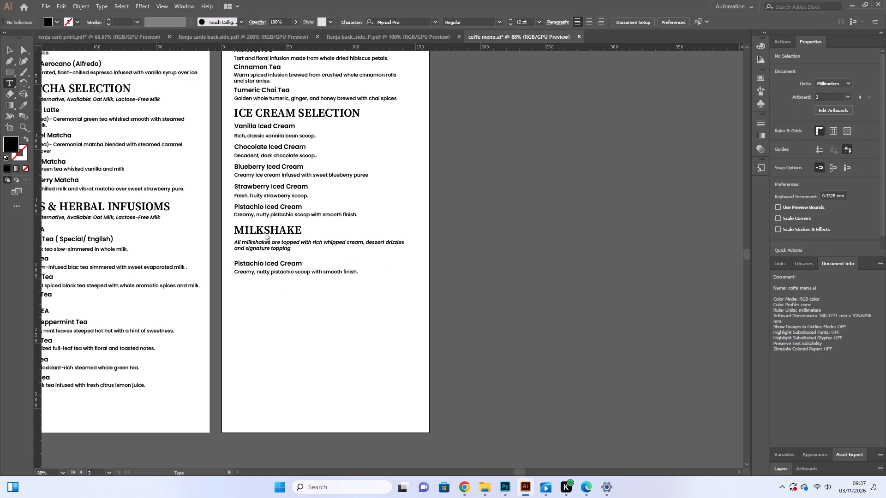
{"action": "left_click", "coordinate": [301, 262]}
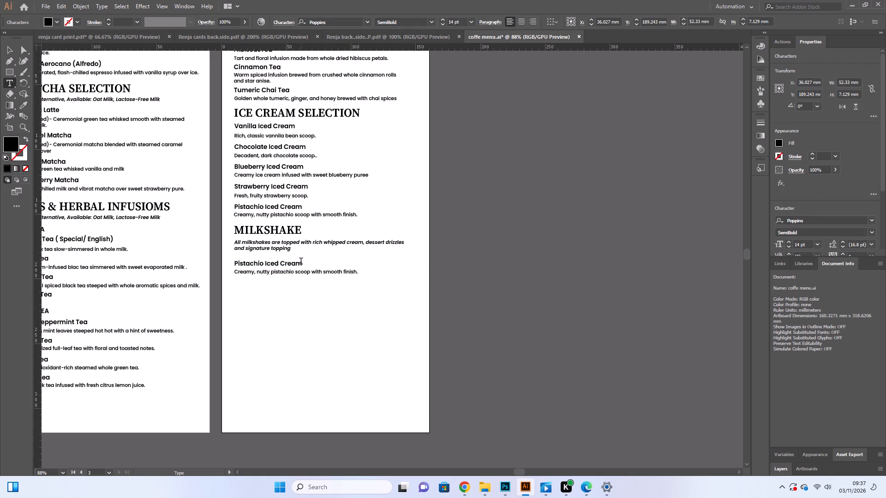
{"action": "key", "text": "BackSpace"}
{"action": "key", "text": "BackSpace"}
{"action": "key", "text": "BackSpace"}
{"action": "key", "text": "BackSpace"}
{"action": "key", "text": "BackSpace"}
{"action": "key", "text": "BackSpace"}
{"action": "key", "text": "BackSpace"}
{"action": "key", "text": "BackSpace"}
{"action": "key", "text": "BackSpace"}
{"action": "key", "text": "BackSpace"}
{"action": "key", "text": "BackSpace"}
{"action": "key", "text": "BackSpace"}
{"action": "key", "text": "BackSpace"}
{"action": "key", "text": "BackSpace"}
{"action": "key", "text": "BackSpace"}
{"action": "key", "text": "BackSpace"}
{"action": "key", "text": "BackSpace"}
{"action": "key", "text": "BackSpace"}
{"action": "key", "text": "BackSpace"}
{"action": "key", "text": "BackSpace"}
{"action": "key", "text": "BackSpace"}
{"action": "key", "text": "BackSpace"}
{"action": "key", "text": "BackSpace"}
{"action": "key", "text": "BackSpace"}
{"action": "key", "text": "BackSpace"}
{"action": "key", "text": "BackSpace"}
{"action": "key", "text": "BackSpace"}
{"action": "key", "text": "BackSpace"}
{"action": "key", "text": "BackSpace"}
{"action": "key", "text": "BackSpace"}
{"action": "key", "text": "BackSpace"}
{"action": "key", "text": "BackSpace"}
{"action": "key", "text": "BackSpace"}
{"action": "key", "text": "BackSpace"}
{"action": "key", "text": "BackSpace"}
{"action": "key", "text": "BackSpace"}
{"action": "key", "text": "BackSpace"}
{"action": "key", "text": "BackSpace"}
{"action": "key", "text": "BackSpace"}
{"action": "key", "text": "BackSpace"}
{"action": "key", "text": "BackSpace"}
{"action": "key", "text": "BackSpace"}
{"action": "key", "text": "BackSpace"}
{"action": "key", "text": "BackSpace"}
{"action": "key", "text": "BackSpace"}
{"action": "key", "text": "BackSpace"}
{"action": "key", "text": "BackSpace"}
{"action": "key", "text": "BackSpace"}
{"action": "key", "text": "BackSpace"}
{"action": "key", "text": "BackSpace"}
{"action": "key", "text": "BackSpace"}
{"action": "key", "text": "BackSpace"}
{"action": "key", "text": "BackSpace"}
{"action": "key", "text": "BackSpace"}
{"action": "key", "text": "BackSpace"}
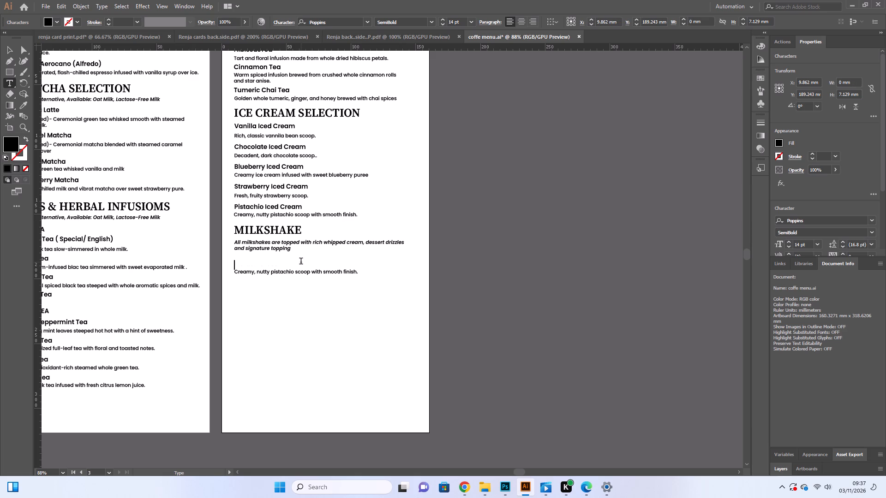
{"action": "key", "text": "v"}
{"action": "key", "text": "a"}
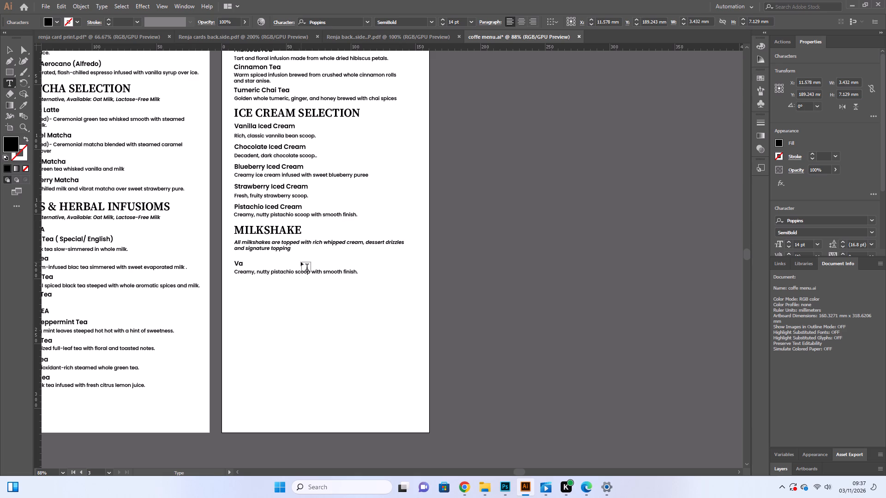
{"action": "type", "text": "nill"}
{"action": "type", "text": "a"}
{"action": "key", "text": "space"}
{"action": "key", "text": "m"}
{"action": "type", "text": "ilk"}
{"action": "type", "text": "sha"}
{"action": "type", "text": "ke"}
Clear the wording of the copied pistachio description beneath "Vanilla Milkshake", keeping its text object and final period.
{"action": "left_click", "coordinate": [356, 276]}
{"action": "key", "text": "BackSpace"}
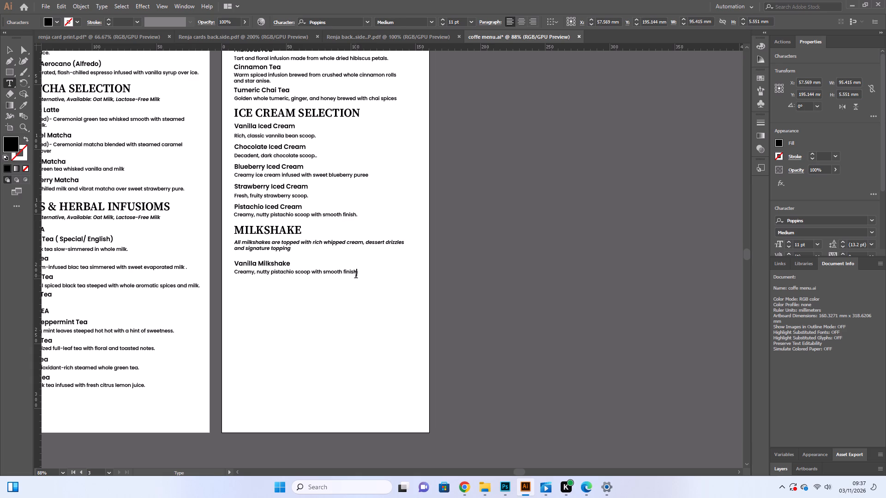
{"action": "key", "text": "BackSpace"}
{"action": "key", "text": "BackSpace"}
{"action": "key", "text": "BackSpace"}
{"action": "key", "text": "BackSpace"}
{"action": "key", "text": "BackSpace"}
{"action": "key", "text": "BackSpace"}
{"action": "key", "text": "BackSpace"}
{"action": "key", "text": "BackSpace"}
{"action": "key", "text": "BackSpace"}
{"action": "key", "text": "BackSpace"}
{"action": "key", "text": "BackSpace"}
{"action": "key", "text": "BackSpace"}
{"action": "key", "text": "BackSpace"}
{"action": "key", "text": "BackSpace"}
{"action": "key", "text": "BackSpace"}
{"action": "key", "text": "BackSpace"}
{"action": "key", "text": "BackSpace"}
{"action": "key", "text": "BackSpace"}
{"action": "key", "text": "BackSpace"}
{"action": "key", "text": "BackSpace"}
{"action": "key", "text": "BackSpace"}
{"action": "key", "text": "BackSpace"}
{"action": "key", "text": "BackSpace"}
{"action": "key", "text": "BackSpace"}
{"action": "key", "text": "BackSpace"}
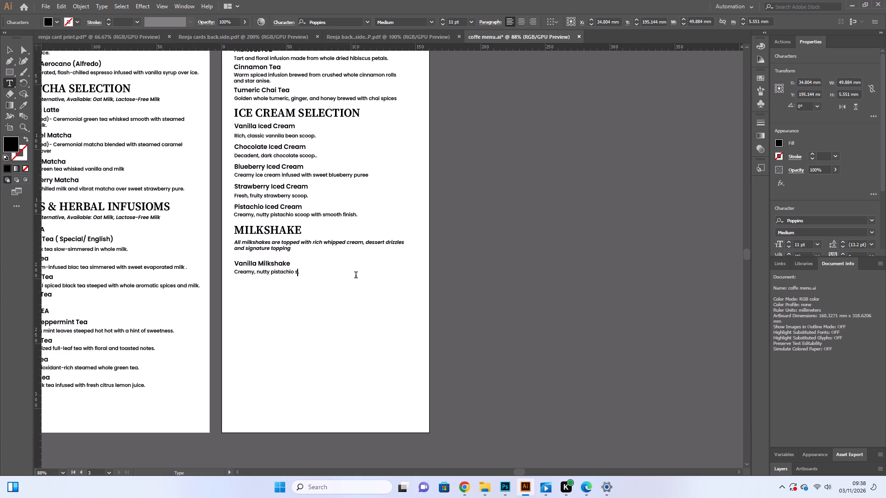
{"action": "key", "text": "BackSpace"}
{"action": "key", "text": "BackSpace"}
{"action": "key", "text": "BackSpace"}
{"action": "key", "text": "BackSpace"}
{"action": "key", "text": "BackSpace"}
{"action": "key", "text": "BackSpace"}
{"action": "key", "text": "BackSpace"}
{"action": "key", "text": "BackSpace"}
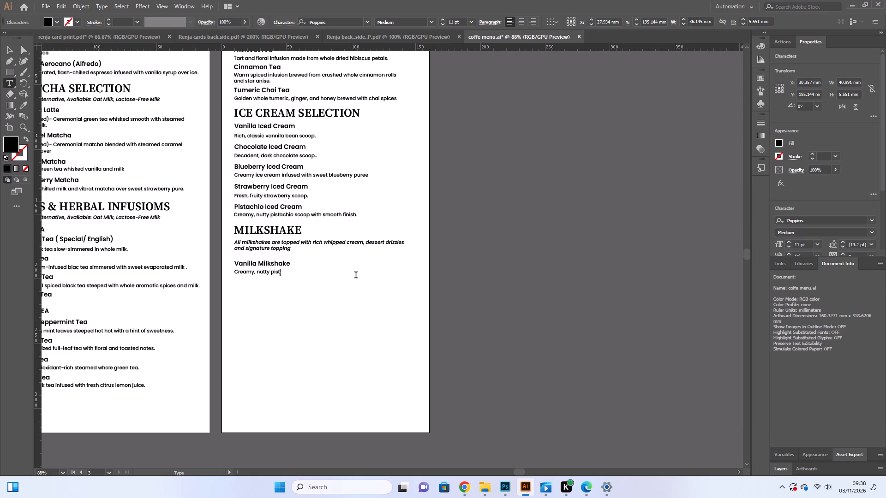
{"action": "key", "text": "BackSpace"}
{"action": "key", "text": "BackSpace"}
{"action": "key", "text": "BackSpace"}
{"action": "key", "text": "BackSpace"}
{"action": "key", "text": "BackSpace"}
{"action": "key", "text": "BackSpace"}
{"action": "key", "text": "BackSpace"}
{"action": "key", "text": "BackSpace"}
{"action": "key", "text": "BackSpace"}
{"action": "key", "text": "BackSpace"}
{"action": "key", "text": "BackSpace"}
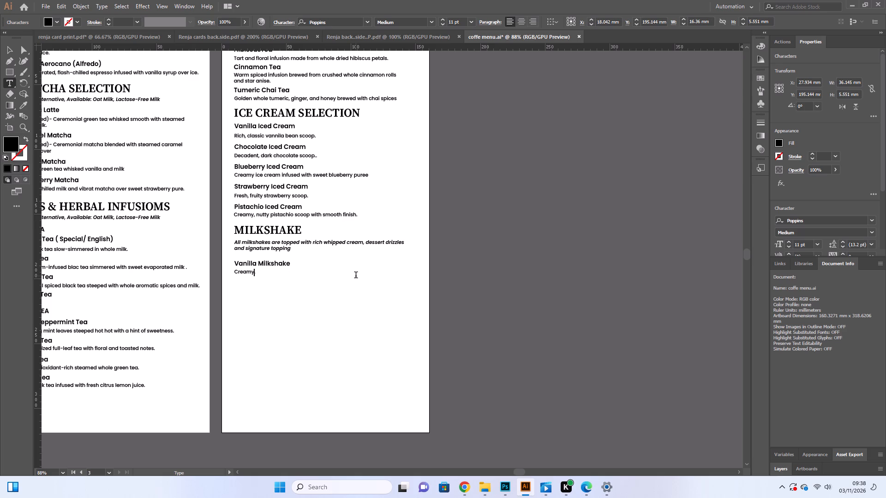
{"action": "key", "text": "BackSpace"}
{"action": "key", "text": "BackSpace"}
{"action": "key", "text": "BackSpace"}
{"action": "key", "text": "BackSpace"}
{"action": "key", "text": "BackSpace"}
{"action": "key", "text": "BackSpace"}
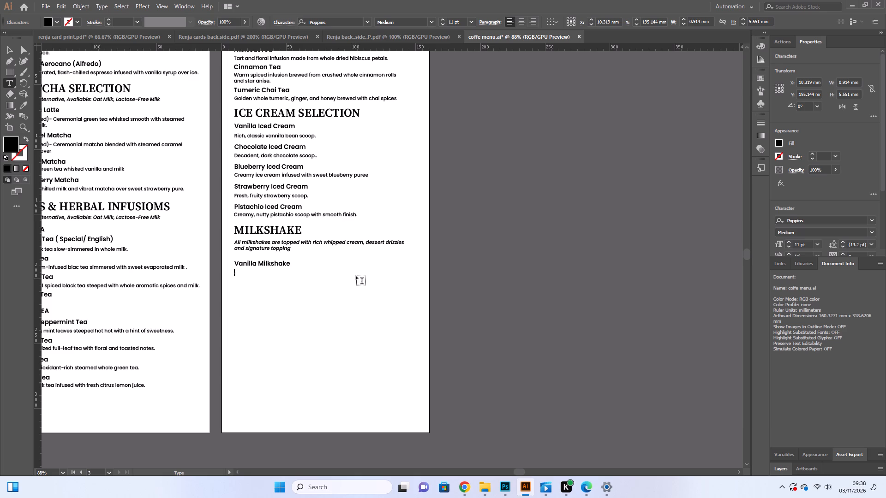
Enter "Classic creamy blend of rich vanilla ice cream and fresh milk topped" as the Vanilla Milkshake description's first line.
{"action": "key", "text": "c"}
{"action": "type", "text": "la"}
{"action": "key", "text": "s"}
{"action": "key", "text": "BackSpace"}
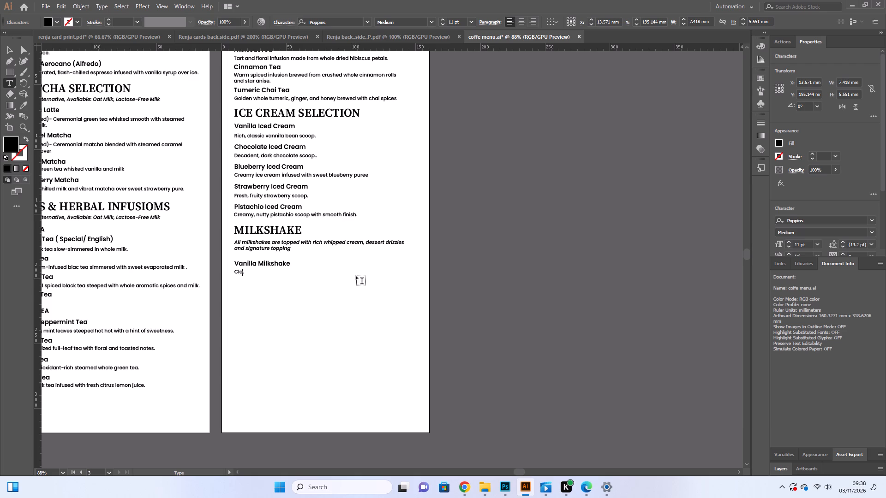
{"action": "type", "text": "ss"}
{"action": "type", "text": "ic"}
{"action": "key", "text": "space"}
{"action": "type", "text": "creamy"}
{"action": "key", "text": "space"}
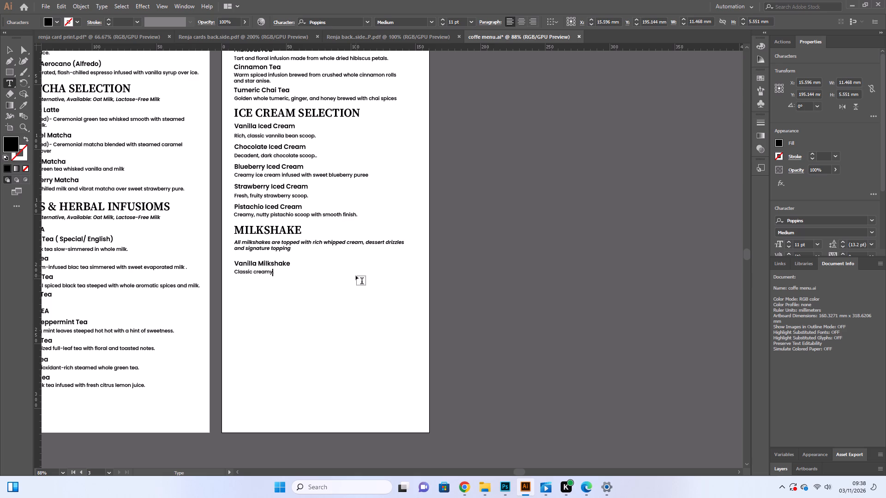
{"action": "type", "text": "blend of ric"}
{"action": "type", "text": "h vanilla"}
{"action": "key", "text": "space"}
{"action": "type", "text": "ice"}
{"action": "key", "text": "space"}
{"action": "type", "text": "cream"}
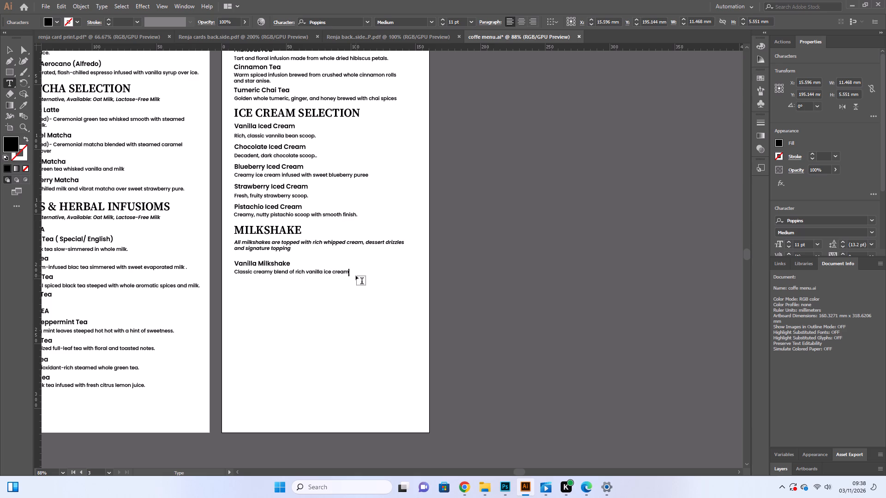
{"action": "key", "text": "space"}
{"action": "type", "text": "and fre"}
{"action": "type", "text": "h"}
{"action": "key", "text": "space"}
{"action": "key", "text": "BackSpace"}
{"action": "key", "text": "BackSpace"}
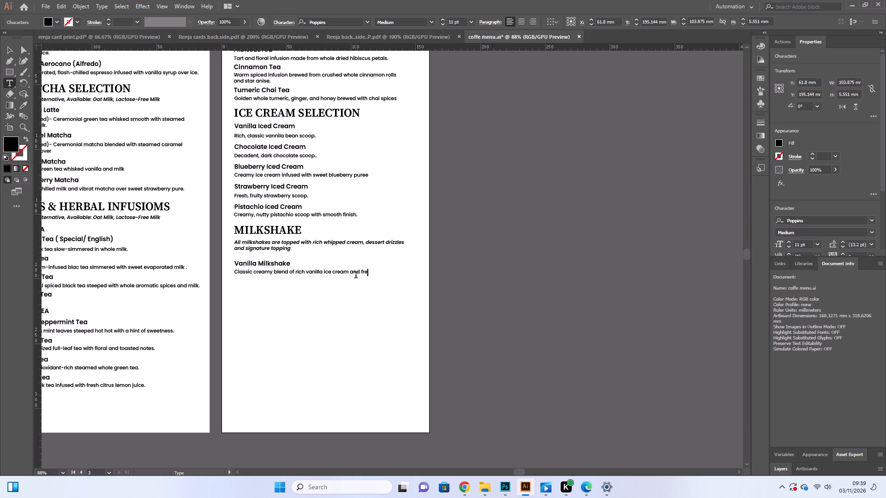
{"action": "type", "text": "sh milk"}
{"action": "key", "text": "space"}
{"action": "key", "text": "space"}
{"action": "type", "text": "topped"}
Add "with whipped cream and strawberry drizzle" as the second line of the Vanilla Milkshake description, before its final period.
{"action": "key", "text": "Return"}
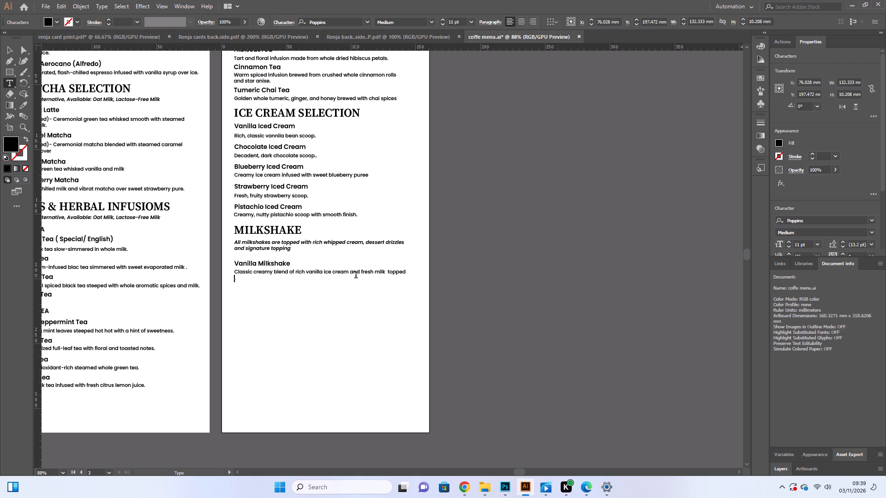
{"action": "key", "text": "w"}
{"action": "key", "text": "i"}
{"action": "key", "text": "t"}
{"action": "key", "text": "h"}
{"action": "key", "text": "space"}
{"action": "key", "text": "q"}
{"action": "key", "text": "BackSpace"}
{"action": "type", "text": "whip"}
{"action": "key", "text": "p"}
{"action": "type", "text": "ed cree"}
{"action": "key", "text": "BackSpace"}
{"action": "type", "text": "am"}
{"action": "key", "text": "space"}
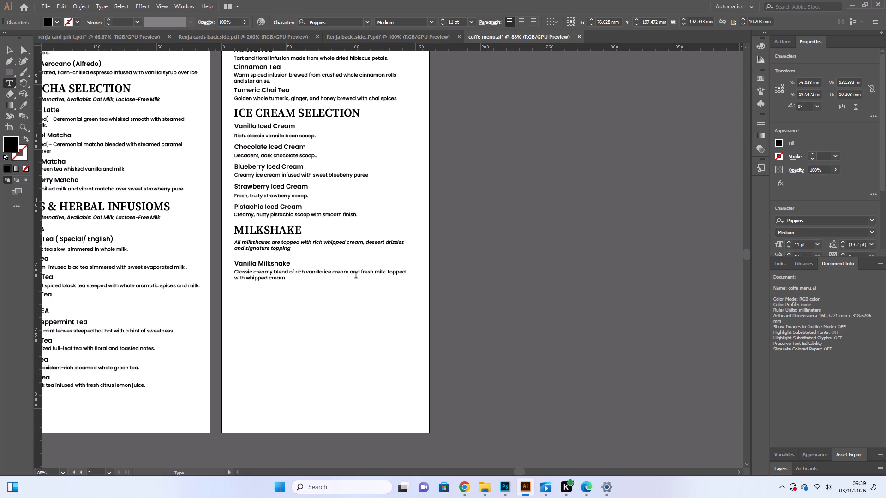
{"action": "type", "text": "and stra"}
{"action": "key", "text": "w"}
{"action": "type", "text": "berr"}
{"action": "key", "text": "y"}
{"action": "key", "text": "space"}
{"action": "type", "text": "de"}
{"action": "key", "text": "BackSpace"}
{"action": "type", "text": "rizzle"}
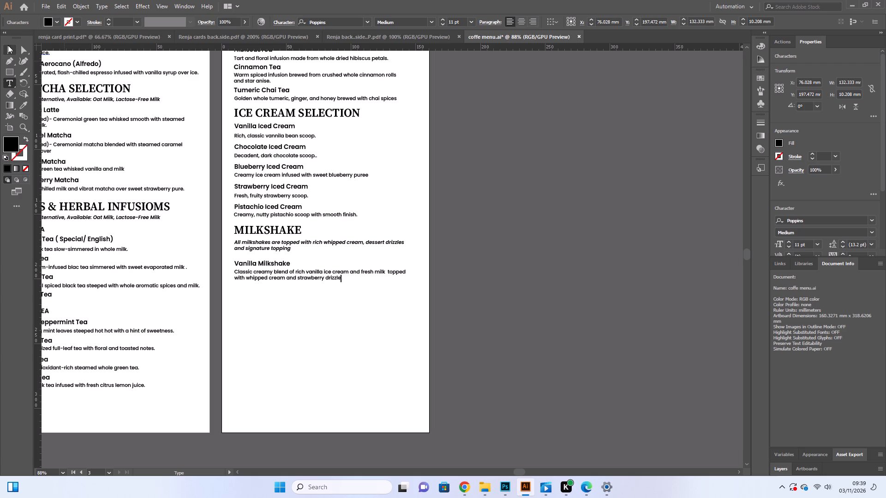
{"action": "left_click", "coordinate": [8, 45]}
{"action": "left_click", "coordinate": [346, 343]}
Copy the "Vanilla Milkshake" item name to just below its two-line description, left-aligned with it.
{"action": "left_click", "coordinate": [265, 262]}
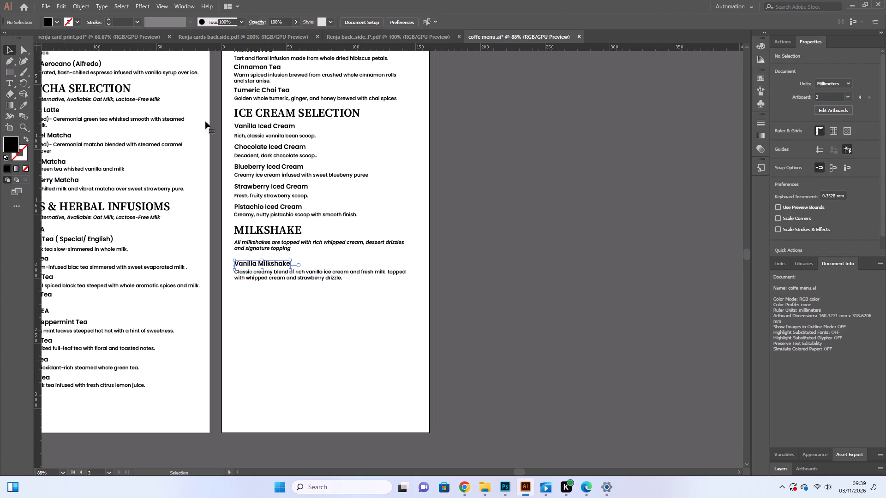
{"action": "left_click", "coordinate": [65, 6]}
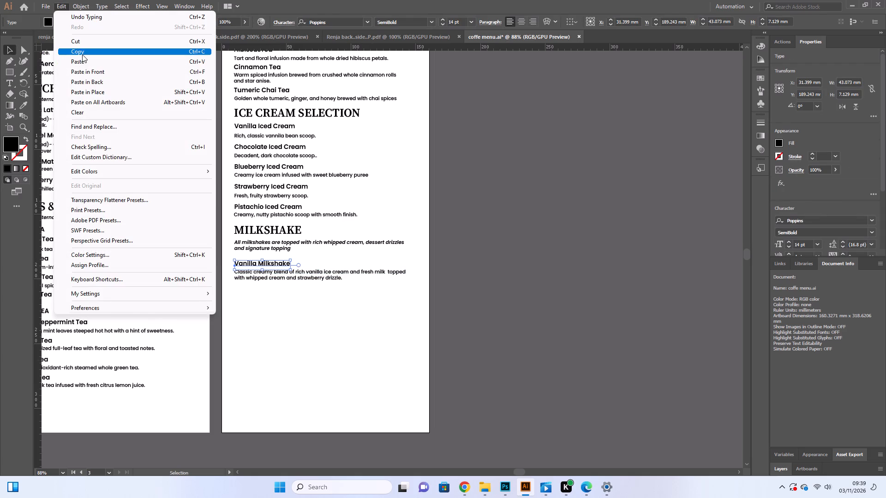
{"action": "left_click", "coordinate": [82, 54]}
{"action": "left_click", "coordinate": [63, 6]}
{"action": "left_click", "coordinate": [96, 61]}
{"action": "left_click_drag", "start_coordinate": [383, 259], "coordinate": [315, 282]}
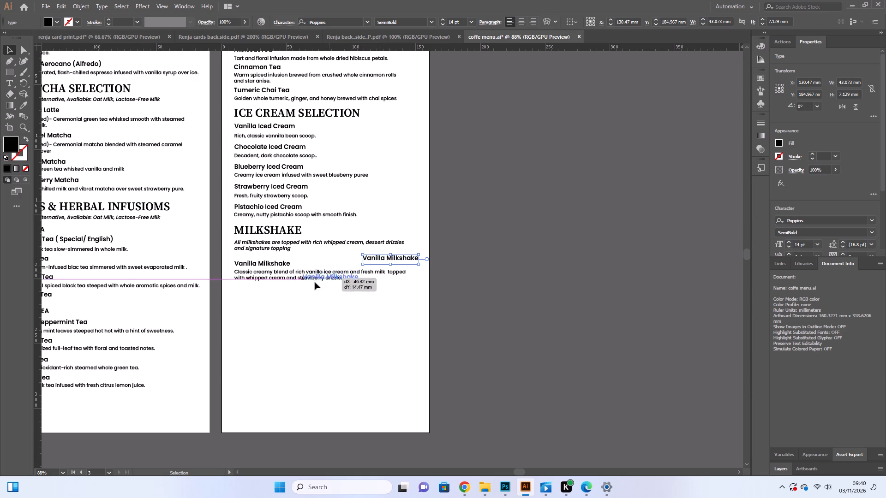
{"action": "left_click_drag", "start_coordinate": [315, 282], "coordinate": [256, 287]}
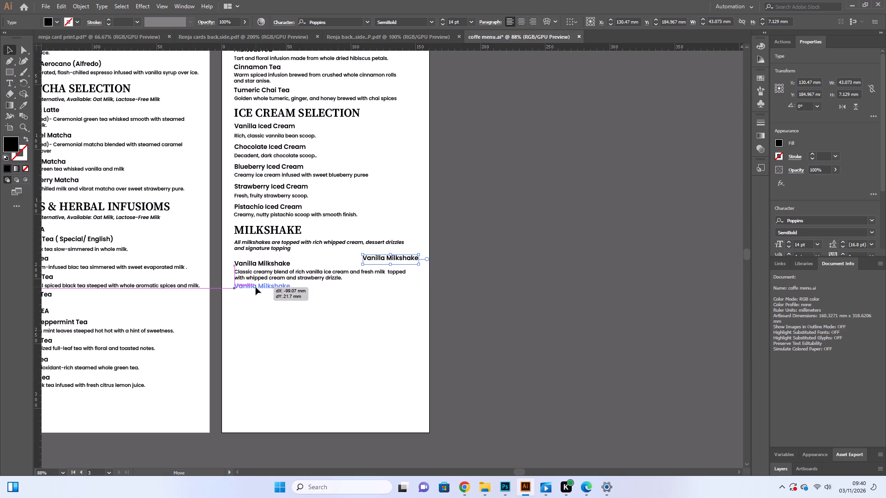
{"action": "left_click_drag", "start_coordinate": [256, 287], "coordinate": [257, 287]}
{"action": "left_click", "coordinate": [282, 318]}
Move the Vanilla Milkshake name, its description and the copied name together about 4 mm up towards the italic note.
{"action": "left_click_drag", "start_coordinate": [299, 334], "coordinate": [249, 261]}
{"action": "left_click_drag", "start_coordinate": [257, 277], "coordinate": [257, 271]}
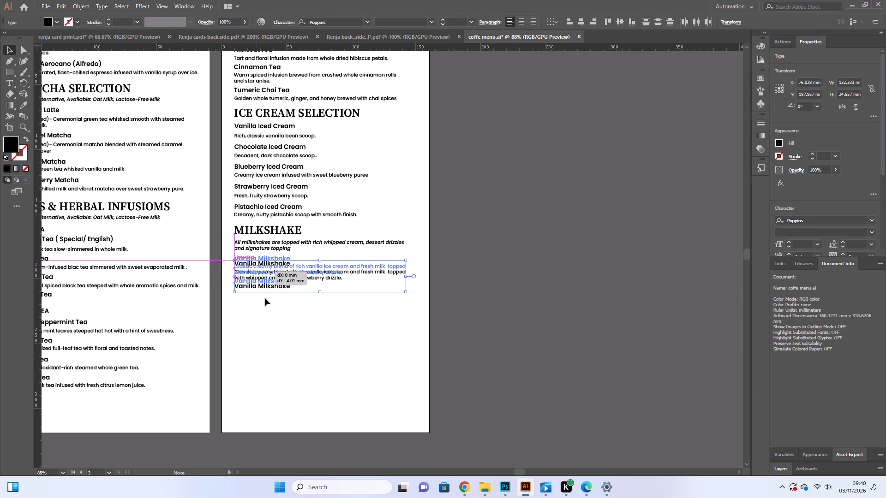
{"action": "left_click", "coordinate": [265, 298]}
{"action": "left_click", "coordinate": [278, 324]}
Nudge the copied "Vanilla Milkshake" name about 1.8 mm down, away from the description above it.
{"action": "left_click", "coordinate": [271, 284]}
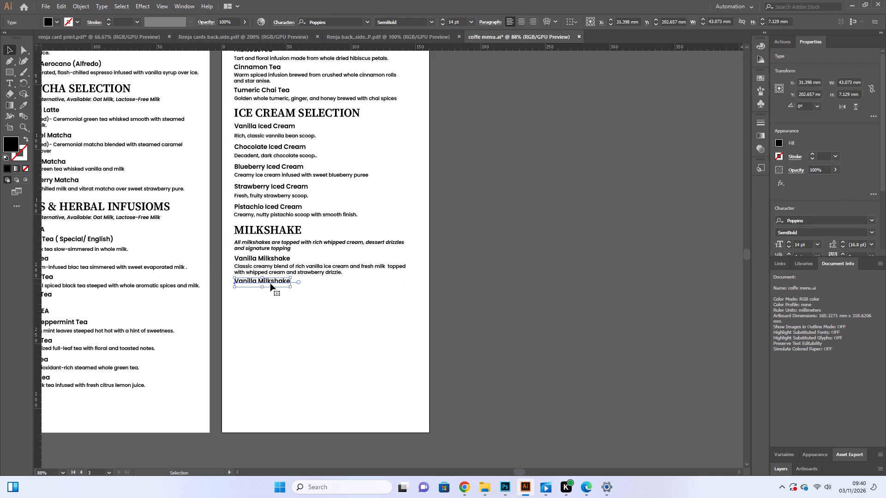
{"action": "key", "text": "Down"}
{"action": "key", "text": "Down"}
{"action": "key", "text": "Down"}
{"action": "key", "text": "Down"}
{"action": "key", "text": "Down"}
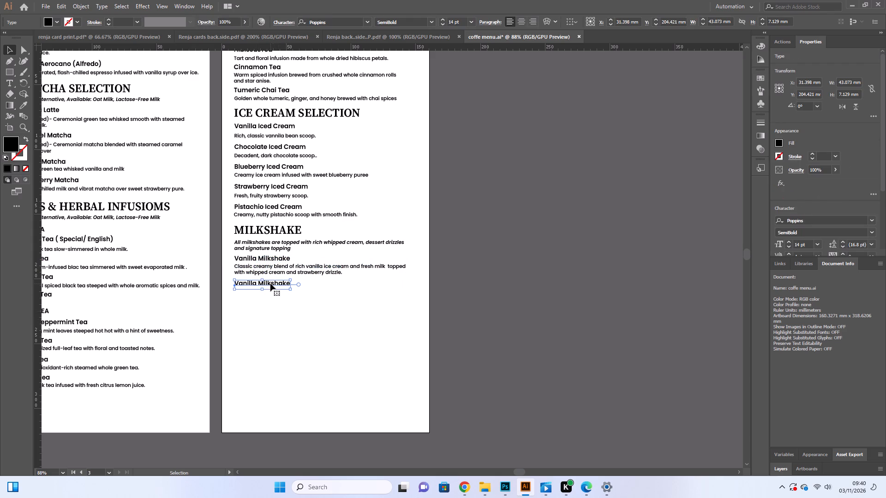
Replace "Vanilla" with "Strawberry" in the copied item name so it reads "Strawberry Milkshake".
{"action": "left_click", "coordinate": [14, 80]}
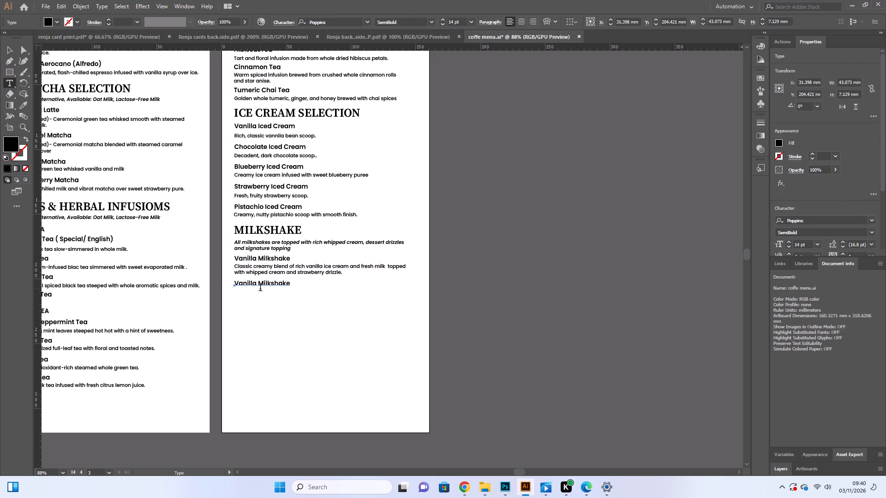
{"action": "left_click_drag", "start_coordinate": [257, 285], "coordinate": [220, 286]}
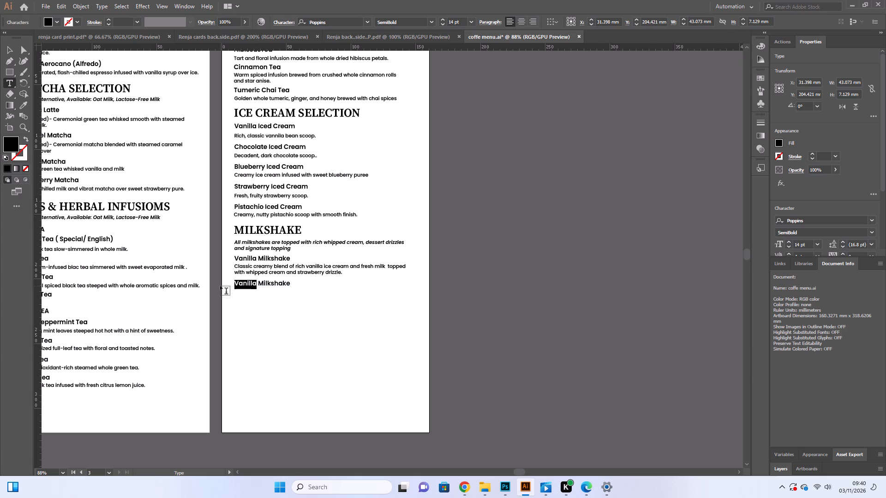
{"action": "key", "text": "BackSpace"}
{"action": "key", "text": "s"}
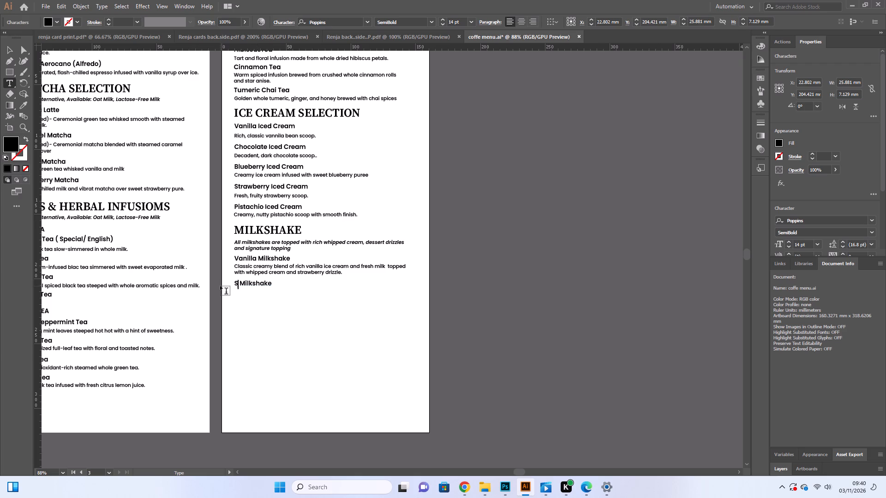
{"action": "type", "text": "traw"}
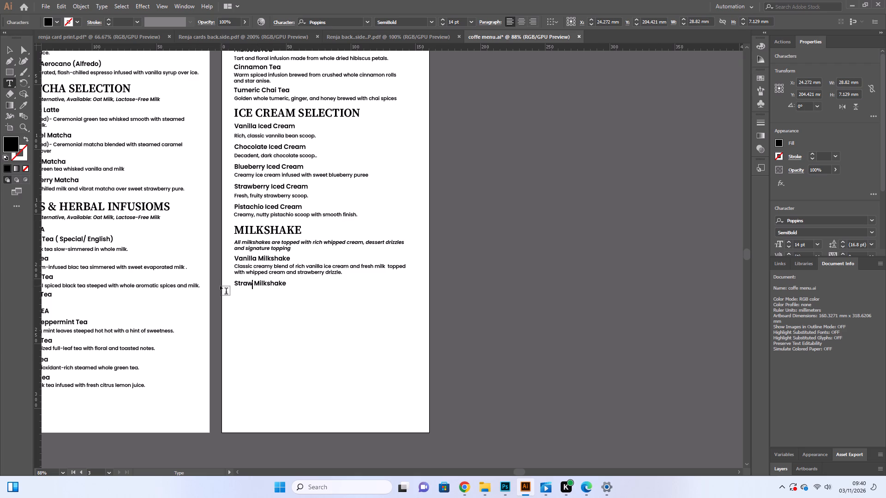
{"action": "type", "text": "berry"}
{"action": "left_click", "coordinate": [12, 52]}
{"action": "left_click", "coordinate": [372, 338]}
Nudge the "Strawberry Milkshake" name about 1.4 mm up towards the Vanilla Milkshake description.
{"action": "left_click", "coordinate": [270, 283]}
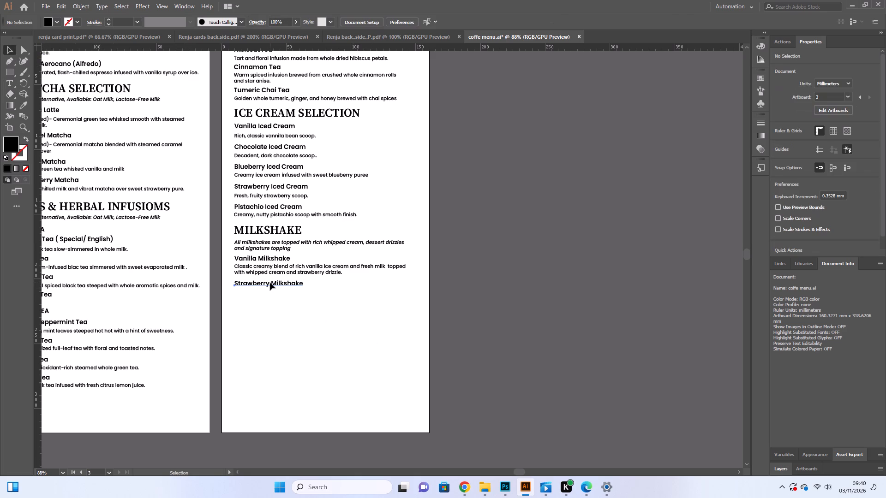
{"action": "key", "text": "Up"}
{"action": "key", "text": "Up"}
{"action": "key", "text": "Up"}
{"action": "key", "text": "Up"}
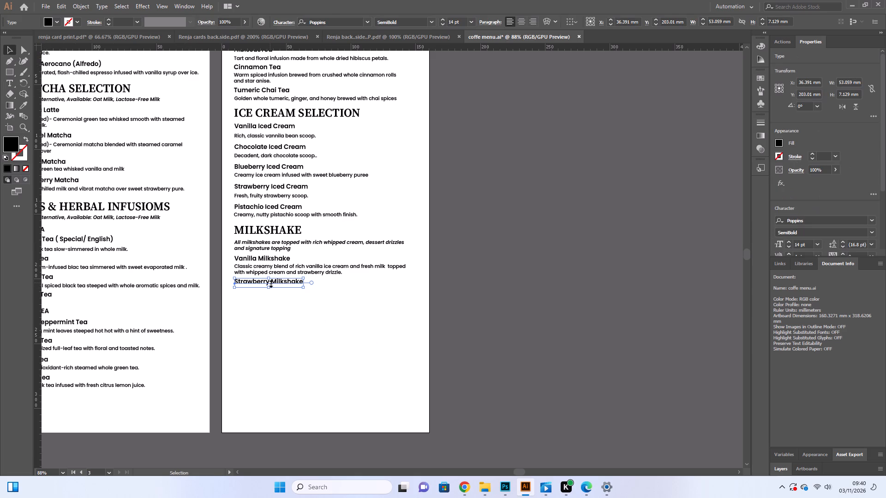
Copy the "Fresh, fruity strawberry scoop." description to just below "Strawberry Milkshake", left-aligned with the name.
{"action": "left_click", "coordinate": [260, 198]}
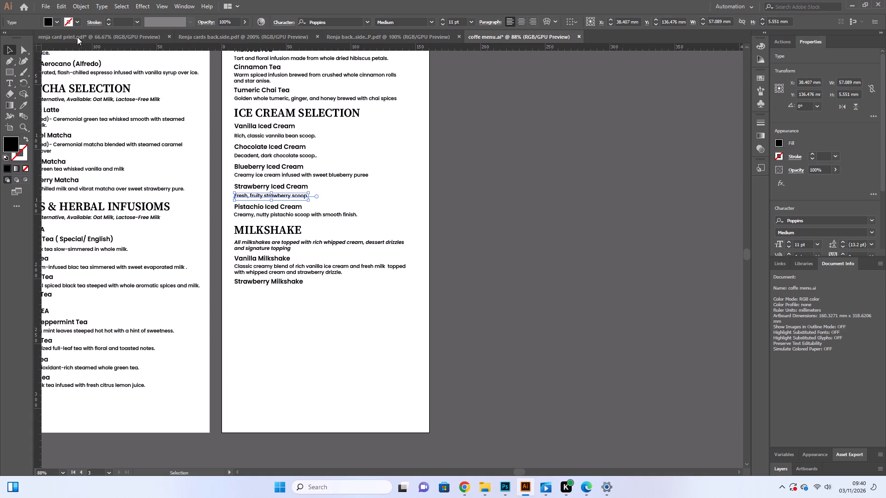
{"action": "left_click", "coordinate": [64, 11]}
{"action": "left_click", "coordinate": [87, 56]}
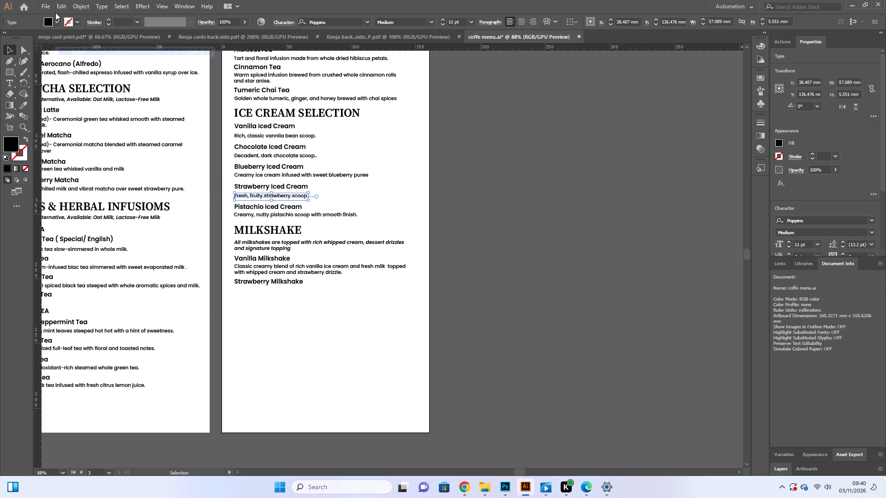
{"action": "left_click", "coordinate": [57, 9]}
{"action": "left_click", "coordinate": [86, 59]}
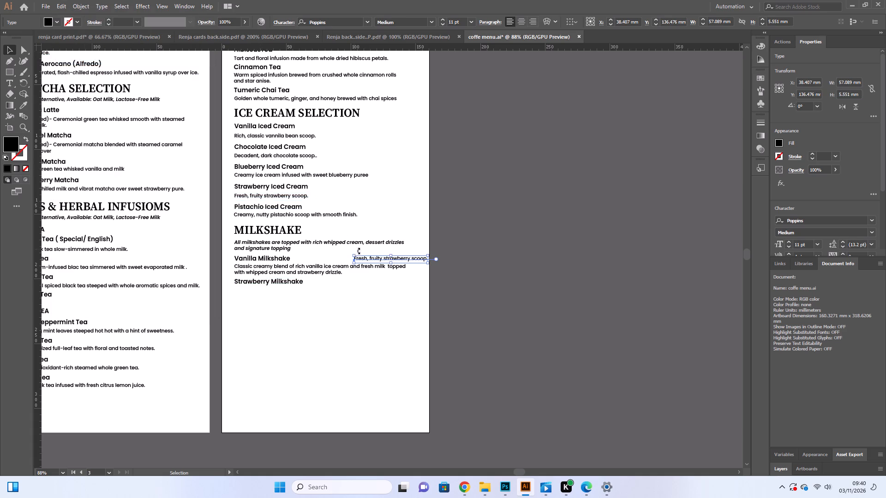
{"action": "left_click_drag", "start_coordinate": [382, 258], "coordinate": [257, 293]}
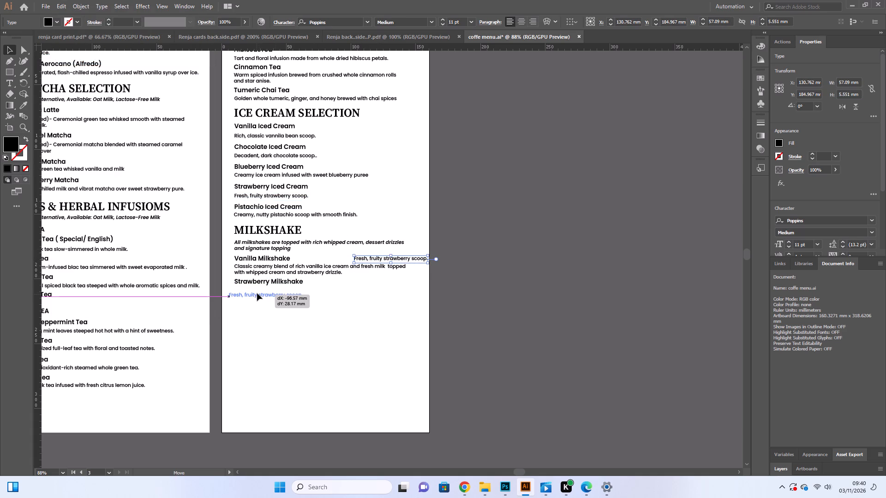
{"action": "left_click_drag", "start_coordinate": [257, 293], "coordinate": [262, 291]}
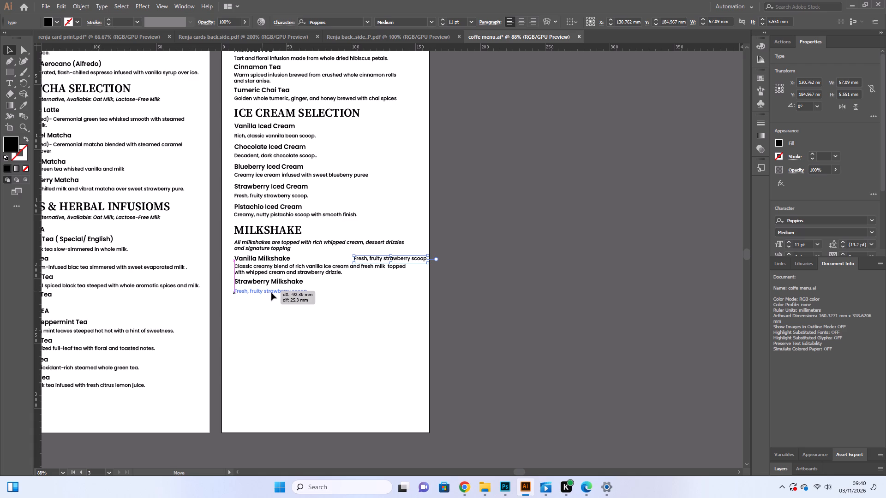
Nudge the "Strawberry Milkshake" name about 0.7 mm down, closer to the copied description beneath it.
{"action": "left_click", "coordinate": [280, 282]}
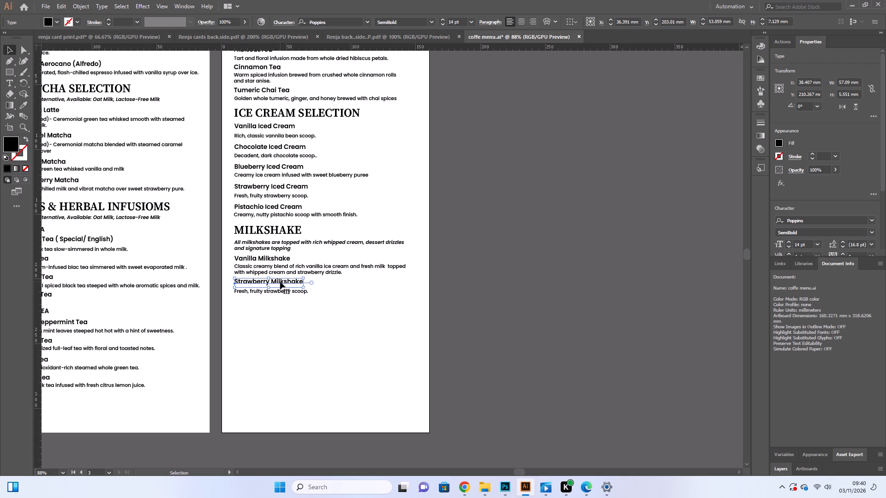
{"action": "key", "text": "Down"}
{"action": "key", "text": "Down"}
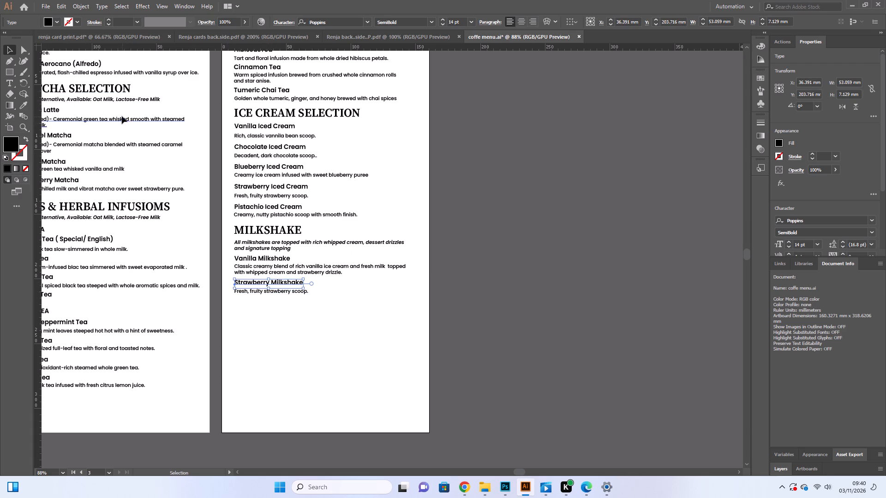
Replace "Strawberry" with "Blueberry" in the last milkshake name so it reads "Blueberry Milkshake".
{"action": "left_click", "coordinate": [7, 82]}
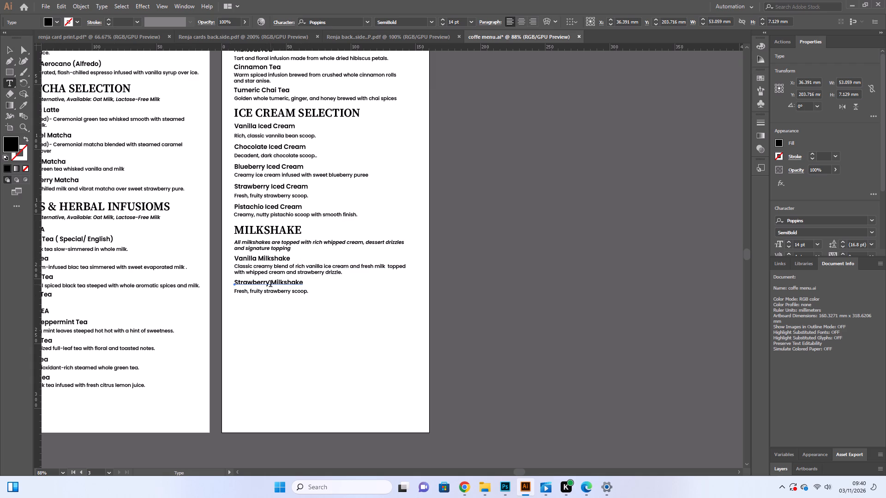
{"action": "left_click_drag", "start_coordinate": [270, 285], "coordinate": [267, 284]}
{"action": "left_click_drag", "start_coordinate": [267, 284], "coordinate": [234, 285]}
{"action": "key", "text": "BackSpace"}
{"action": "key", "text": "b"}
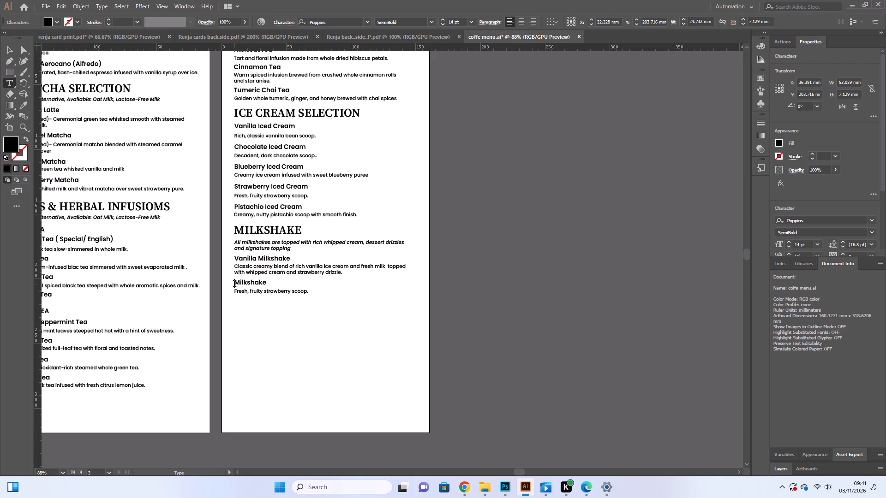
{"action": "key", "text": "BackSpace"}
{"action": "type", "text": "BL"}
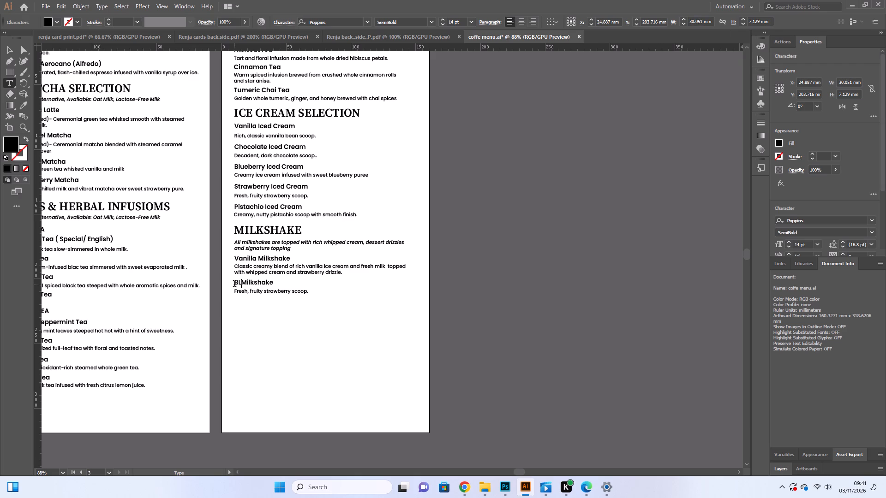
{"action": "key", "text": "BackSpace"}
{"action": "type", "text": "lue"}
{"action": "type", "text": "berry"}
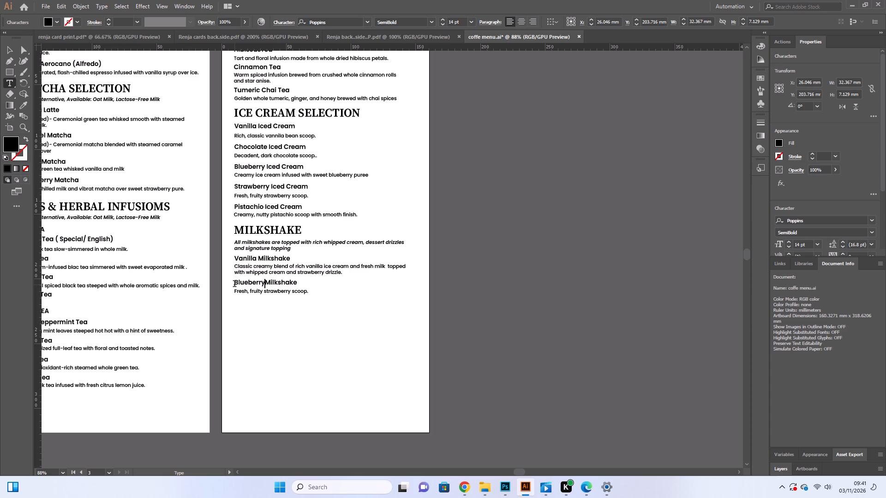
{"action": "key", "text": "space"}
{"action": "left_click", "coordinate": [9, 48]}
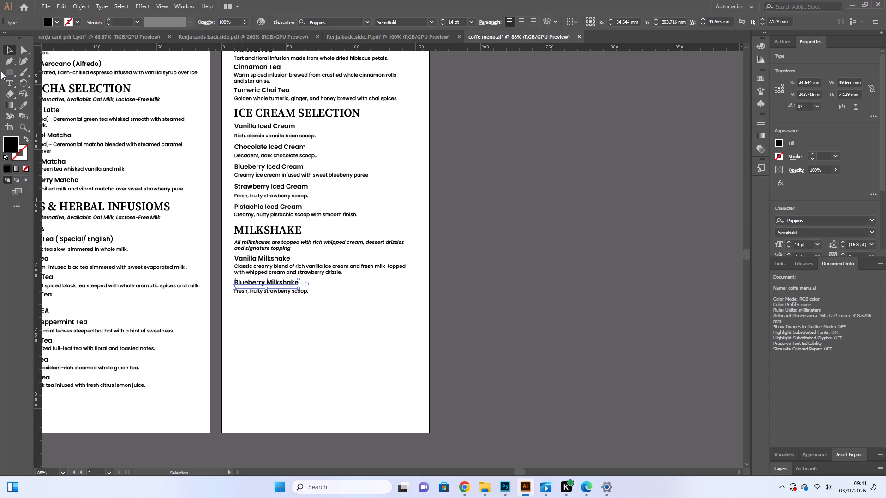
Erase the end of the copied description under "Blueberry Milkshake", keeping only "Fresh, frui" and the full stop.
{"action": "left_click", "coordinate": [8, 83]}
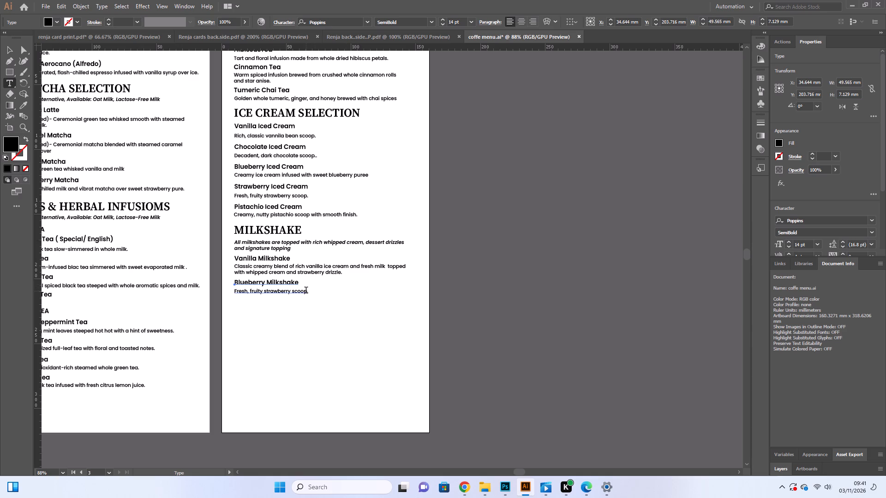
{"action": "left_click", "coordinate": [306, 291]}
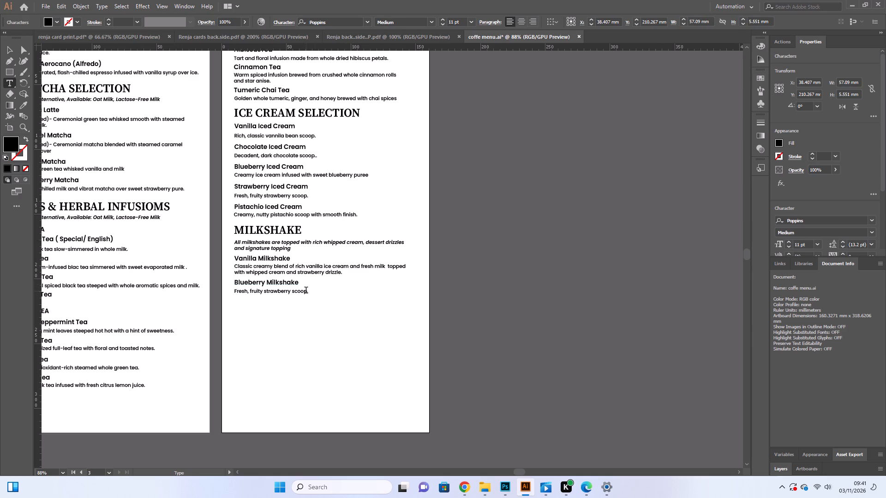
{"action": "key", "text": "BackSpace"}
{"action": "key", "text": "BackSpace"}
{"action": "key", "text": "BackSpace"}
{"action": "key", "text": "BackSpace"}
{"action": "key", "text": "BackSpace"}
{"action": "key", "text": "BackSpace"}
{"action": "key", "text": "BackSpace"}
{"action": "key", "text": "BackSpace"}
{"action": "key", "text": "BackSpace"}
{"action": "key", "text": "BackSpace"}
{"action": "key", "text": "BackSpace"}
{"action": "key", "text": "BackSpace"}
{"action": "key", "text": "BackSpace"}
{"action": "key", "text": "BackSpace"}
{"action": "key", "text": "BackSpace"}
{"action": "key", "text": "BackSpace"}
{"action": "key", "text": "BackSpace"}
{"action": "key", "text": "BackSpace"}
{"action": "key", "text": "BackSpace"}
{"action": "key", "text": "BackSpace"}
{"action": "key", "text": "BackSpace"}
{"action": "key", "text": "BackSpace"}
{"action": "key", "text": "BackSpace"}
{"action": "key", "text": "BackSpace"}
{"action": "key", "text": "BackSpace"}
{"action": "key", "text": "BackSpace"}
{"action": "key", "text": "BackSpace"}
{"action": "key", "text": "BackSpace"}
{"action": "key", "text": "BackSpace"}
{"action": "key", "text": "BackSpace"}
{"action": "key", "text": "BackSpace"}
{"action": "key", "text": "BackSpace"}
{"action": "key", "text": "BackSpace"}
{"action": "key", "text": "BackSpace"}
{"action": "key", "text": "BackSpace"}
{"action": "key", "text": "BackSpace"}
{"action": "key", "text": "BackSpace"}
{"action": "key", "text": "BackSpace"}
{"action": "key", "text": "BackSpace"}
{"action": "key", "text": "BackSpace"}
{"action": "key", "text": "BackSpace"}
{"action": "key", "text": "BackSpace"}
{"action": "key", "text": "BackSpace"}
{"action": "key", "text": "BackSpace"}
{"action": "key", "text": "BackSpace"}
{"action": "key", "text": "BackSpace"}
{"action": "key", "text": "BackSpace"}
{"action": "key", "text": "BackSpace"}
{"action": "key", "text": "BackSpace"}
{"action": "key", "text": "BackSpace"}
{"action": "key", "text": "BackSpace"}
{"action": "key", "text": "BackSpace"}
{"action": "key", "text": "BackSpace"}
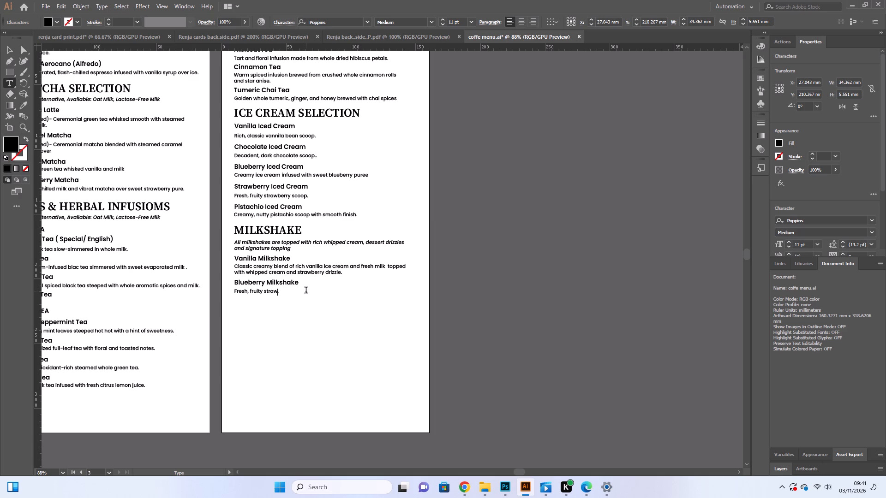
{"action": "key", "text": "BackSpace"}
{"action": "key", "text": "BackSpace"}
{"action": "key", "text": "BackSpace"}
{"action": "key", "text": "BackSpace"}
{"action": "key", "text": "BackSpace"}
{"action": "key", "text": "BackSpace"}
{"action": "key", "text": "BackSpace"}
{"action": "key", "text": "BackSpace"}
{"action": "key", "text": "BackSpace"}
{"action": "key", "text": "BackSpace"}
{"action": "key", "text": "BackSpace"}
{"action": "key", "text": "BackSpace"}
{"action": "key", "text": "BackSpace"}
{"action": "key", "text": "BackSpace"}
{"action": "key", "text": "BackSpace"}
{"action": "key", "text": "BackSpace"}
{"action": "key", "text": "BackSpace"}
{"action": "key", "text": "BackSpace"}
{"action": "key", "text": "BackSpace"}
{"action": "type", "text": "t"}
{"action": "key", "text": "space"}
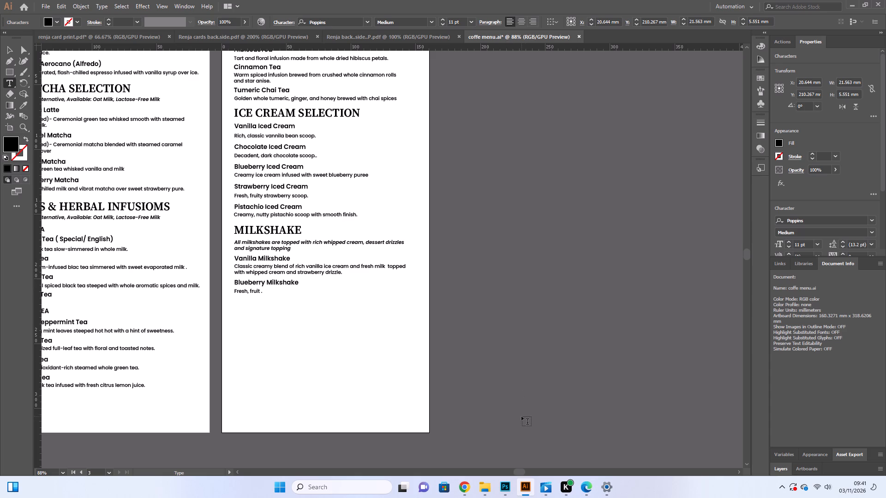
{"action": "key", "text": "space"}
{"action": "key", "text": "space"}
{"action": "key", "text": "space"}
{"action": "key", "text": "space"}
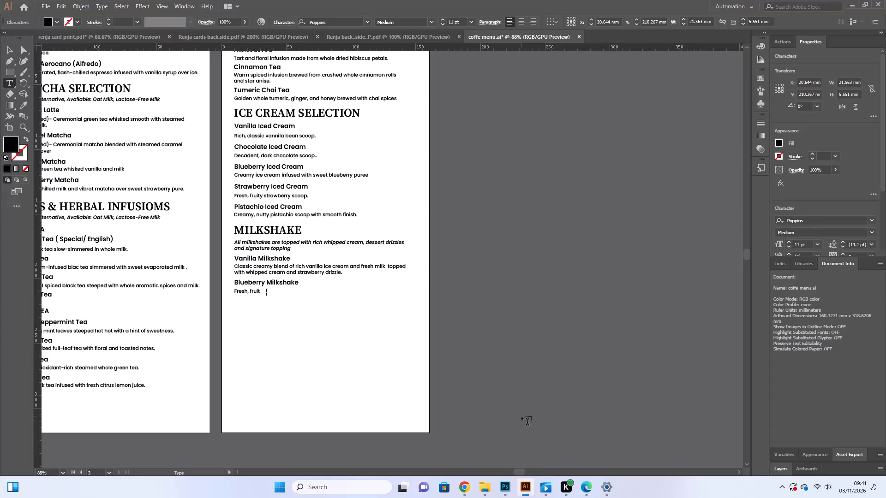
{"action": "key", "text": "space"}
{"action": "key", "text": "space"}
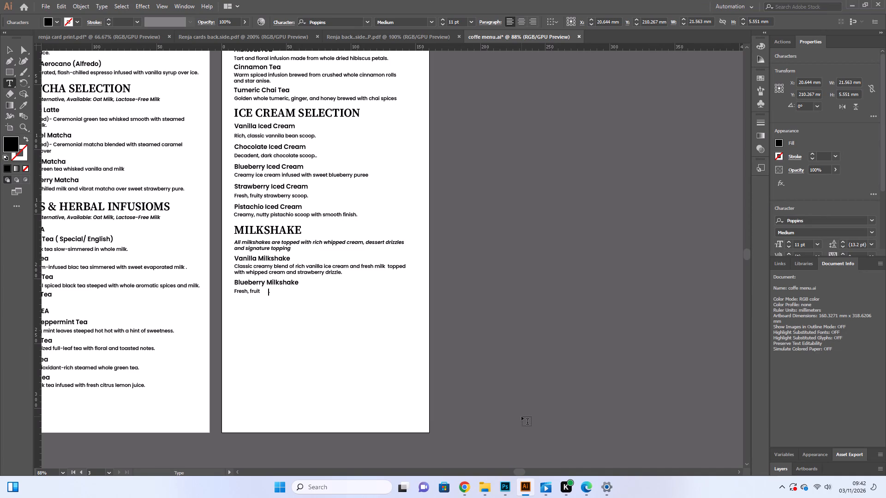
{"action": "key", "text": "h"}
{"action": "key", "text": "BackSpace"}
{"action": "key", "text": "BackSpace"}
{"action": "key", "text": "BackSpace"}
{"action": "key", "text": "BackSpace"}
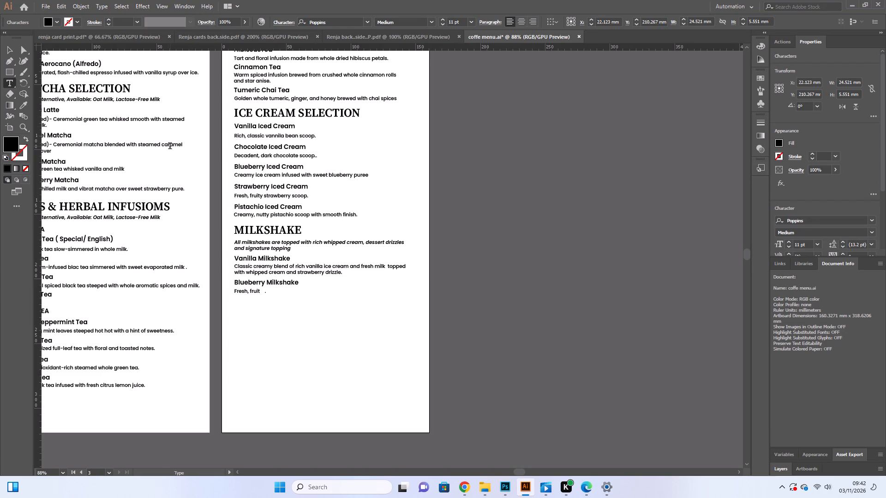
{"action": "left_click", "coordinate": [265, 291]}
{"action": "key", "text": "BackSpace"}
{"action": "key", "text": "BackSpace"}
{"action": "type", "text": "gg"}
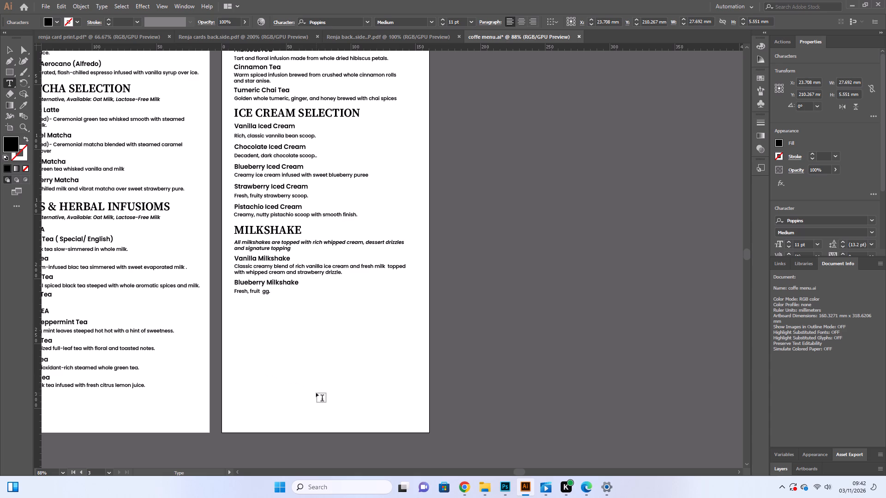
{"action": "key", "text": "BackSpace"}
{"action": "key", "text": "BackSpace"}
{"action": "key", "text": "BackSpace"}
Erase the remaining words of the copied description under "Blueberry Milkshake", keeping only the full stop.
{"action": "key", "text": "BackSpace"}
{"action": "key", "text": "BackSpace"}
{"action": "key", "text": "BackSpace"}
{"action": "key", "text": "BackSpace"}
{"action": "key", "text": "BackSpace"}
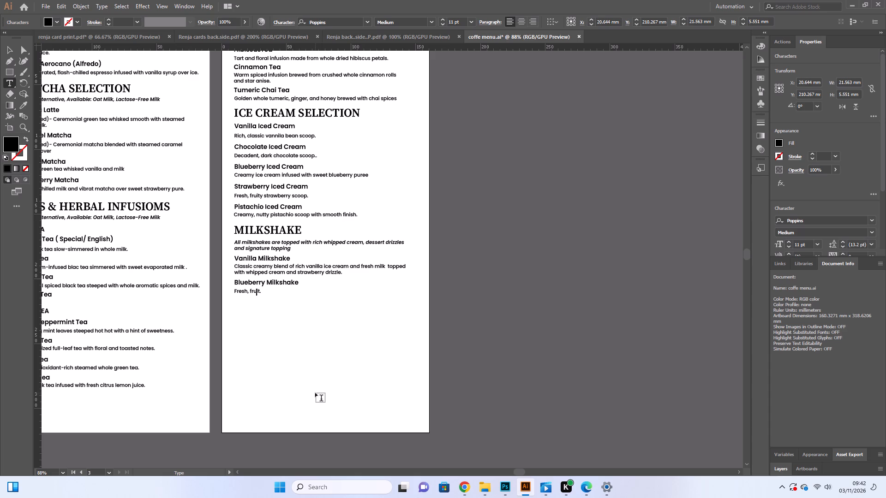
{"action": "key", "text": "BackSpace"}
{"action": "key", "text": "BackSpace"}
{"action": "key", "text": "BackSpace"}
{"action": "key", "text": "BackSpace"}
{"action": "key", "text": "BackSpace"}
{"action": "key", "text": "BackSpace"}
{"action": "key", "text": "BackSpace"}
{"action": "key", "text": "BackSpace"}
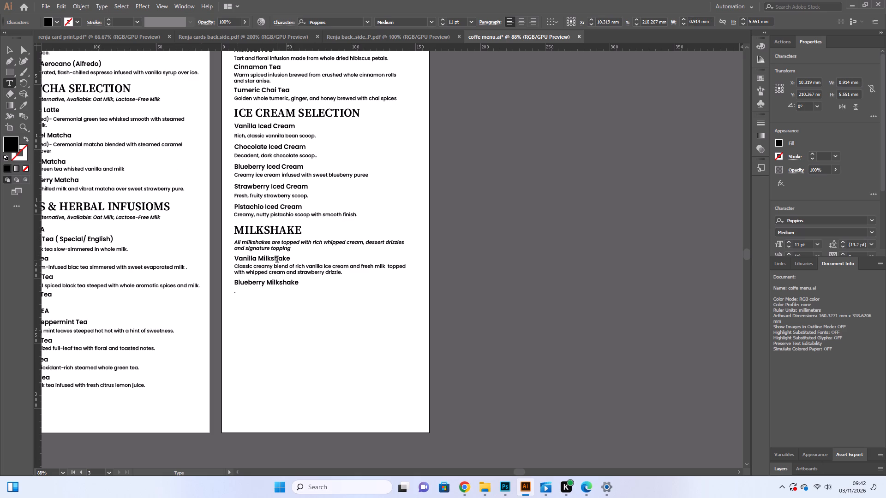
{"action": "key", "text": "BackSpace"}
Start the Blueberry Milkshake description before the full stop with "Creamy milkshake blended".
{"action": "type", "text": "CRE"}
{"action": "key", "text": "BackSpace"}
{"action": "key", "text": "BackSpace"}
{"action": "type", "text": "reamy"}
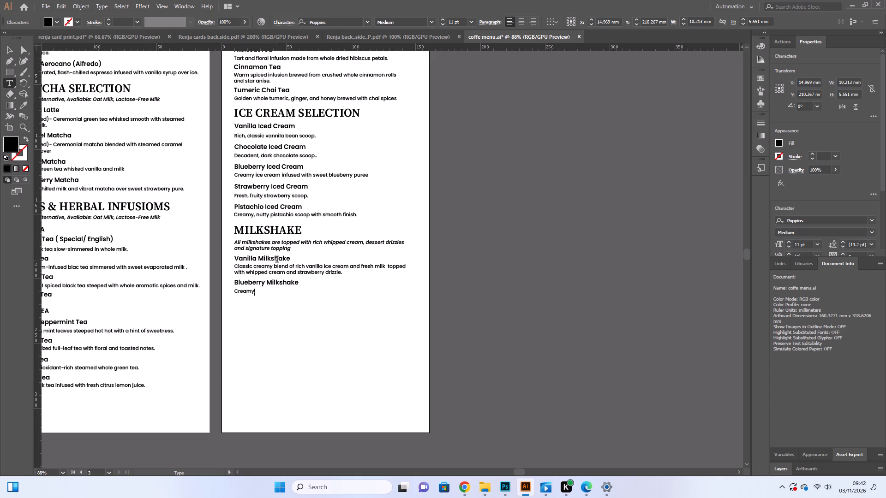
{"action": "key", "text": "space"}
{"action": "type", "text": "milk"}
{"action": "type", "text": "shake"}
{"action": "key", "text": "space"}
{"action": "key", "text": "b"}
{"action": "type", "text": "lended"}
Continue the Blueberry Milkshake description with "with sweet blueberry compote,".
{"action": "key", "text": "space"}
{"action": "type", "text": "with"}
{"action": "key", "text": "space"}
{"action": "type", "text": "swee"}
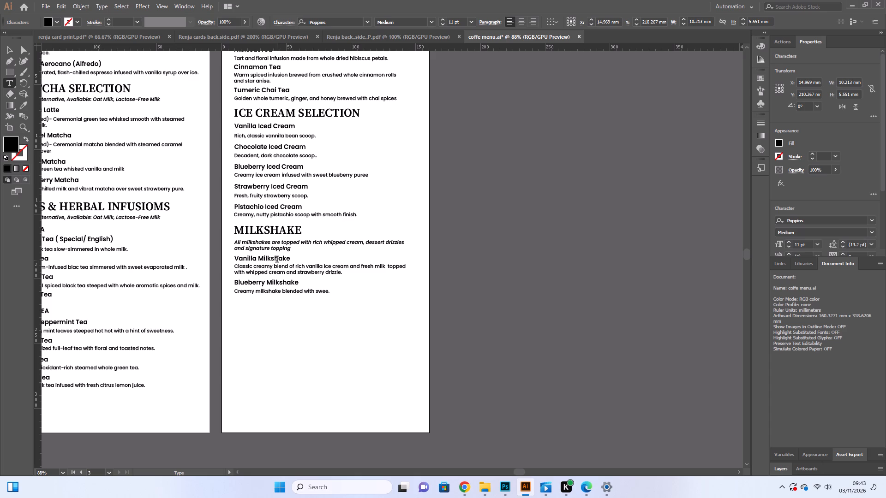
{"action": "type", "text": "t blueberr"}
{"action": "key", "text": "y"}
{"action": "key", "text": "space"}
{"action": "type", "text": "compo"}
{"action": "type", "text": "te"}
{"action": "key", "text": "comma"}
{"action": "key", "text": "space"}
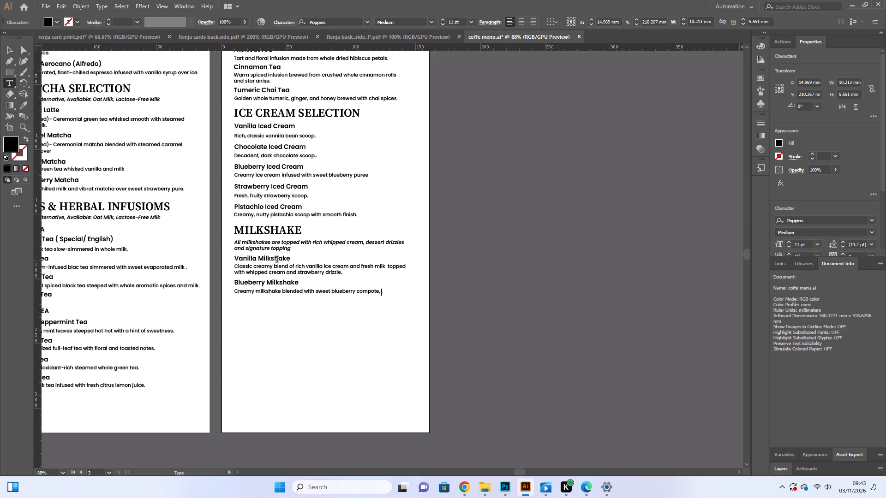
Add "topped with" to the Blueberry Milkshake description and break onto a second line.
{"action": "type", "text": "topped"}
{"action": "key", "text": "space"}
{"action": "key", "text": "space"}
{"action": "type", "text": "with"}
{"action": "key", "text": "Return"}
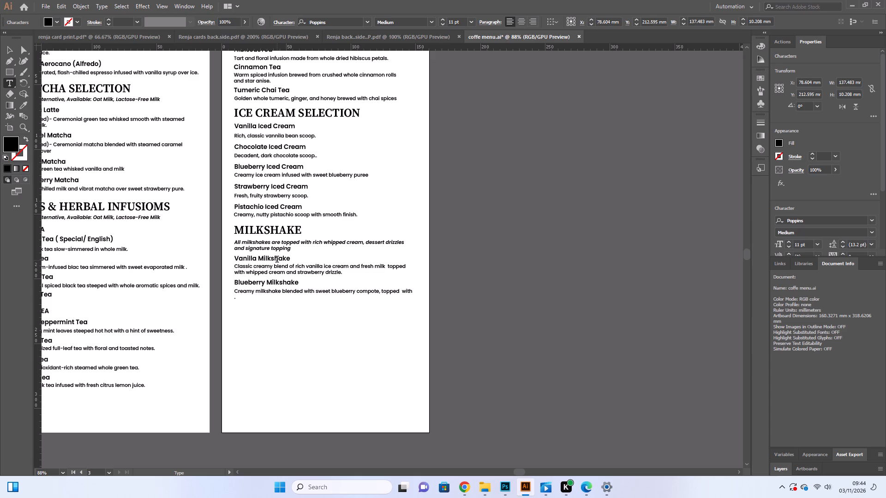
Write "whipped cream and blue berry" as the second line of the Blueberry Milkshake description, before the full stop, and finish the text editing.
{"action": "type", "text": "whi"}
{"action": "type", "text": "pp"}
{"action": "type", "text": "ed"}
{"action": "key", "text": "space"}
{"action": "type", "text": "crea"}
{"action": "key", "text": "m"}
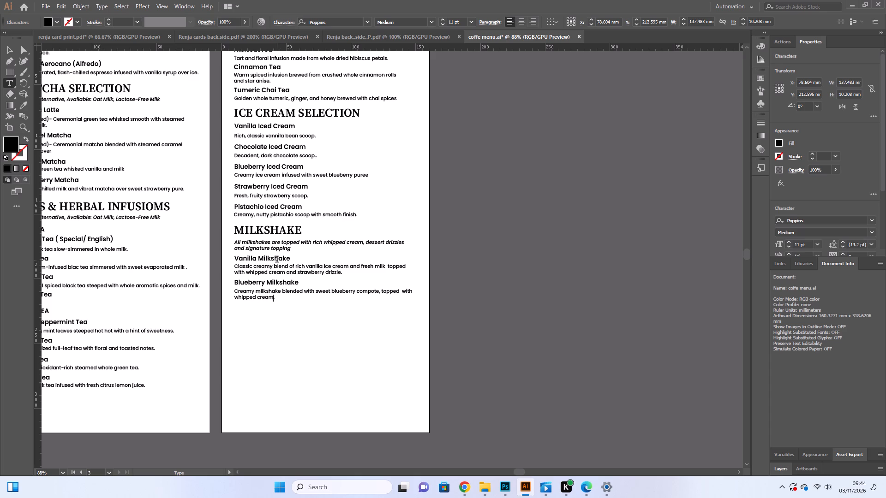
{"action": "key", "text": "space"}
{"action": "type", "text": "and"}
{"action": "key", "text": "space"}
{"action": "type", "text": "blue b"}
{"action": "key", "text": "e"}
{"action": "type", "text": "rry"}
{"action": "left_click", "coordinate": [311, 300]}
{"action": "left_click", "coordinate": [8, 44]}
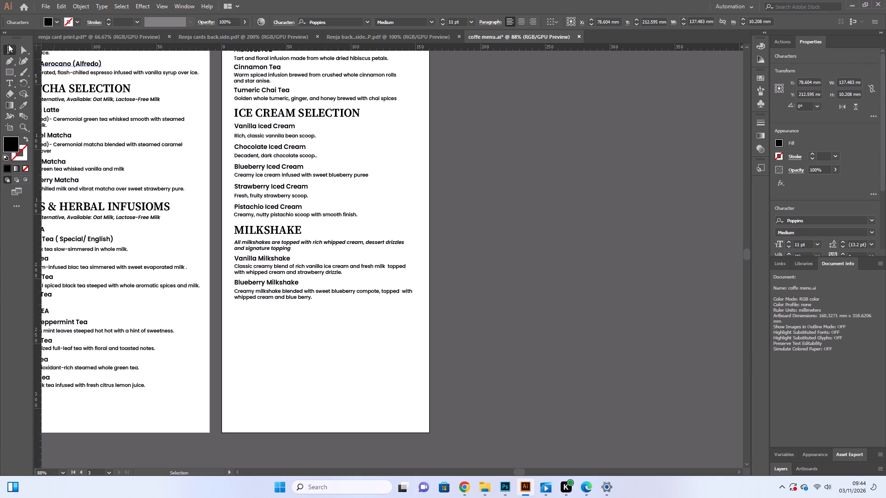
Draw a black upright rectangle about 33.5 by 59.5 mm on the empty canvas outside the milkshake artboard, to its right.
{"action": "left_click", "coordinate": [5, 70]}
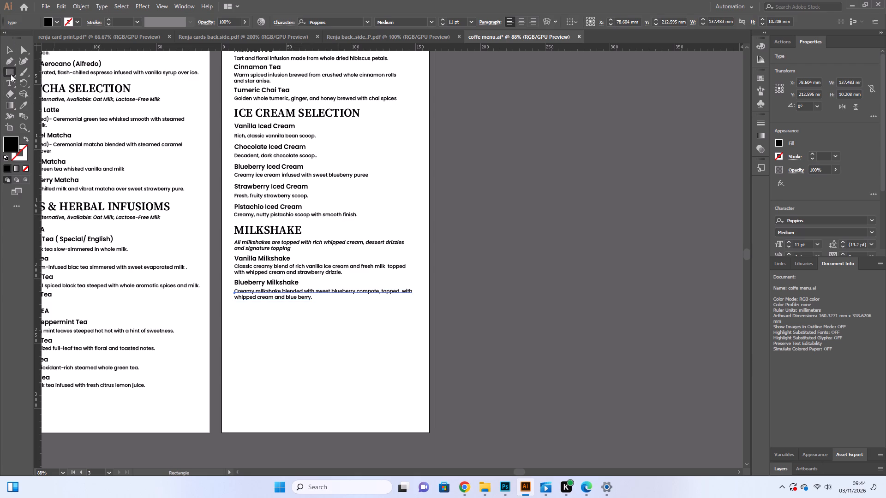
{"action": "left_click_drag", "start_coordinate": [499, 171], "coordinate": [542, 246]}
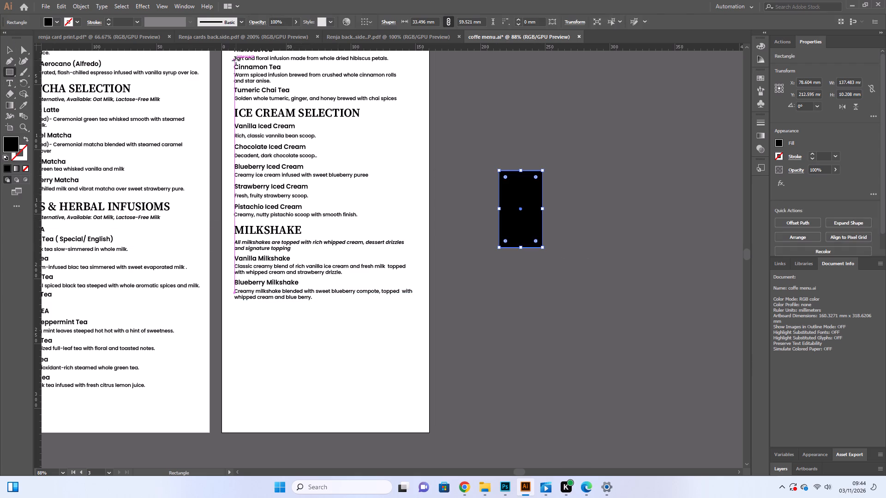
{"action": "left_click", "coordinate": [8, 49]}
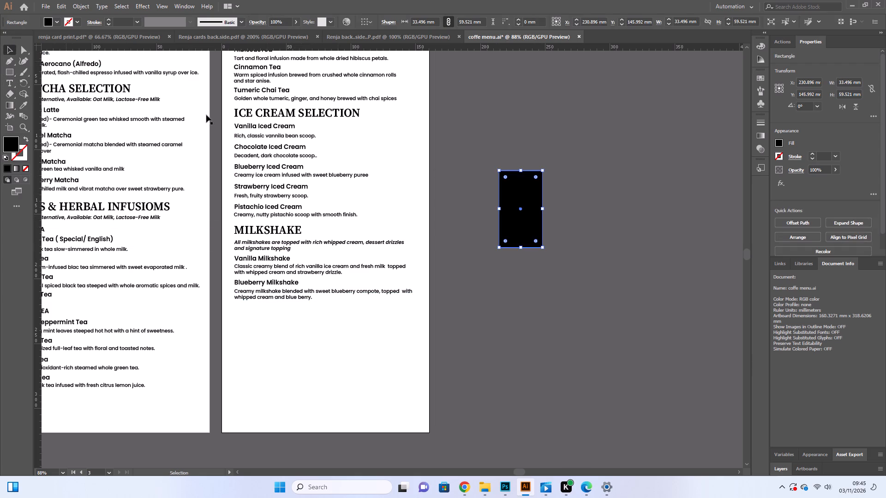
Resize the black rectangle beside the milkshake artboard to a narrower, taller shape of about 27 by 100.6 mm.
{"action": "left_click_drag", "start_coordinate": [542, 247], "coordinate": [544, 251]}
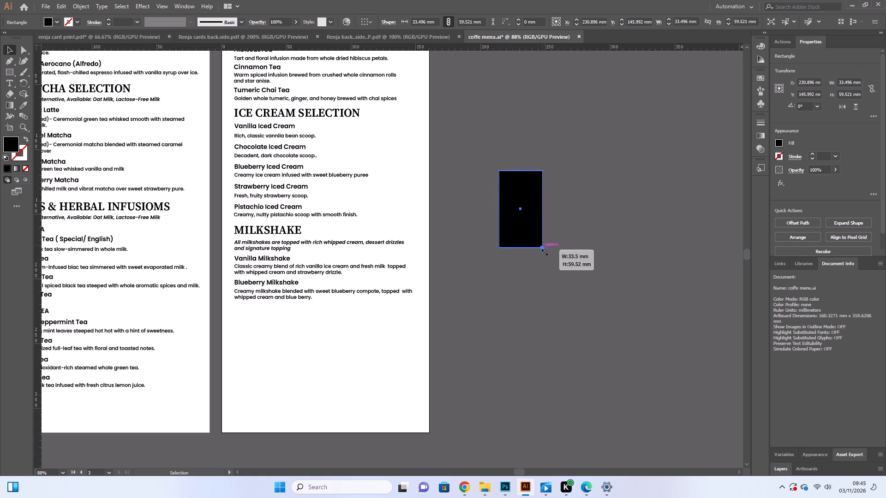
{"action": "left_click_drag", "start_coordinate": [544, 251], "coordinate": [534, 301]}
{"action": "left_click", "coordinate": [566, 244]}
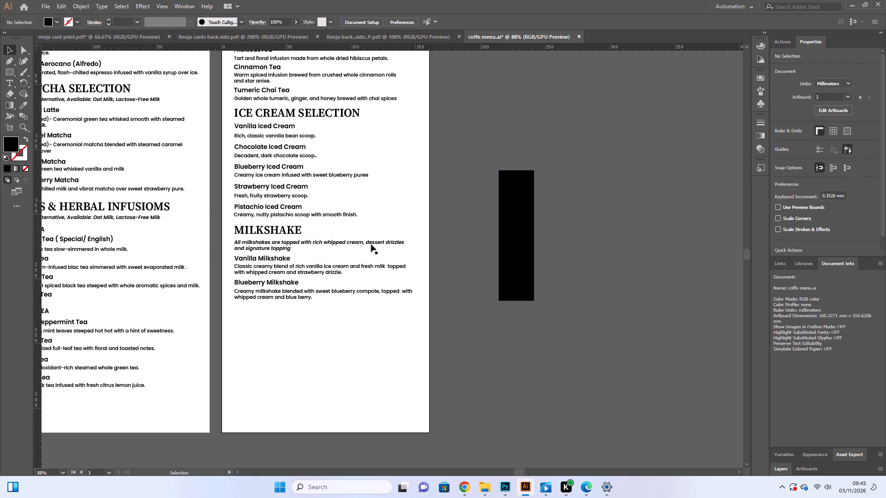
With the black rectangle selected, switch the workspace to Essentials Classic.
{"action": "left_click", "coordinate": [506, 245]}
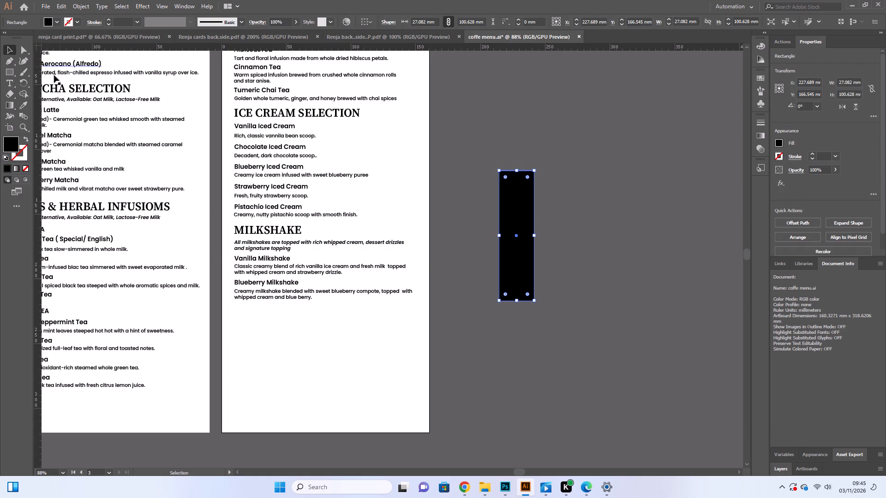
{"action": "left_click", "coordinate": [183, 4]}
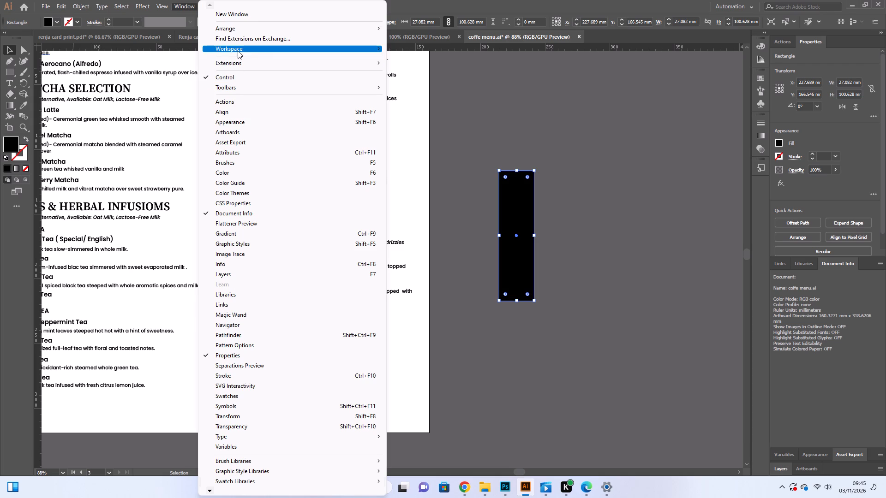
{"action": "left_click", "coordinate": [461, 70]}
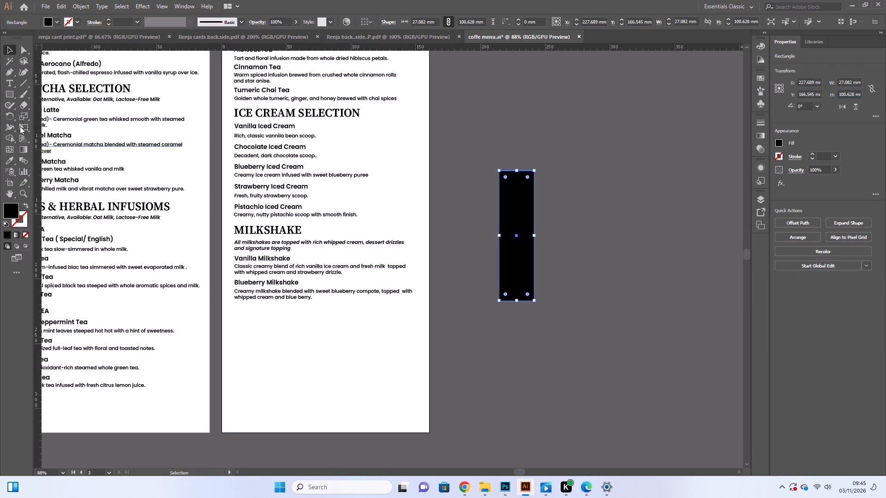
Cut the black rectangle into two halves with the Scissors tool at the midpoints of its two long sides.
{"action": "right_click", "coordinate": [20, 126]}
{"action": "right_click", "coordinate": [20, 107]}
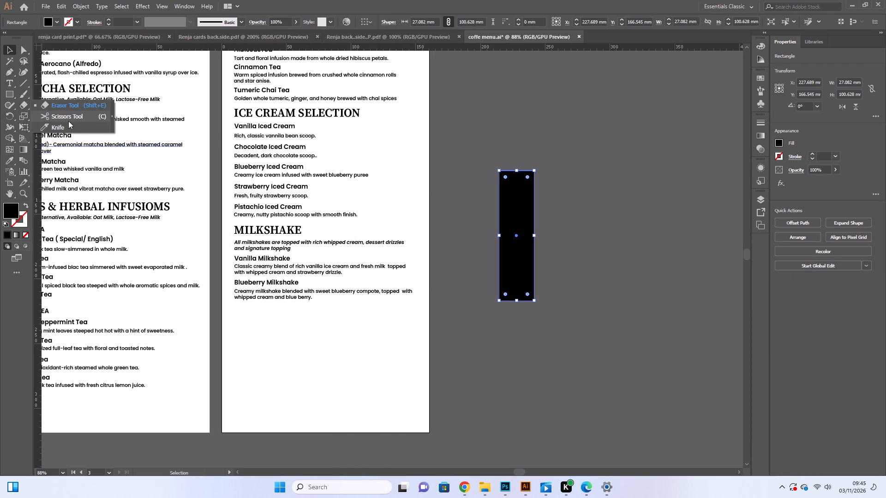
{"action": "left_click", "coordinate": [66, 118]}
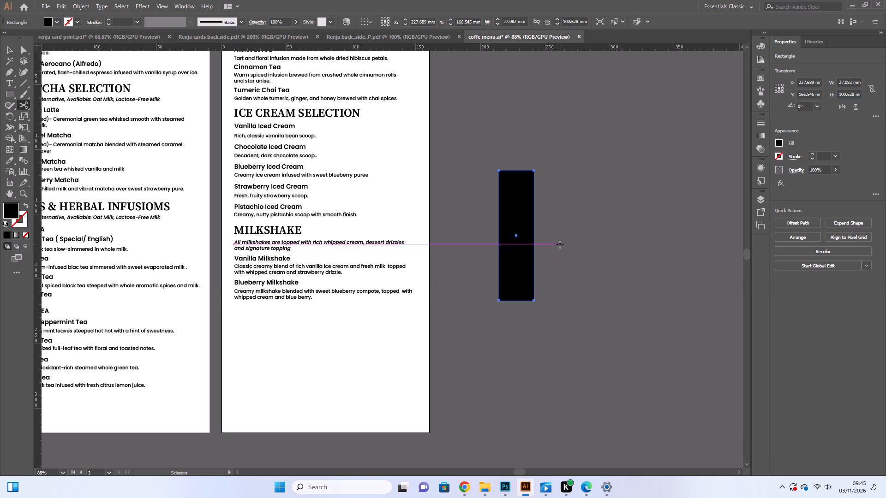
{"action": "left_click", "coordinate": [498, 236]}
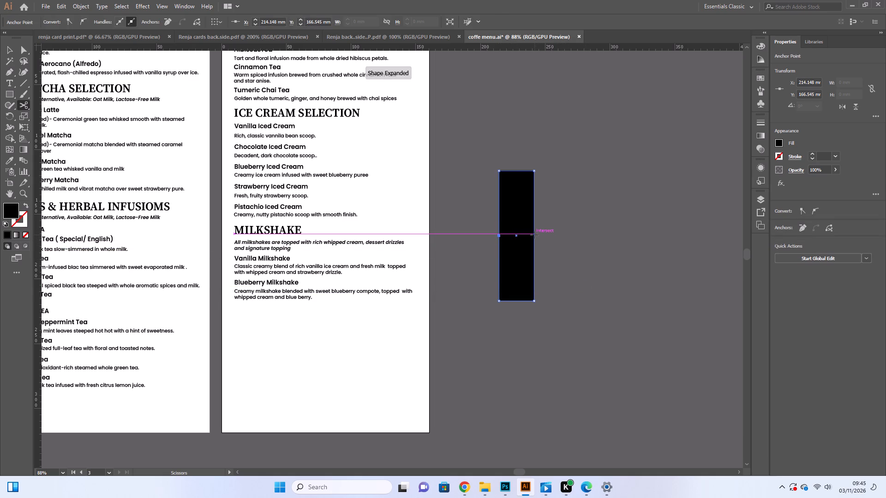
{"action": "left_click", "coordinate": [533, 235]}
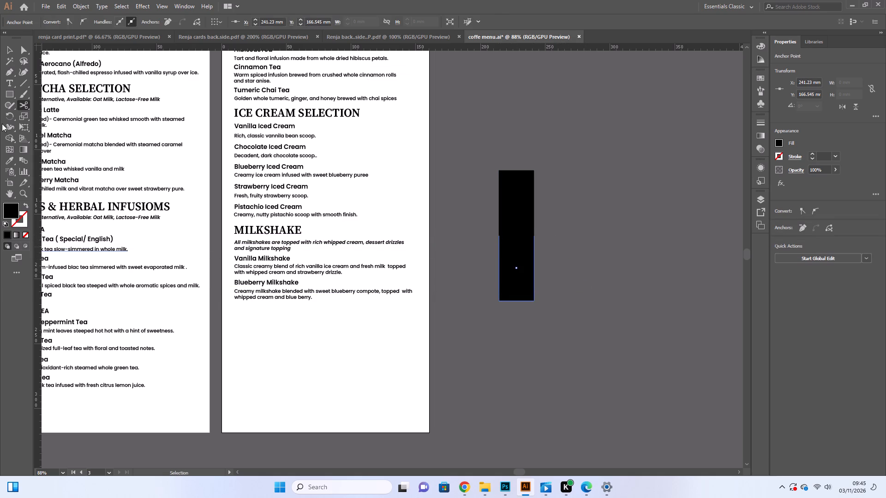
{"action": "left_click", "coordinate": [8, 50]}
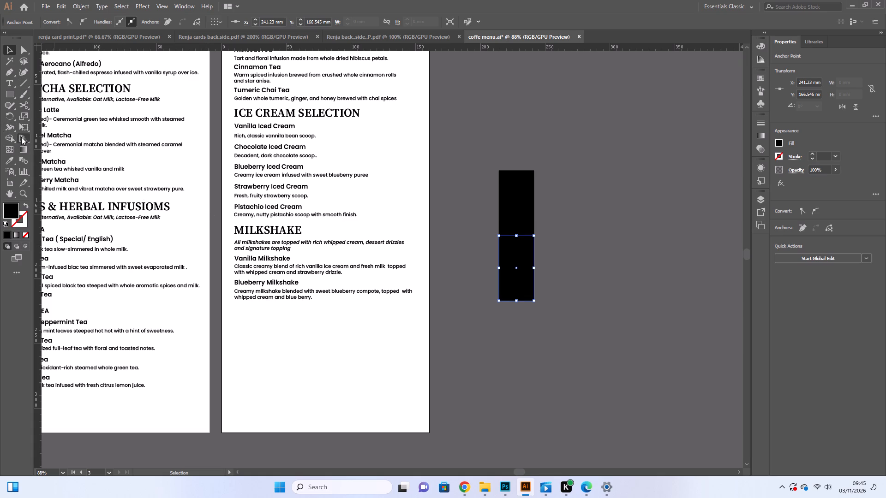
Fill the lower half of the cut rectangle with white sampled from the menu artboard, and deselect it.
{"action": "left_click", "coordinate": [7, 162]}
{"action": "left_click", "coordinate": [285, 333]}
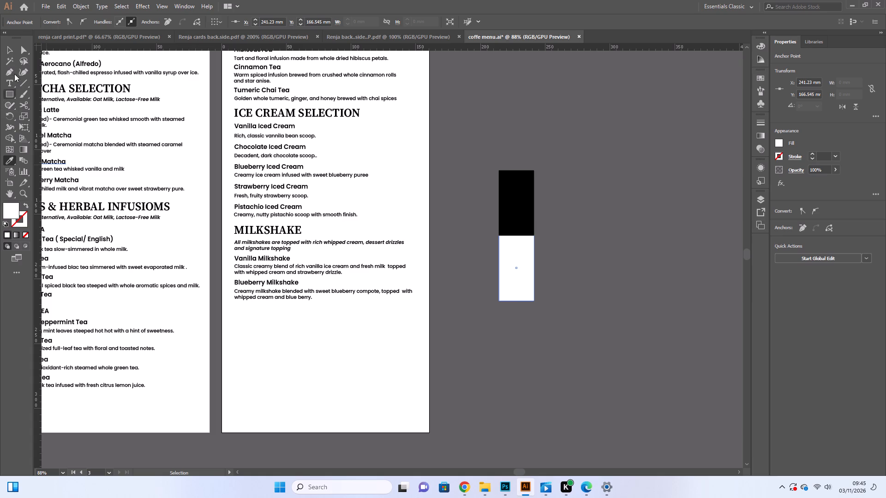
{"action": "left_click", "coordinate": [13, 53]}
{"action": "left_click", "coordinate": [552, 322]}
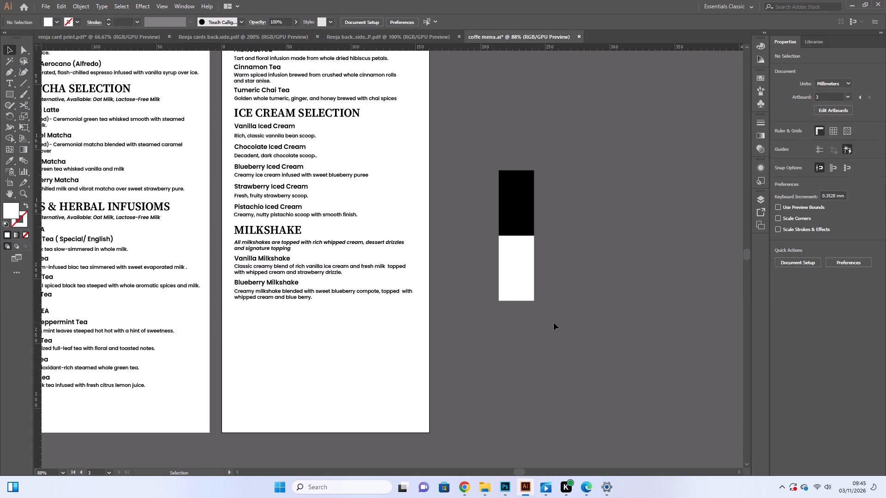
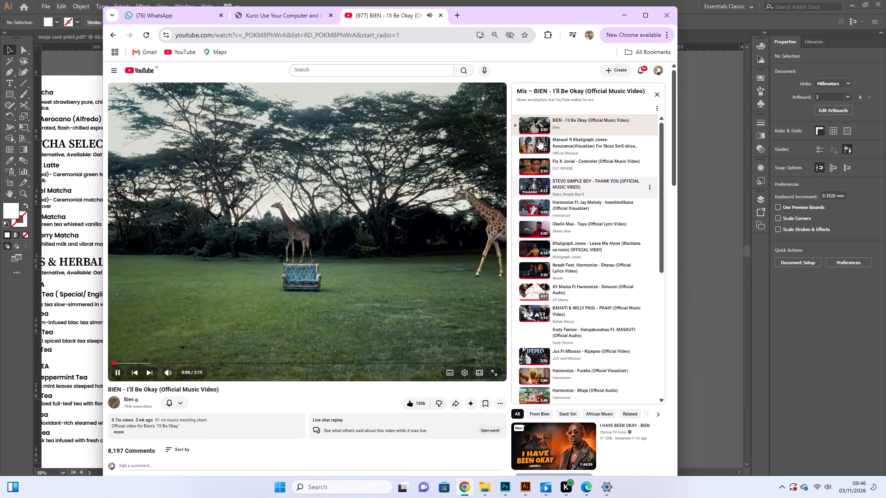
Return to Illustrator and duplicate the Blueberry Milkshake heading with its description about 22 mm below the original.
{"action": "left_click", "coordinate": [620, 17]}
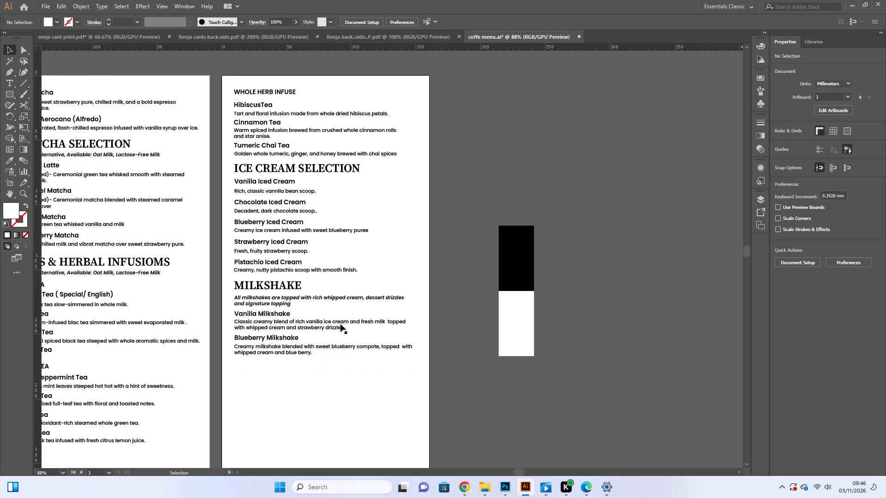
{"action": "left_click", "coordinate": [363, 345]}
{"action": "scroll", "coordinate": [381, 331], "scroll_direction": "down", "scroll_amount": 4}
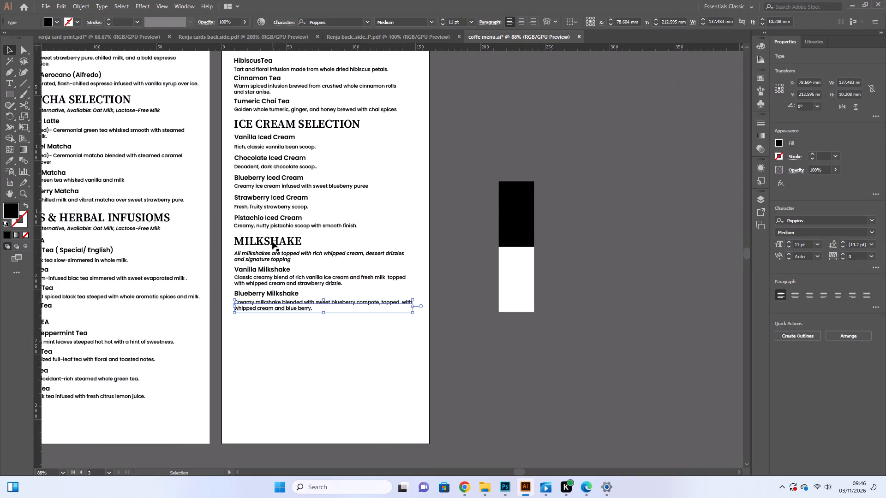
{"action": "left_click", "coordinate": [280, 292]}
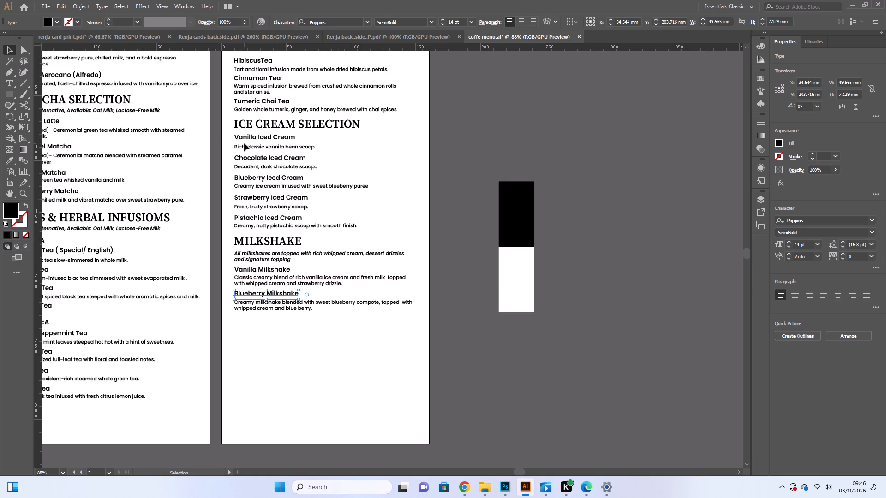
{"action": "left_click_drag", "start_coordinate": [290, 322], "coordinate": [270, 304]}
{"action": "left_click_drag", "start_coordinate": [270, 304], "coordinate": [263, 295]}
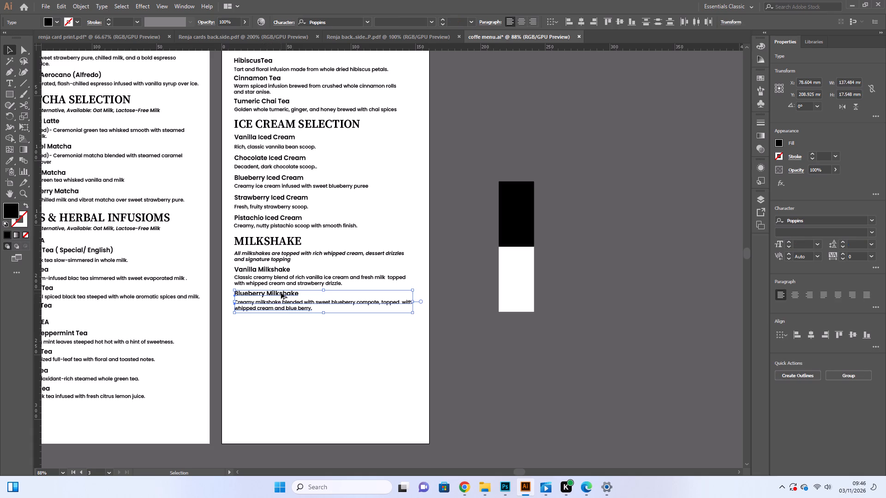
{"action": "left_click_drag", "start_coordinate": [281, 293], "coordinate": [282, 320], "text": "alt"}
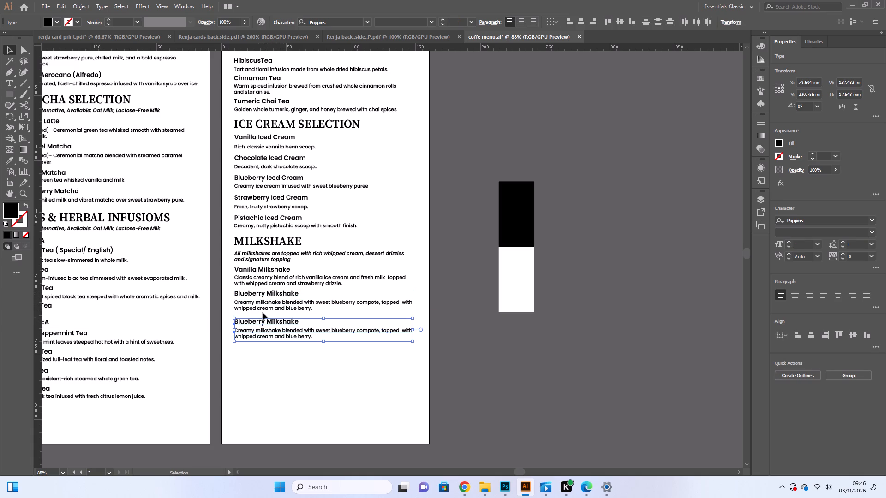
Change the upper Blueberry Milkshake heading to read "Strawberry Milkshake".
{"action": "left_click", "coordinate": [6, 83]}
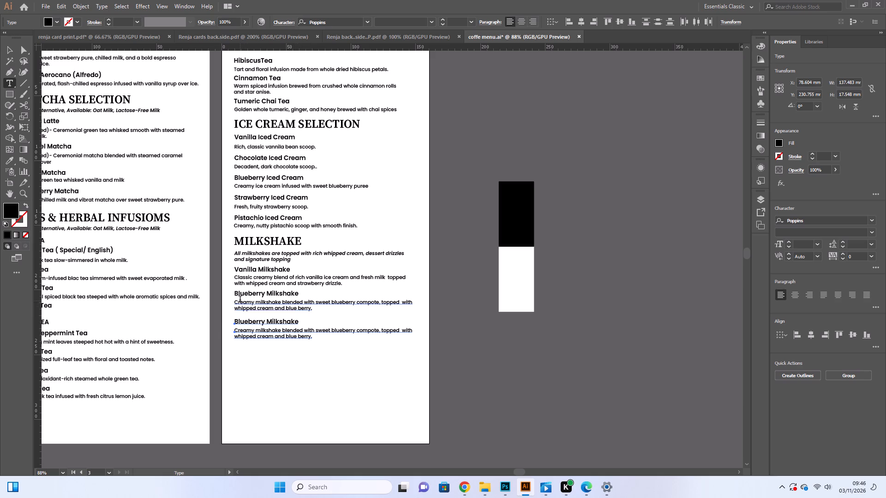
{"action": "left_click_drag", "start_coordinate": [255, 296], "coordinate": [234, 292]}
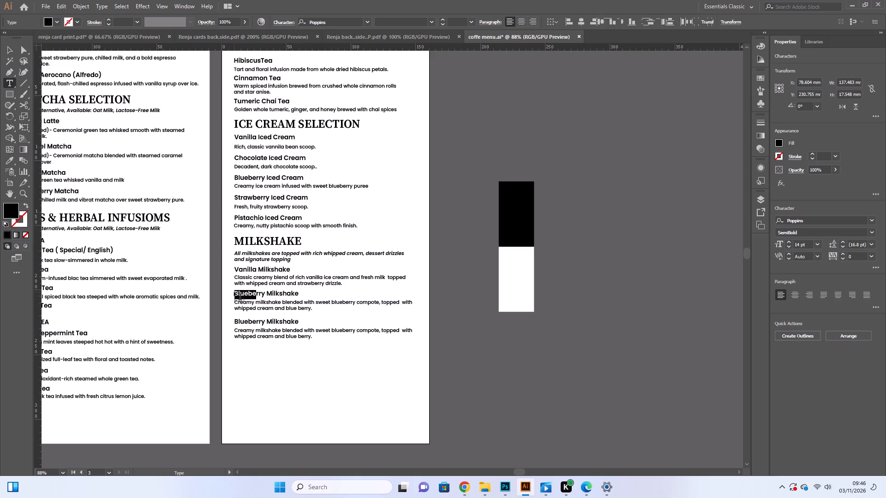
{"action": "key", "text": "BackSpace"}
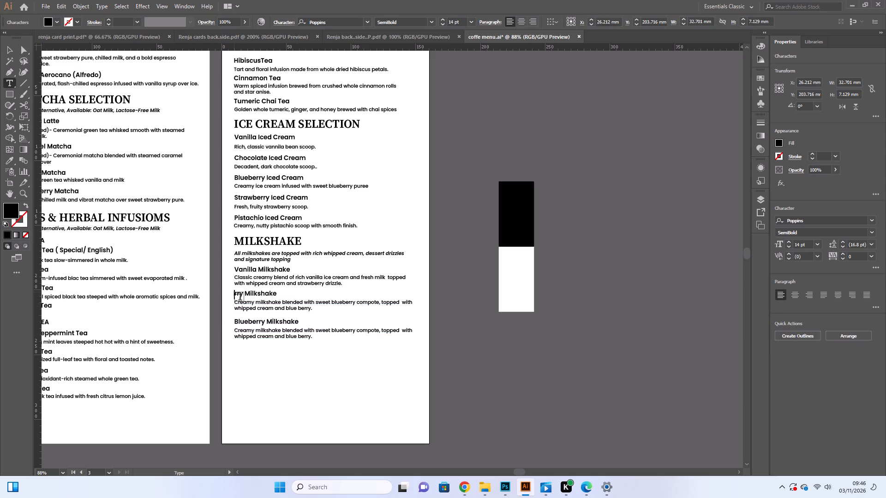
{"action": "key", "text": "s"}
{"action": "key", "text": "r"}
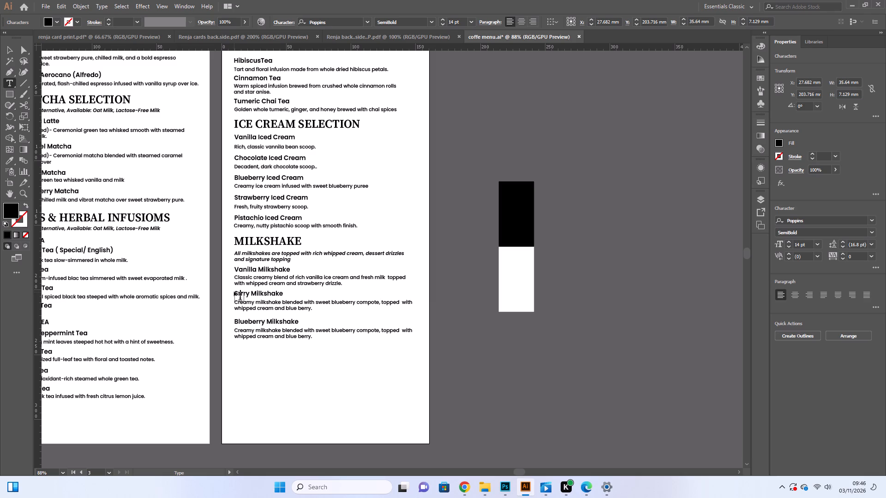
{"action": "key", "text": "BackSpace"}
{"action": "type", "text": "tra"}
{"action": "key", "text": "w"}
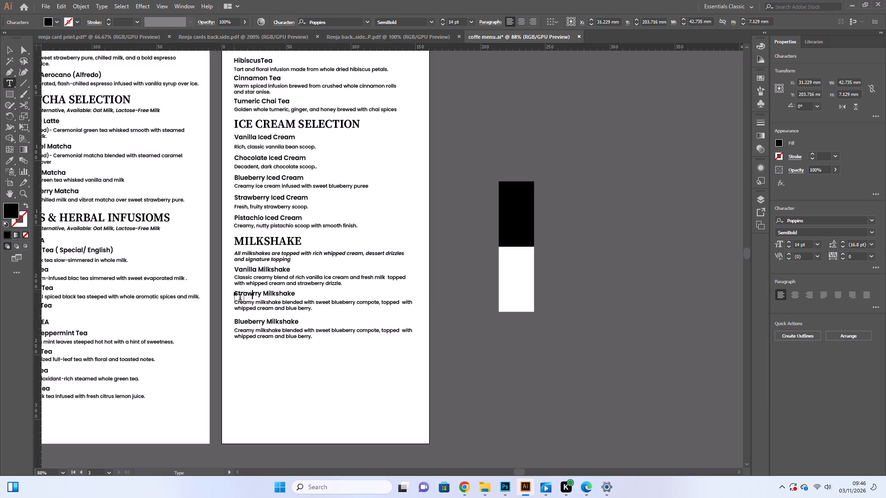
{"action": "type", "text": "be"}
Replace the blueberry description under Strawberry Milkshake by deleting it and moving the Vanilla Milkshake description into its place.
{"action": "left_click_drag", "start_coordinate": [236, 308], "coordinate": [322, 321]}
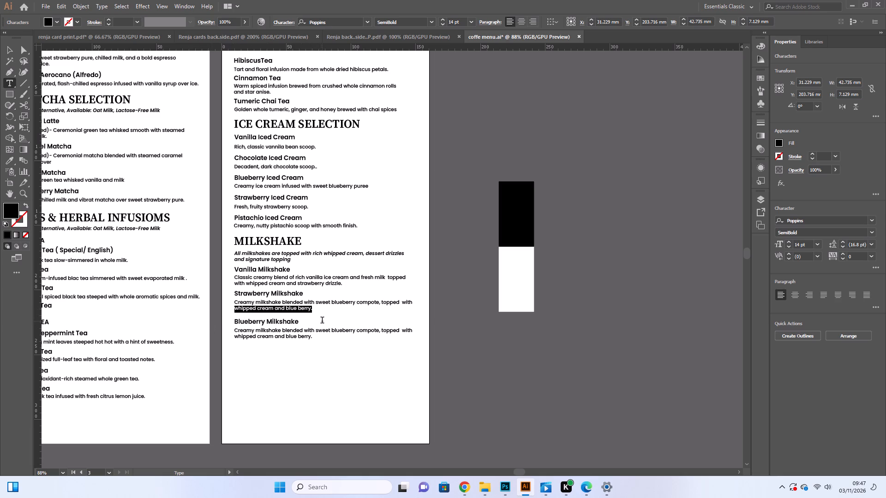
{"action": "left_click_drag", "start_coordinate": [322, 321], "coordinate": [324, 322]}
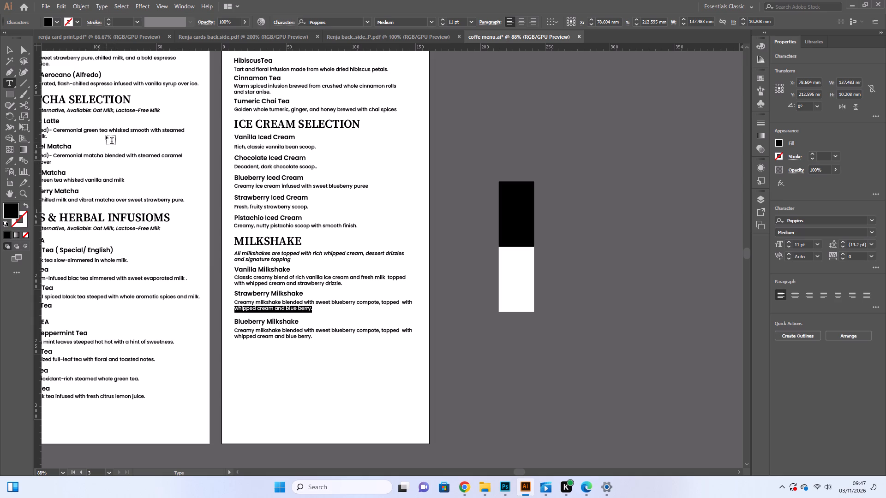
{"action": "left_click", "coordinate": [6, 47]}
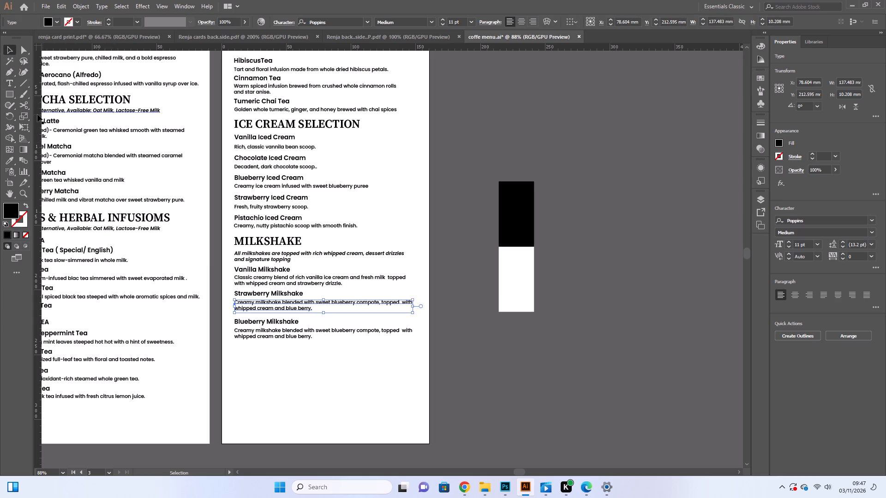
{"action": "key", "text": "BackSpace"}
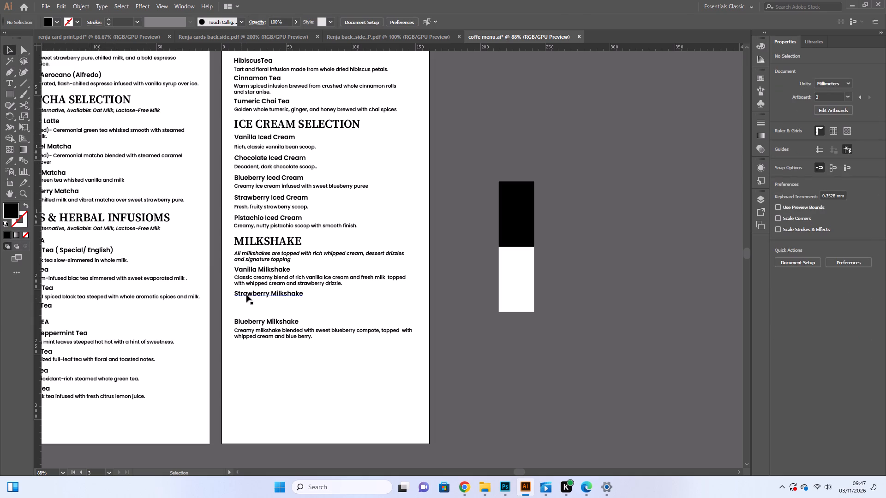
{"action": "left_click_drag", "start_coordinate": [250, 283], "coordinate": [251, 306]}
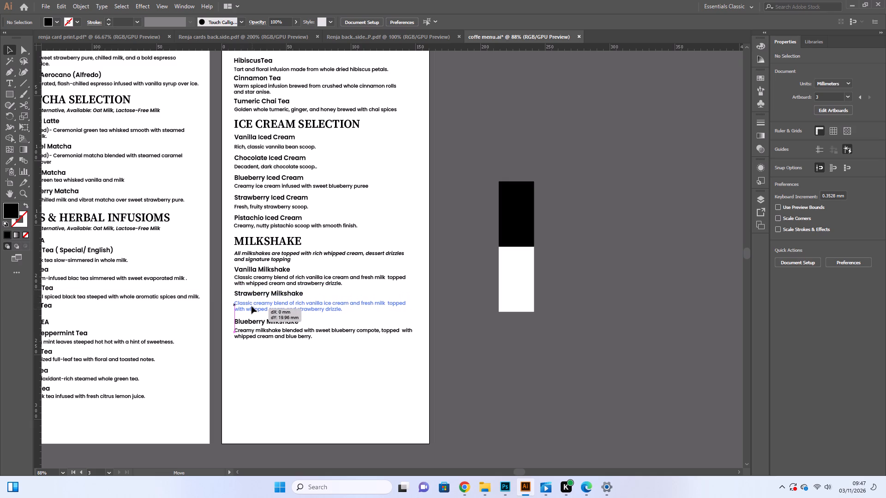
{"action": "left_click_drag", "start_coordinate": [251, 306], "coordinate": [251, 308]}
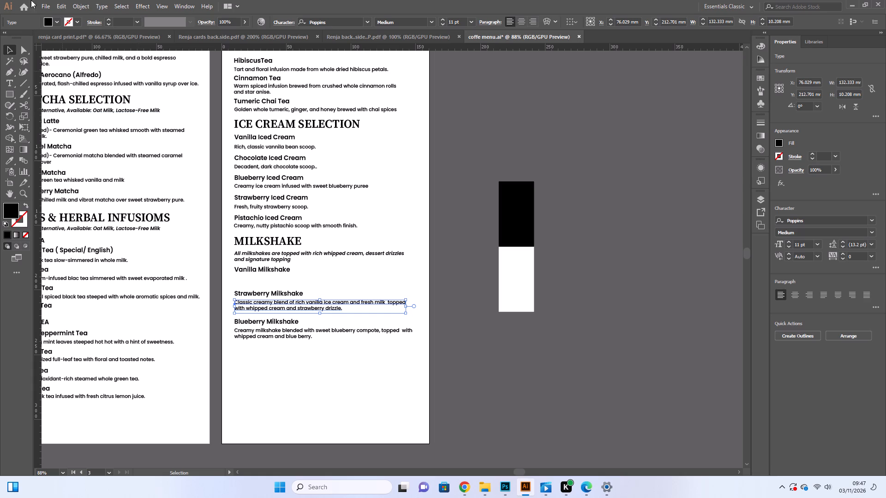
Copy the description under Strawberry Milkshake and place the copy under the Vanilla Milkshake heading, aligned with the text's left edge.
{"action": "left_click", "coordinate": [60, 10]}
{"action": "left_click", "coordinate": [72, 49]}
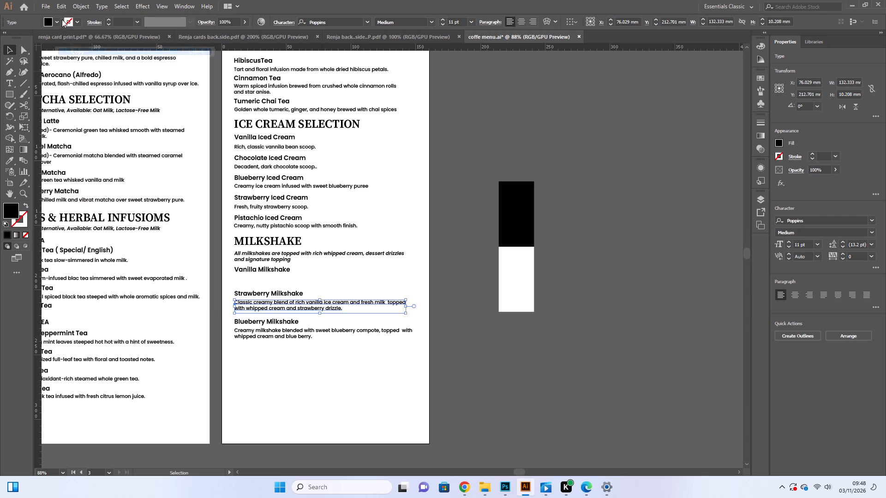
{"action": "left_click", "coordinate": [59, 6]}
{"action": "left_click", "coordinate": [75, 61]}
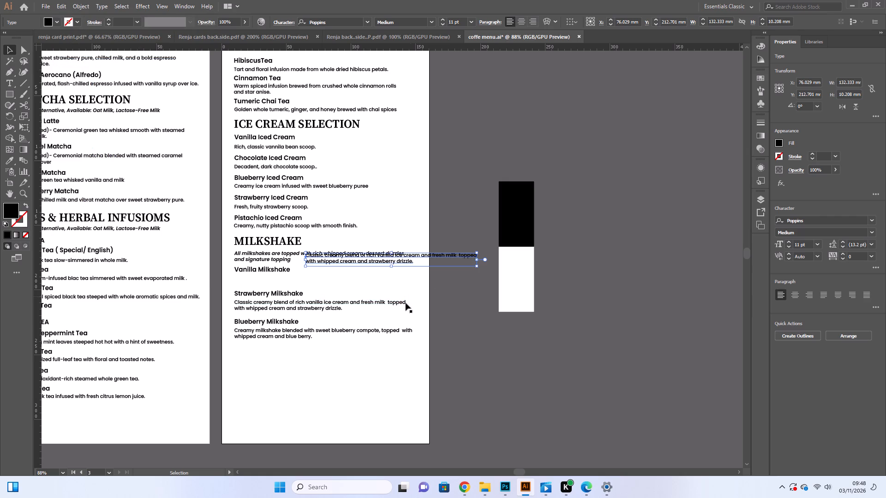
{"action": "left_click_drag", "start_coordinate": [431, 255], "coordinate": [359, 277]}
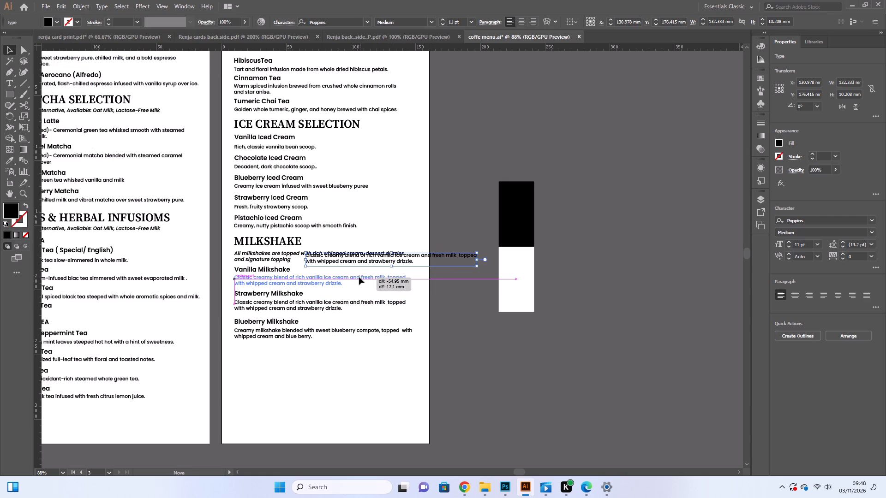
{"action": "left_click_drag", "start_coordinate": [359, 277], "coordinate": [359, 278]}
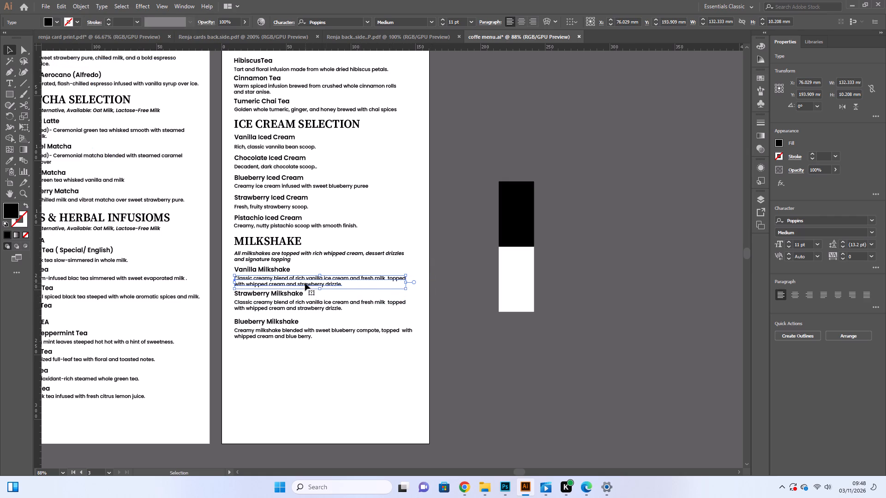
{"action": "key", "text": "Up"}
{"action": "key", "text": "Up"}
{"action": "key", "text": "Up"}
{"action": "key", "text": "Up"}
{"action": "key", "text": "Up"}
{"action": "key", "text": "Up"}
{"action": "key", "text": "Up"}
{"action": "key", "text": "Up"}
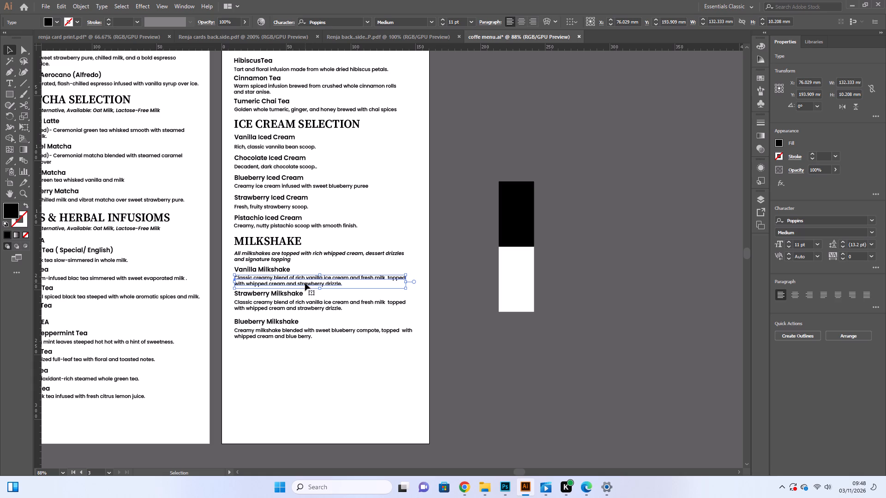
{"action": "left_click", "coordinate": [323, 387]}
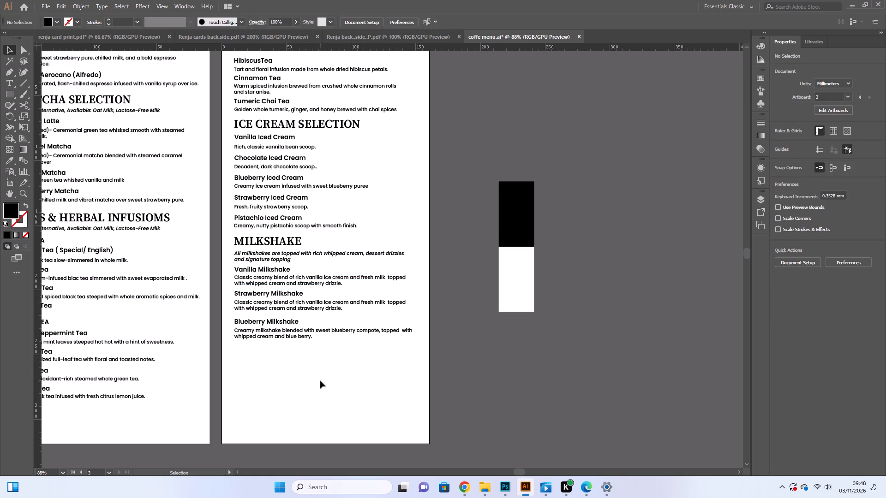
Nudge the Vanilla Milkshake heading slightly upward, away from its description.
{"action": "scroll", "coordinate": [320, 381], "scroll_direction": "up", "scroll_amount": 4}
{"action": "left_click", "coordinate": [265, 317]}
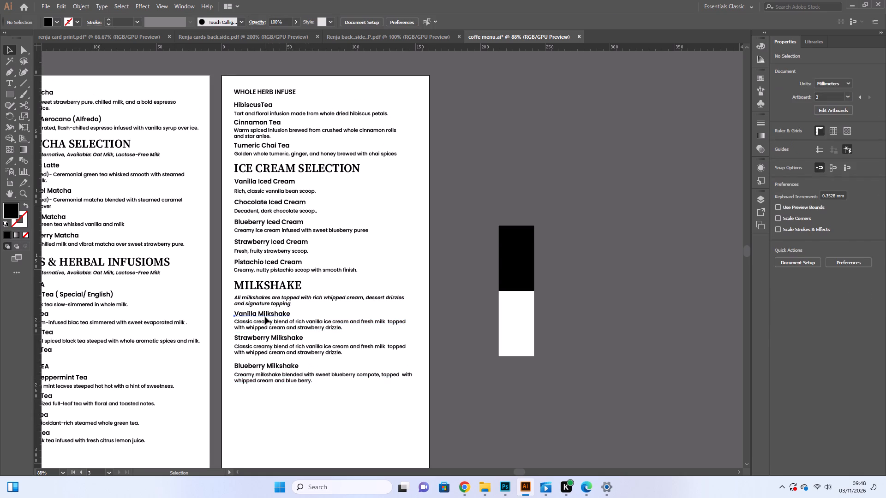
{"action": "key", "text": "Up"}
{"action": "key", "text": "Up"}
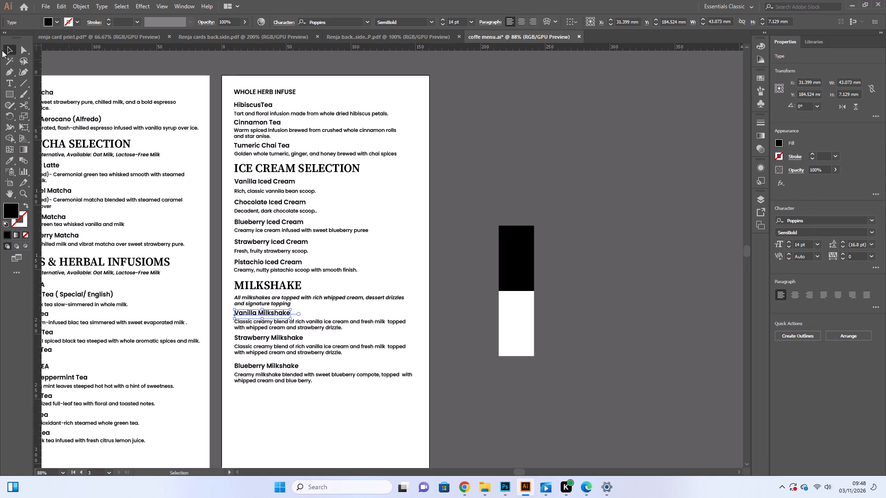
In the Vanilla Milkshake description, replace "strawberry drizzle" with "a cherry".
{"action": "left_click", "coordinate": [5, 83]}
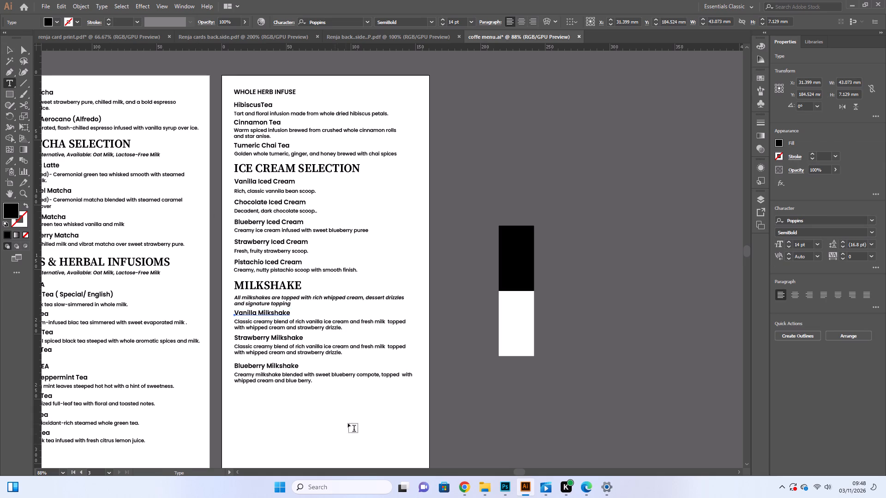
{"action": "left_click", "coordinate": [341, 332]}
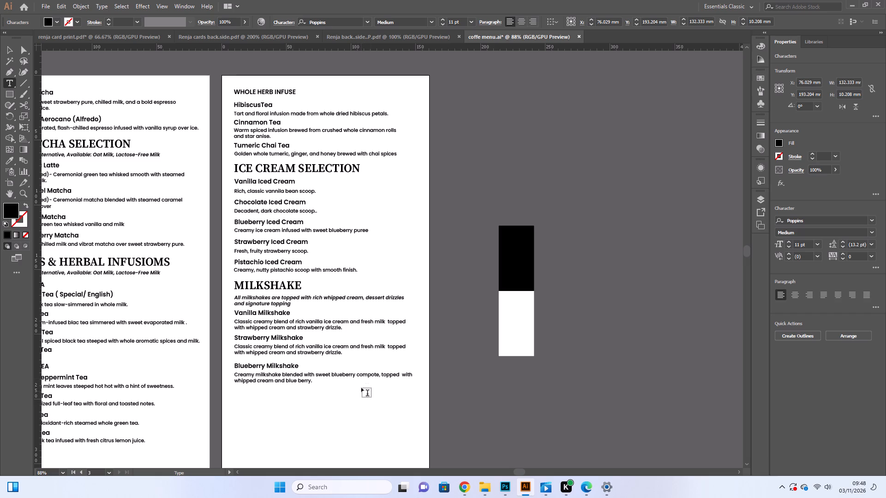
{"action": "left_click", "coordinate": [360, 323]}
{"action": "left_click", "coordinate": [308, 329]}
{"action": "left_click_drag", "start_coordinate": [341, 329], "coordinate": [320, 328]}
{"action": "left_click_drag", "start_coordinate": [320, 328], "coordinate": [298, 329]}
{"action": "key", "text": "BackSpace"}
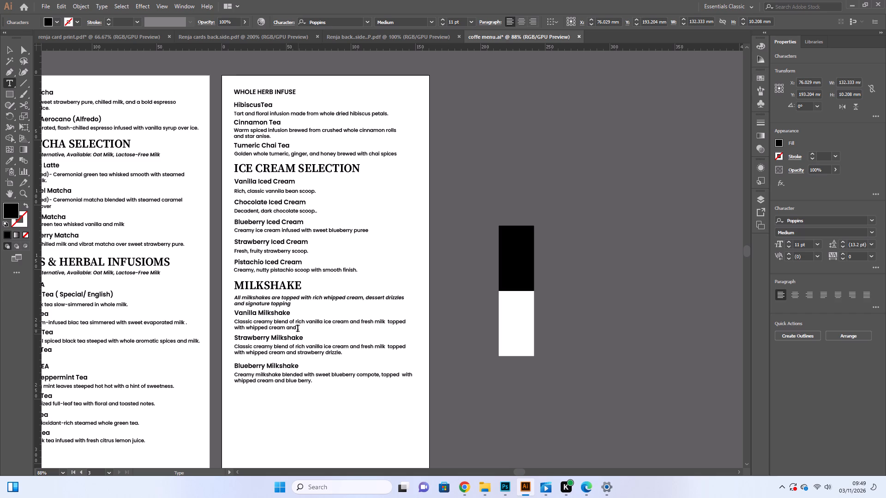
{"action": "type", "text": "a cu"}
{"action": "key", "text": "BackSpace"}
{"action": "type", "text": "hr"}
{"action": "key", "text": "BackSpace"}
{"action": "type", "text": "erry"}
{"action": "left_click", "coordinate": [8, 47]}
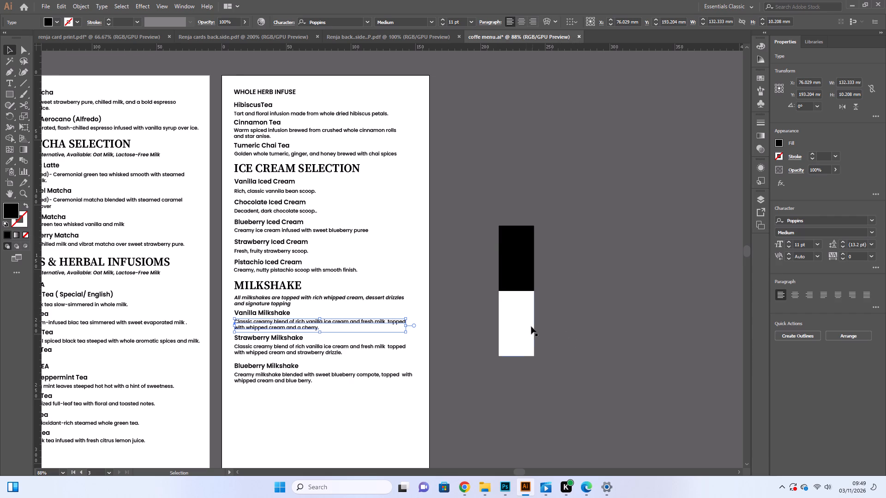
{"action": "left_click", "coordinate": [340, 320]}
{"action": "left_click", "coordinate": [342, 413]}
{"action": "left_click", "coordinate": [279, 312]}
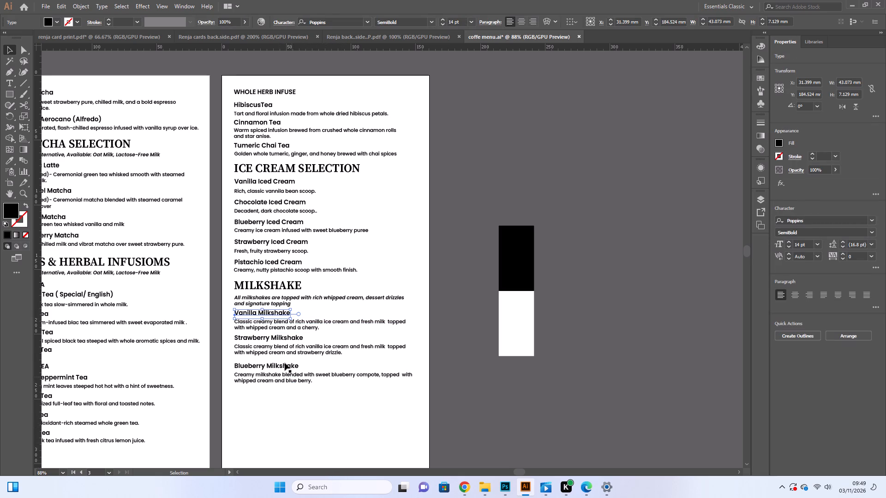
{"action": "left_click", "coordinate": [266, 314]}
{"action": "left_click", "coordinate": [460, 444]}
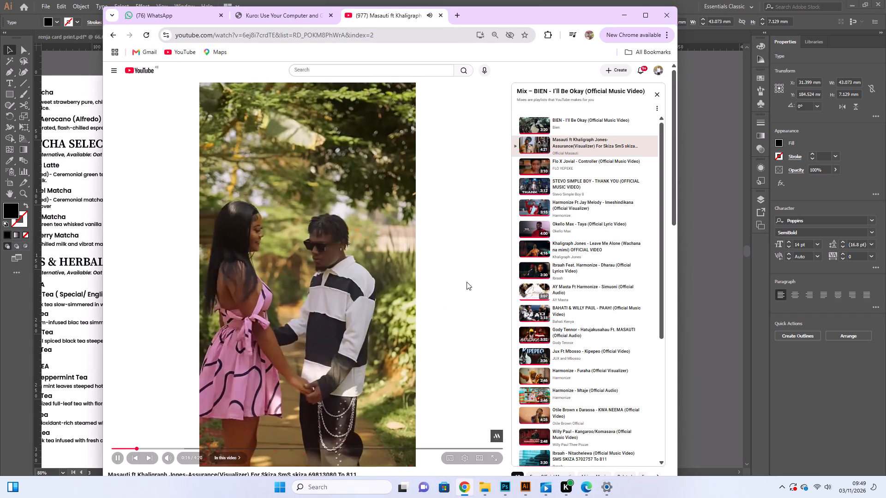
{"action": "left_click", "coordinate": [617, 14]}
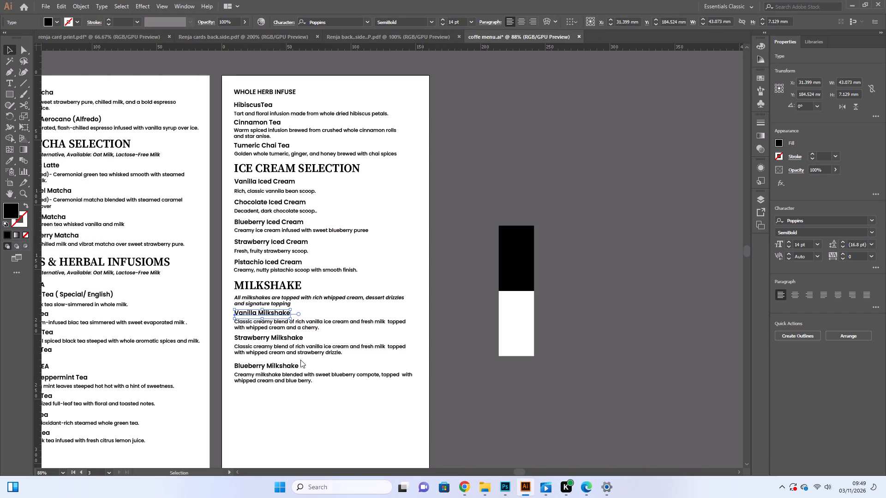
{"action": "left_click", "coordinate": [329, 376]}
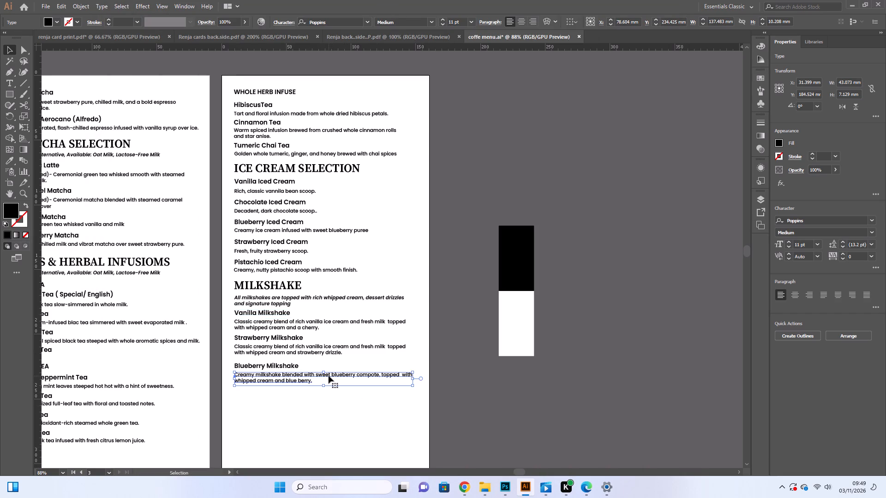
Delete the word "rich" from the description under the Strawberry Milkshake heading.
{"action": "left_click", "coordinate": [304, 345]}
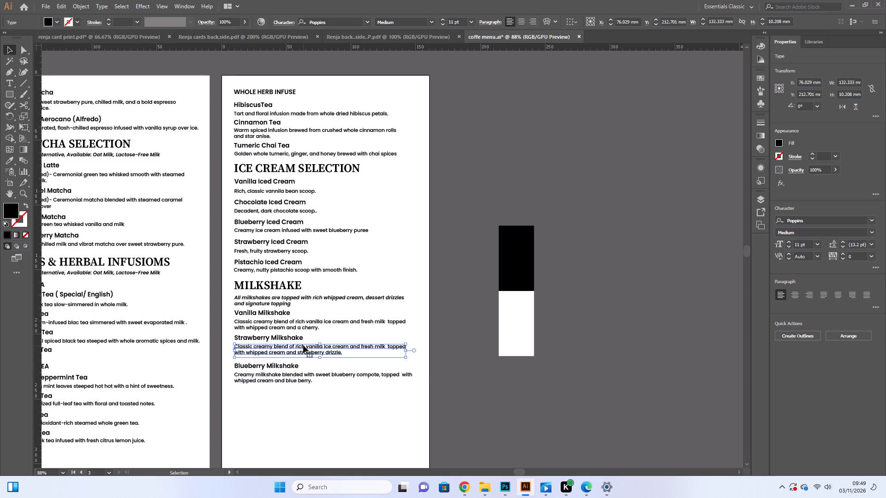
{"action": "left_click", "coordinate": [309, 354]}
{"action": "left_click", "coordinate": [5, 84]}
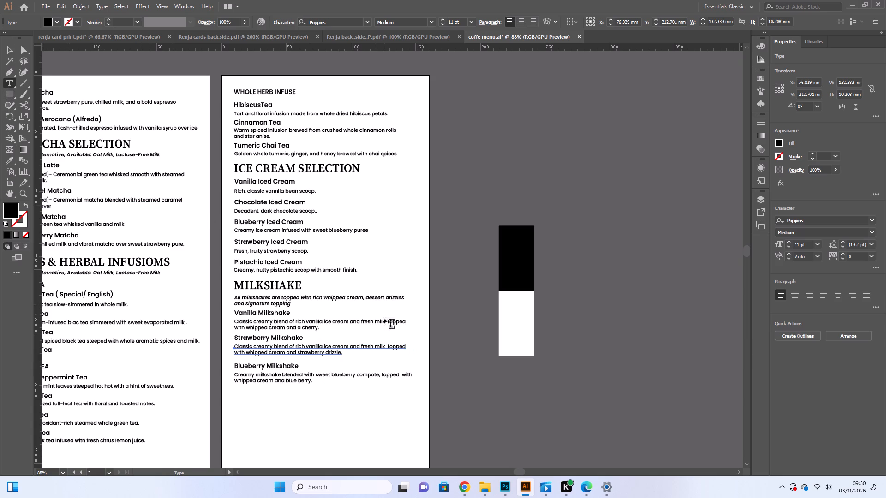
{"action": "left_click", "coordinate": [303, 346]}
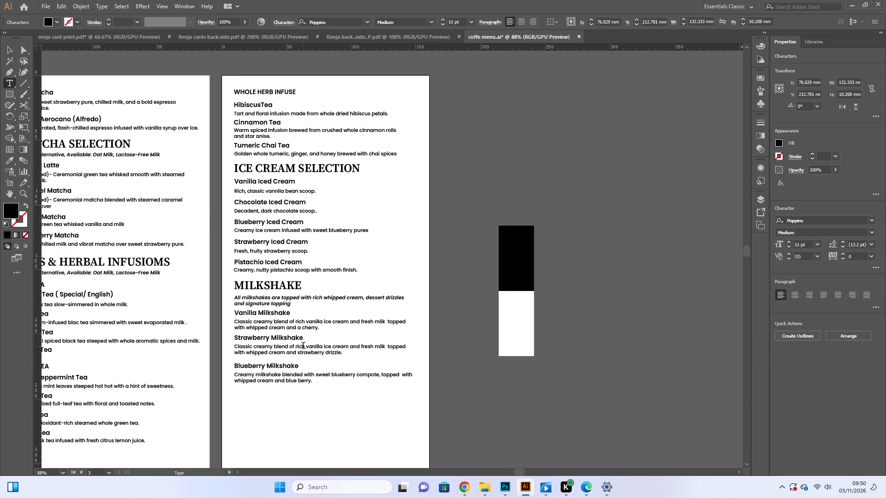
{"action": "key", "text": "BackSpace"}
{"action": "key", "text": "BackSpace"}
{"action": "key", "text": "BackSpace"}
{"action": "key", "text": "BackSpace"}
{"action": "key", "text": "BackSpace"}
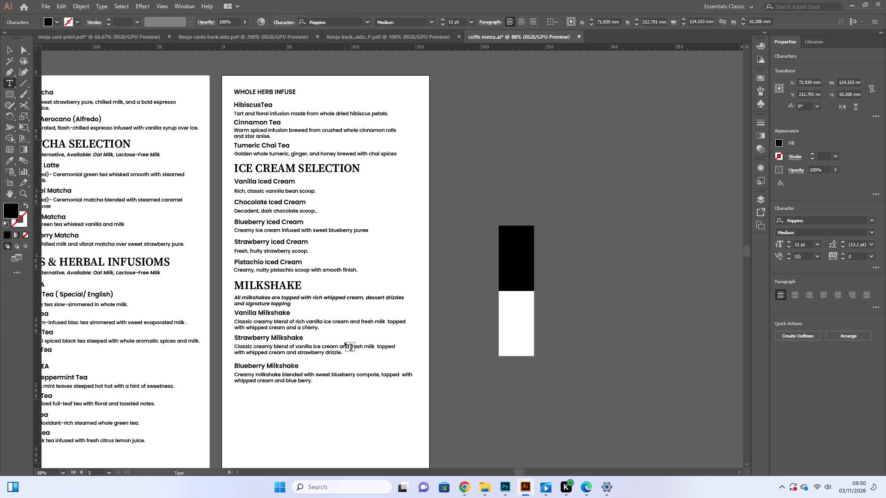
In the Strawberry Milkshake description, replace the "and" between "ice cream" and "fresh milk" with a comma.
{"action": "left_click", "coordinate": [321, 347]}
{"action": "left_click", "coordinate": [351, 348]}
{"action": "key", "text": "BackSpace"}
{"action": "key", "text": "BackSpace"}
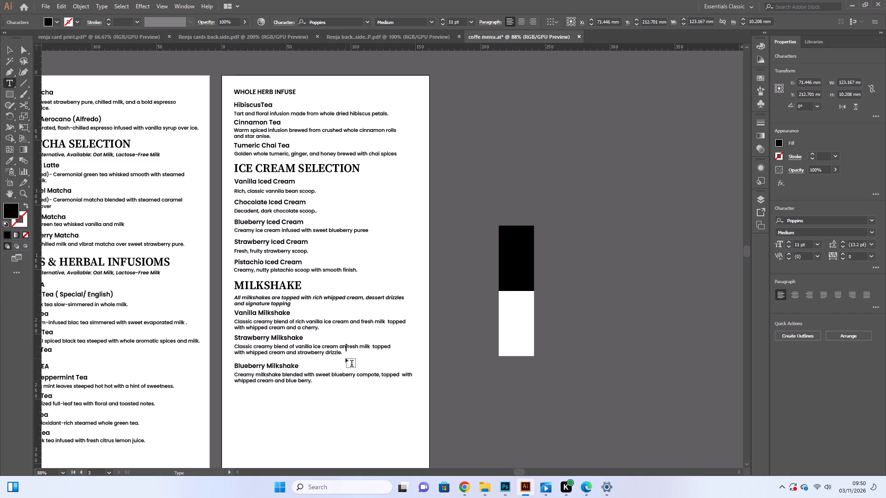
{"action": "key", "text": "BackSpace"}
{"action": "key", "text": "BackSpace"}
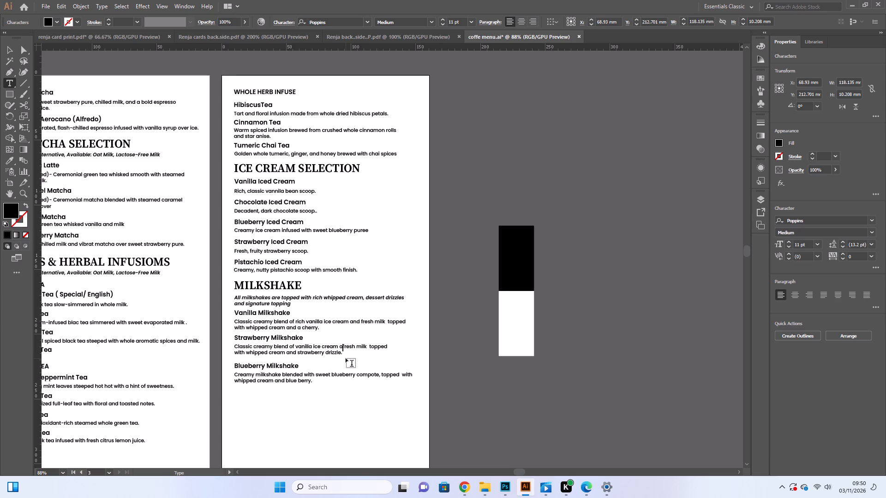
{"action": "key", "text": "BackSpace"}
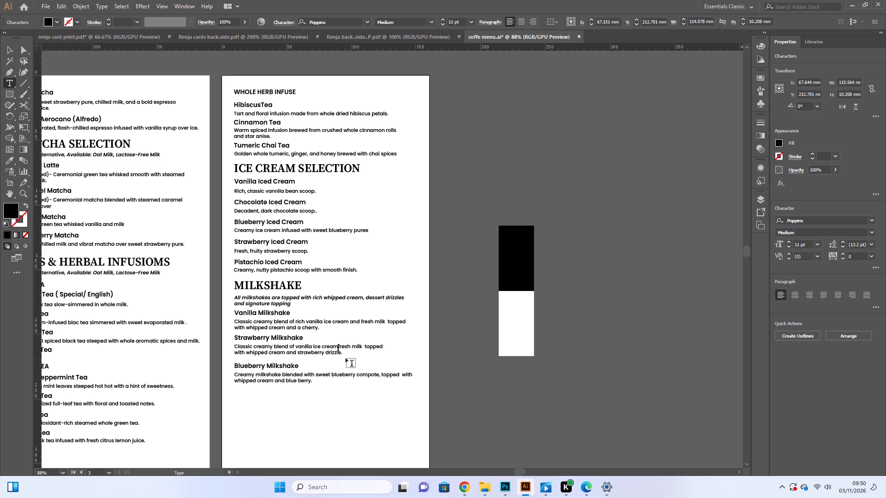
{"action": "type", "text": ","}
{"action": "key", "text": "space"}
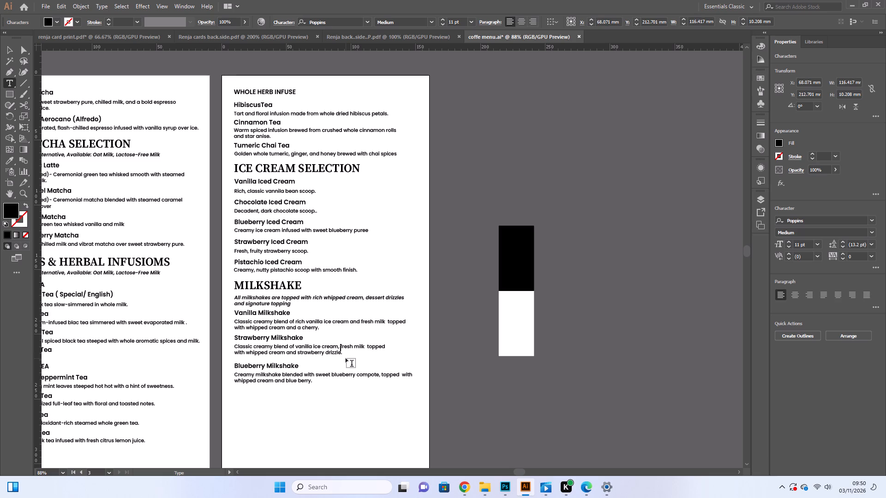
Remove the extra space between "milk" and "topped" in the Strawberry Milkshake description.
{"action": "left_click", "coordinate": [384, 347]}
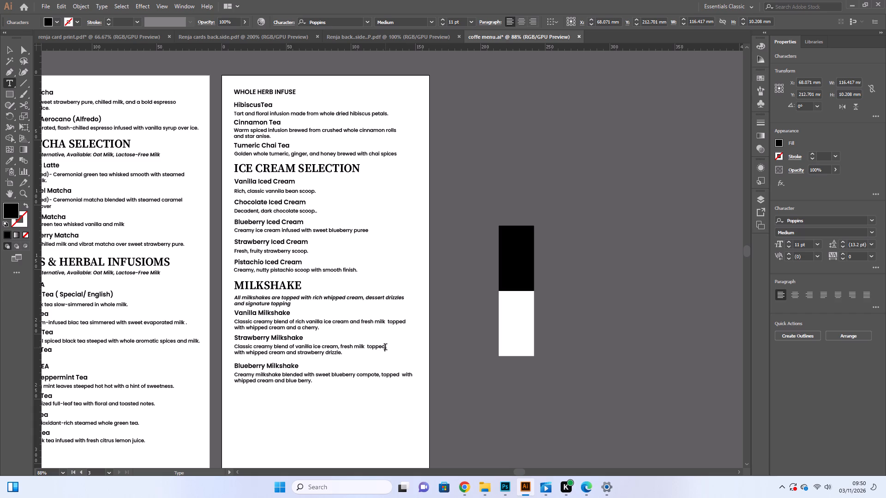
{"action": "left_click", "coordinate": [385, 348]}
{"action": "left_click", "coordinate": [365, 346]}
{"action": "key", "text": "BackSpace"}
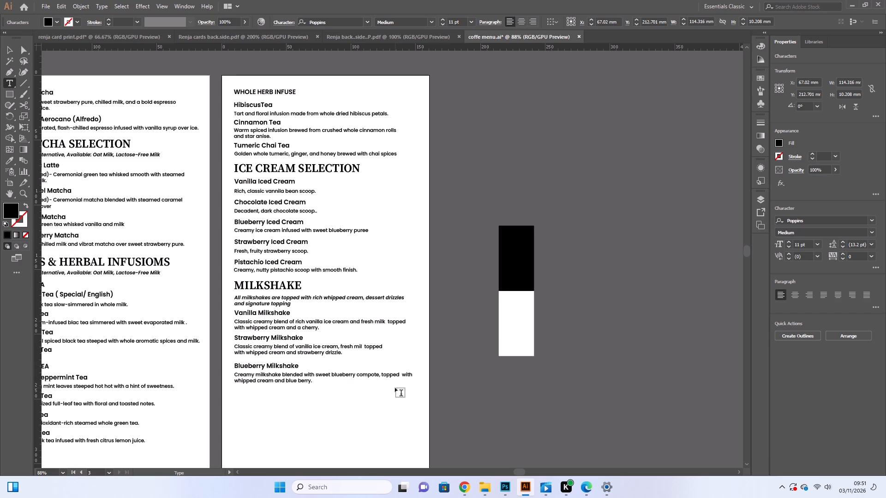
{"action": "key", "text": "k"}
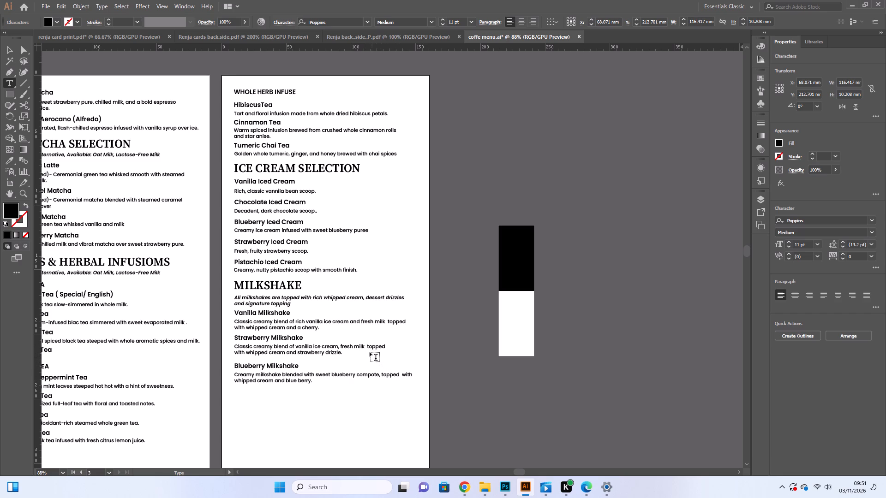
{"action": "left_click", "coordinate": [367, 350]}
{"action": "key", "text": "BackSpace"}
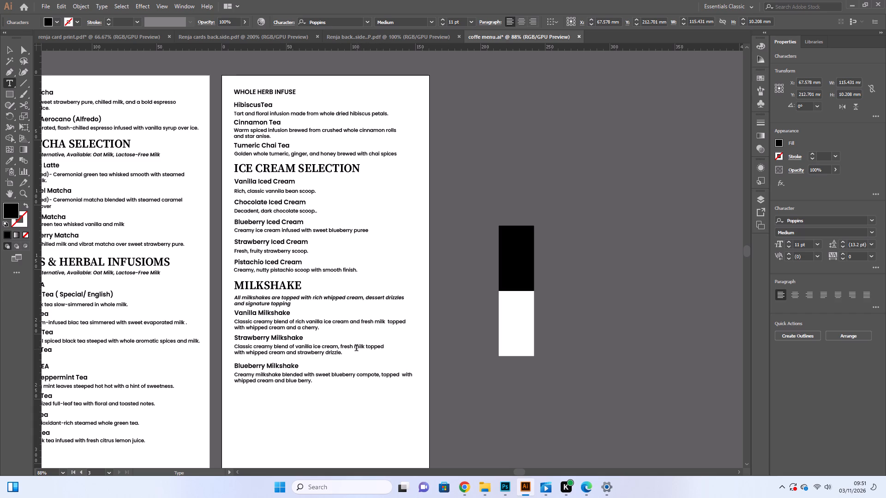
Insert "and strawberry" between "fresh milk" and "topped" in the Strawberry Milkshake description.
{"action": "left_click", "coordinate": [365, 348]}
{"action": "type", "text": "and"}
{"action": "key", "text": "space"}
{"action": "type", "text": "strawberry"}
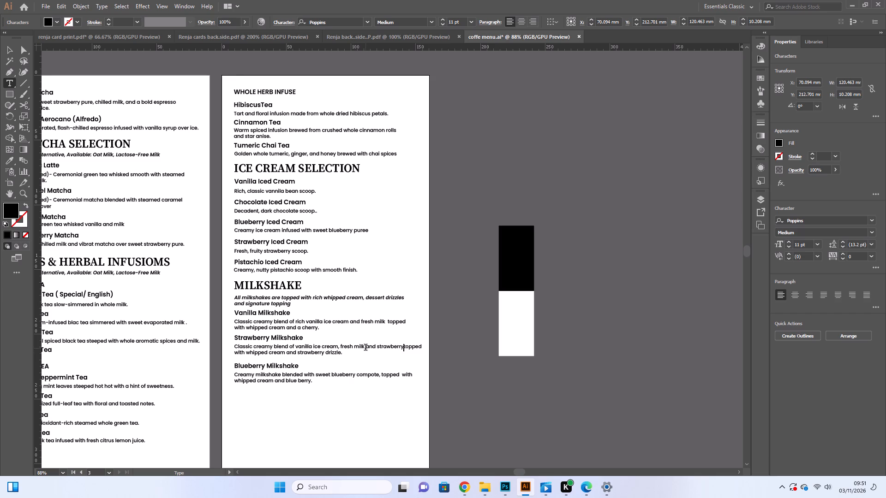
{"action": "key", "text": "space"}
{"action": "left_click", "coordinate": [8, 47]}
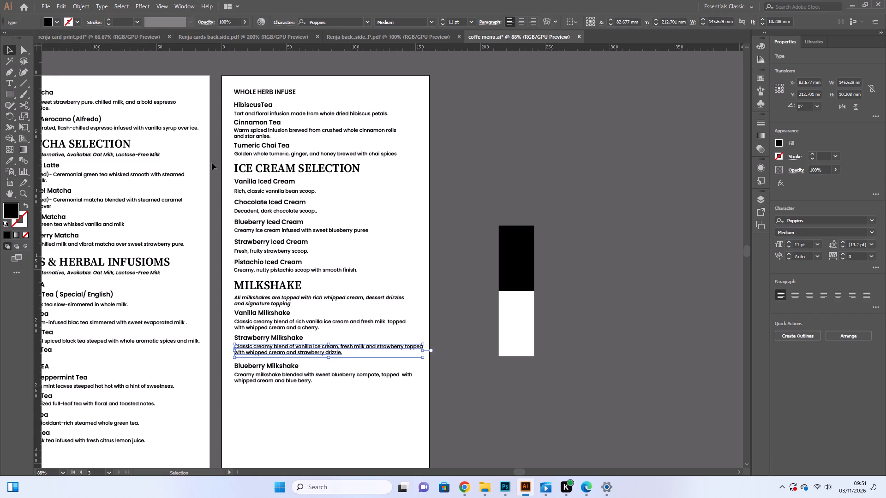
{"action": "left_click", "coordinate": [390, 430]}
Duplicate the Blueberry Milkshake heading and place the copy below the Blueberry Milkshake description, aligned with the other headings.
{"action": "scroll", "coordinate": [391, 409], "scroll_direction": "down", "scroll_amount": 5}
{"action": "scroll", "coordinate": [391, 387], "scroll_direction": "up", "scroll_amount": 1}
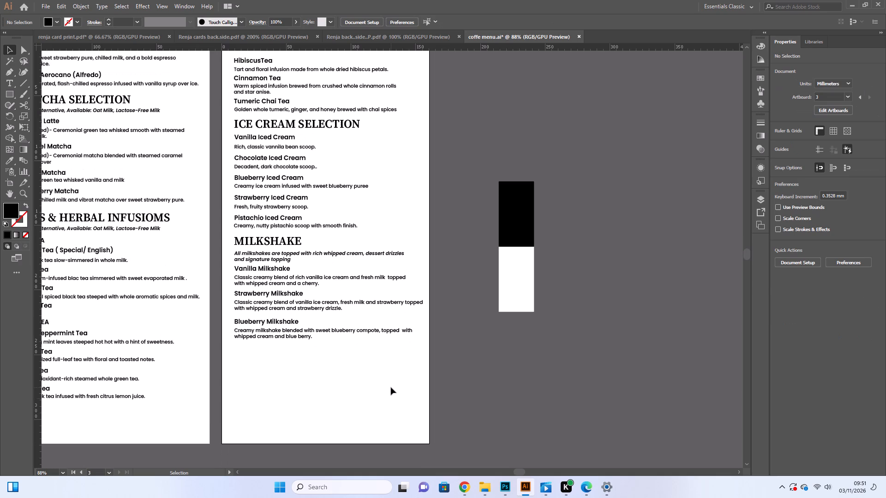
{"action": "scroll", "coordinate": [391, 387], "scroll_direction": "up", "scroll_amount": 3}
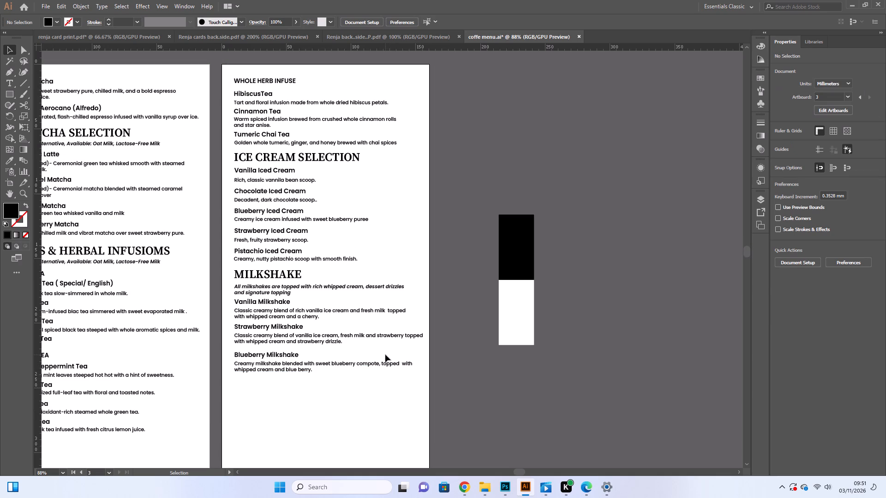
{"action": "left_click", "coordinate": [348, 415]}
{"action": "scroll", "coordinate": [344, 398], "scroll_direction": "down", "scroll_amount": 3}
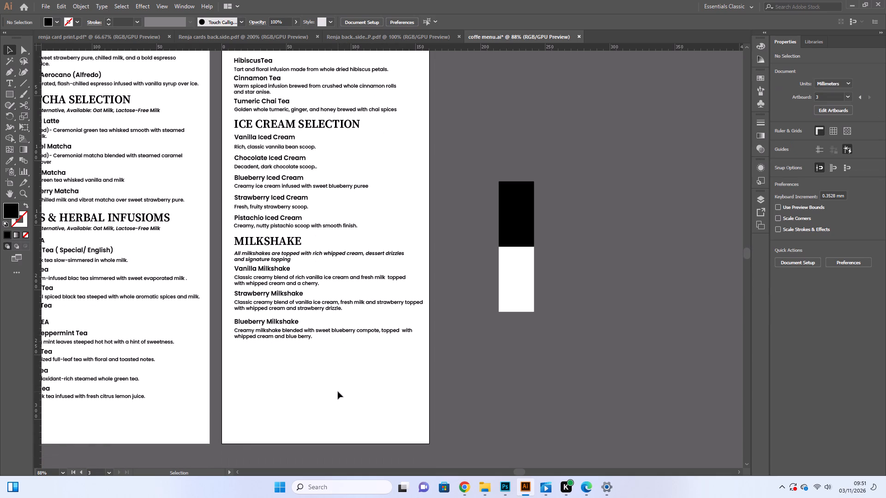
{"action": "scroll", "coordinate": [337, 403], "scroll_direction": "down", "scroll_amount": 3}
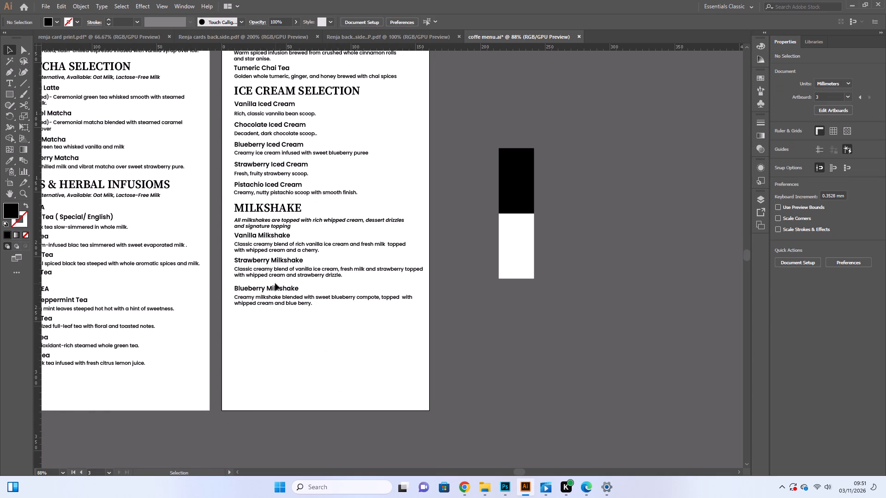
{"action": "left_click", "coordinate": [277, 287]}
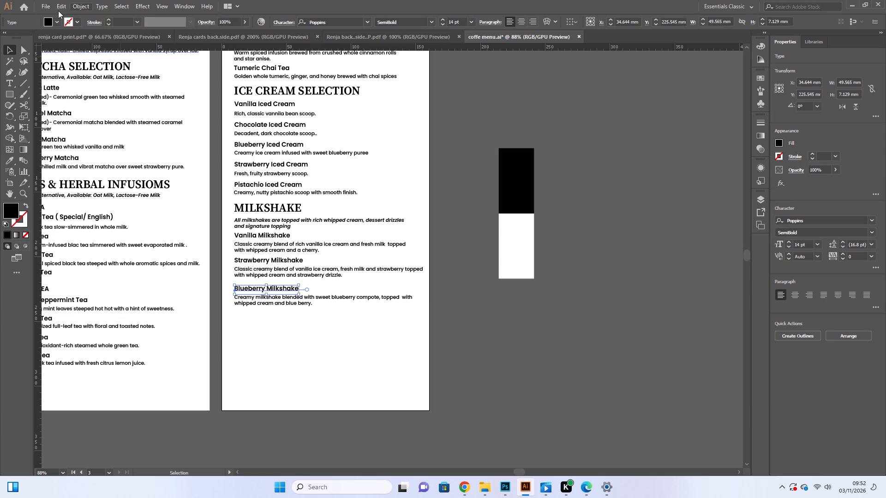
{"action": "left_click", "coordinate": [58, 11]}
{"action": "left_click", "coordinate": [73, 50]}
{"action": "left_click", "coordinate": [59, 4]}
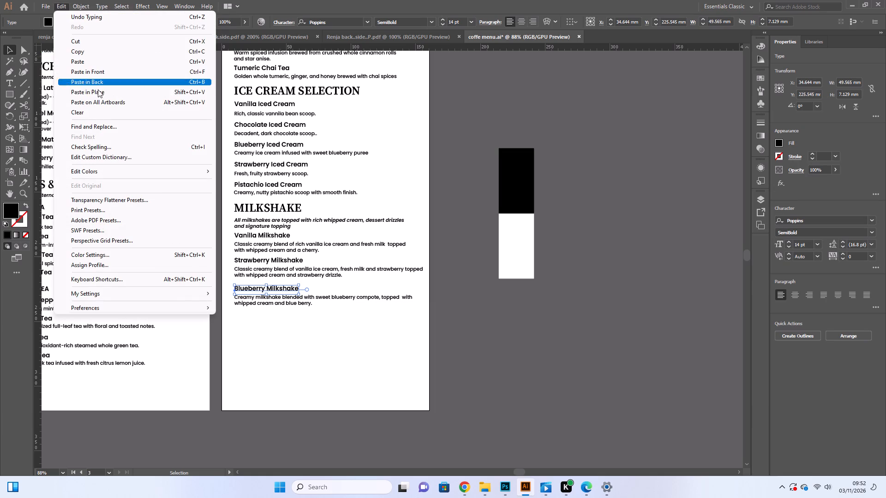
{"action": "left_click", "coordinate": [92, 63]}
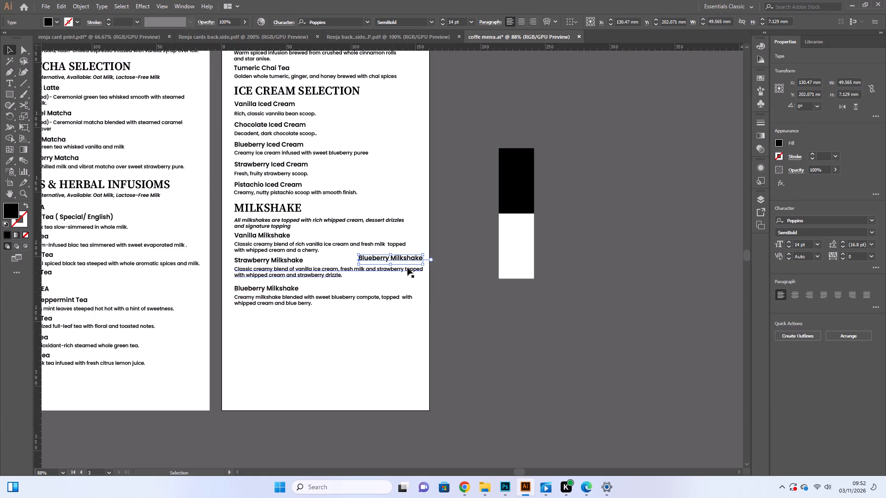
{"action": "left_click_drag", "start_coordinate": [407, 258], "coordinate": [282, 314]}
{"action": "left_click", "coordinate": [304, 357]}
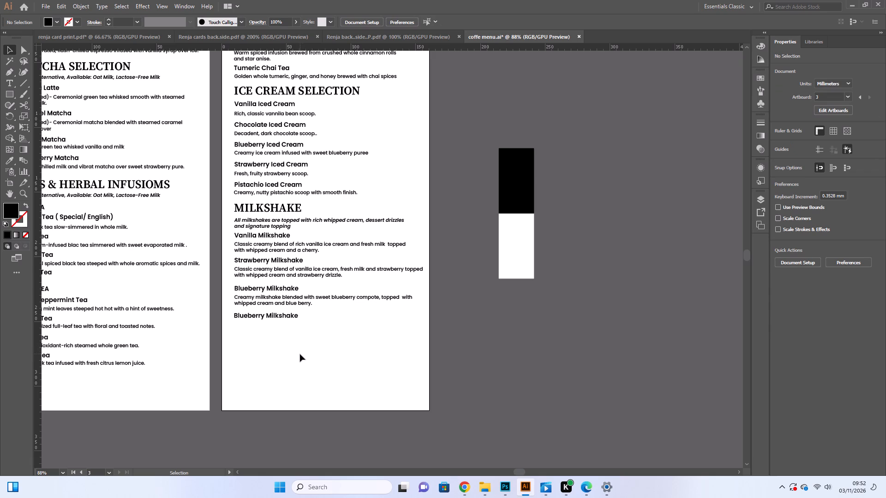
Change the duplicated Blueberry Milkshake heading at the end of the milkshake section to read "Orea shake".
{"action": "left_click", "coordinate": [6, 82]}
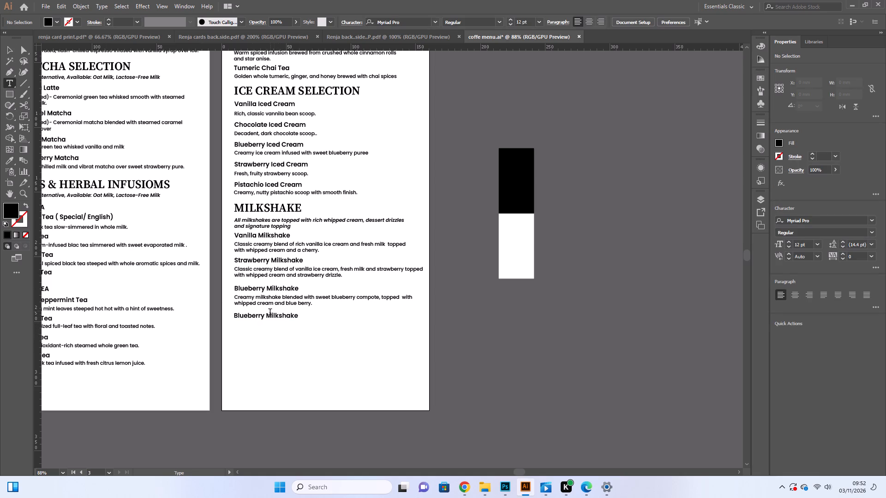
{"action": "left_click_drag", "start_coordinate": [278, 317], "coordinate": [231, 318]}
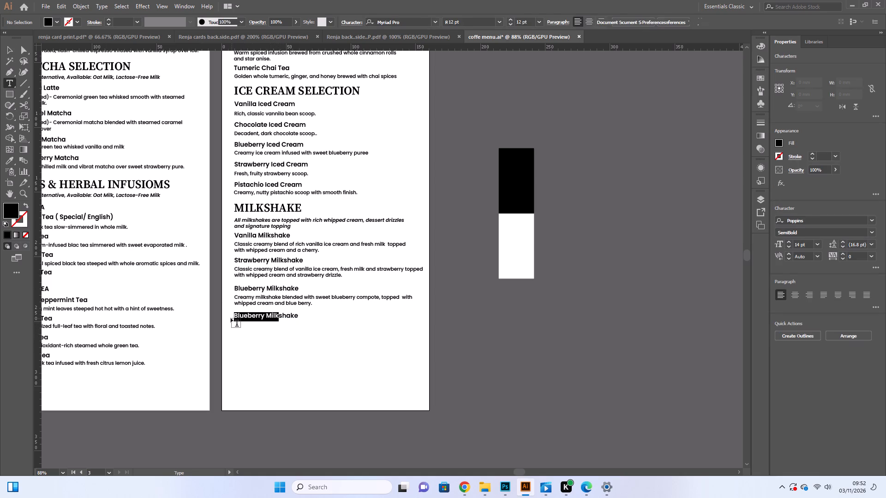
{"action": "key", "text": "BackSpace"}
{"action": "key", "text": "o"}
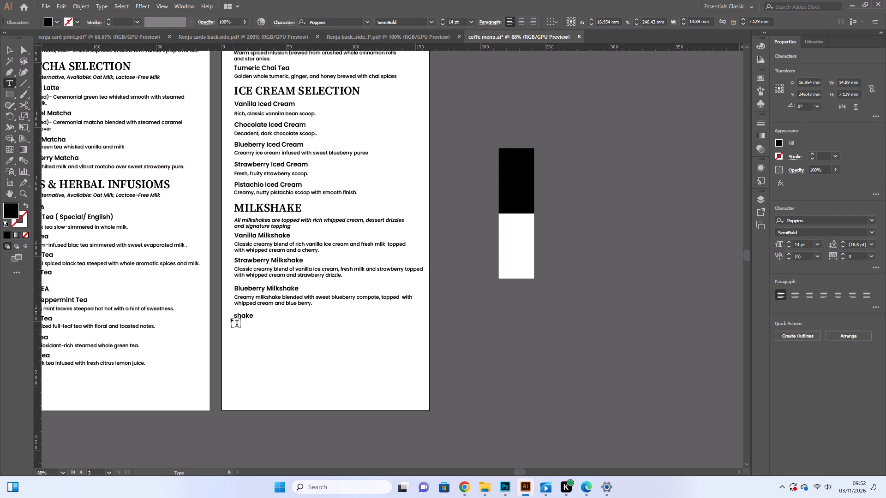
{"action": "type", "text": "rea"}
{"action": "key", "text": "space"}
{"action": "left_click", "coordinate": [11, 47]}
Duplicate the Strawberry Iced Cream description and place the copy directly beneath the Orea shake heading.
{"action": "left_click", "coordinate": [299, 174]}
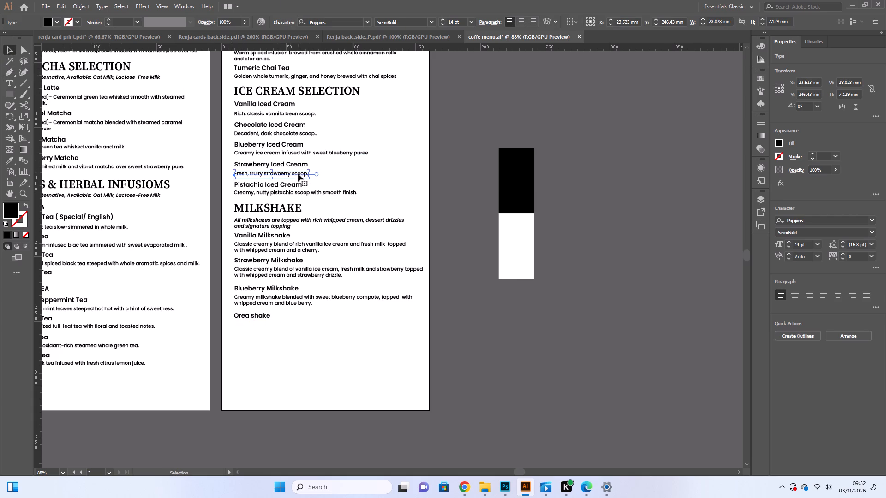
{"action": "left_click", "coordinate": [63, 6]}
{"action": "left_click", "coordinate": [85, 52]}
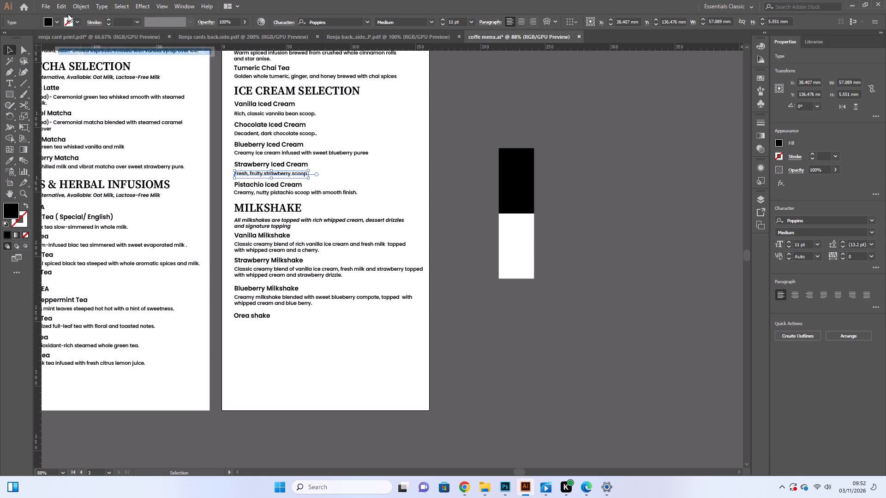
{"action": "left_click", "coordinate": [62, 6]}
{"action": "left_click", "coordinate": [89, 57]}
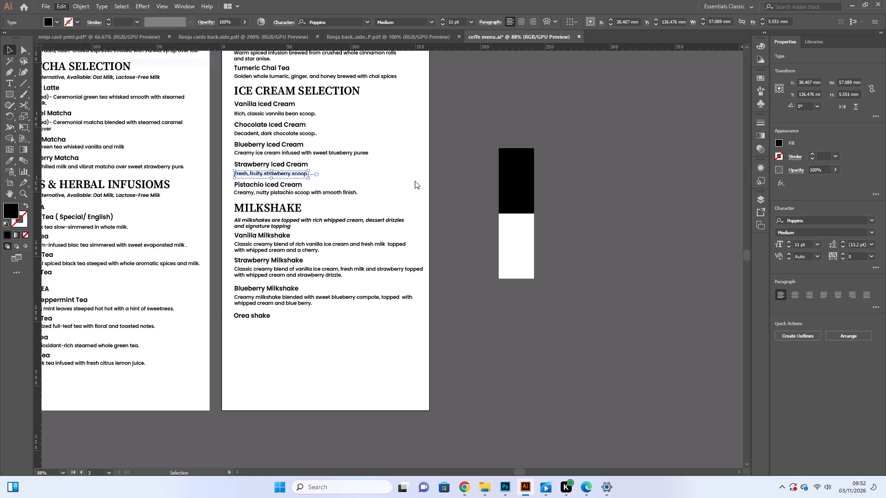
{"action": "left_click_drag", "start_coordinate": [422, 260], "coordinate": [302, 318]}
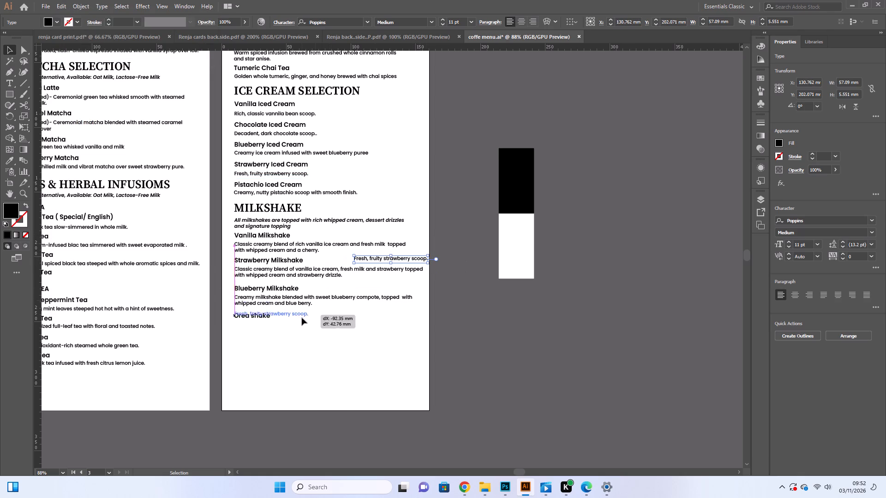
{"action": "left_click_drag", "start_coordinate": [302, 318], "coordinate": [301, 324]}
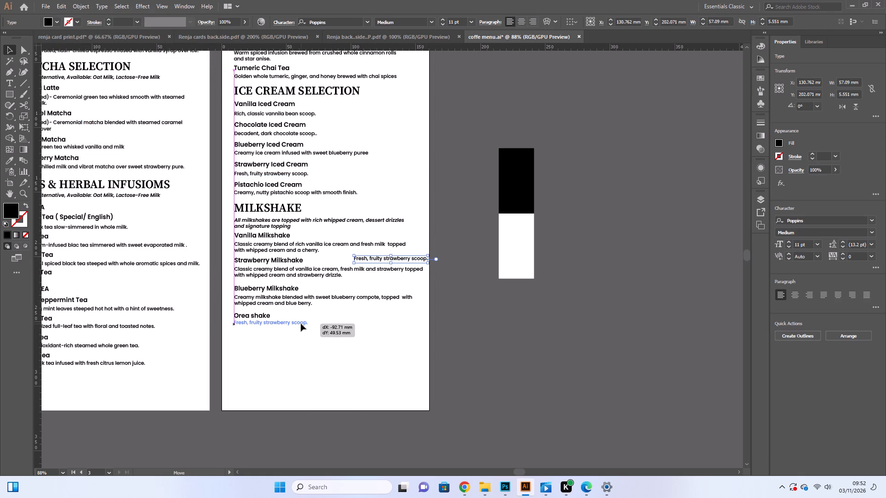
{"action": "left_click_drag", "start_coordinate": [301, 324], "coordinate": [302, 325]}
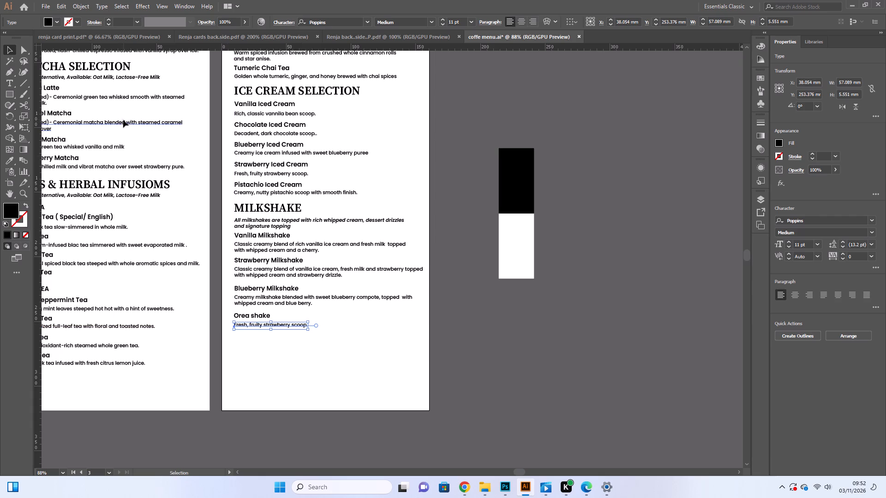
Replace the copied description beneath the Orea shake heading with "Rich vanilla ice cream blended with crushed Oreo cookies".
{"action": "left_click", "coordinate": [4, 83]}
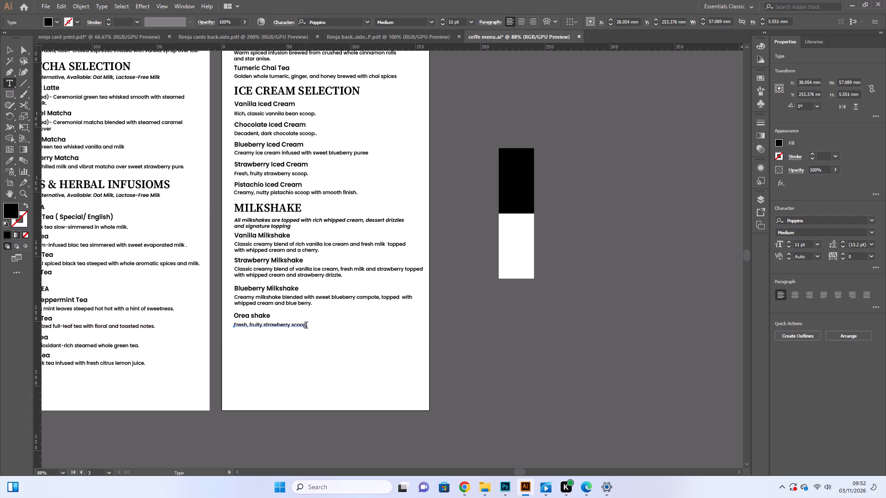
{"action": "left_click_drag", "start_coordinate": [306, 326], "coordinate": [232, 332]}
{"action": "key", "text": "BackSpace"}
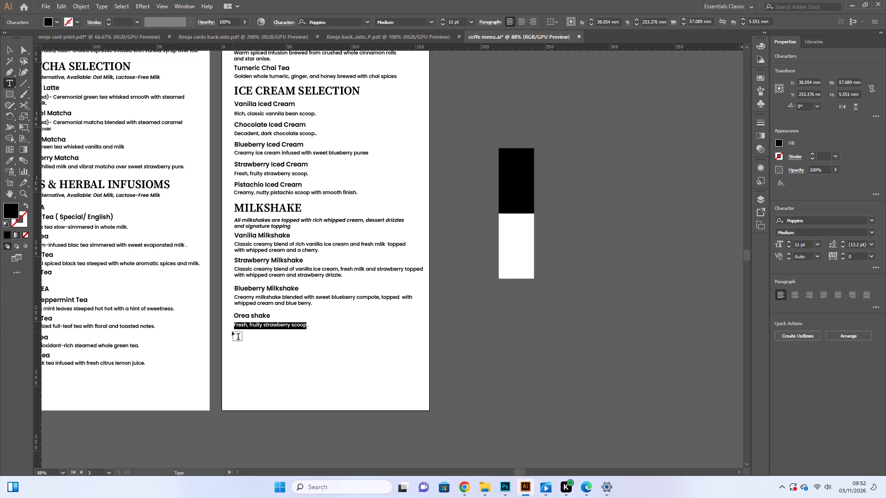
{"action": "key", "text": "r"}
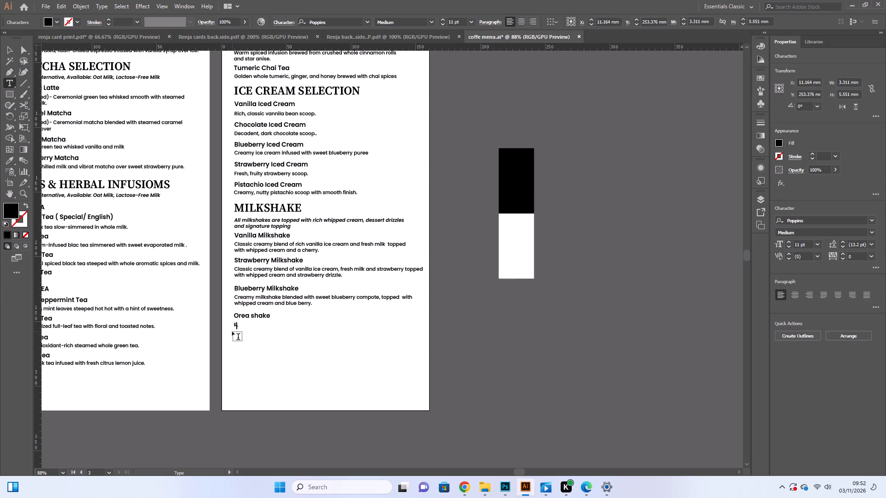
{"action": "type", "text": "ich vanil"}
{"action": "key", "text": "a"}
{"action": "key", "text": "BackSpace"}
{"action": "type", "text": "la"}
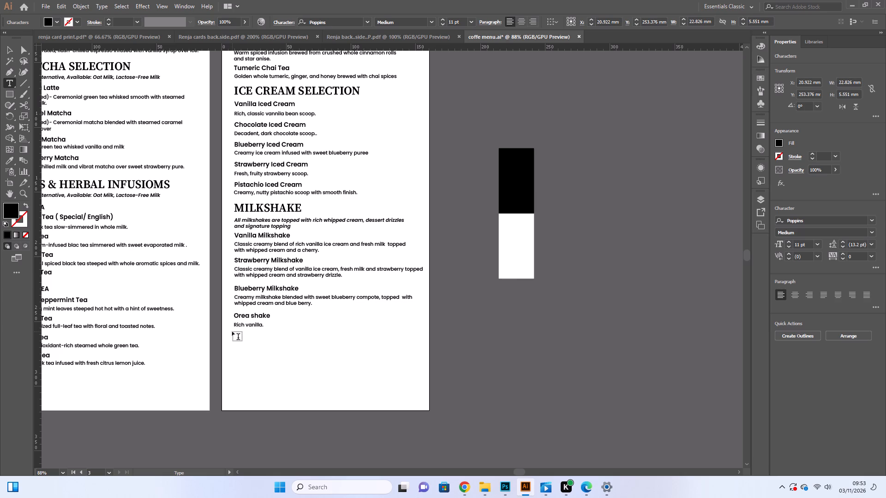
{"action": "key", "text": "space"}
{"action": "type", "text": "ice cream"}
{"action": "key", "text": "space"}
{"action": "type", "text": "blended"}
{"action": "key", "text": "space"}
{"action": "type", "text": "with cr"}
{"action": "key", "text": "u"}
{"action": "type", "text": "sg"}
{"action": "key", "text": "BackSpace"}
{"action": "type", "text": "hed"}
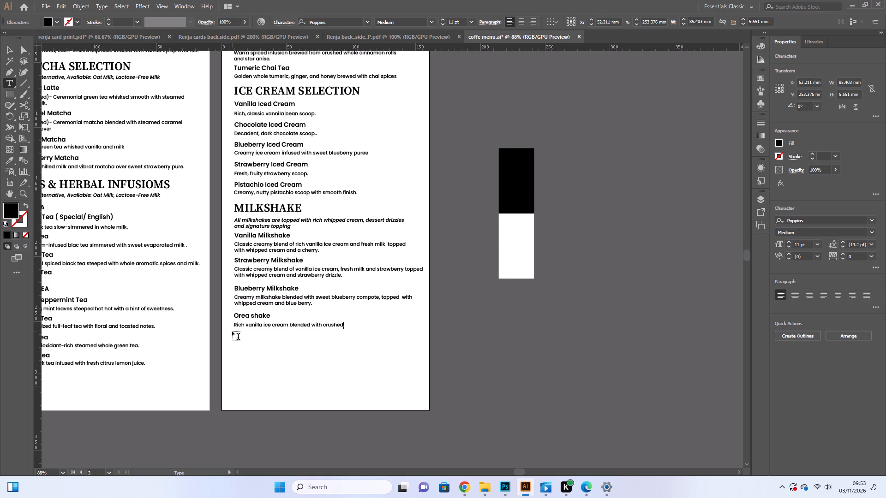
{"action": "key", "text": "space"}
{"action": "key", "text": "o"}
{"action": "type", "text": "RE"}
{"action": "key", "text": "BackSpace"}
{"action": "key", "text": "BackSpace"}
{"action": "type", "text": "reo"}
{"action": "key", "text": "space"}
{"action": "type", "text": "ci"}
{"action": "key", "text": "BackSpace"}
{"action": "type", "text": "ookies"}
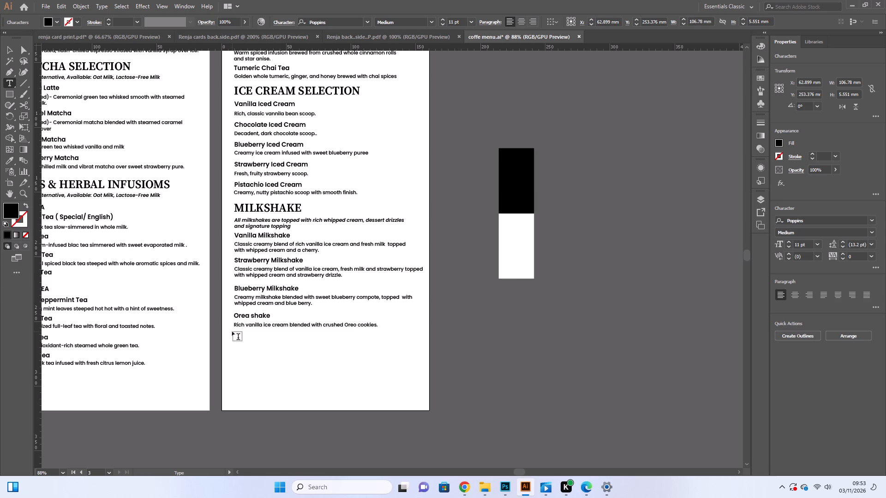
Append ", topped with" to the first line of the Orea shake description and start a second line.
{"action": "type", "text": ","}
{"action": "key", "text": "space"}
{"action": "type", "text": "top"}
{"action": "type", "text": "ped"}
{"action": "key", "text": "space"}
{"action": "type", "text": "wit"}
{"action": "key", "text": "h"}
{"action": "key", "text": "Return"}
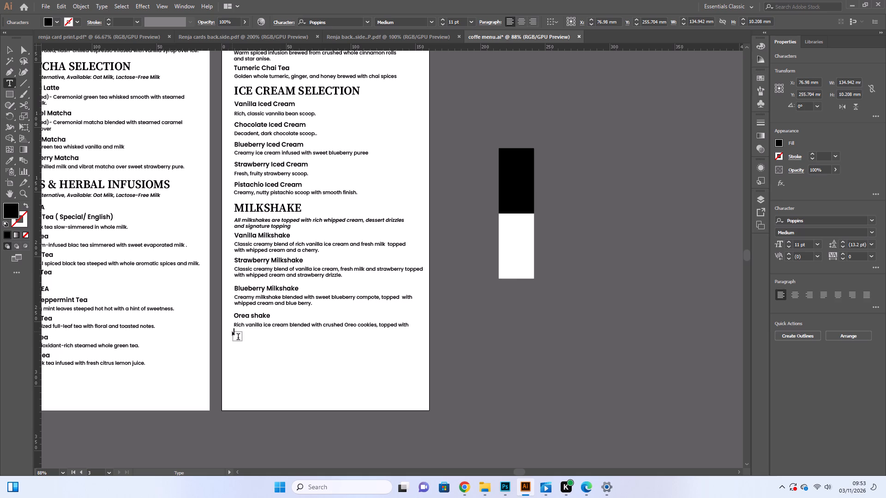
Enter "whipped cream, chocolate drizzle," on the second line of the Orea shake description.
{"action": "type", "text": "whipp"}
{"action": "type", "text": "ed crea"}
{"action": "type", "text": "m,"}
{"action": "key", "text": "space"}
{"action": "type", "text": "chocol"}
{"action": "type", "text": "ate drizzl"}
{"action": "key", "text": "e"}
{"action": "type", "text": ","}
{"action": "key", "text": "space"}
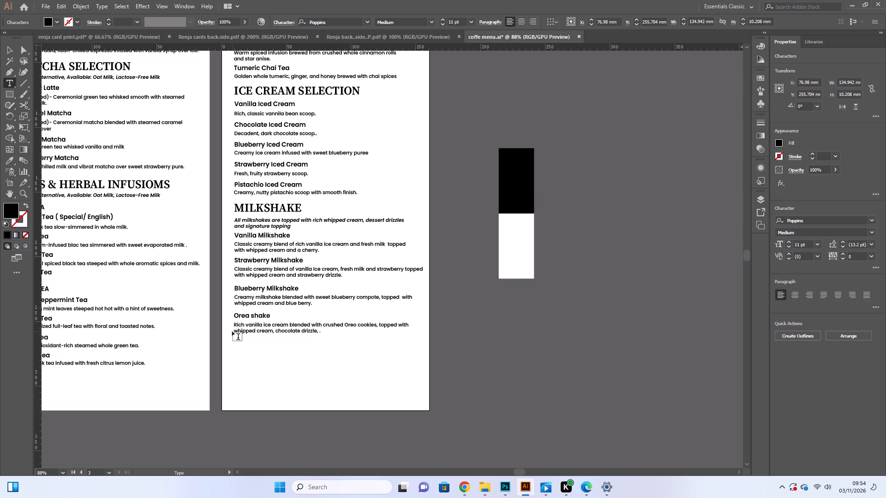
Finish the second line of the Orea shake description with "and Oreo crumbles".
{"action": "type", "text": "and"}
{"action": "key", "text": "space"}
{"action": "key", "text": "o"}
{"action": "type", "text": "rea"}
{"action": "key", "text": "l"}
{"action": "key", "text": "BackSpace"}
{"action": "key", "text": "BackSpace"}
{"action": "key", "text": "o"}
{"action": "key", "text": "space"}
{"action": "type", "text": "crum"}
{"action": "key", "text": "b"}
{"action": "key", "text": "l"}
{"action": "key", "text": "e"}
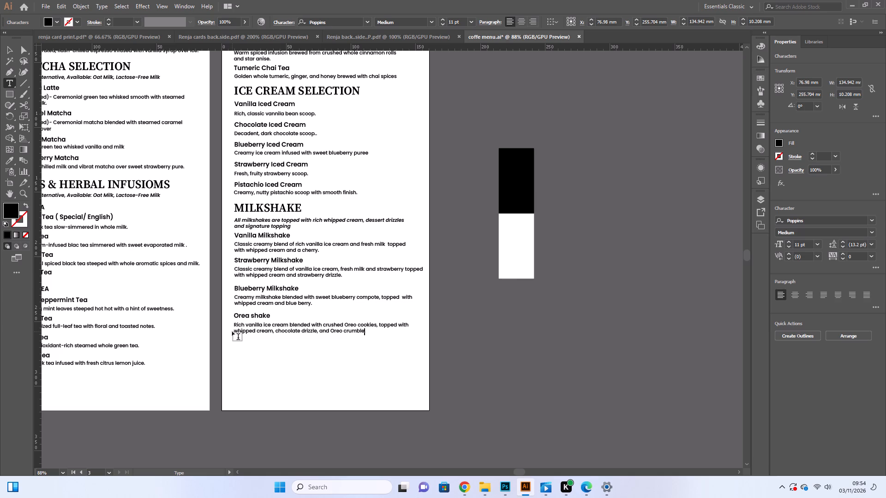
{"action": "key", "text": "s"}
Correct the "Orea shake" heading to read "Oreo shake" and leave it deselected.
{"action": "left_click", "coordinate": [248, 318]}
{"action": "key", "text": "BackSpace"}
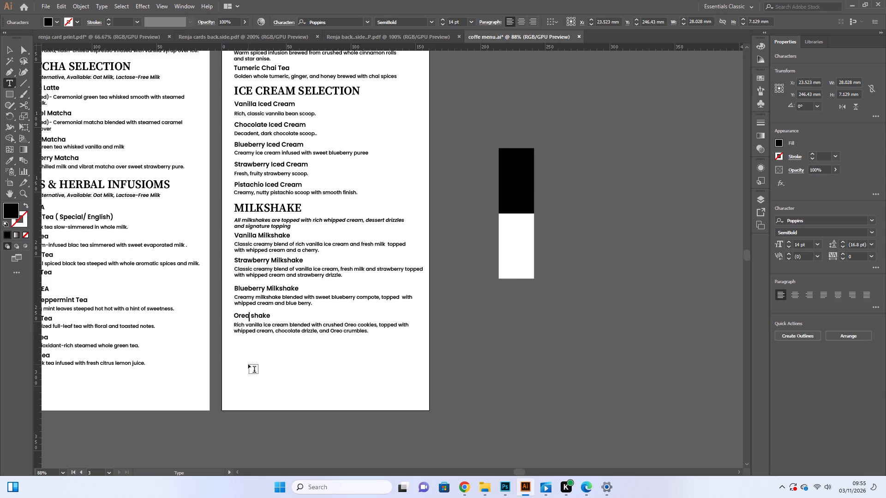
{"action": "key", "text": "o"}
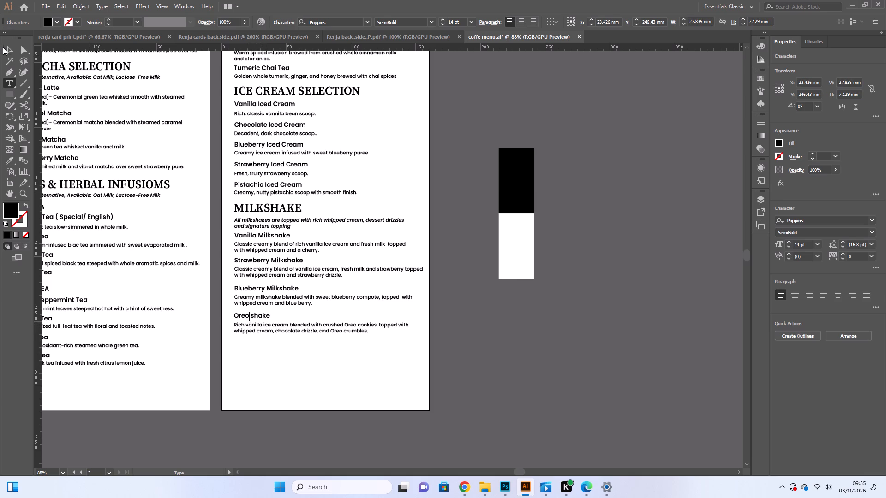
{"action": "left_click", "coordinate": [3, 47]}
{"action": "left_click", "coordinate": [4, 47]}
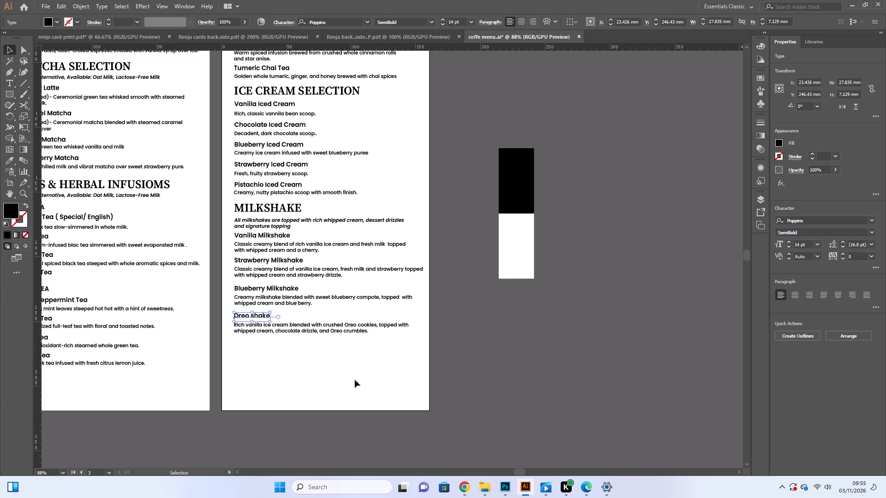
{"action": "left_click", "coordinate": [355, 380]}
{"action": "left_click", "coordinate": [486, 338]}
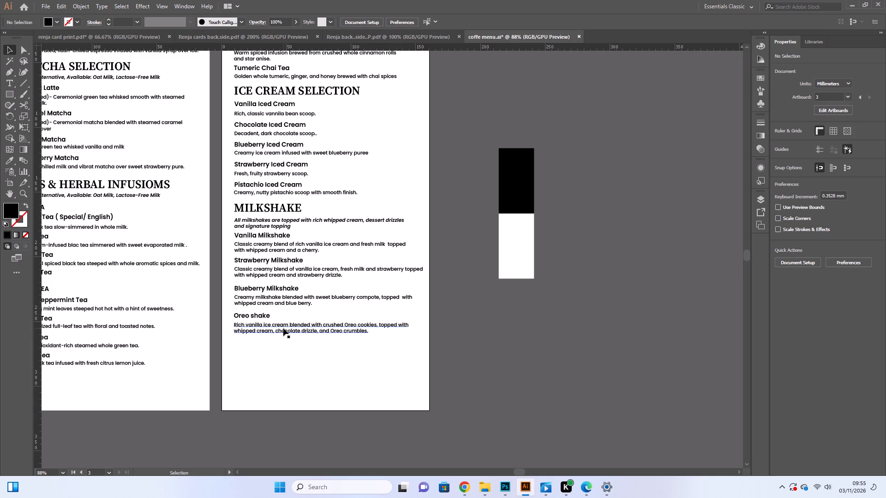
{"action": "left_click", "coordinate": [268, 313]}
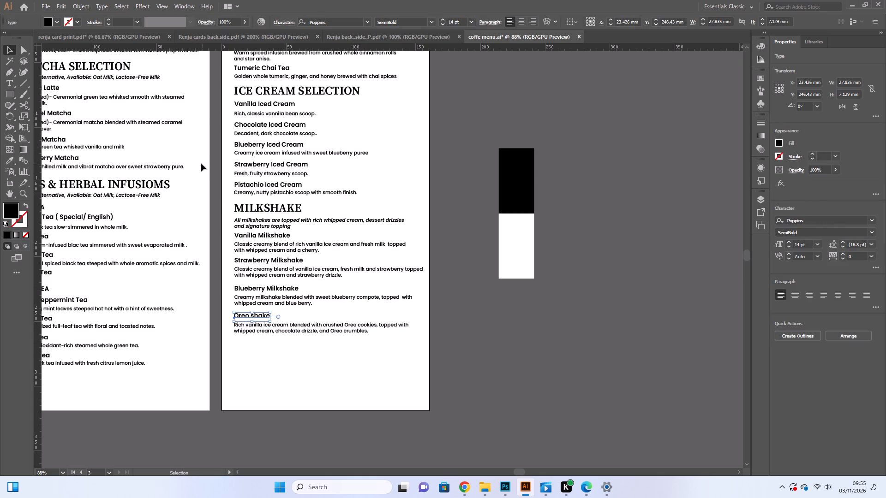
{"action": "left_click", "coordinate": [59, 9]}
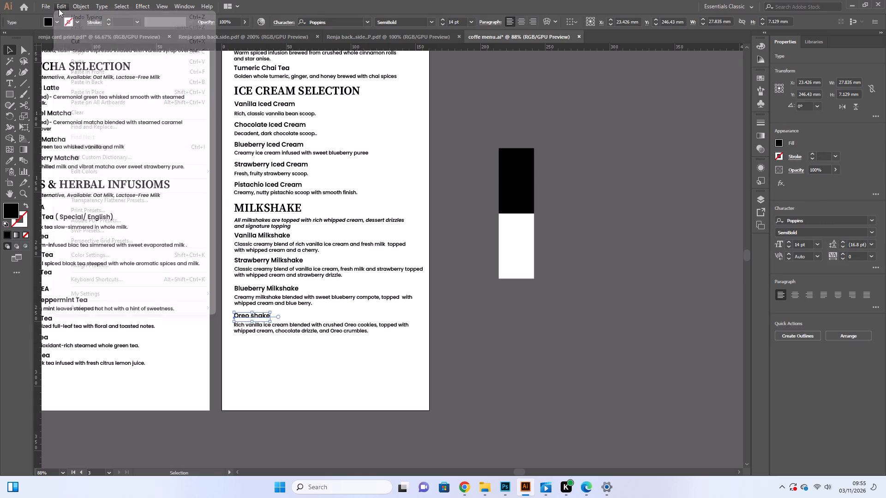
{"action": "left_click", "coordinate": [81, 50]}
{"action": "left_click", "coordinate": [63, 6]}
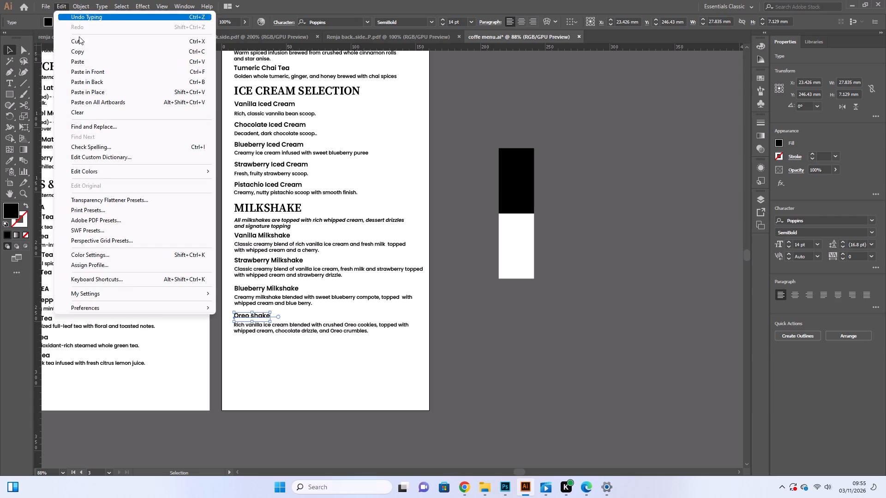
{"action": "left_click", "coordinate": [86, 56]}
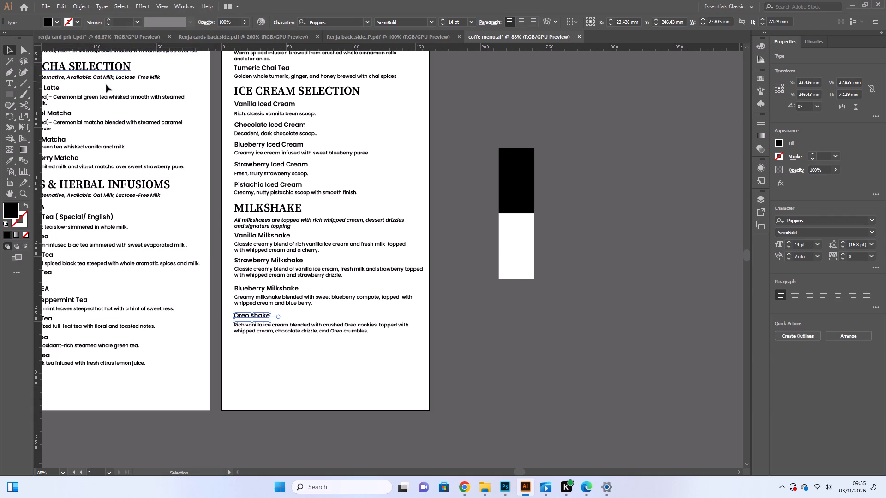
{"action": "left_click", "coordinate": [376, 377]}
Duplicate the Oreo shake heading and place the copy below the Oreo shake description, aligned with the other headings.
{"action": "scroll", "coordinate": [364, 350], "scroll_direction": "up", "scroll_amount": 5}
{"action": "scroll", "coordinate": [364, 350], "scroll_direction": "down", "scroll_amount": 5}
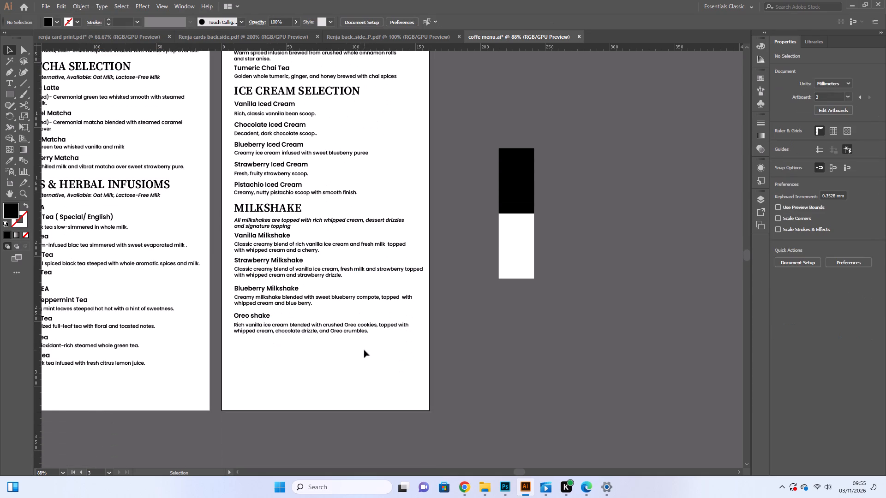
{"action": "scroll", "coordinate": [364, 348], "scroll_direction": "down", "scroll_amount": 2}
{"action": "left_click", "coordinate": [348, 310]}
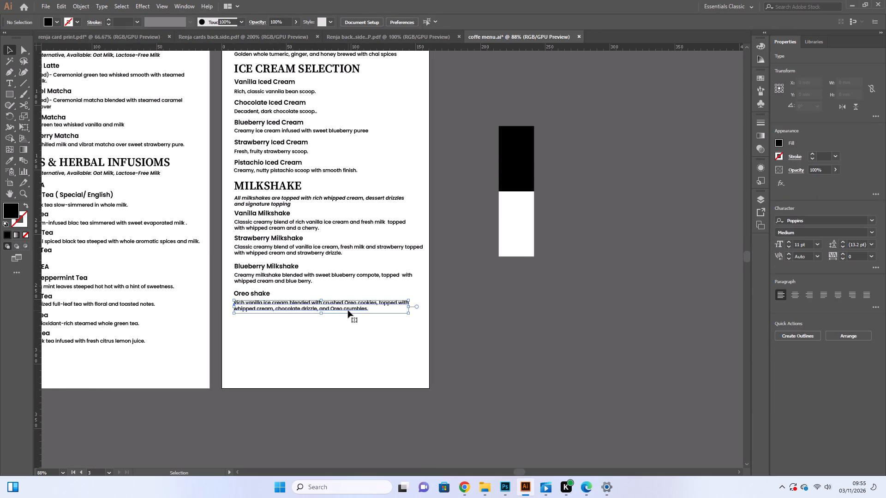
{"action": "left_click", "coordinate": [250, 296]}
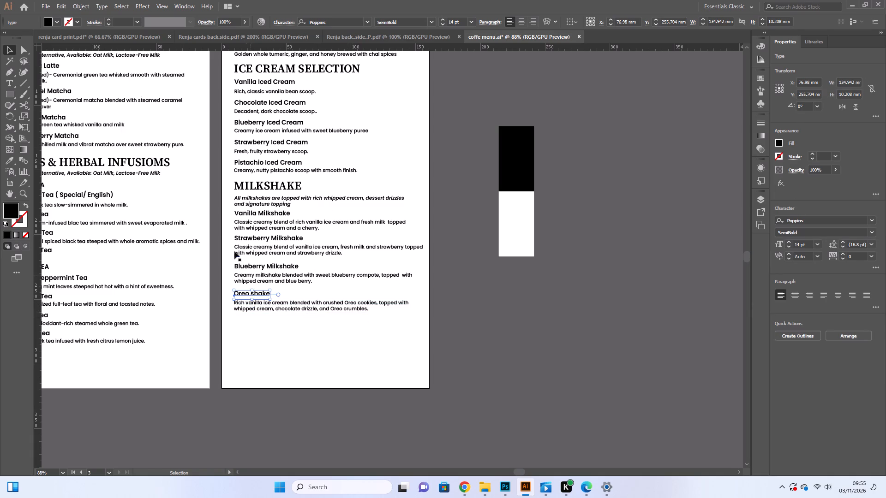
{"action": "left_click", "coordinate": [60, 8]}
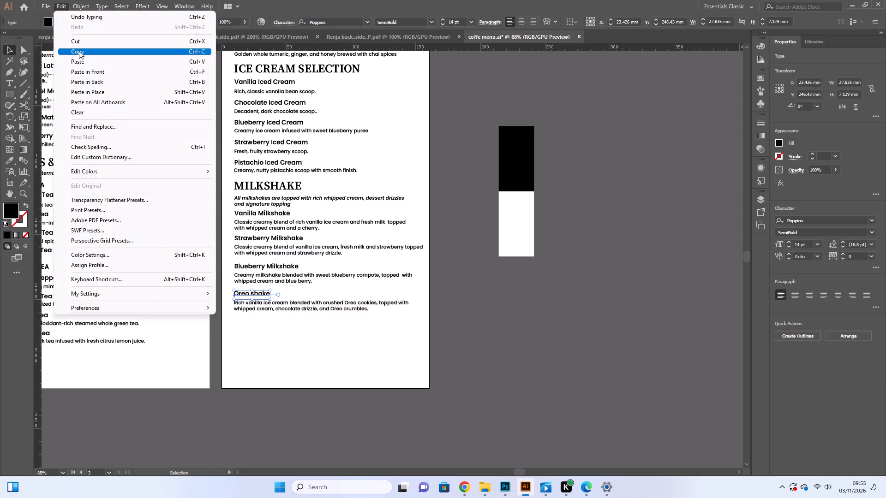
{"action": "left_click", "coordinate": [79, 51]}
{"action": "left_click", "coordinate": [62, 6]}
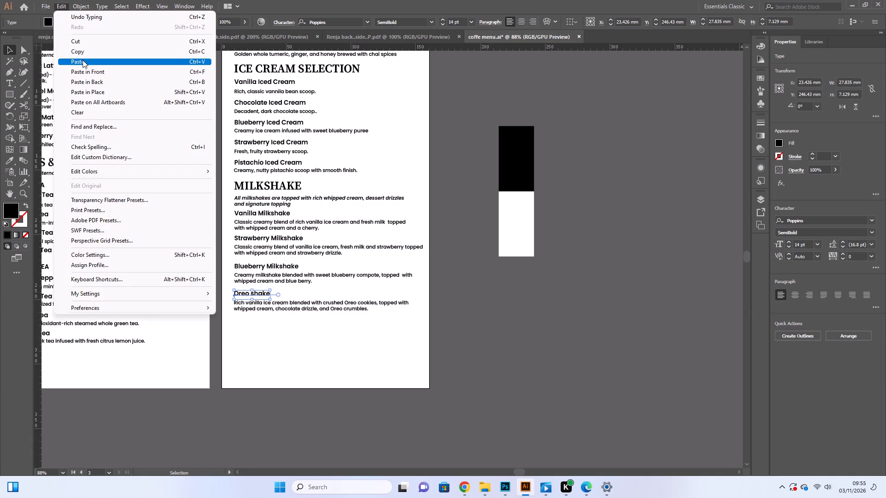
{"action": "left_click", "coordinate": [83, 60]}
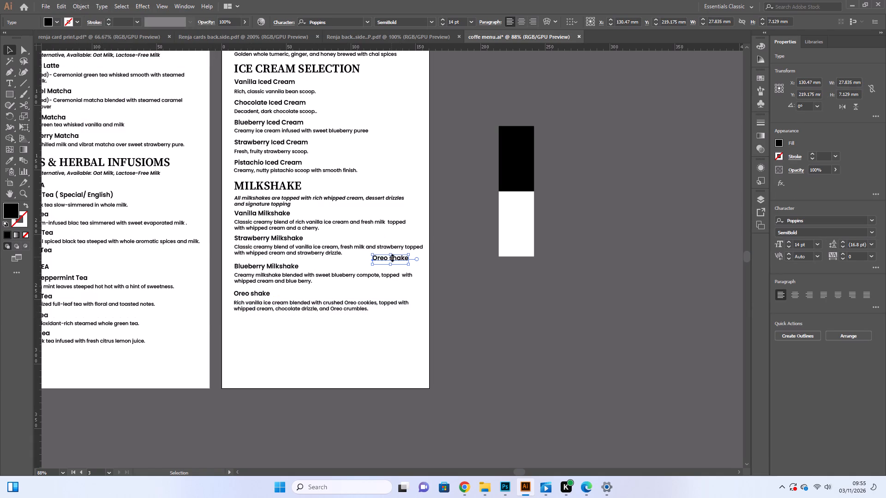
{"action": "left_click_drag", "start_coordinate": [393, 258], "coordinate": [252, 320]}
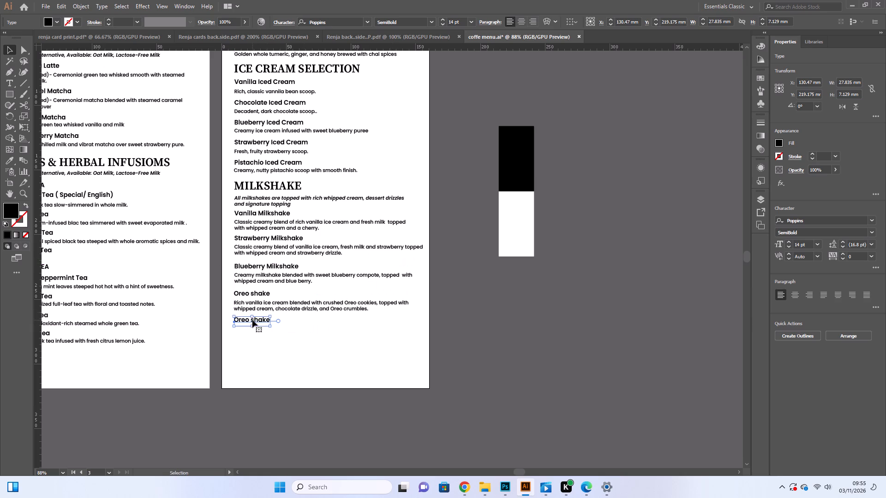
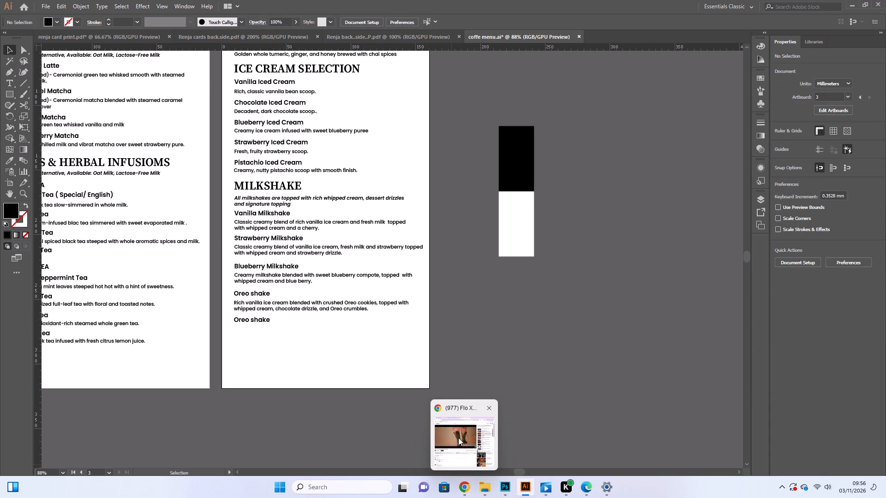
Switch to Google Chrome and look through the upcoming videos in the BIEN "I'll Be Okay" mix playlist on YouTube.
{"action": "left_click", "coordinate": [458, 435]}
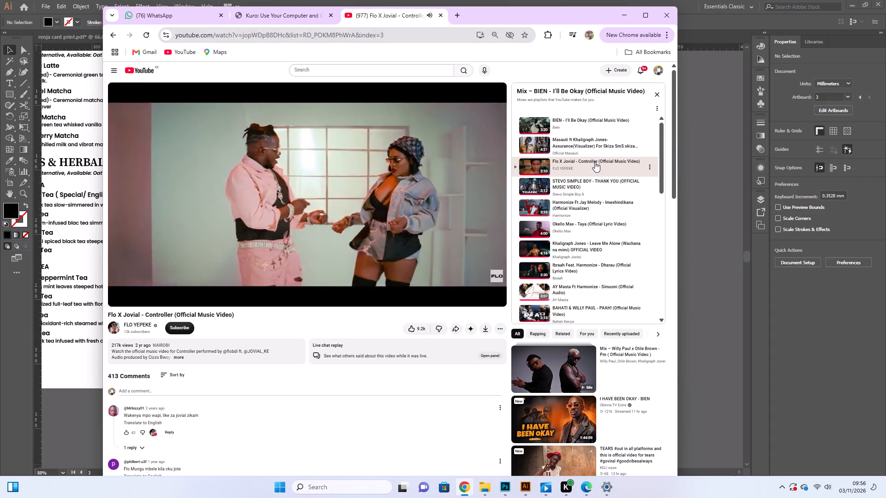
{"action": "scroll", "coordinate": [597, 162], "scroll_direction": "down", "scroll_amount": 4}
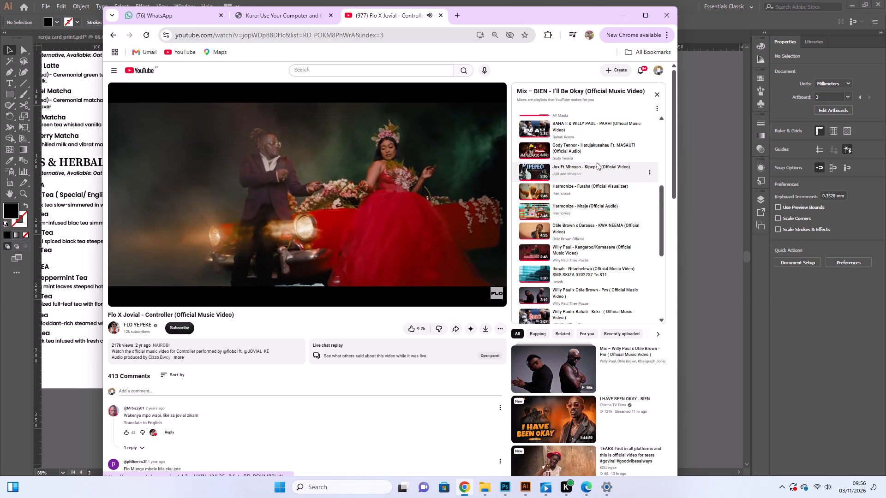
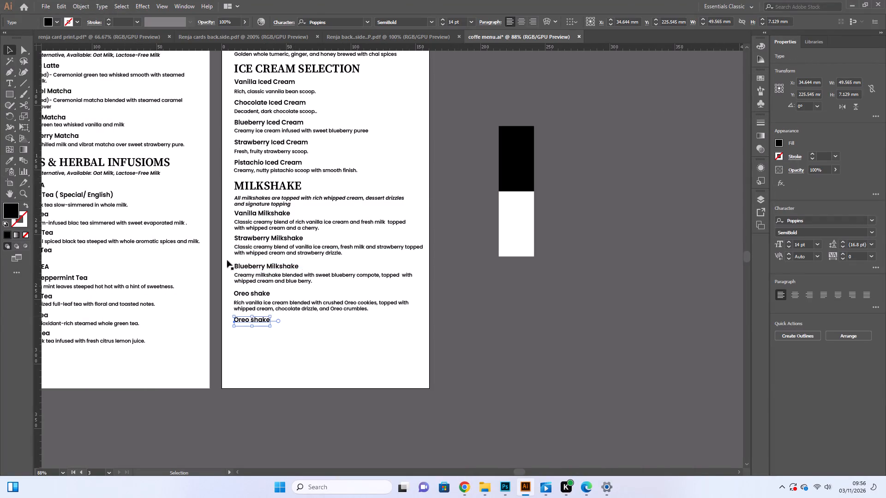
Delete the word "Oreo" from the duplicated heading below the Oreo shake description, keeping the word "shake".
{"action": "left_click", "coordinate": [7, 83]}
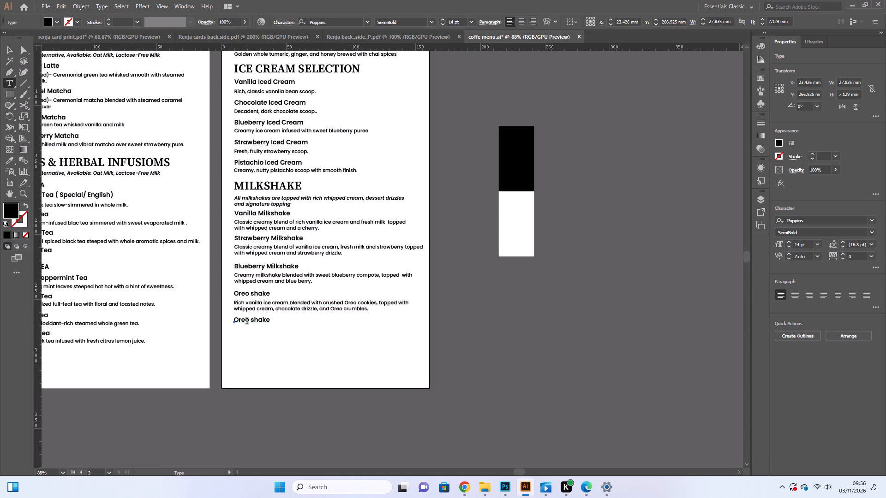
{"action": "left_click_drag", "start_coordinate": [247, 323], "coordinate": [212, 323]}
{"action": "key", "text": "BackSpace"}
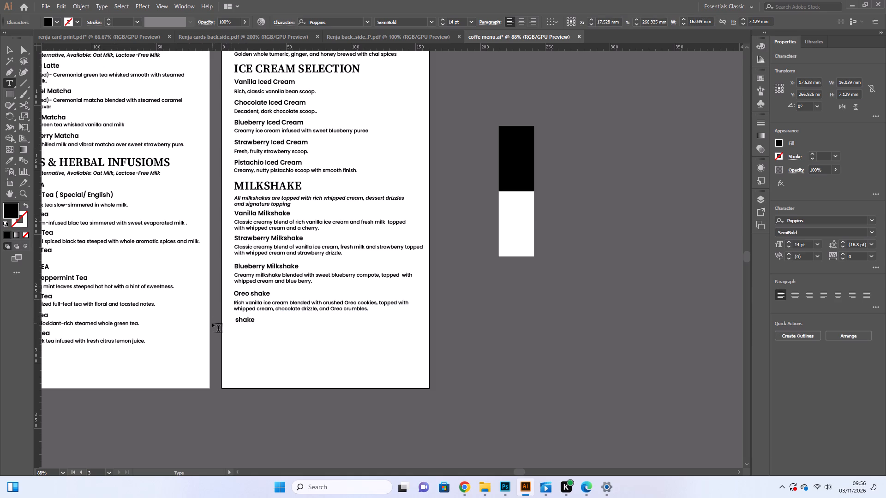
Complete the copied heading below the Oreo shake description as "Mocha shake" and leave it deselected.
{"action": "key", "text": "m"}
{"action": "type", "text": "ocha"}
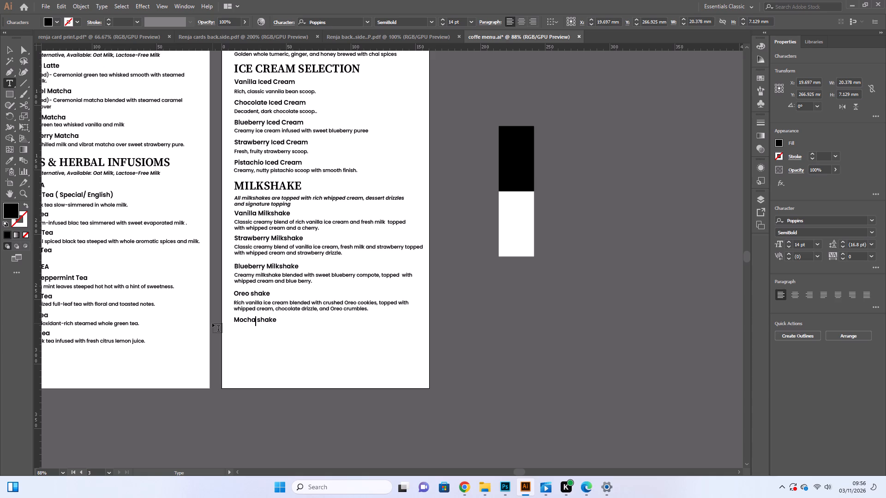
{"action": "left_click", "coordinate": [8, 51]}
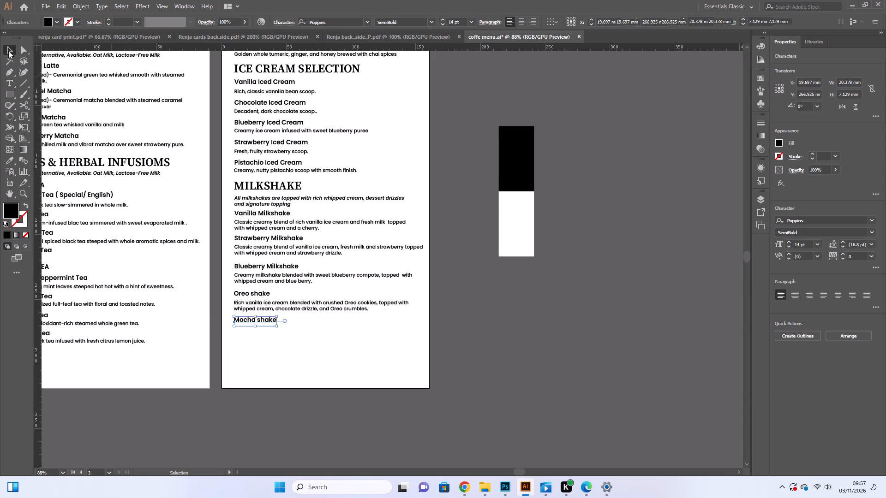
{"action": "left_click", "coordinate": [250, 322]}
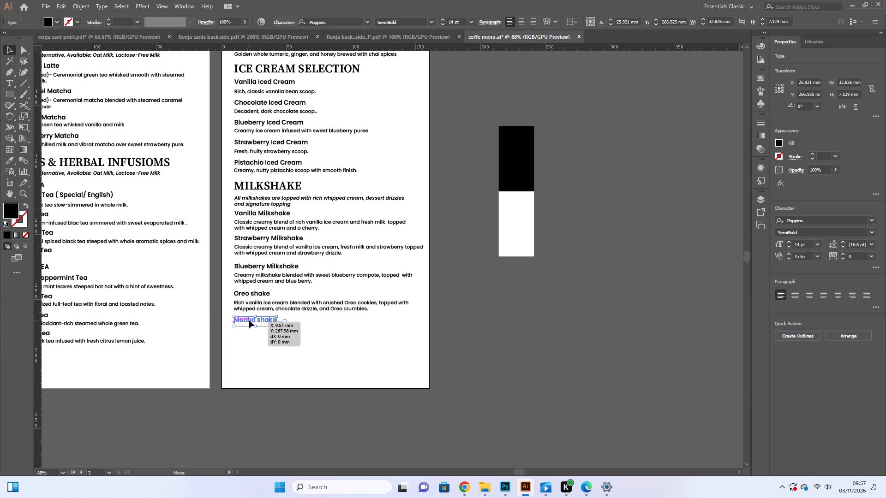
{"action": "left_click", "coordinate": [293, 342]}
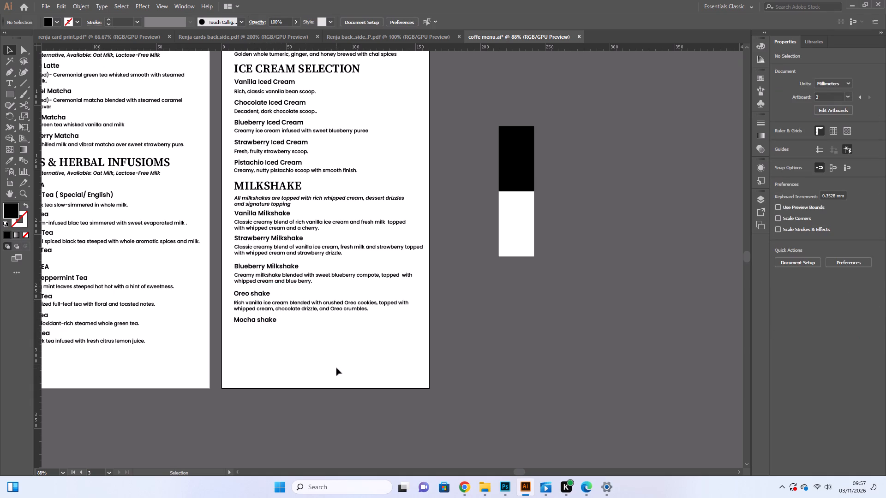
Duplicate the Blueberry Milkshake description about 42 mm straight down, placing the copy under the Mocha shake heading, left-aligned with the original.
{"action": "left_click", "coordinate": [289, 279]}
{"action": "left_click_drag", "start_coordinate": [289, 279], "coordinate": [291, 330], "text": "alt"}
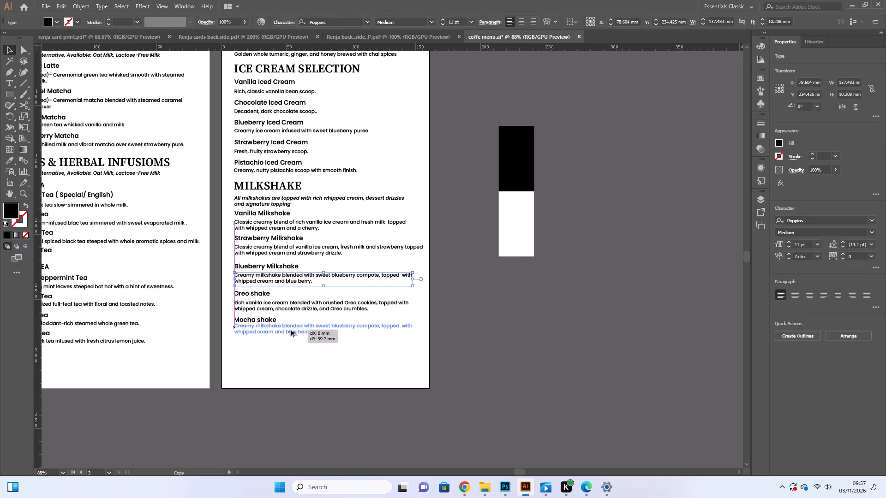
{"action": "left_click_drag", "start_coordinate": [291, 330], "coordinate": [291, 333], "text": "alt"}
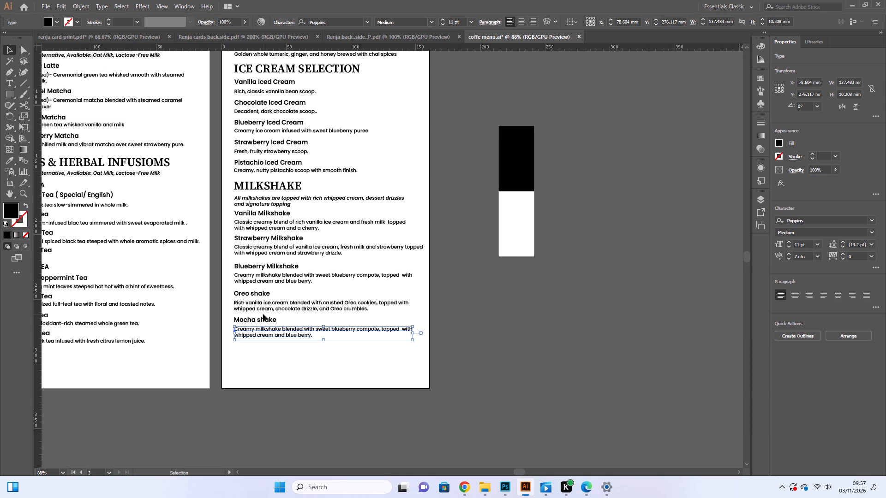
{"action": "left_click", "coordinate": [278, 335]}
{"action": "left_click", "coordinate": [467, 371]}
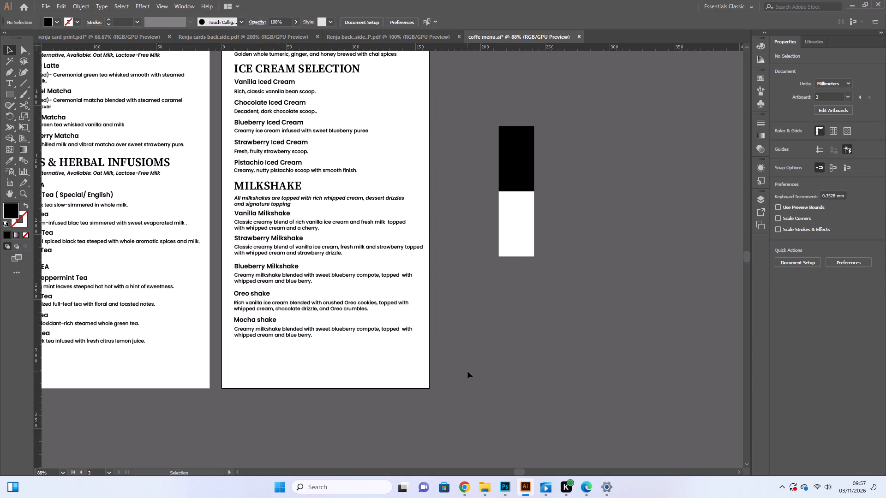
Group the black and white rectangles beside the menu page and leave the group selected.
{"action": "left_click", "coordinate": [521, 240]}
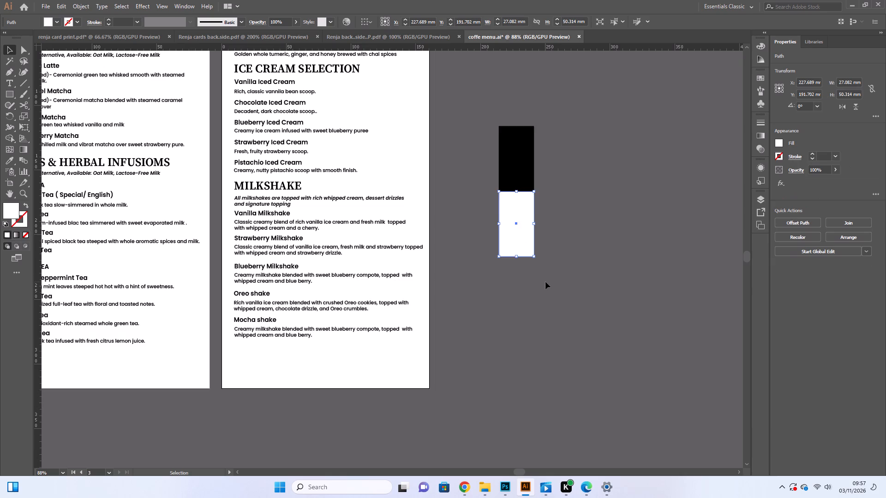
{"action": "scroll", "coordinate": [545, 282], "scroll_direction": "up", "scroll_amount": 3}
{"action": "left_click_drag", "start_coordinate": [609, 202], "coordinate": [525, 258]}
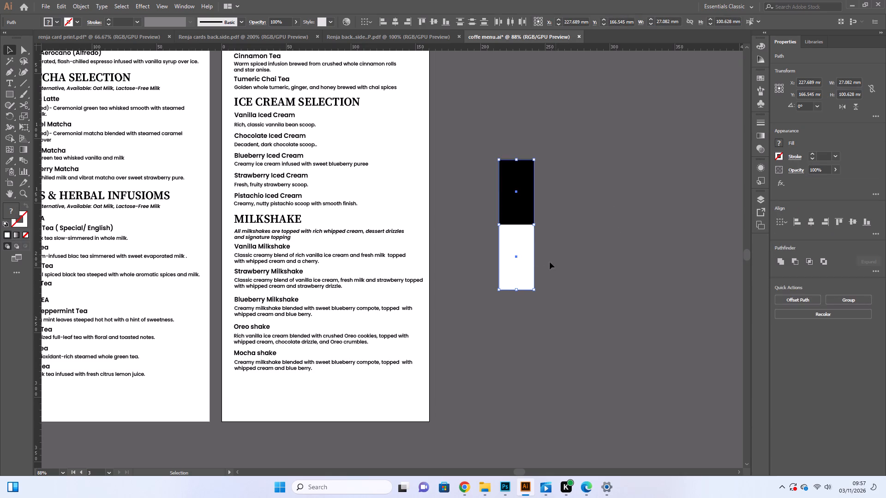
{"action": "right_click", "coordinate": [518, 259]}
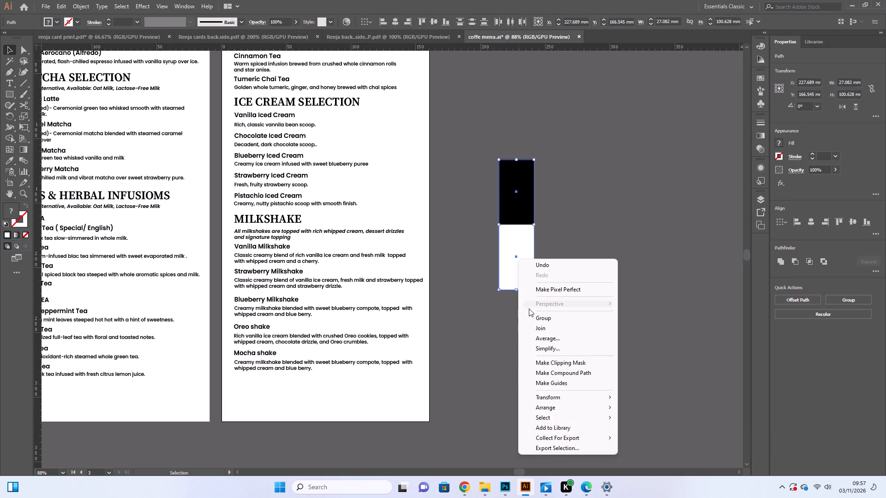
{"action": "left_click", "coordinate": [533, 315]}
{"action": "left_click", "coordinate": [485, 331]}
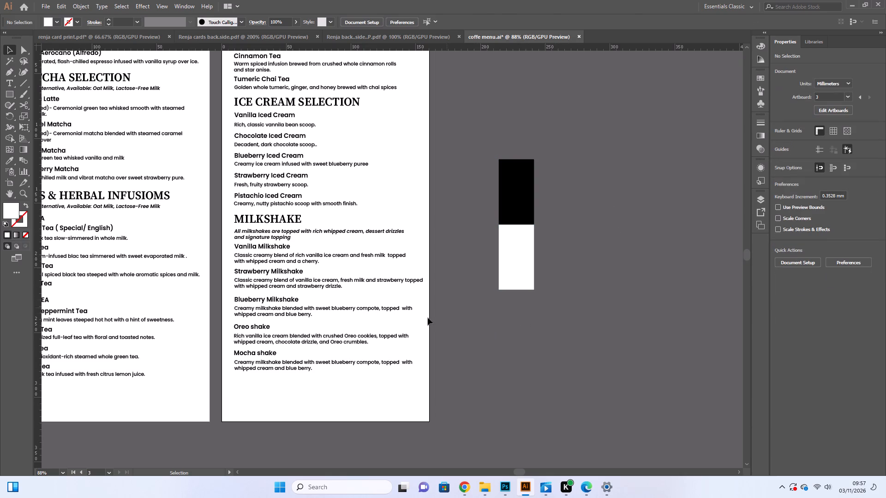
{"action": "left_click", "coordinate": [409, 324]}
{"action": "left_click", "coordinate": [437, 275]}
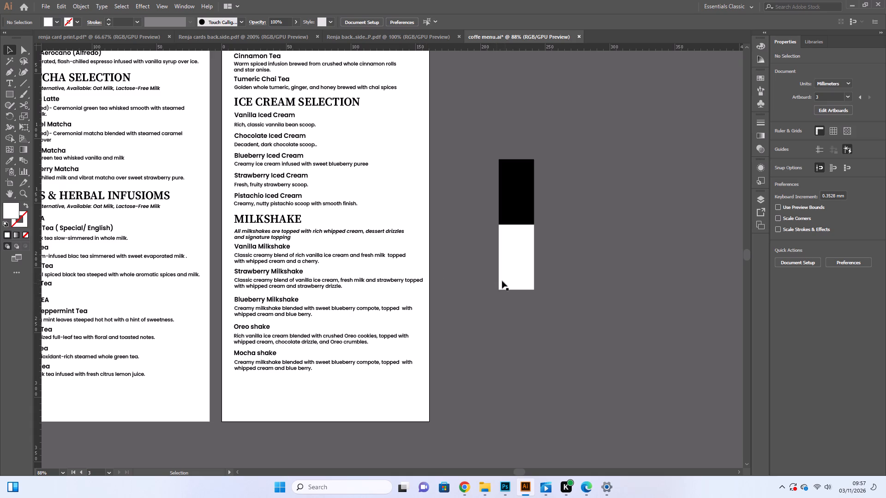
{"action": "left_click", "coordinate": [507, 278]}
{"action": "left_click", "coordinate": [507, 278]}
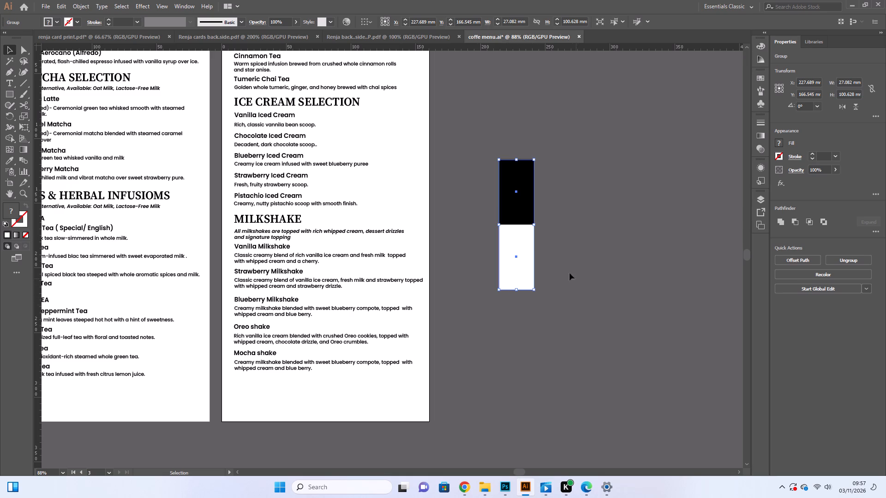
Deselect the grouped black and white rectangles beside the menu page.
{"action": "left_click", "coordinate": [505, 262]}
{"action": "left_click", "coordinate": [560, 339]}
Review the herbal tea, ice cream and milkshake entries on the third menu page.
{"action": "scroll", "coordinate": [560, 339], "scroll_direction": "up", "scroll_amount": 1}
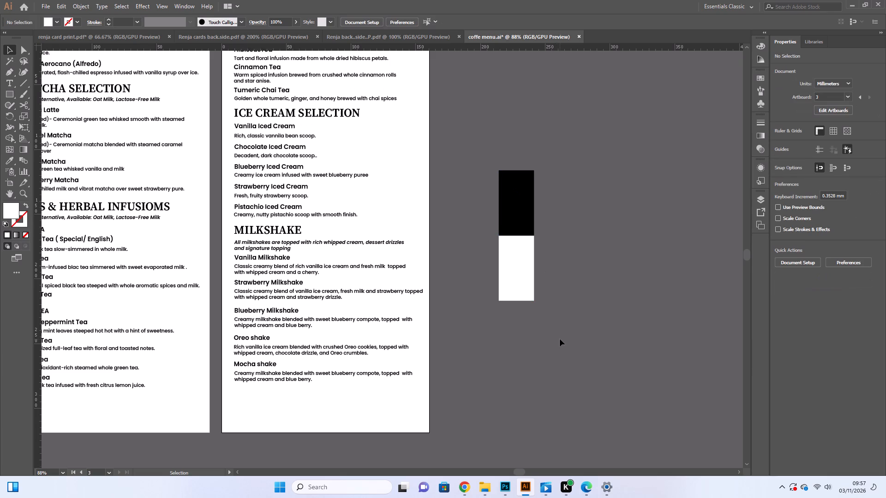
{"action": "scroll", "coordinate": [560, 339], "scroll_direction": "up", "scroll_amount": 1}
{"action": "scroll", "coordinate": [485, 307], "scroll_direction": "up", "scroll_amount": 1}
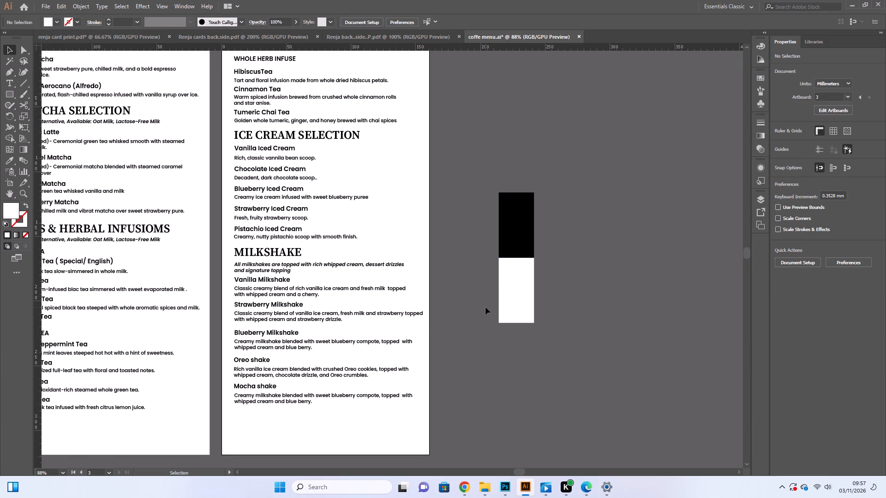
{"action": "scroll", "coordinate": [485, 307], "scroll_direction": "up", "scroll_amount": 5}
{"action": "scroll", "coordinate": [485, 307], "scroll_direction": "down", "scroll_amount": 7}
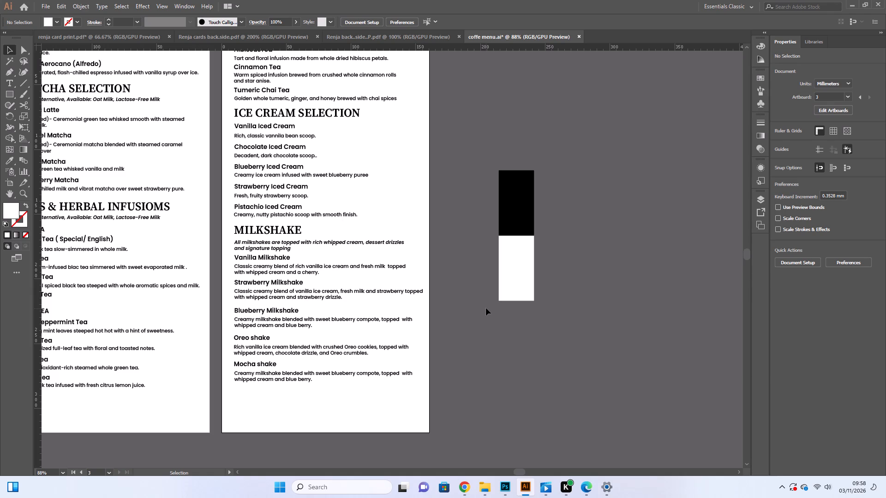
Select the description text under the Blueberry Milkshake heading.
{"action": "left_click", "coordinate": [328, 321]}
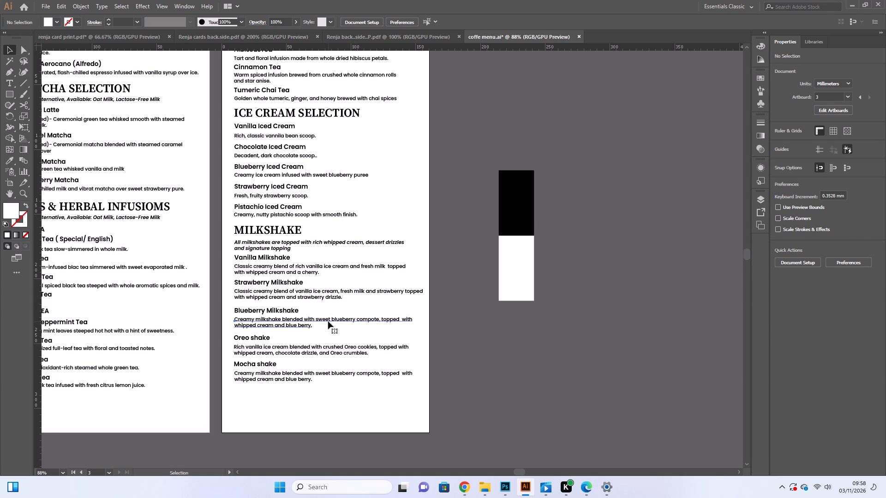
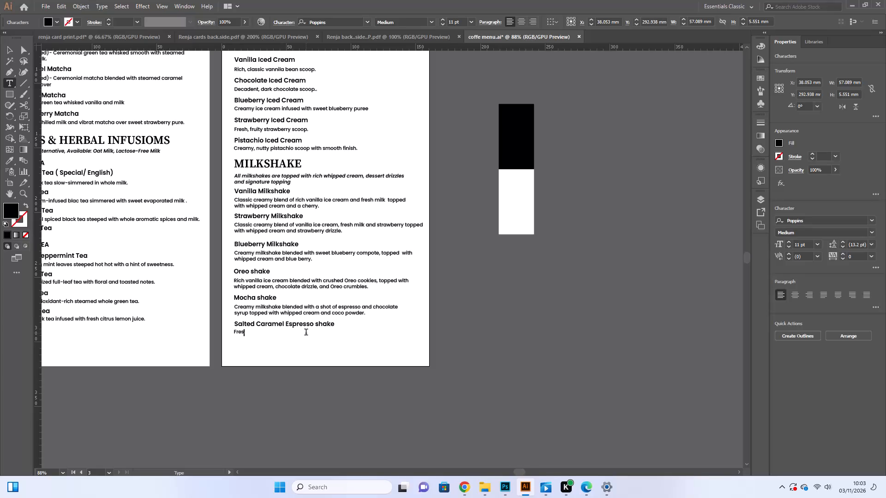
Erase the wording before the full stop in the description line under the Salted Caramel Espresso shake heading.
{"action": "key", "text": "BackSpace"}
{"action": "key", "text": "BackSpace"}
{"action": "key", "text": "BackSpace"}
{"action": "key", "text": "BackSpace"}
{"action": "key", "text": "BackSpace"}
{"action": "key", "text": "BackSpace"}
{"action": "key", "text": "BackSpace"}
{"action": "key", "text": "BackSpace"}
{"action": "key", "text": "BackSpace"}
{"action": "key", "text": "BackSpace"}
{"action": "key", "text": "BackSpace"}
{"action": "key", "text": "BackSpace"}
{"action": "key", "text": "BackSpace"}
{"action": "key", "text": "BackSpace"}
{"action": "key", "text": "BackSpace"}
{"action": "key", "text": "BackSpace"}
{"action": "key", "text": "BackSpace"}
{"action": "key", "text": "BackSpace"}
{"action": "key", "text": "BackSpace"}
{"action": "key", "text": "BackSpace"}
{"action": "key", "text": "BackSpace"}
{"action": "key", "text": "BackSpace"}
{"action": "key", "text": "BackSpace"}
{"action": "key", "text": "BackSpace"}
{"action": "key", "text": "BackSpace"}
{"action": "key", "text": "BackSpace"}
{"action": "key", "text": "BackSpace"}
{"action": "key", "text": "BackSpace"}
{"action": "key", "text": "BackSpace"}
{"action": "key", "text": "BackSpace"}
{"action": "key", "text": "BackSpace"}
{"action": "key", "text": "BackSpace"}
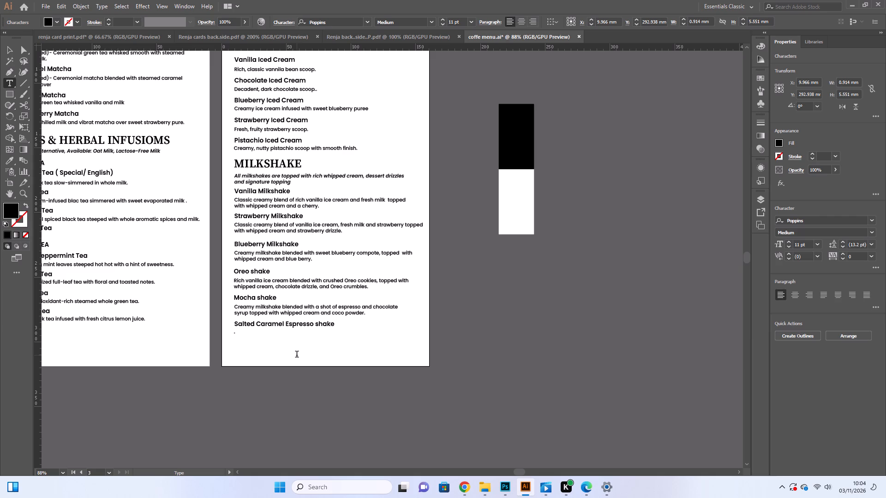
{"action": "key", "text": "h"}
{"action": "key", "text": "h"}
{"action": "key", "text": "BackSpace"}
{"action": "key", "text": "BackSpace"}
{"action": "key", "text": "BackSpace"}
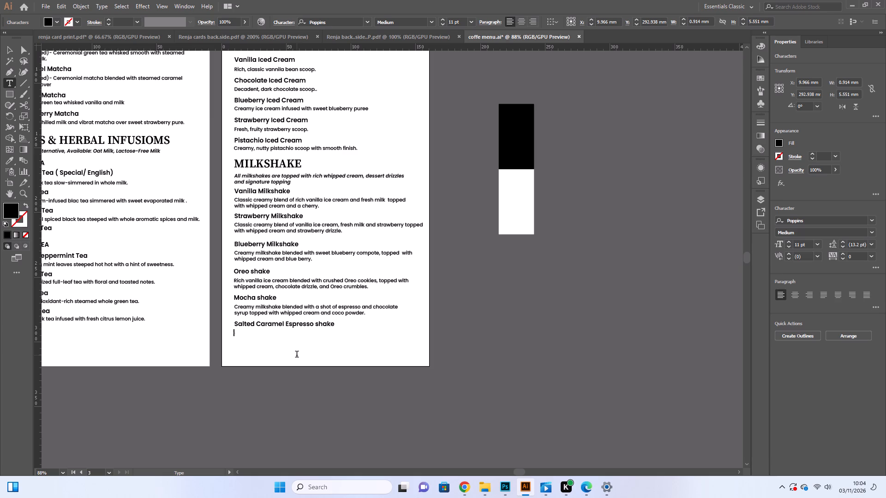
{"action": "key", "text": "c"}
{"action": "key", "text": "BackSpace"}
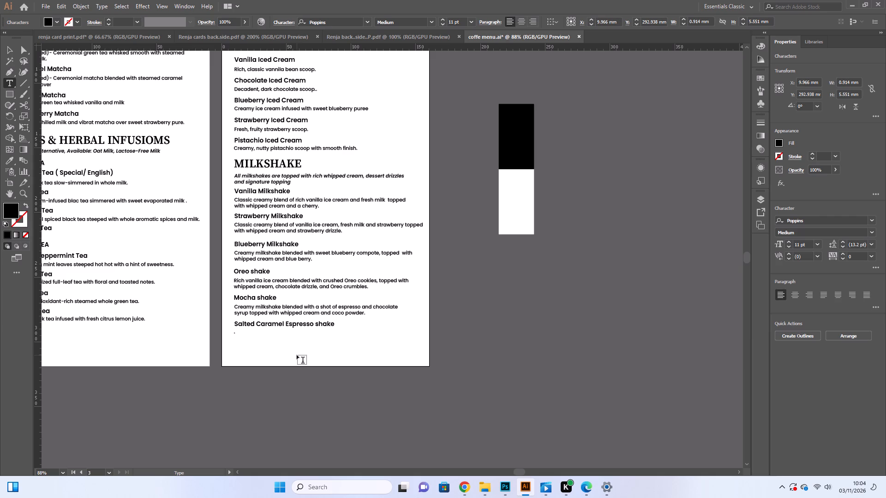
Begin the description under the Salted Caramel Espresso shake heading with "Vanilla ice cream", keeping the full stop at the end.
{"action": "key", "text": "v"}
{"action": "key", "text": "a"}
{"action": "key", "text": "BackSpace"}
{"action": "key", "text": "a"}
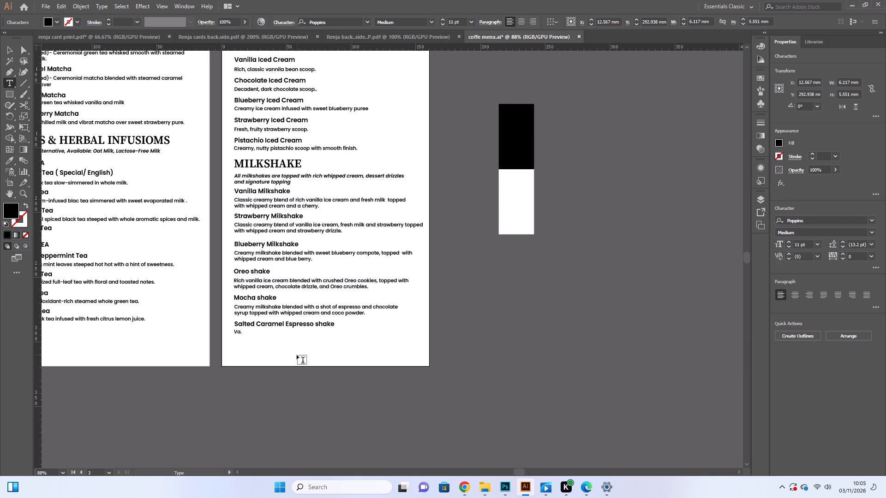
{"action": "type", "text": "nilla ice"}
{"action": "key", "text": "space"}
{"action": "type", "text": "cream"}
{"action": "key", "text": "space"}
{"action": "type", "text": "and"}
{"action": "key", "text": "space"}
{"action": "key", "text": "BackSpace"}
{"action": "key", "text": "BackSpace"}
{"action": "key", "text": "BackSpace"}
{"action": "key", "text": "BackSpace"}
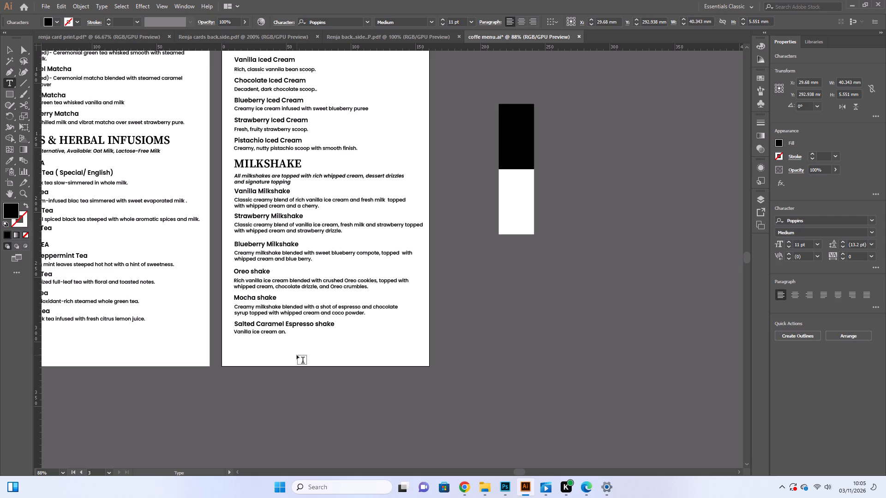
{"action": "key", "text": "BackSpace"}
Continue the Salted Caramel Espresso shake description after "Vanilla ice cream" with ", double espress0 and rich caramel syrup".
{"action": "type", "text": ", double"}
{"action": "key", "text": "space"}
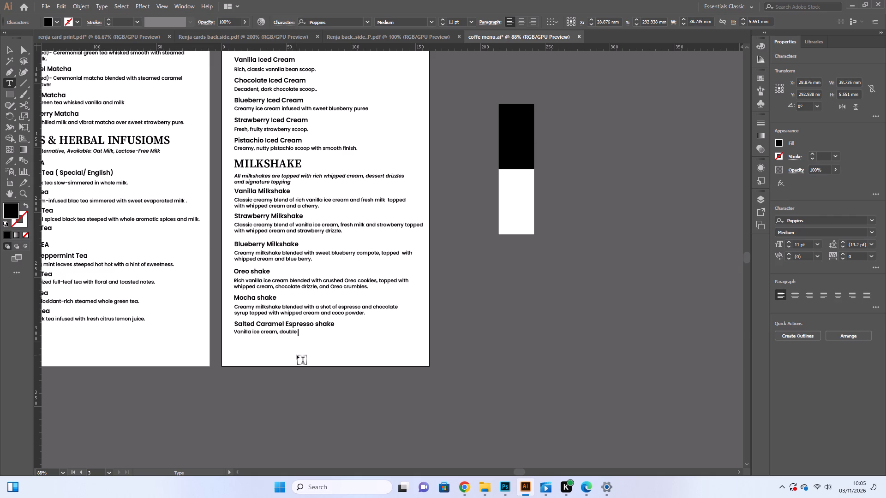
{"action": "type", "text": "es"}
{"action": "type", "text": "pre"}
{"action": "type", "text": "ss0"}
{"action": "key", "text": "space"}
{"action": "type", "text": "and"}
{"action": "key", "text": "space"}
{"action": "type", "text": "ri"}
{"action": "type", "text": "ch"}
{"action": "key", "text": "space"}
{"action": "type", "text": "caramel"}
{"action": "key", "text": "space"}
{"action": "type", "text": "sy"}
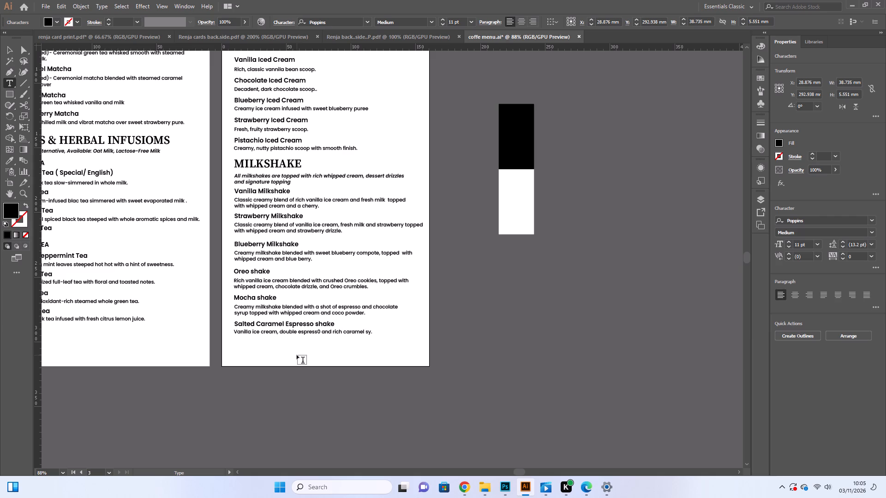
{"action": "type", "text": "rup"}
Add "with a pinch" after "caramel syrup" and break the Salted Caramel Espresso shake description onto a second line.
{"action": "key", "text": "space"}
{"action": "type", "text": "w"}
{"action": "key", "text": "i"}
{"action": "key", "text": "t"}
{"action": "type", "text": "h a"}
{"action": "key", "text": "space"}
{"action": "type", "text": "pinch"}
{"action": "key", "text": "Return"}
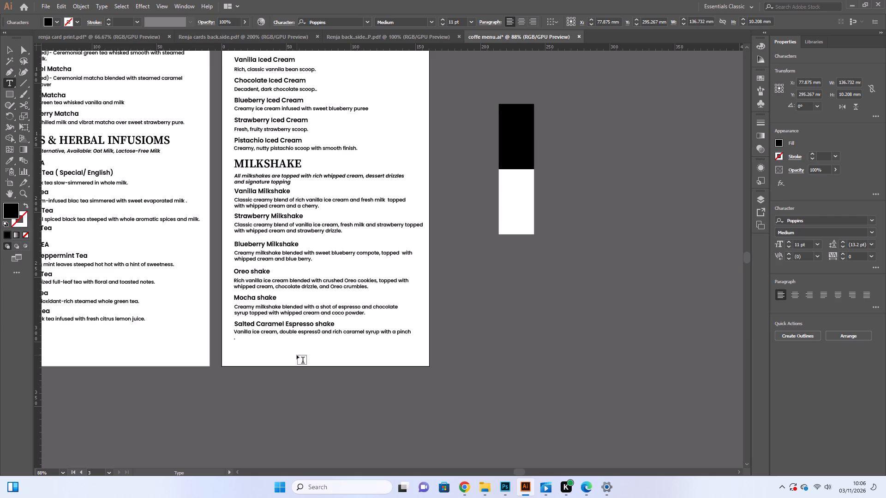
Start the second line of the Salted Caramel Espresso shake description with "of sea salt,", with no space before the comma.
{"action": "type", "text": "of sea"}
{"action": "key", "text": "space"}
{"action": "type", "text": "salt"}
{"action": "key", "text": "space"}
{"action": "type", "text": ","}
{"action": "key", "text": "space"}
{"action": "key", "text": "BackSpace"}
{"action": "key", "text": "BackSpace"}
{"action": "key", "text": "BackSpace"}
{"action": "type", "text": ","}
{"action": "key", "text": "space"}
Continue the second line of the Salted Caramel Espresso shake description after "of sea salt," with "topped with whipped cream".
{"action": "type", "text": "topped"}
{"action": "key", "text": "space"}
{"action": "type", "text": "with"}
{"action": "key", "text": "space"}
{"action": "type", "text": "whipped"}
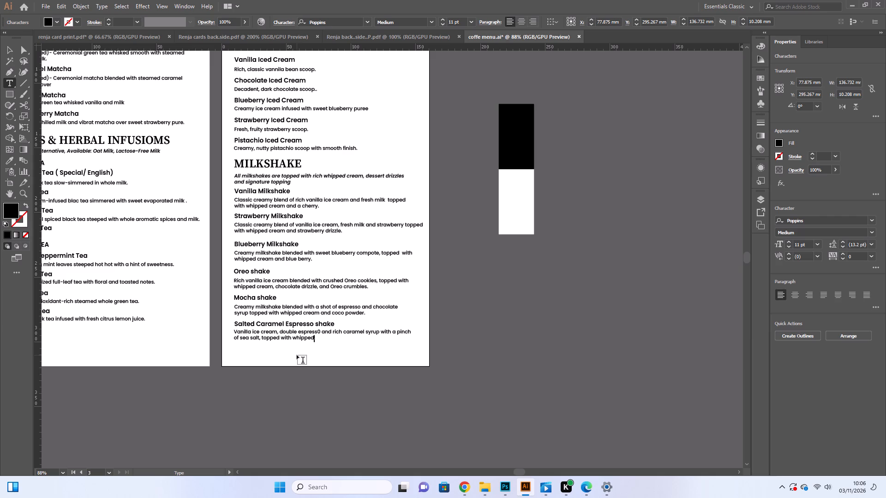
{"action": "key", "text": "space"}
{"action": "type", "text": "cream"}
{"action": "key", "text": "space"}
Complete the Salted Caramel Espresso shake description with "and salted caramel drizzle" before the full stop, and leave text editing.
{"action": "type", "text": "and salt"}
{"action": "type", "text": "ed"}
{"action": "key", "text": "space"}
{"action": "type", "text": "cara"}
{"action": "type", "text": "me"}
{"action": "type", "text": "l"}
{"action": "key", "text": "space"}
{"action": "key", "text": "d"}
{"action": "key", "text": "r"}
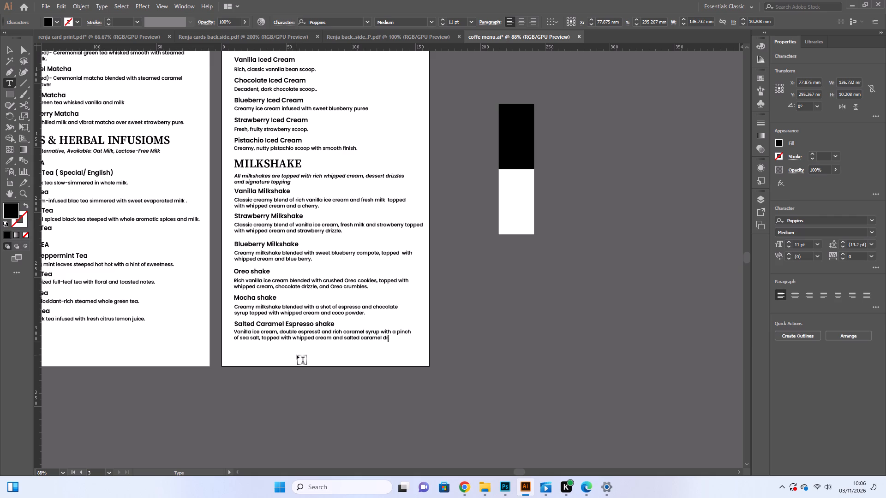
{"action": "type", "text": "izzle"}
{"action": "left_click", "coordinate": [8, 48]}
Save the document as coffe menu.ai in Downloads in Adobe Illustrator format, replacing the existing file, and clear the selection.
{"action": "left_click", "coordinate": [42, 6]}
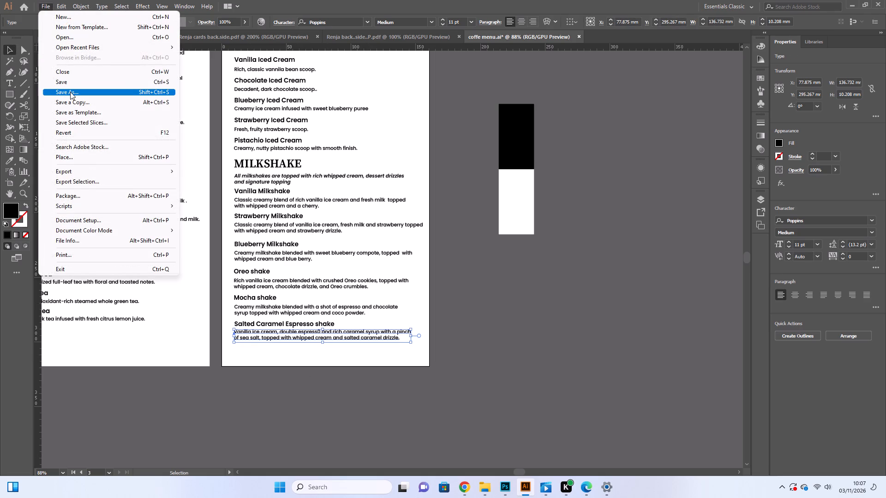
{"action": "left_click", "coordinate": [71, 92]}
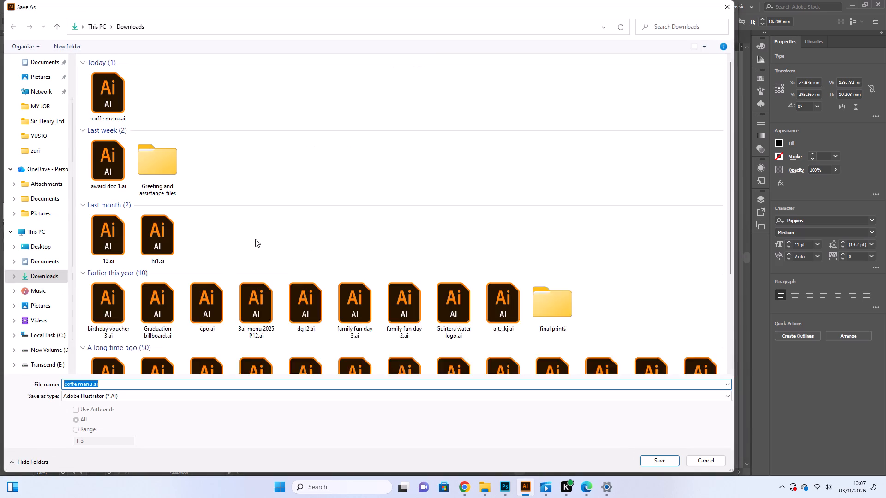
{"action": "left_click", "coordinate": [28, 275]}
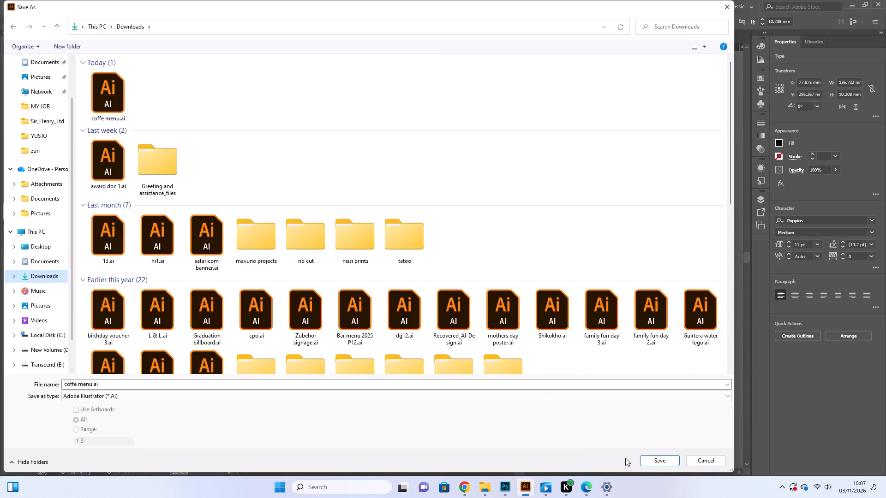
{"action": "left_click", "coordinate": [654, 462]}
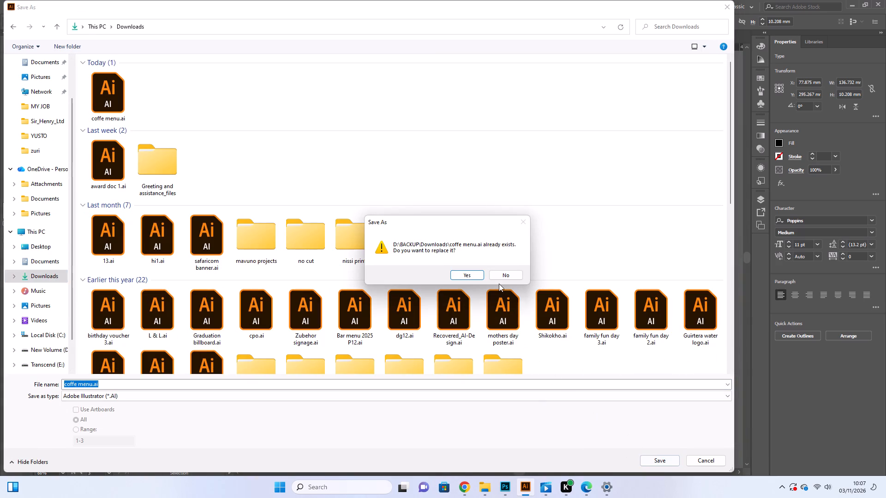
{"action": "left_click", "coordinate": [469, 276]}
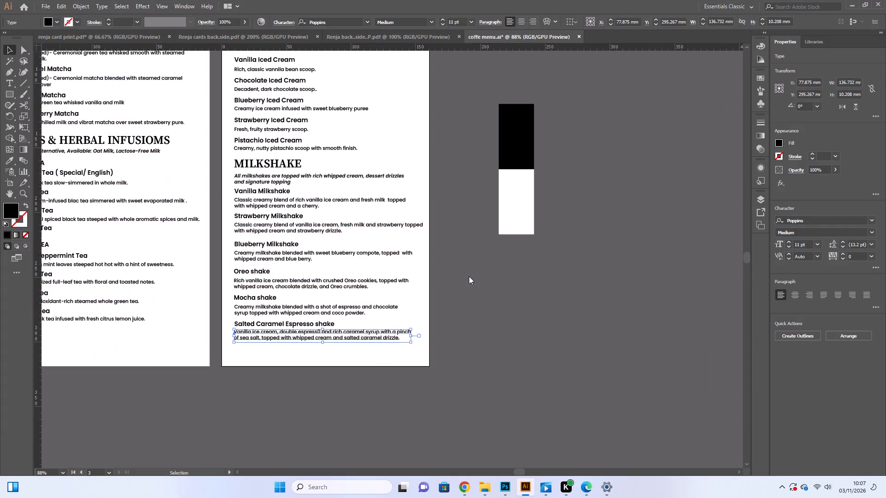
{"action": "left_click", "coordinate": [475, 375]}
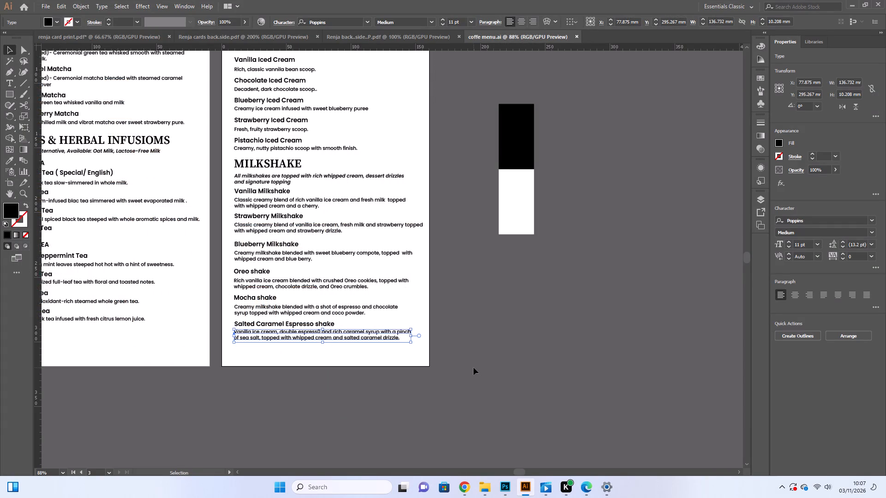
{"action": "left_click", "coordinate": [479, 327]}
{"action": "left_click", "coordinate": [492, 199]}
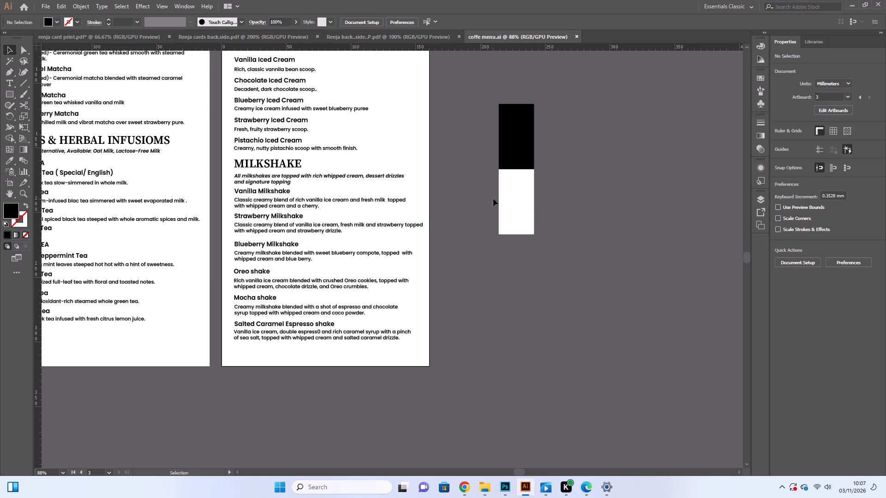
Move the black-and-white rectangle group from beside the milkshake artboard to below the artboards, at about X -40 mm, Y 389 mm.
{"action": "left_click", "coordinate": [504, 202]}
{"action": "left_click_drag", "start_coordinate": [514, 202], "coordinate": [209, 409]}
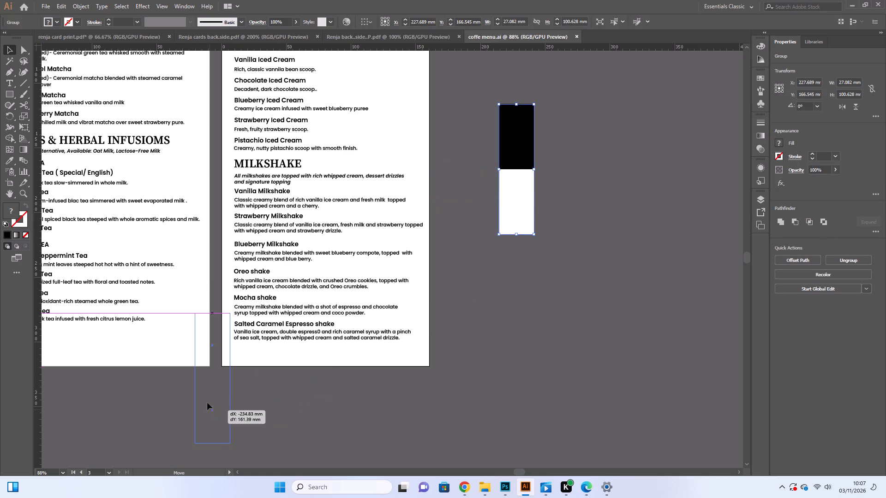
{"action": "scroll", "coordinate": [216, 394], "scroll_direction": "down", "scroll_amount": 6}
{"action": "left_click_drag", "start_coordinate": [216, 321], "coordinate": [180, 381]}
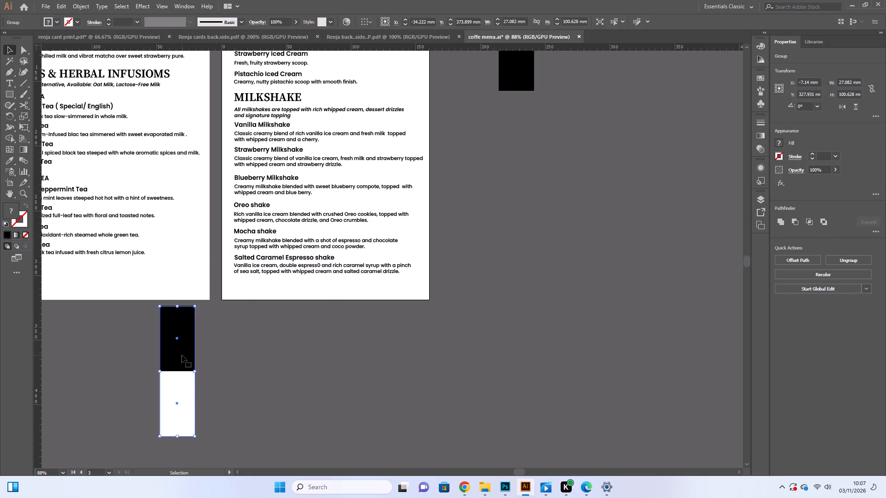
{"action": "left_click_drag", "start_coordinate": [182, 355], "coordinate": [186, 322]}
{"action": "left_click_drag", "start_coordinate": [186, 324], "coordinate": [181, 372]}
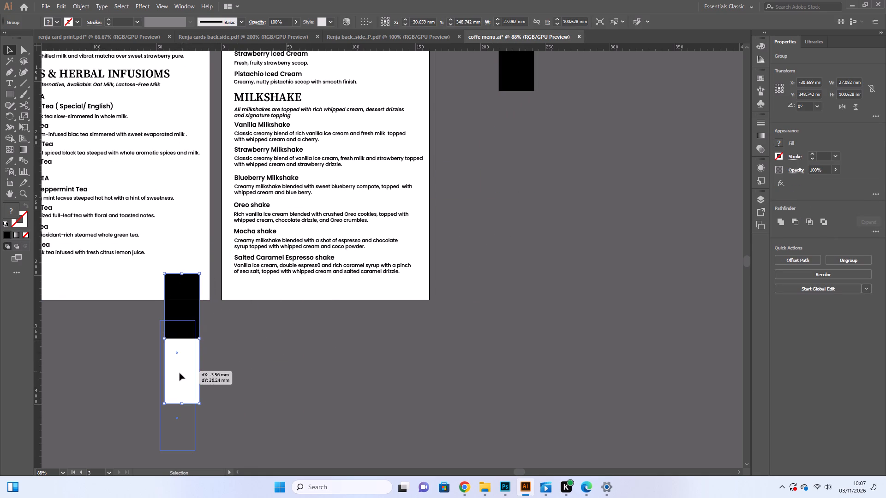
{"action": "left_click_drag", "start_coordinate": [180, 369], "coordinate": [210, 322]}
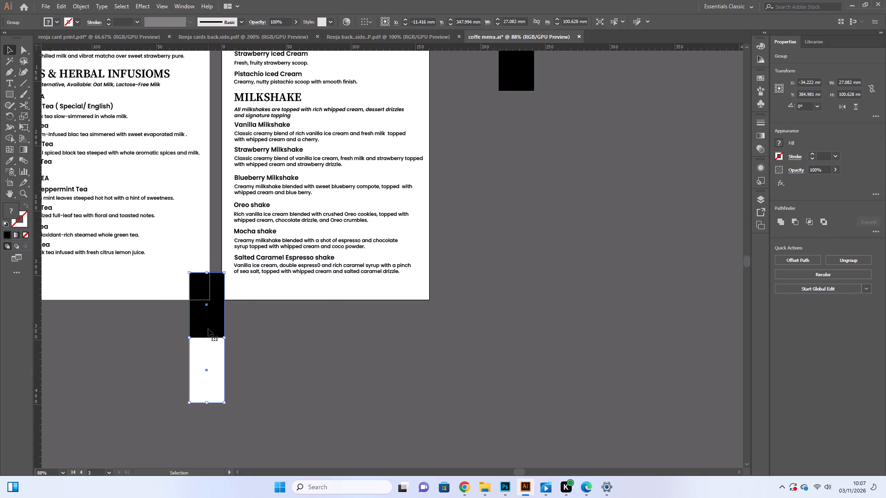
{"action": "left_click_drag", "start_coordinate": [208, 329], "coordinate": [171, 381]}
{"action": "left_click", "coordinate": [311, 366]}
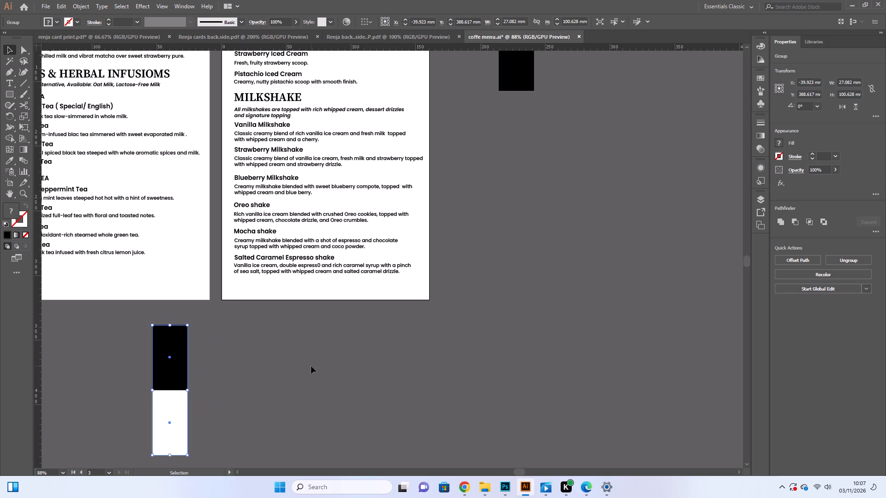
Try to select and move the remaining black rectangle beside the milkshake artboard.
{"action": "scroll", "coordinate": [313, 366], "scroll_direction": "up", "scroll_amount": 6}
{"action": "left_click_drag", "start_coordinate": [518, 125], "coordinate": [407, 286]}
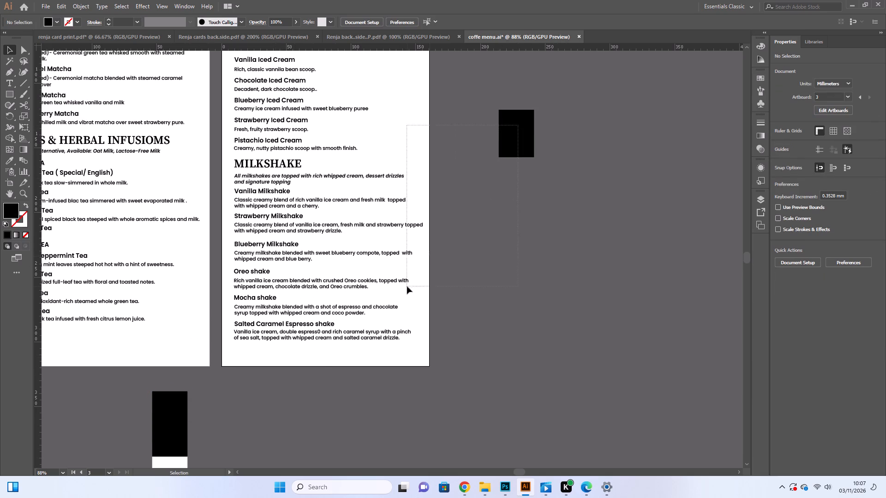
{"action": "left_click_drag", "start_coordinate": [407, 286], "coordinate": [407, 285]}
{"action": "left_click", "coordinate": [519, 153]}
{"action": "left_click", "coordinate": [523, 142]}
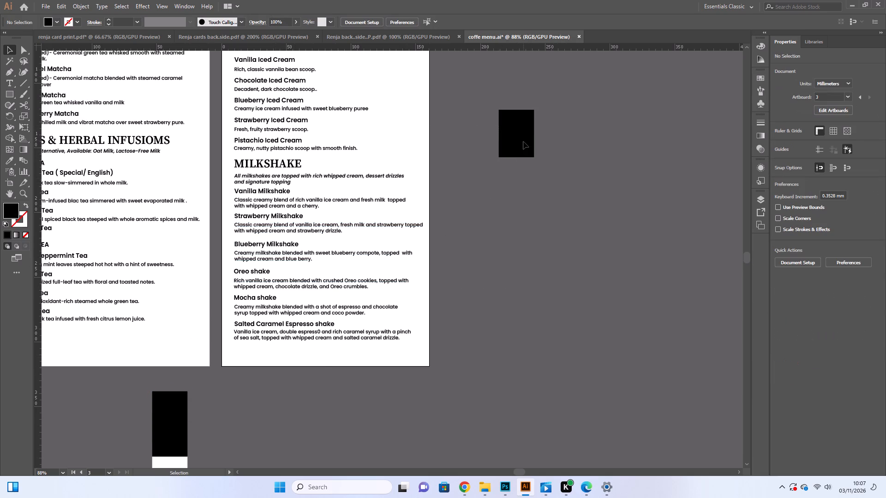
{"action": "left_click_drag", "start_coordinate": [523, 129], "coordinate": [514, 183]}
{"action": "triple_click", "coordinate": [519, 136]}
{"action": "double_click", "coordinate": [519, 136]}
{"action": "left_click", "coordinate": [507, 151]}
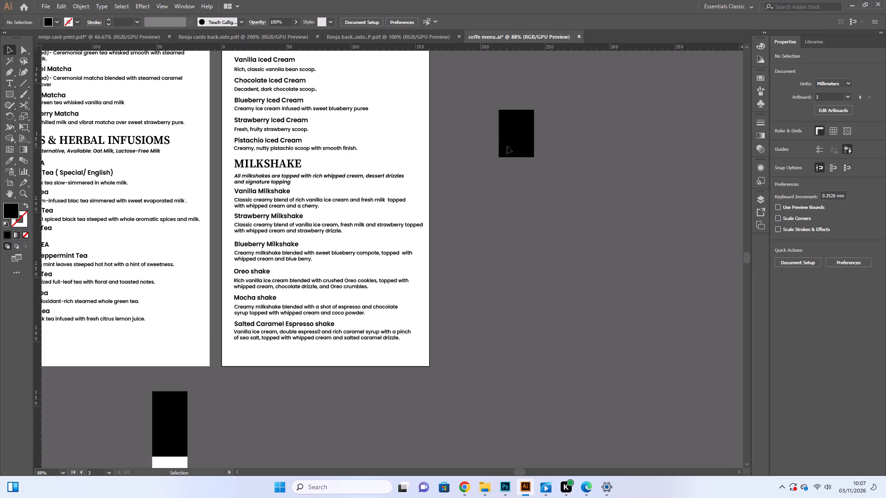
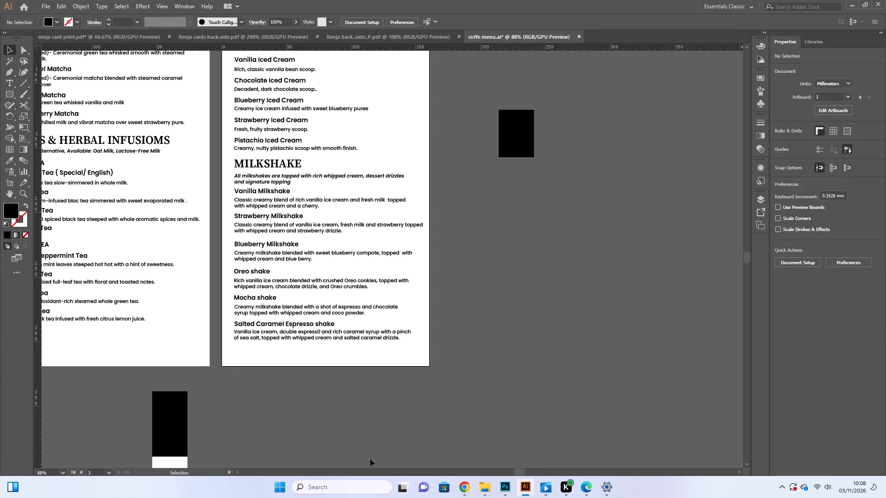
Through Control Panel's devices and printers, cancel the Staff party votting P.pdf job in the EPSON L1300 Series queue and close both windows.
{"action": "left_click", "coordinate": [322, 492]}
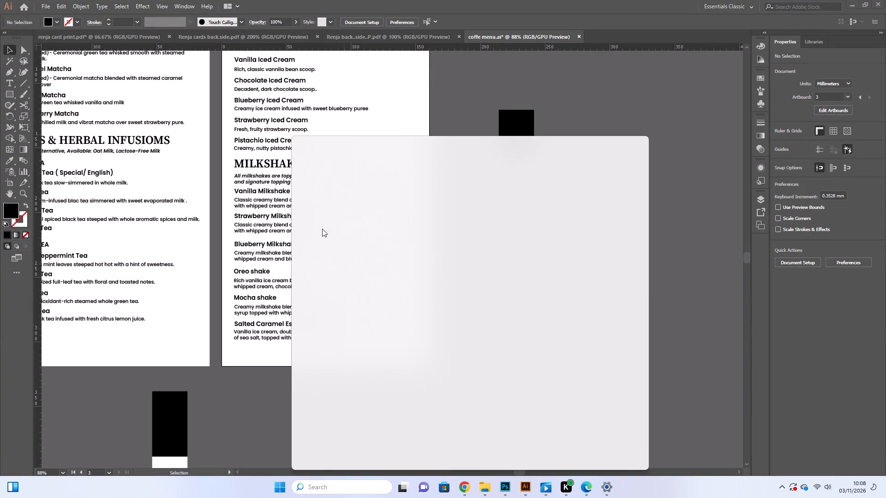
{"action": "left_click", "coordinate": [343, 212]}
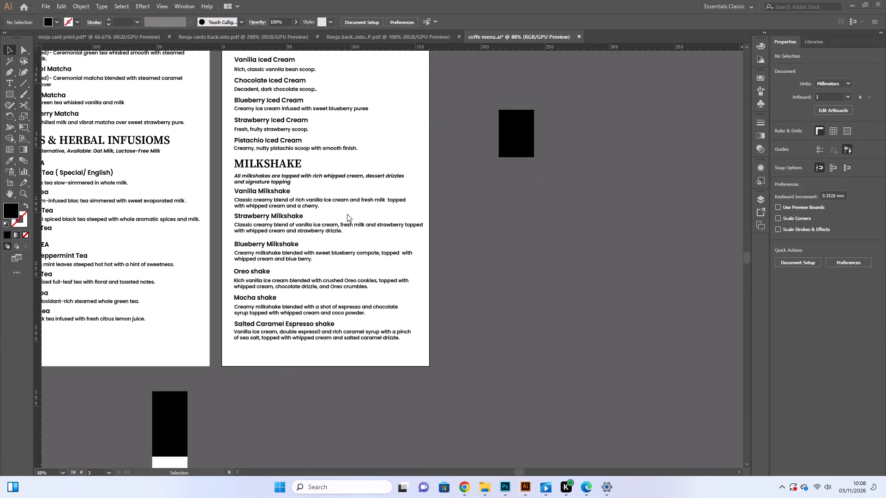
{"action": "double_click", "coordinate": [365, 238]}
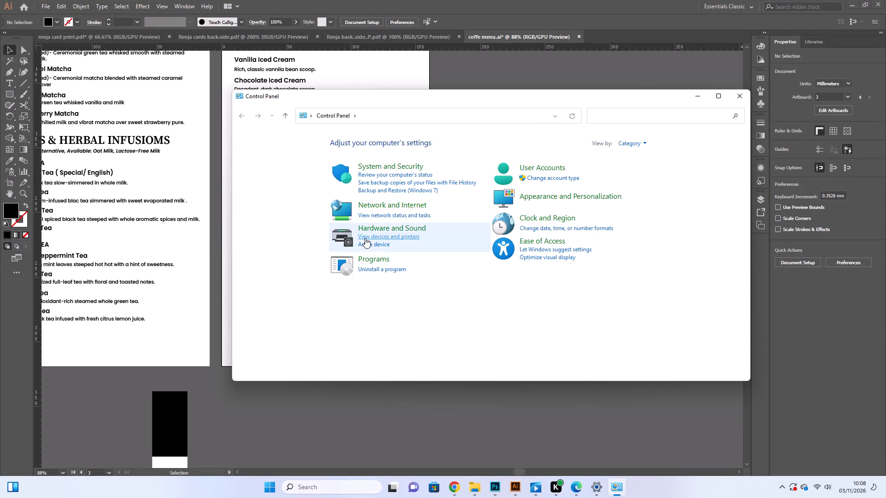
{"action": "double_click", "coordinate": [268, 263]}
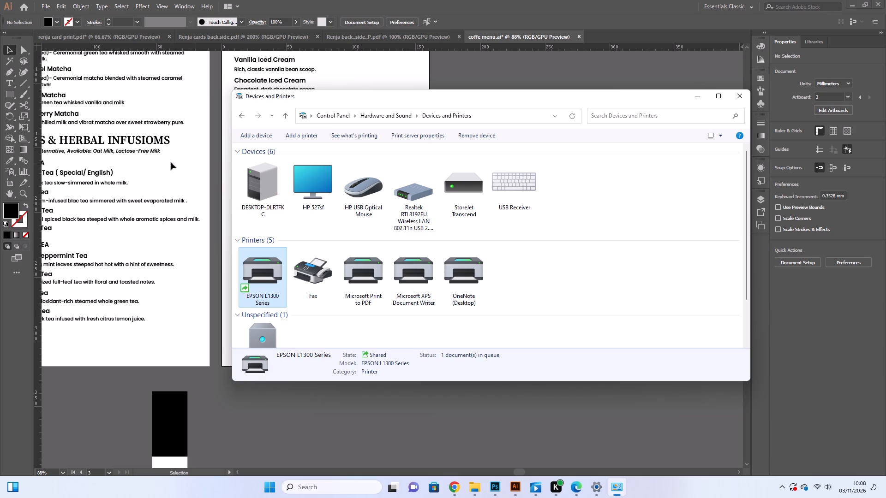
{"action": "left_click", "coordinate": [265, 278]}
{"action": "left_click", "coordinate": [265, 278]}
{"action": "left_click", "coordinate": [91, 85]}
{"action": "right_click", "coordinate": [91, 85]}
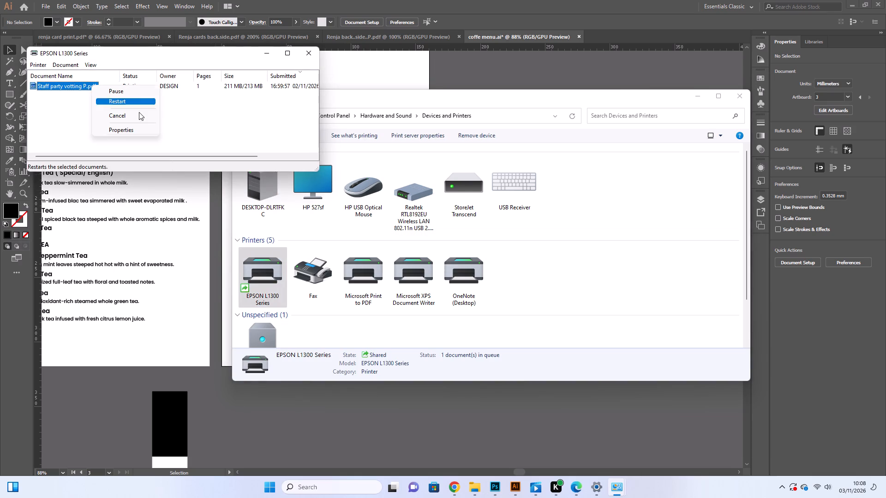
{"action": "left_click", "coordinate": [141, 120]}
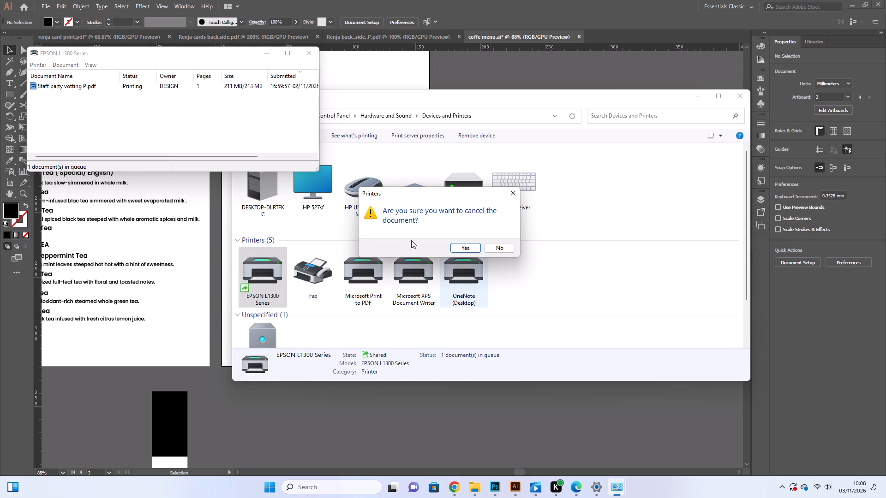
{"action": "left_click", "coordinate": [473, 251]}
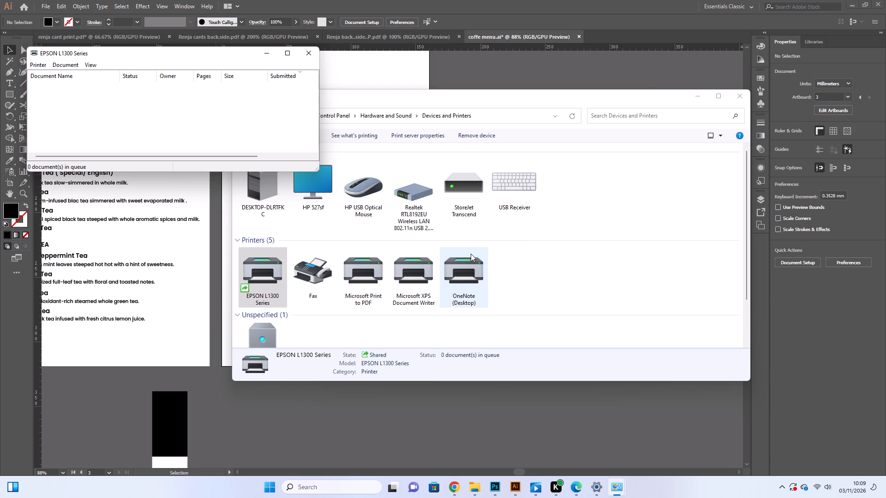
{"action": "left_click", "coordinate": [314, 55]}
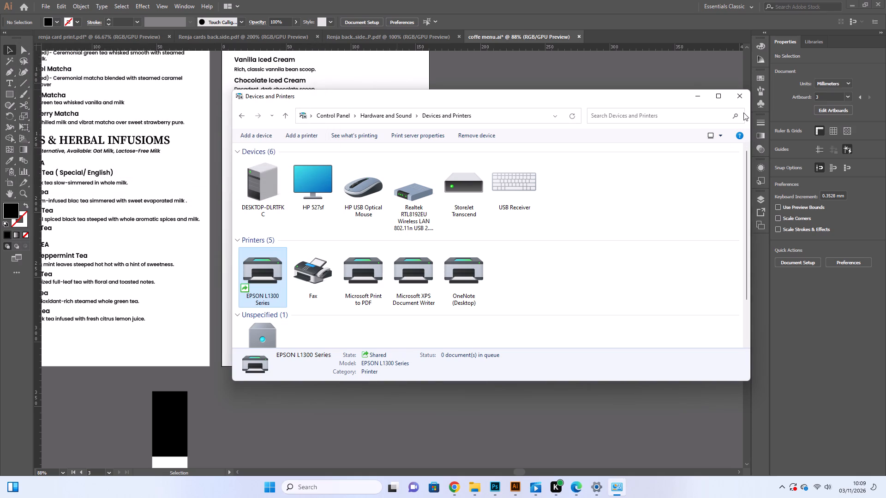
{"action": "left_click", "coordinate": [743, 96]}
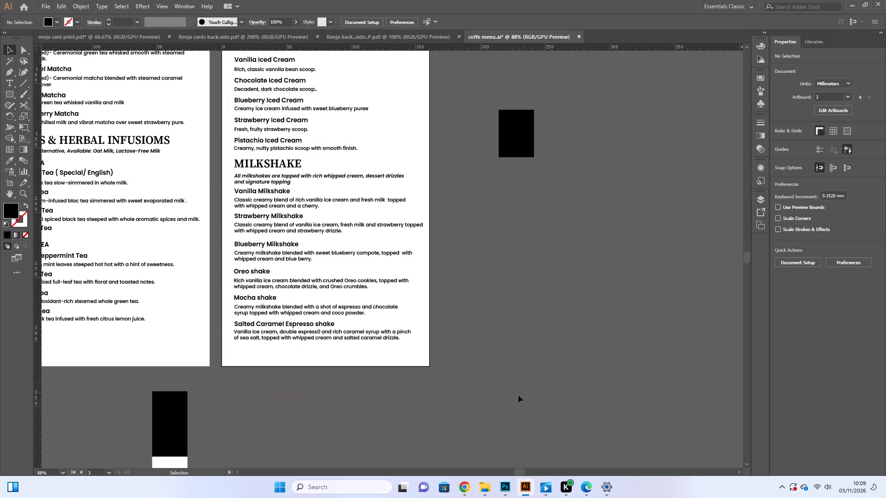
Switch to File Explorer and open z.print 1.pdf from the zuri folder in the browser.
{"action": "left_click", "coordinate": [485, 488]}
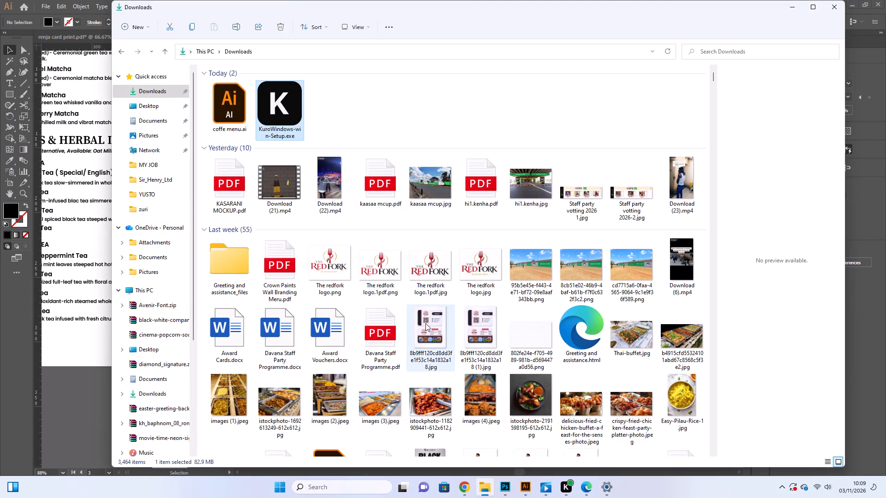
{"action": "scroll", "coordinate": [392, 291], "scroll_direction": "down", "scroll_amount": 4}
{"action": "left_click", "coordinate": [149, 210]}
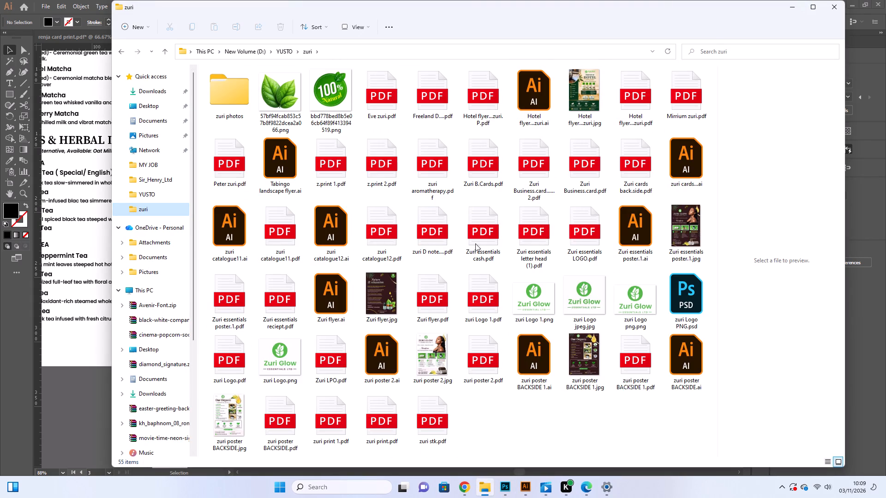
{"action": "double_click", "coordinate": [339, 175]}
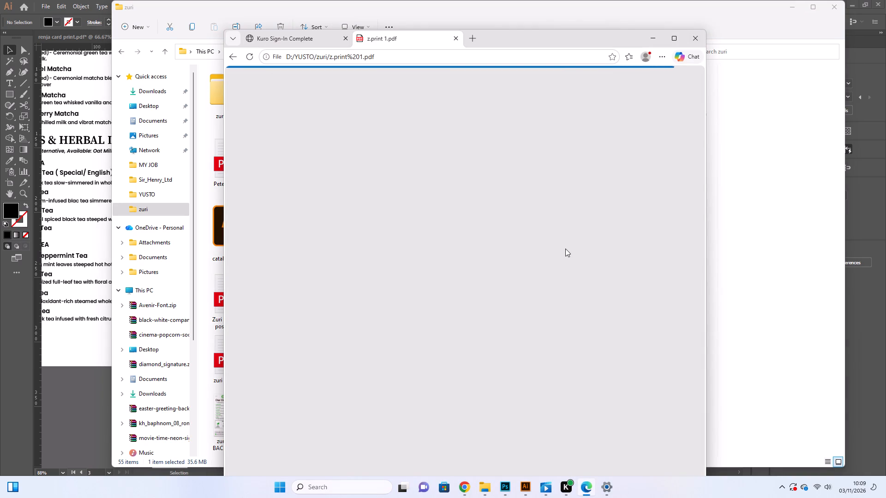
{"action": "scroll", "coordinate": [565, 249], "scroll_direction": "down", "scroll_amount": 2}
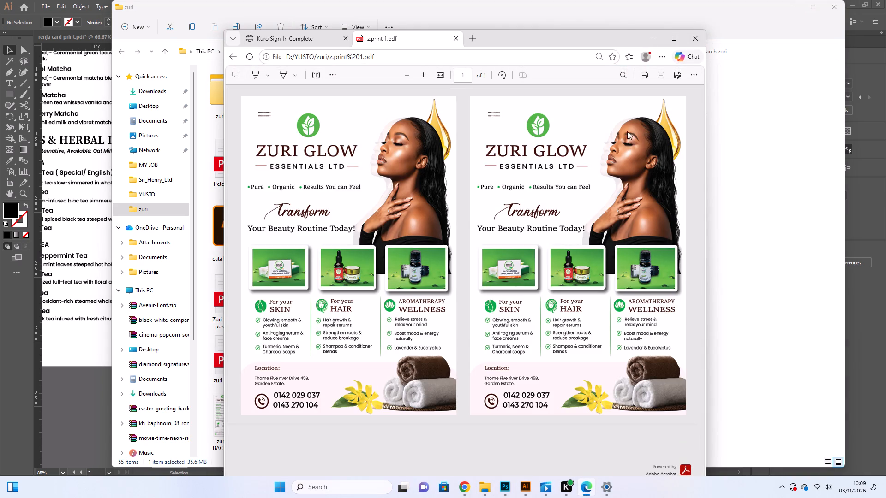
Open the print settings for z.print 1.pdf and set the scale to Actual size.
{"action": "left_click", "coordinate": [644, 77]}
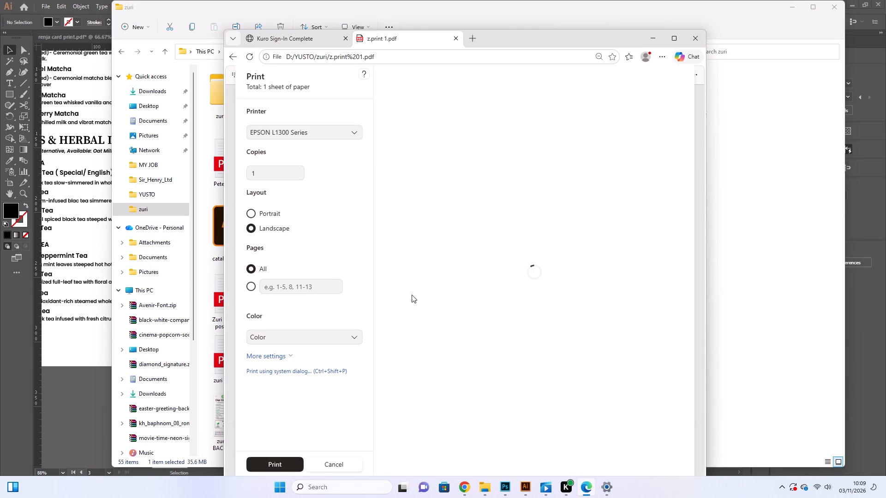
{"action": "left_click", "coordinate": [269, 357]}
{"action": "scroll", "coordinate": [270, 352], "scroll_direction": "down", "scroll_amount": 4}
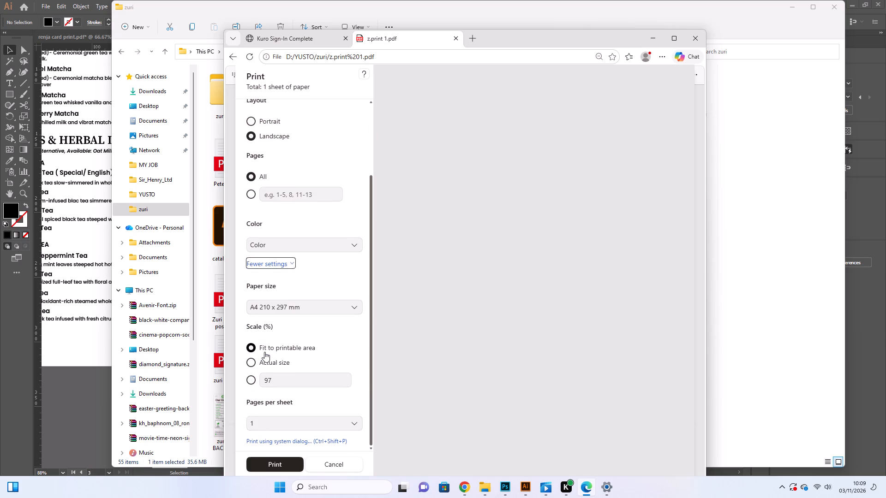
{"action": "left_click", "coordinate": [253, 360]}
{"action": "scroll", "coordinate": [296, 178], "scroll_direction": "up", "scroll_amount": 3}
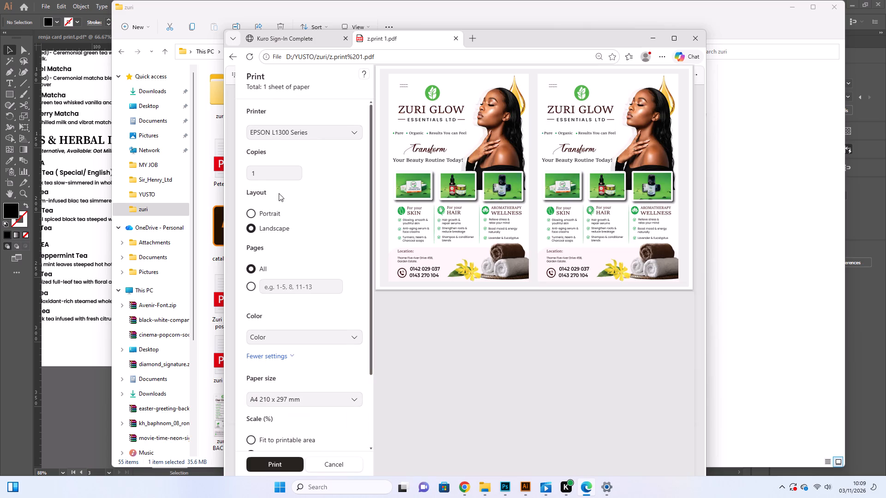
Set the number of copies to 4, check the remaining print settings, and print the flyer on the EPSON L1300 Series.
{"action": "left_click", "coordinate": [259, 174]}
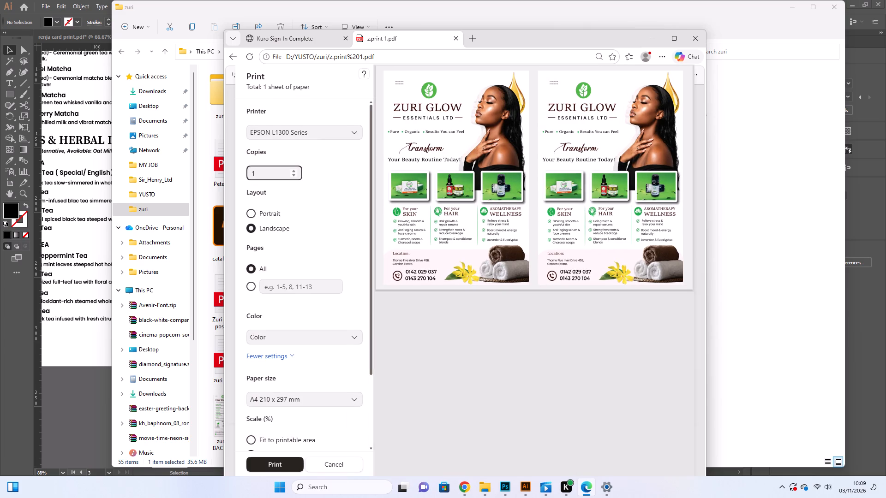
{"action": "key", "text": "BackSpace"}
{"action": "key", "text": "6"}
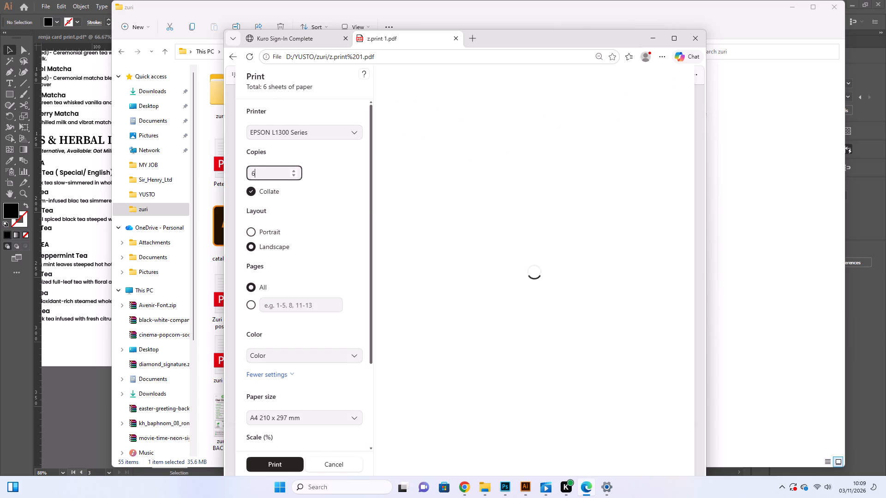
{"action": "key", "text": "BackSpace"}
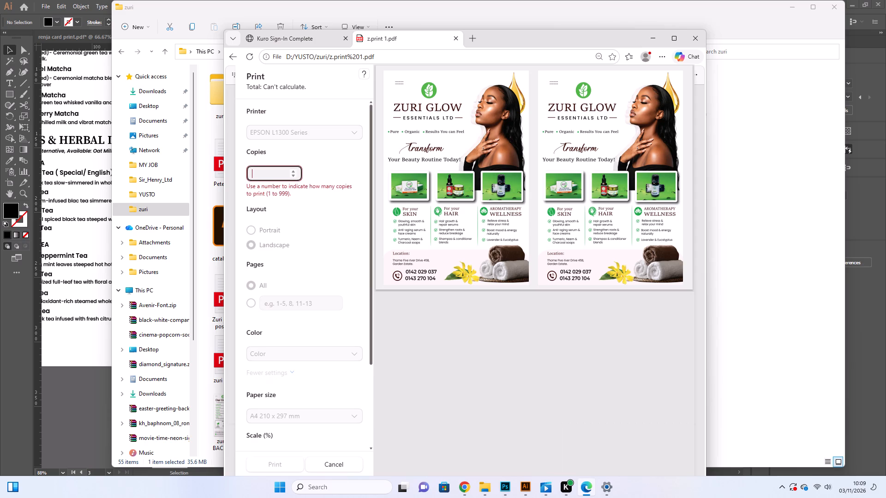
{"action": "key", "text": "4"}
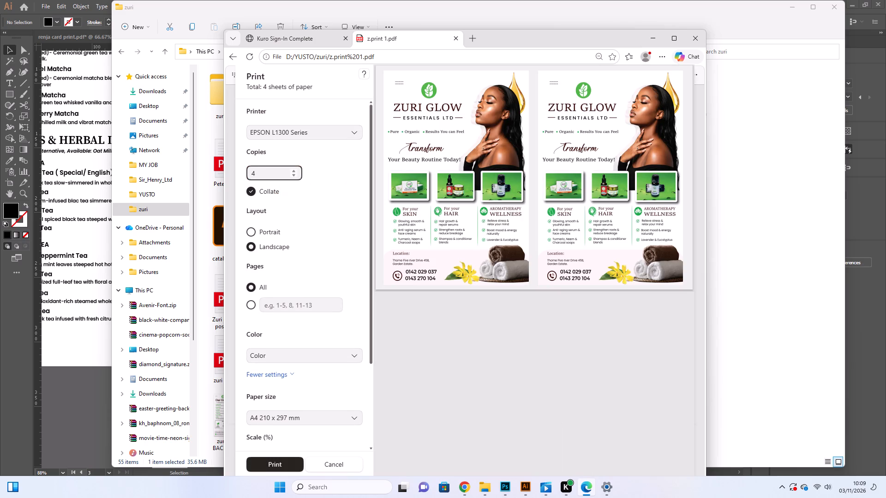
{"action": "scroll", "coordinate": [273, 400], "scroll_direction": "down", "scroll_amount": 4}
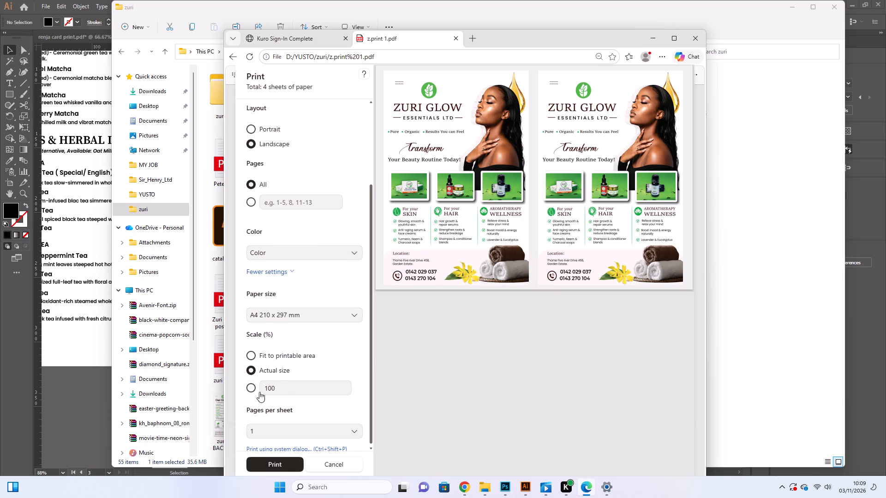
{"action": "scroll", "coordinate": [273, 405], "scroll_direction": "down", "scroll_amount": 3}
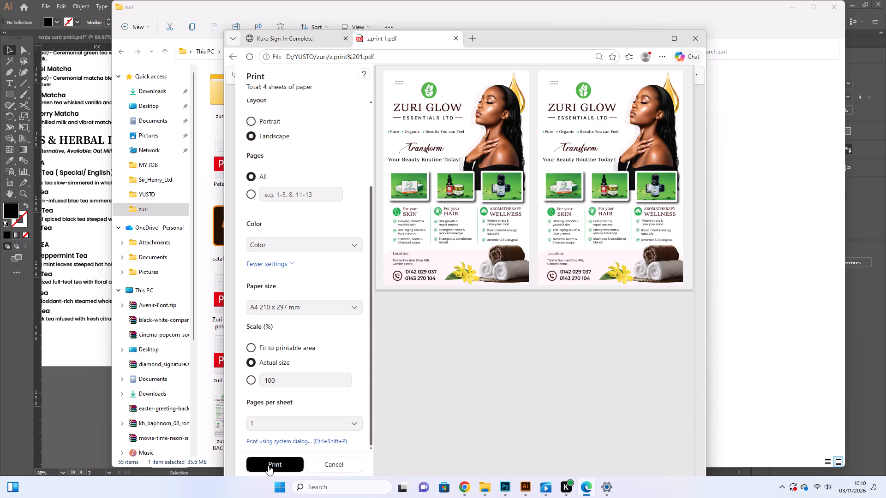
{"action": "scroll", "coordinate": [278, 384], "scroll_direction": "down", "scroll_amount": 6}
{"action": "scroll", "coordinate": [311, 303], "scroll_direction": "up", "scroll_amount": 6}
{"action": "scroll", "coordinate": [315, 298], "scroll_direction": "down", "scroll_amount": 5}
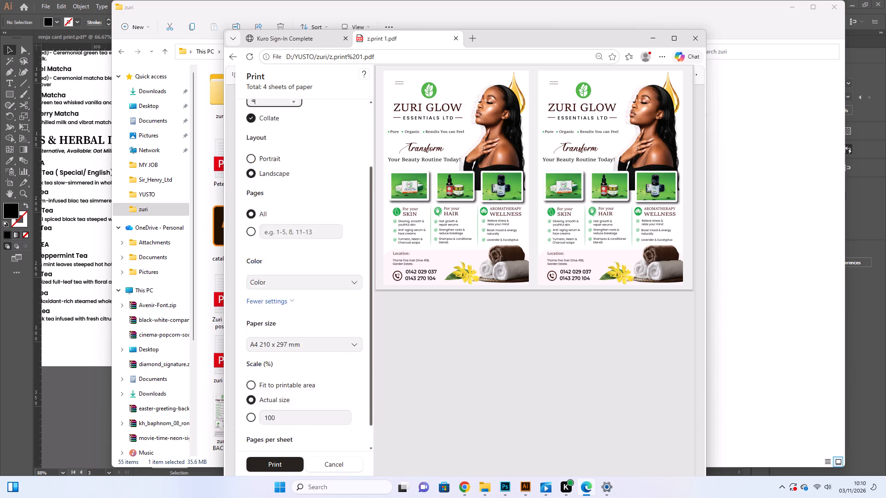
{"action": "scroll", "coordinate": [315, 298], "scroll_direction": "down", "scroll_amount": 3}
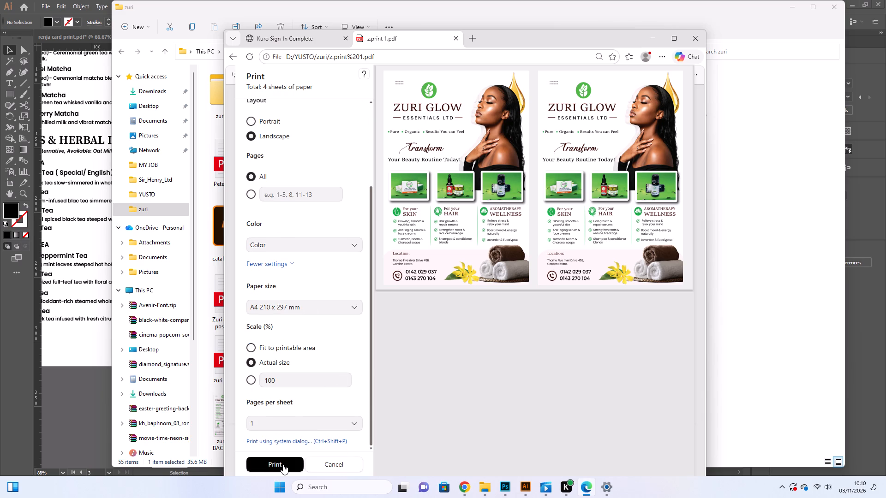
{"action": "scroll", "coordinate": [331, 317], "scroll_direction": "up", "scroll_amount": 3}
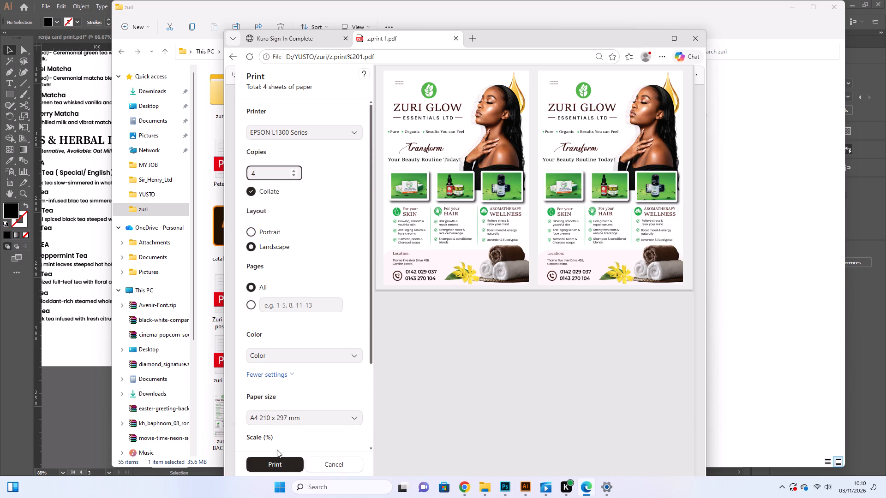
{"action": "left_click", "coordinate": [281, 465]}
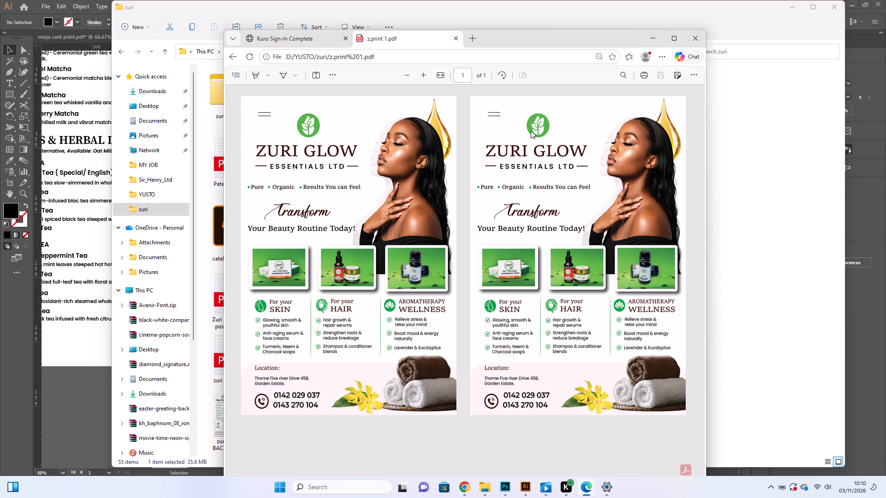
Minimise the PDF browser and the zuri folder window to return to the coffee menu in Illustrator.
{"action": "scroll", "coordinate": [484, 166], "scroll_direction": "down", "scroll_amount": 5}
{"action": "scroll", "coordinate": [477, 209], "scroll_direction": "up", "scroll_amount": 12}
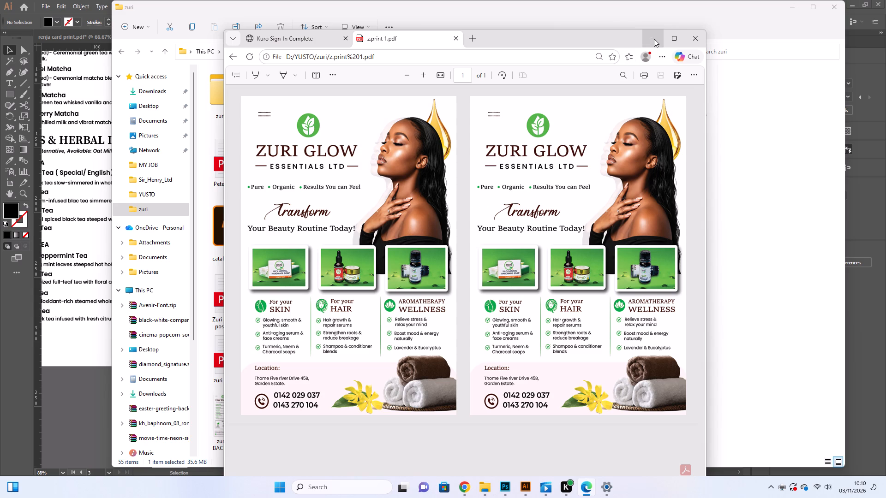
{"action": "left_click", "coordinate": [654, 39]}
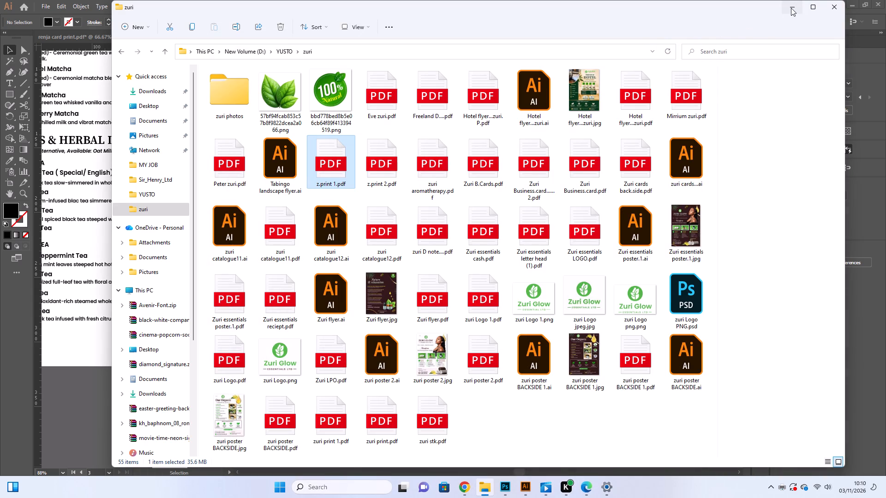
{"action": "left_click", "coordinate": [791, 8]}
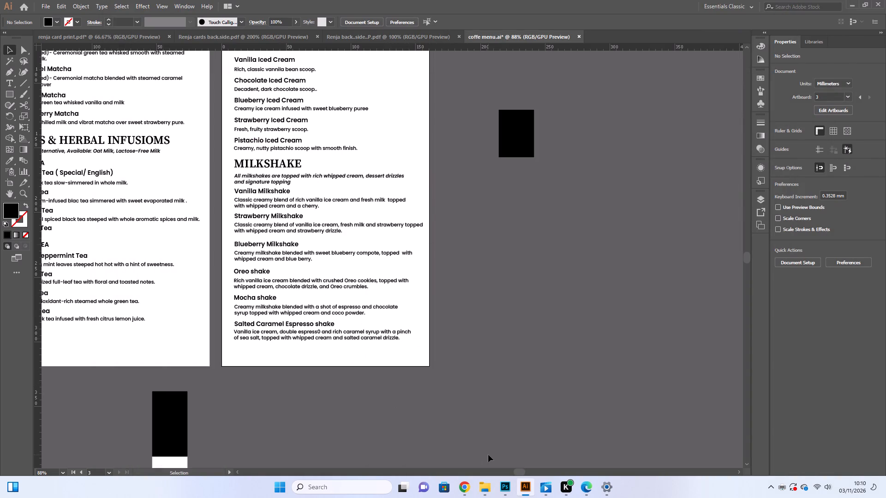
Select the Salted Caramel Espresso shake description at the bottom of the milkshake artboard.
{"action": "left_click", "coordinate": [250, 333]}
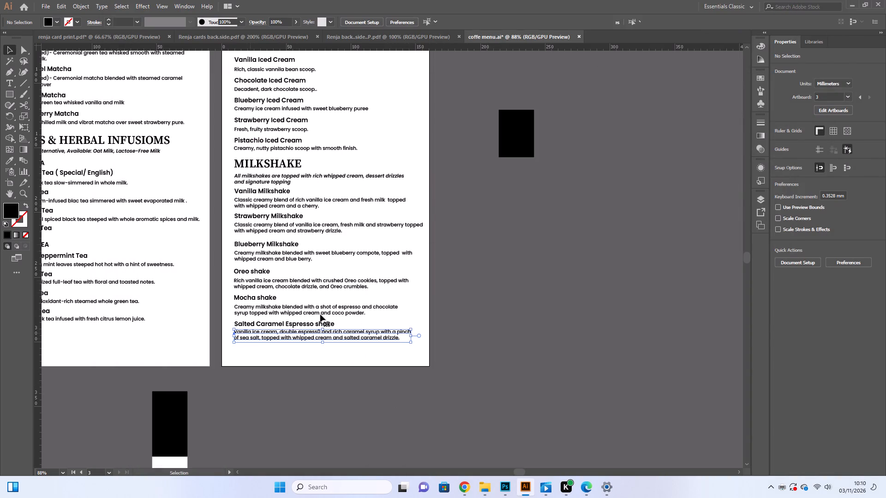
Deselect everything and review the herbal tea, ice cream and milkshake sections on the coffee menu's third artboard.
{"action": "left_click", "coordinate": [523, 140]}
{"action": "scroll", "coordinate": [524, 142], "scroll_direction": "up", "scroll_amount": 4}
{"action": "double_click", "coordinate": [521, 184]}
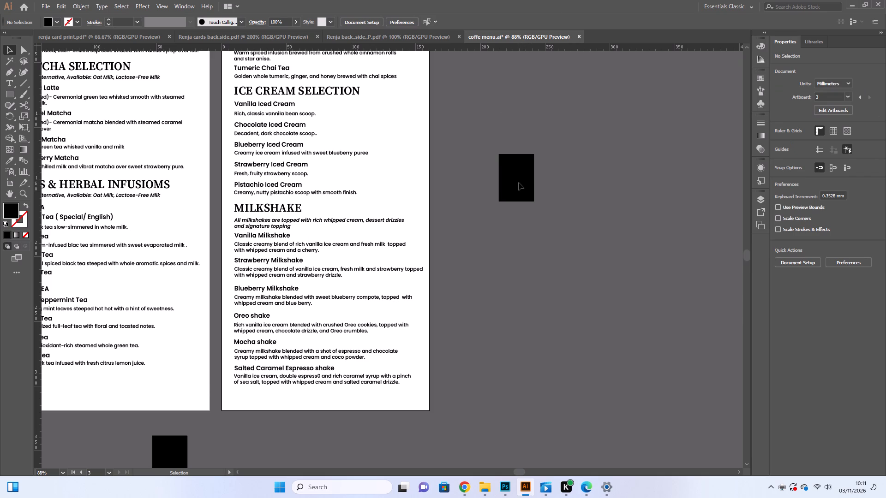
{"action": "left_click", "coordinate": [370, 392]}
{"action": "scroll", "coordinate": [370, 392], "scroll_direction": "up", "scroll_amount": 6}
{"action": "triple_click", "coordinate": [501, 257]}
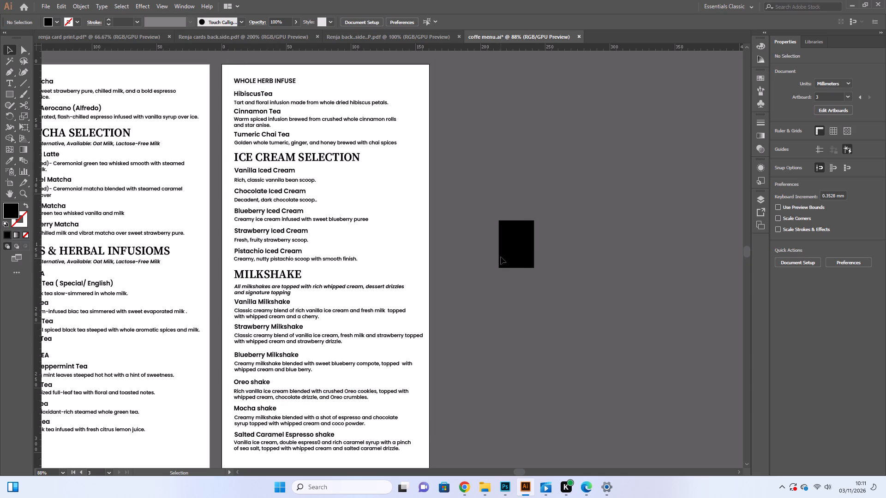
{"action": "scroll", "coordinate": [521, 269], "scroll_direction": "down", "scroll_amount": 4}
{"action": "double_click", "coordinate": [529, 225]}
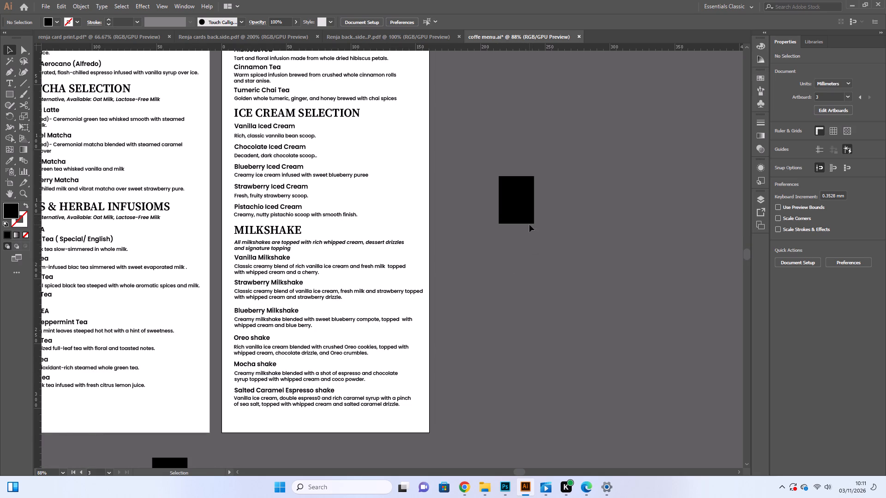
{"action": "triple_click", "coordinate": [529, 217]}
{"action": "triple_click", "coordinate": [528, 213]}
{"action": "scroll", "coordinate": [532, 214], "scroll_direction": "up", "scroll_amount": 5}
{"action": "scroll", "coordinate": [533, 216], "scroll_direction": "down", "scroll_amount": 5}
Switch to the Chrome window with the YouTube music video.
{"action": "left_click", "coordinate": [475, 441]}
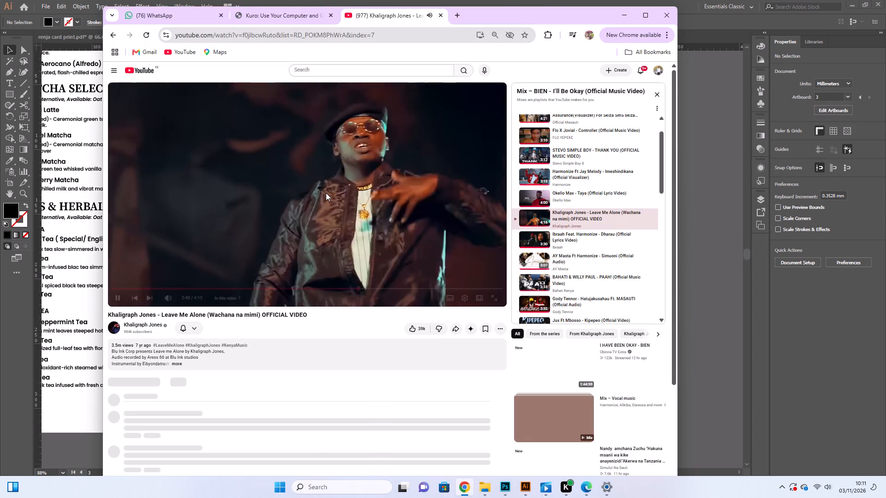
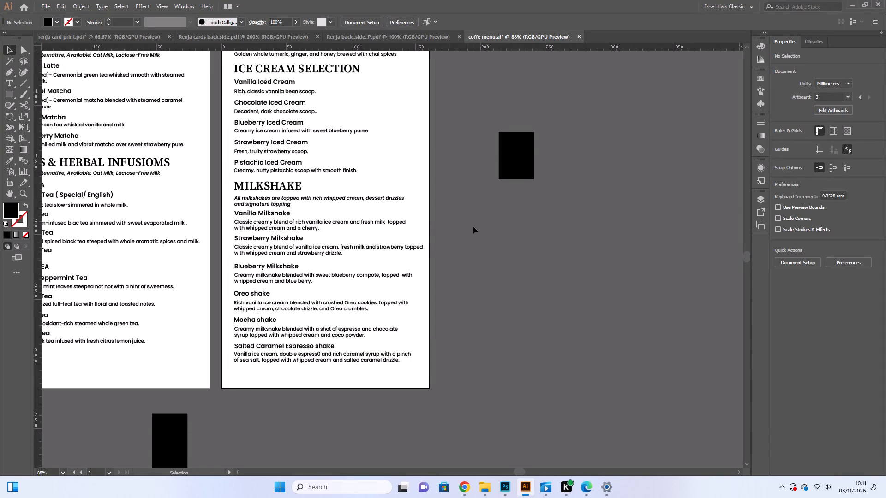
Move the grouped black and white rectangles from below the second artboard to the empty area below the third artboard's milkshake section.
{"action": "scroll", "coordinate": [475, 225], "scroll_direction": "up", "scroll_amount": 4}
{"action": "triple_click", "coordinate": [502, 214]}
{"action": "double_click", "coordinate": [502, 214]}
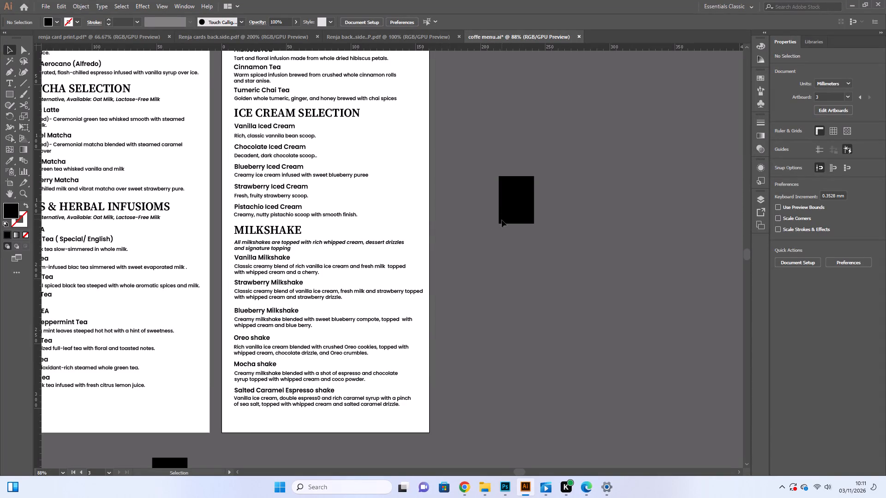
{"action": "scroll", "coordinate": [502, 220], "scroll_direction": "down", "scroll_amount": 6}
{"action": "scroll", "coordinate": [228, 390], "scroll_direction": "down", "scroll_amount": 5}
{"action": "left_click", "coordinate": [174, 387]}
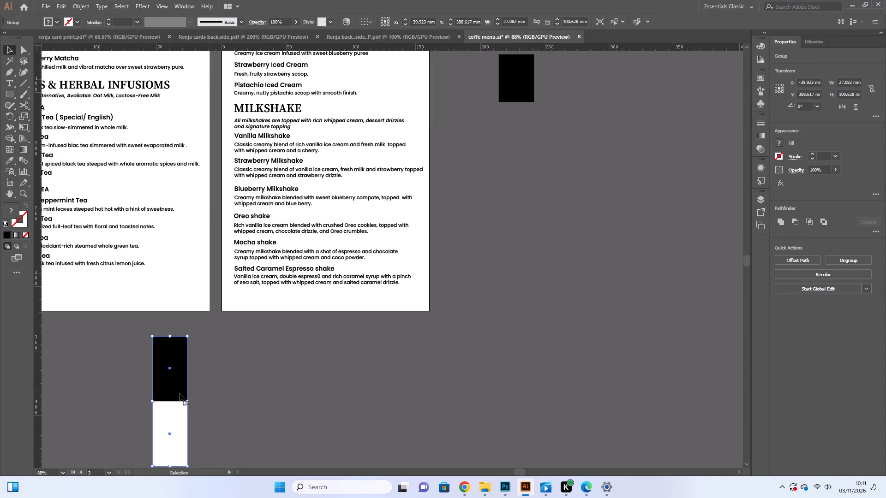
{"action": "left_click_drag", "start_coordinate": [156, 393], "coordinate": [524, 289]}
{"action": "left_click_drag", "start_coordinate": [541, 290], "coordinate": [310, 387]}
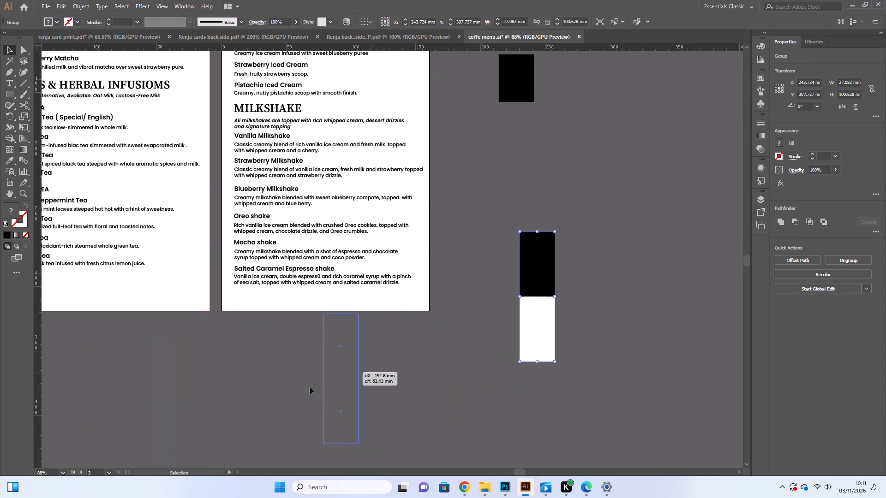
{"action": "left_click_drag", "start_coordinate": [310, 387], "coordinate": [290, 396]}
{"action": "left_click", "coordinate": [435, 313]}
{"action": "scroll", "coordinate": [435, 313], "scroll_direction": "up", "scroll_amount": 7}
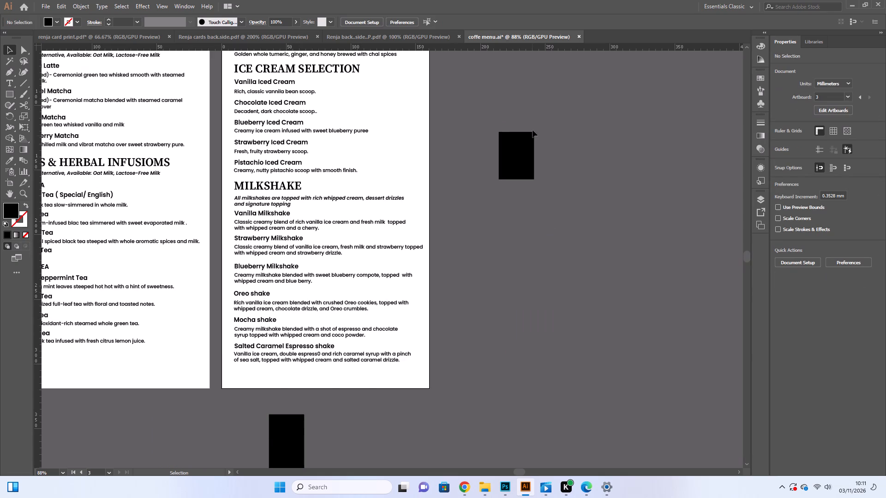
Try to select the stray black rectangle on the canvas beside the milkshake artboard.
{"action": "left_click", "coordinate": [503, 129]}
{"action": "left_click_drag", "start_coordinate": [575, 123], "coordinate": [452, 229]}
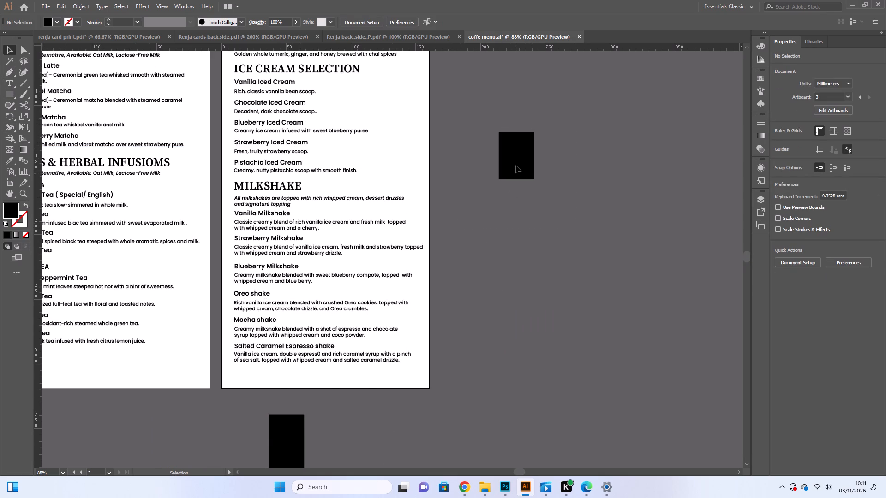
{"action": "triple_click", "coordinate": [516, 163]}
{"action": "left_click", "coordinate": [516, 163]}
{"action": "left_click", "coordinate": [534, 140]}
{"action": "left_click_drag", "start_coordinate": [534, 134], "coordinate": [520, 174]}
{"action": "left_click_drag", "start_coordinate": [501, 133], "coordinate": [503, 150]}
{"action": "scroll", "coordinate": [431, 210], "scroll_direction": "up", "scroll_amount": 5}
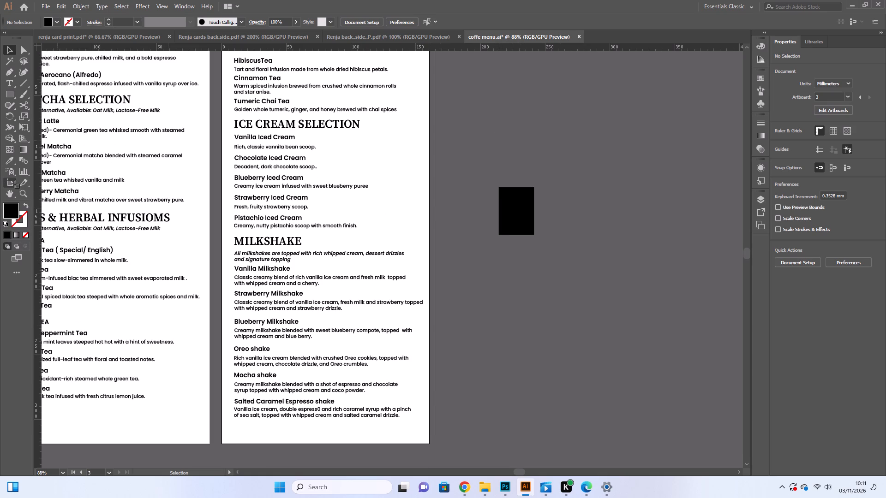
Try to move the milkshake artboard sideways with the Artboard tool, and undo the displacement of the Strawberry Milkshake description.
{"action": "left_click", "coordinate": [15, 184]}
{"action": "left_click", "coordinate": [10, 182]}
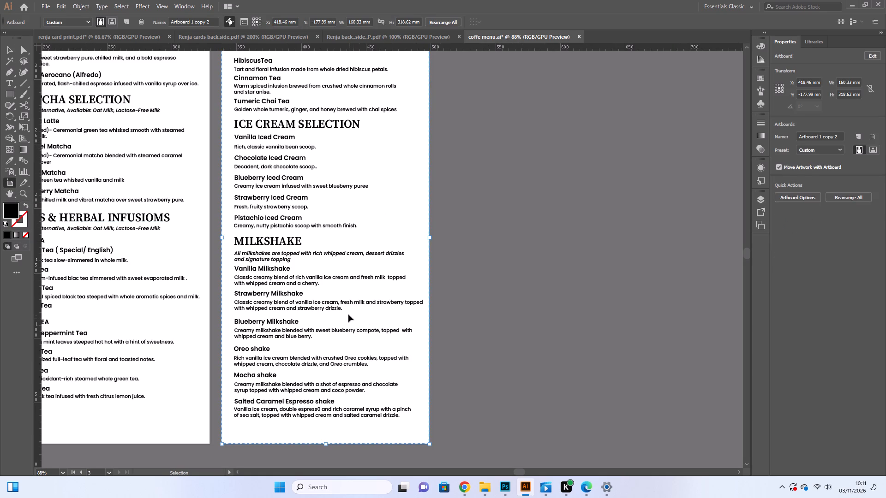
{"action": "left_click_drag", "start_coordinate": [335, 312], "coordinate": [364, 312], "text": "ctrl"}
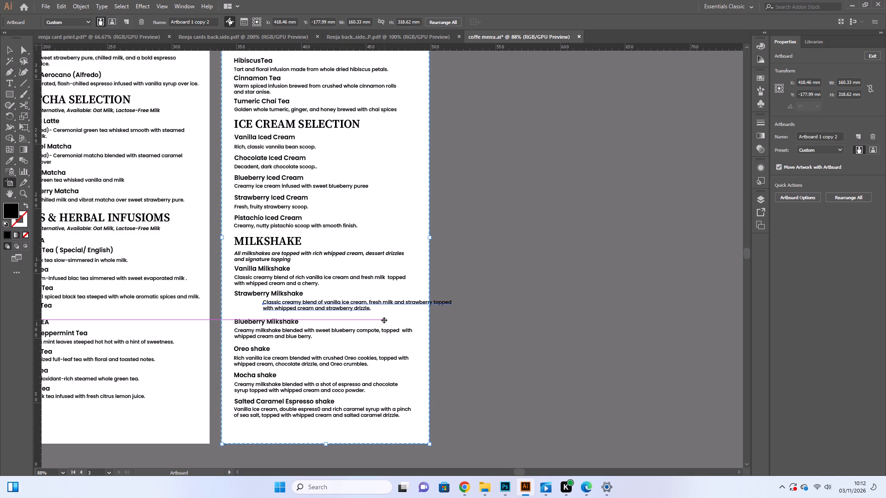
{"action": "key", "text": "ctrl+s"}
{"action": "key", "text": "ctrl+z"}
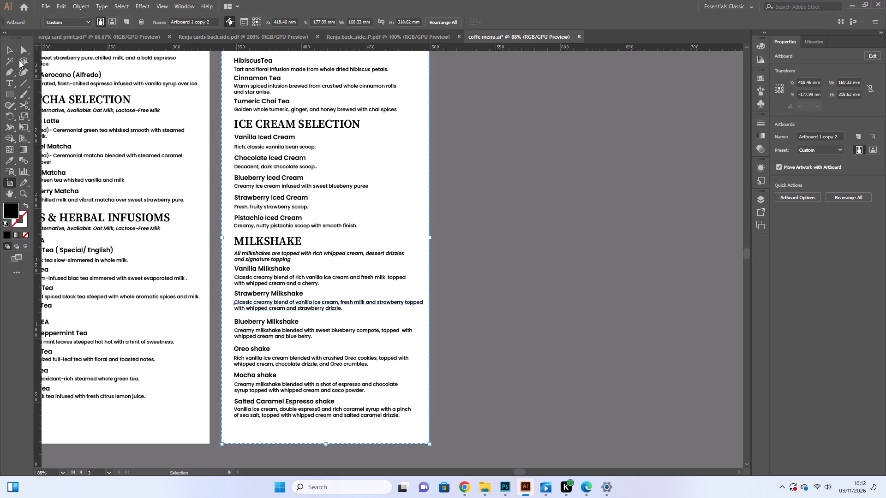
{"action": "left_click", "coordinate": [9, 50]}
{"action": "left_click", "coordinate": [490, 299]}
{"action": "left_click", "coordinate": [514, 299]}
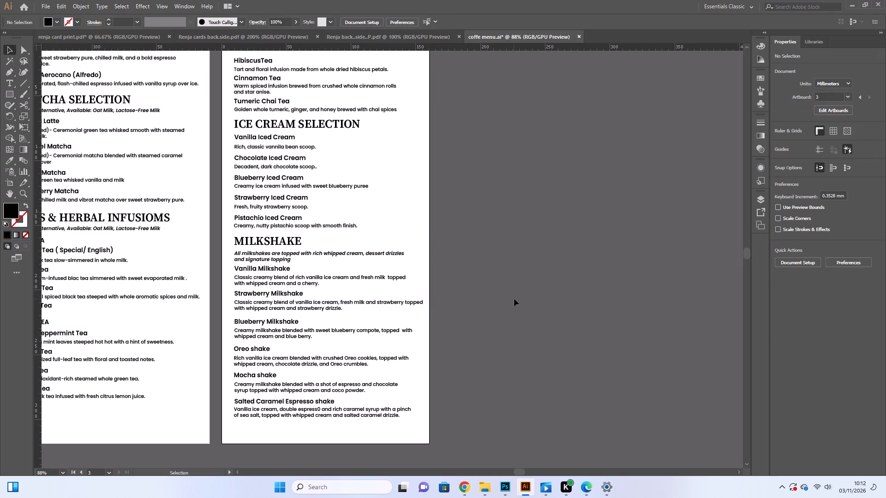
Nudge the WHOLE HERB INFUSE heading down by three small increments on the milkshake artboard.
{"action": "scroll", "coordinate": [514, 299], "scroll_direction": "up", "scroll_amount": 10}
{"action": "scroll", "coordinate": [514, 299], "scroll_direction": "down", "scroll_amount": 6}
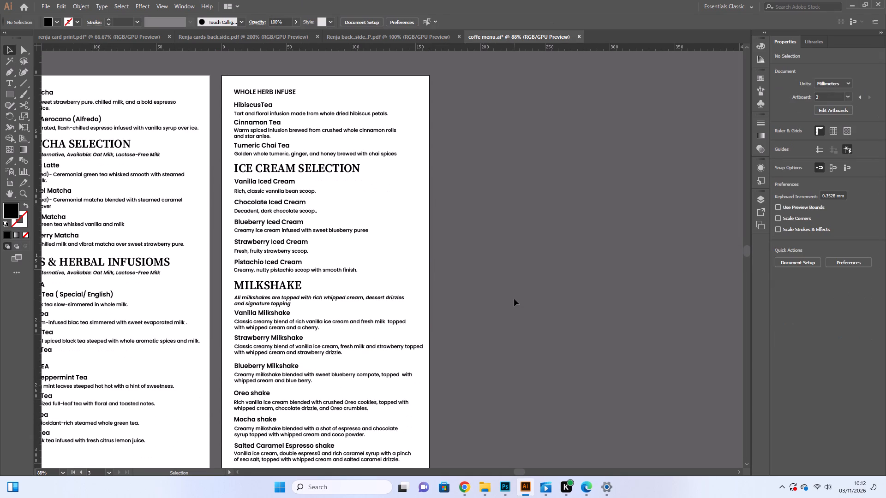
{"action": "left_click", "coordinate": [262, 92]}
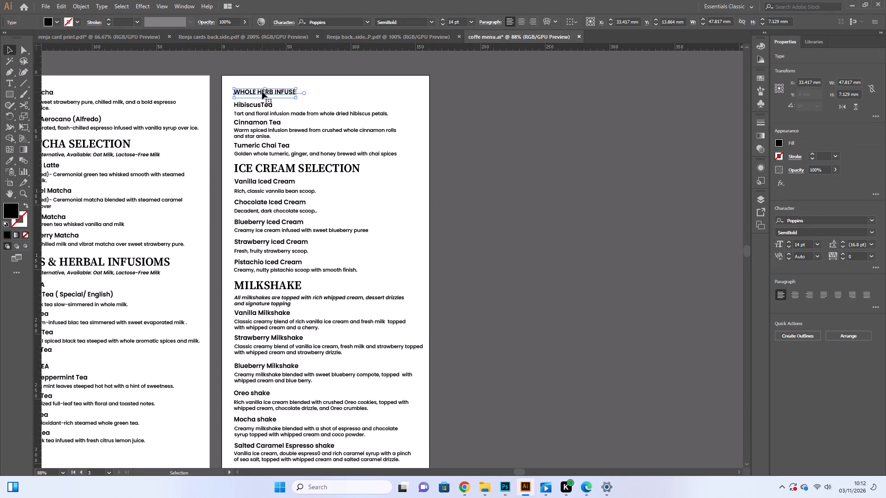
{"action": "key", "text": "Down"}
{"action": "key", "text": "Down"}
{"action": "key", "text": "Down"}
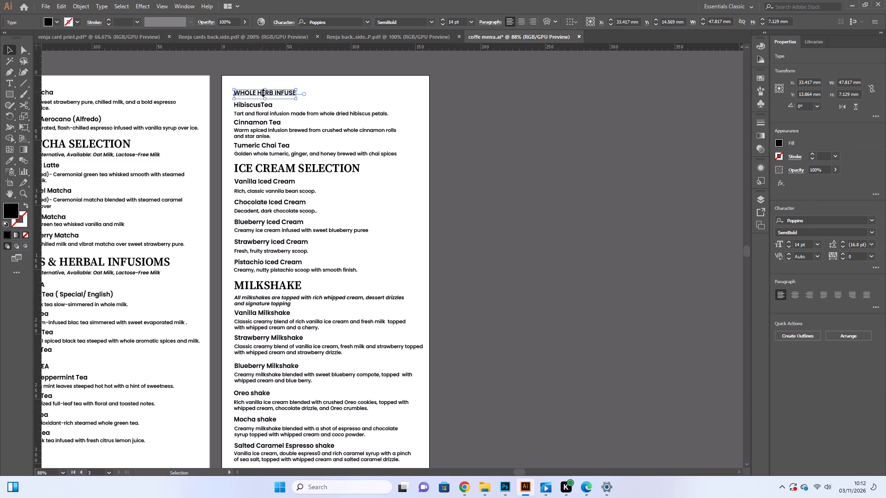
{"action": "left_click", "coordinate": [528, 219]}
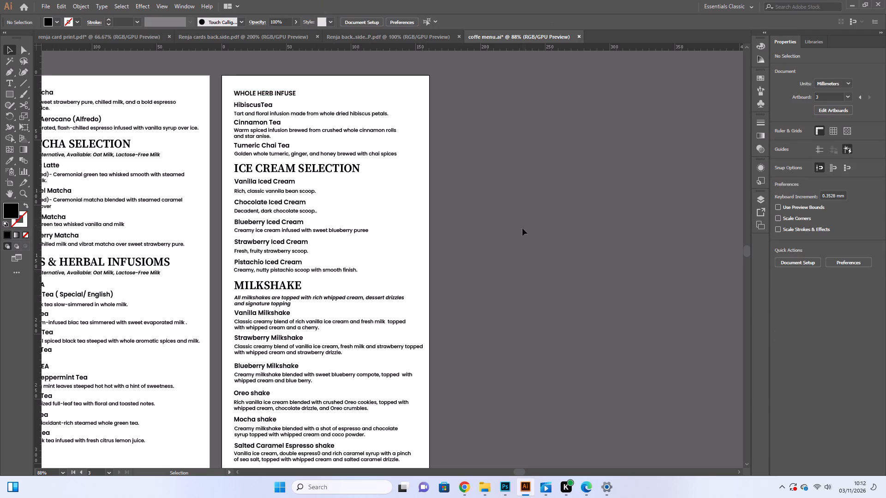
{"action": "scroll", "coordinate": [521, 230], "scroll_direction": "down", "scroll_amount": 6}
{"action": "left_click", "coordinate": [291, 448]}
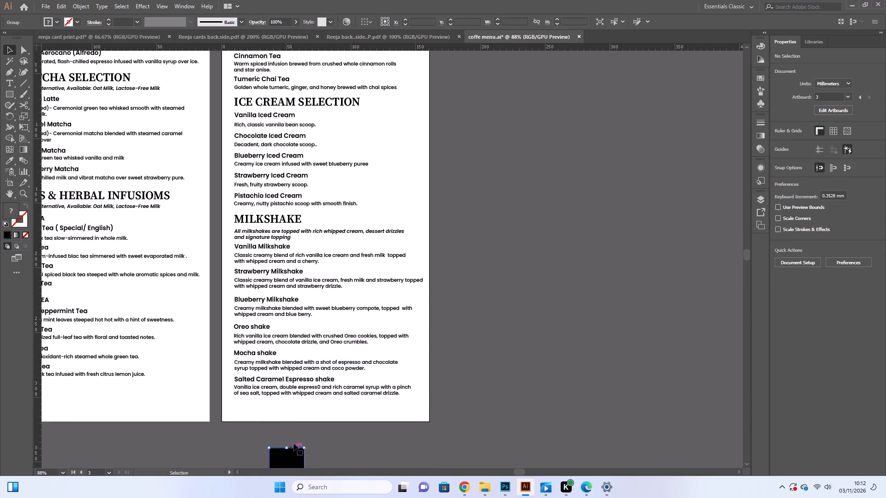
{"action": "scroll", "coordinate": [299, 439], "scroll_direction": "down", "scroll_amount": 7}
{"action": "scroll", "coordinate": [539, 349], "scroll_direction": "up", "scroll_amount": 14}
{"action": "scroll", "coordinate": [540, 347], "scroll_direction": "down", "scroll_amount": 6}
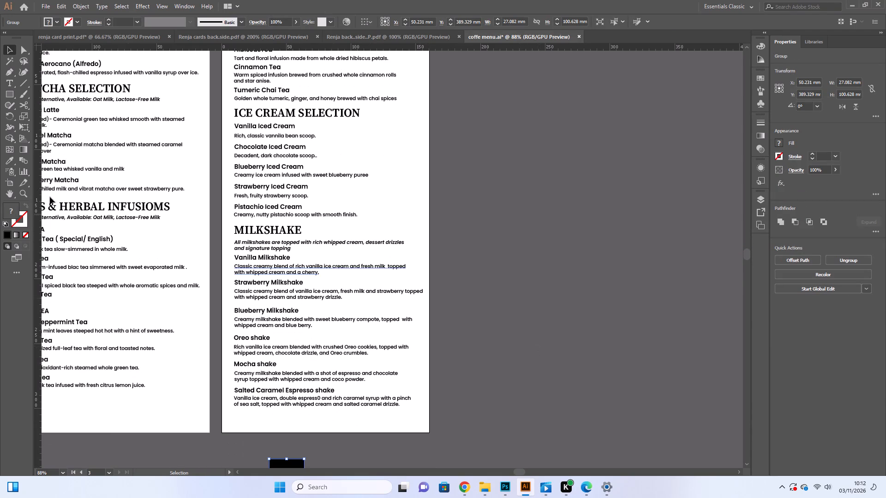
Duplicate the milkshake artboard with its artwork alongside the original, level with it at about X 583 mm.
{"action": "left_click", "coordinate": [6, 182]}
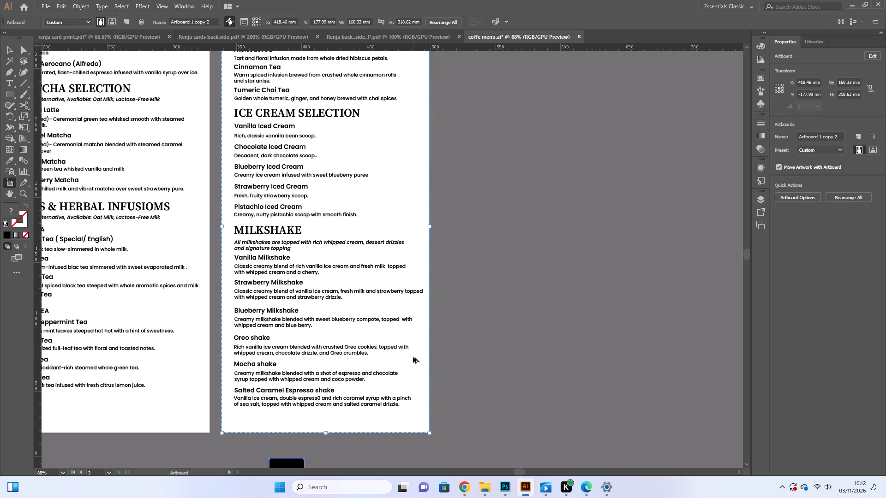
{"action": "left_click_drag", "start_coordinate": [315, 304], "coordinate": [503, 324], "text": "alt"}
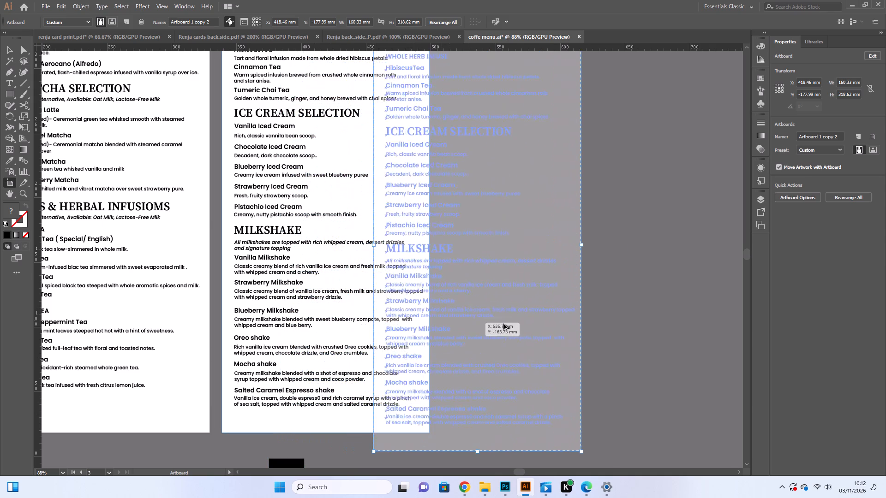
{"action": "left_click_drag", "start_coordinate": [503, 324], "coordinate": [528, 306], "text": "alt"}
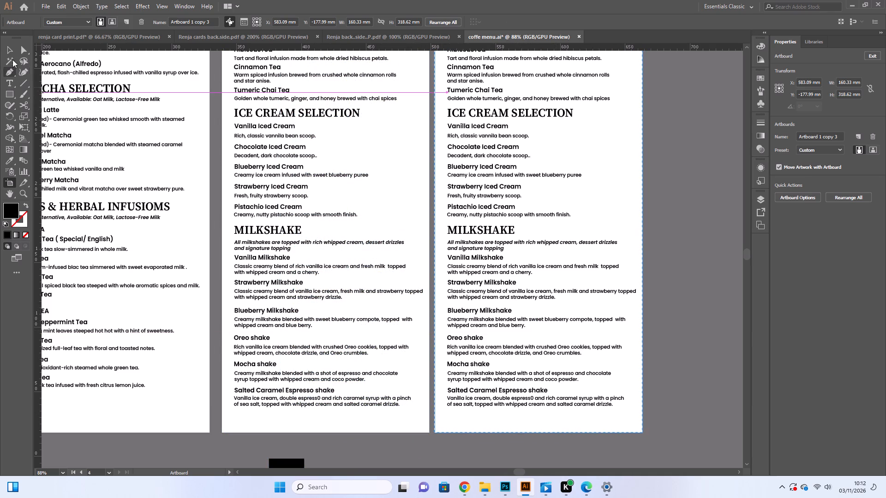
{"action": "left_click", "coordinate": [10, 46]}
Look over the original and duplicated menu artboards from top to bottom, and the black-and-white block below them.
{"action": "scroll", "coordinate": [563, 225], "scroll_direction": "up", "scroll_amount": 5}
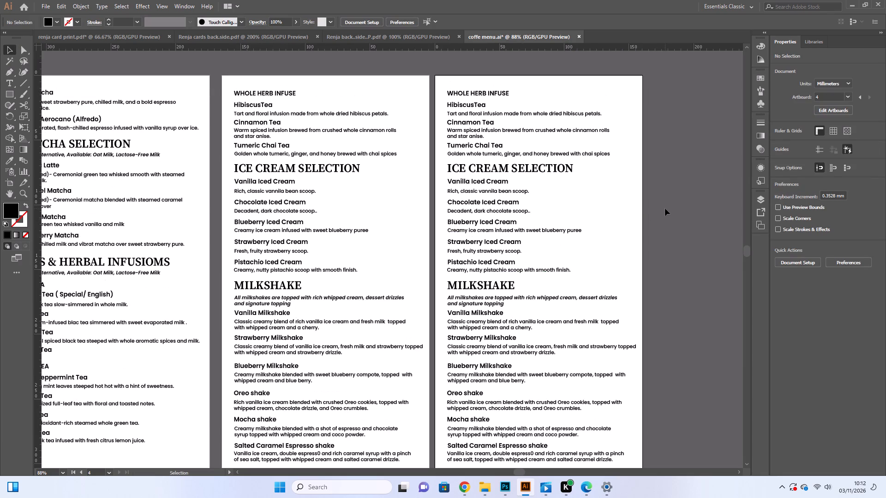
{"action": "left_click", "coordinate": [665, 208]}
{"action": "left_click", "coordinate": [491, 170]}
{"action": "left_click", "coordinate": [387, 94]}
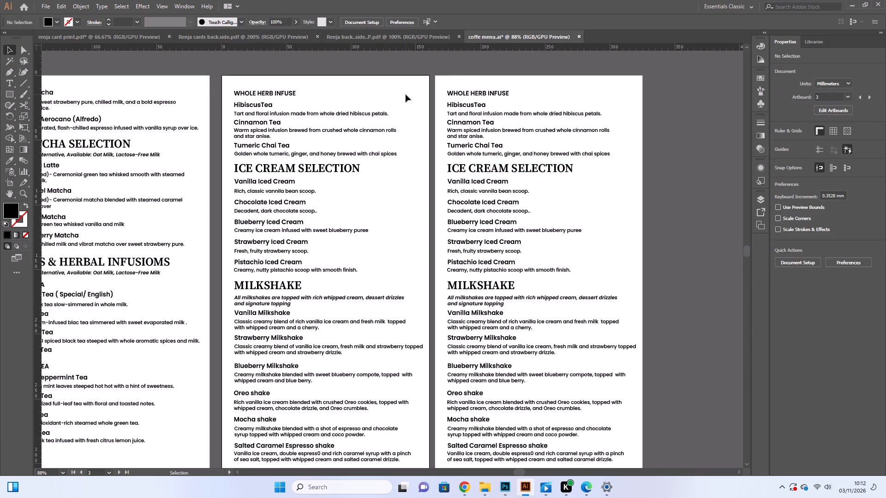
{"action": "scroll", "coordinate": [406, 95], "scroll_direction": "down", "scroll_amount": 5}
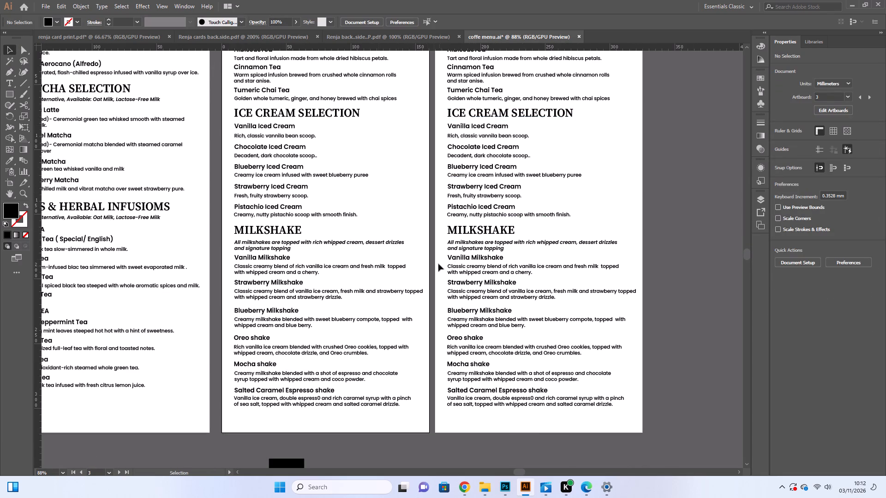
{"action": "left_click", "coordinate": [430, 249]}
{"action": "left_click", "coordinate": [426, 225]}
{"action": "scroll", "coordinate": [419, 196], "scroll_direction": "up", "scroll_amount": 6}
{"action": "left_click", "coordinate": [418, 218]}
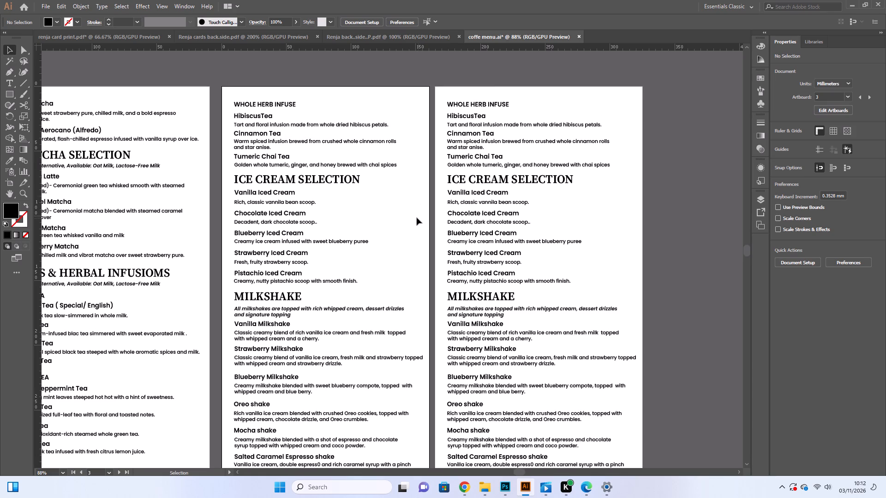
{"action": "left_click", "coordinate": [750, 167]}
{"action": "scroll", "coordinate": [533, 216], "scroll_direction": "down", "scroll_amount": 8}
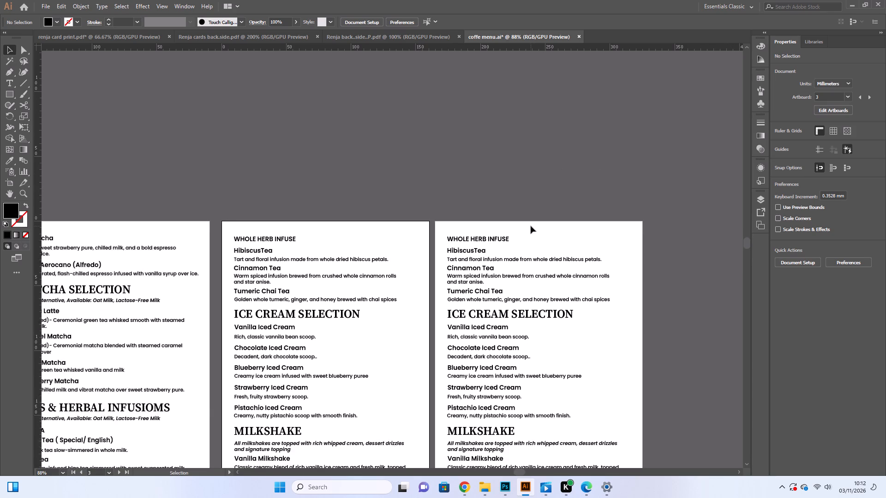
{"action": "scroll", "coordinate": [531, 226], "scroll_direction": "down", "scroll_amount": 11}
{"action": "left_click", "coordinate": [471, 208]}
{"action": "scroll", "coordinate": [471, 208], "scroll_direction": "down", "scroll_amount": 7}
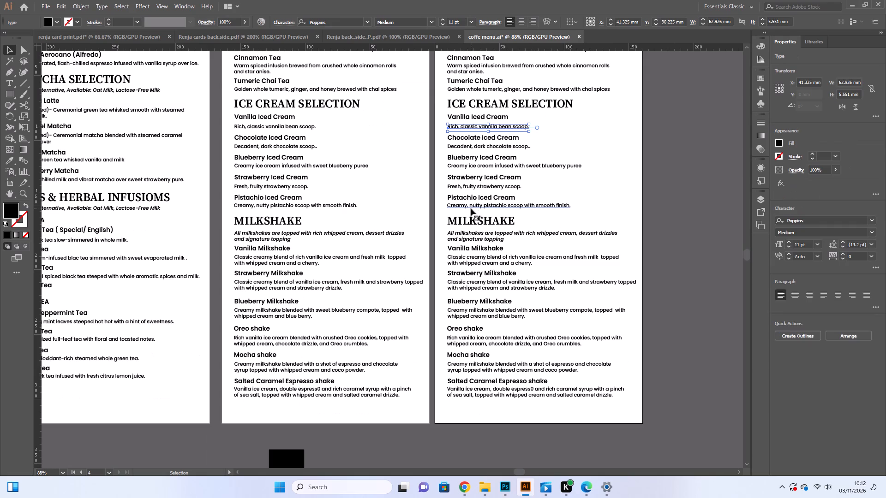
{"action": "scroll", "coordinate": [471, 208], "scroll_direction": "down", "scroll_amount": 4}
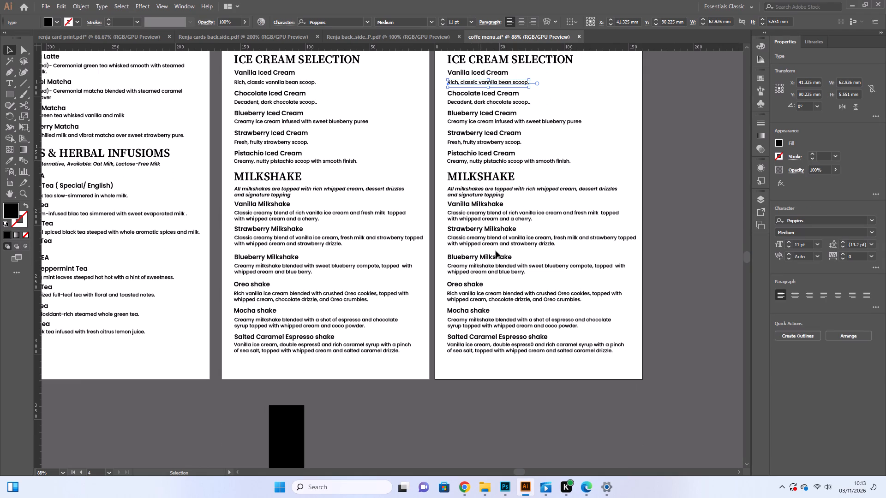
{"action": "left_click", "coordinate": [494, 319]}
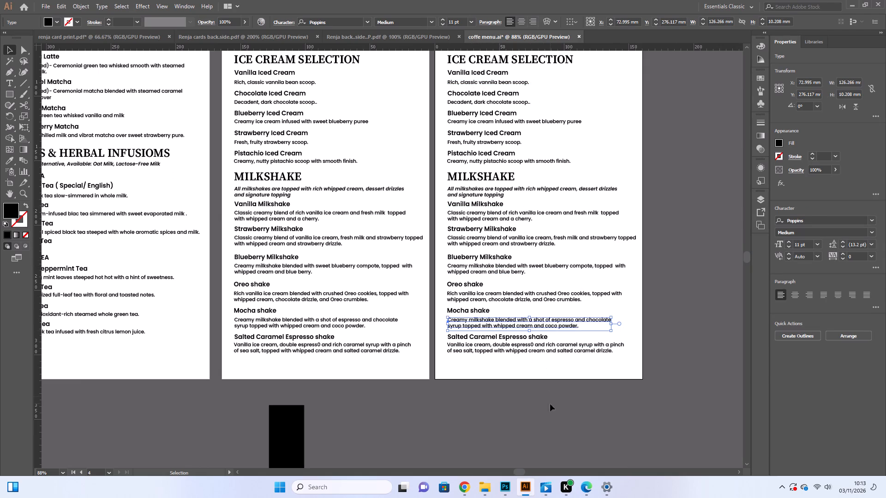
{"action": "left_click", "coordinate": [550, 405]}
{"action": "scroll", "coordinate": [557, 400], "scroll_direction": "down", "scroll_amount": 2}
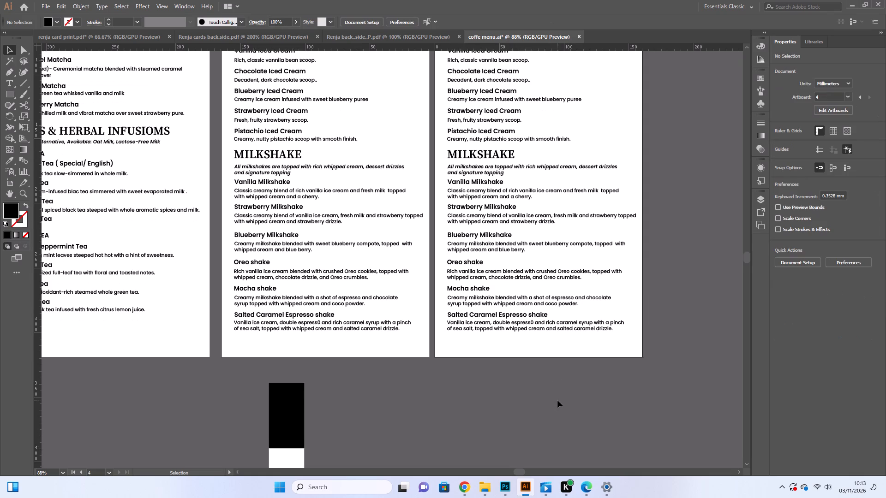
{"action": "scroll", "coordinate": [557, 400], "scroll_direction": "down", "scroll_amount": 3}
{"action": "scroll", "coordinate": [422, 408], "scroll_direction": "down", "scroll_amount": 3}
{"action": "left_click", "coordinate": [293, 378]}
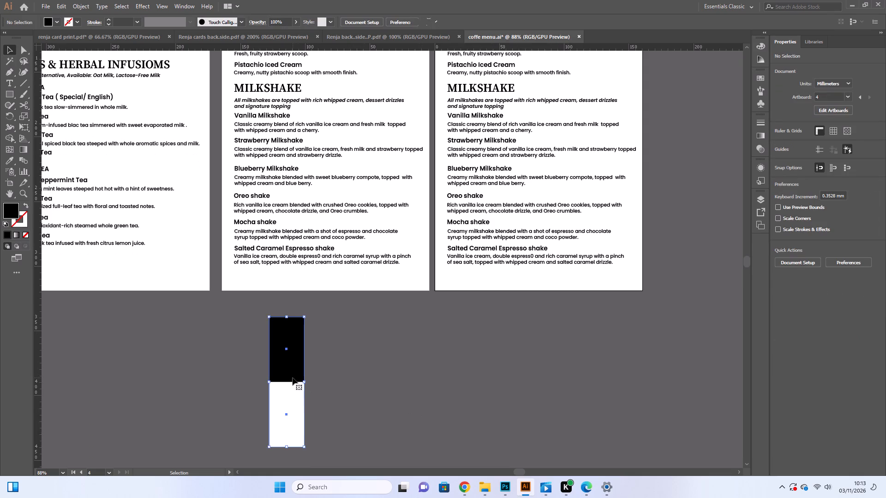
{"action": "scroll", "coordinate": [487, 375], "scroll_direction": "up", "scroll_amount": 4}
{"action": "scroll", "coordinate": [619, 384], "scroll_direction": "up", "scroll_amount": 6}
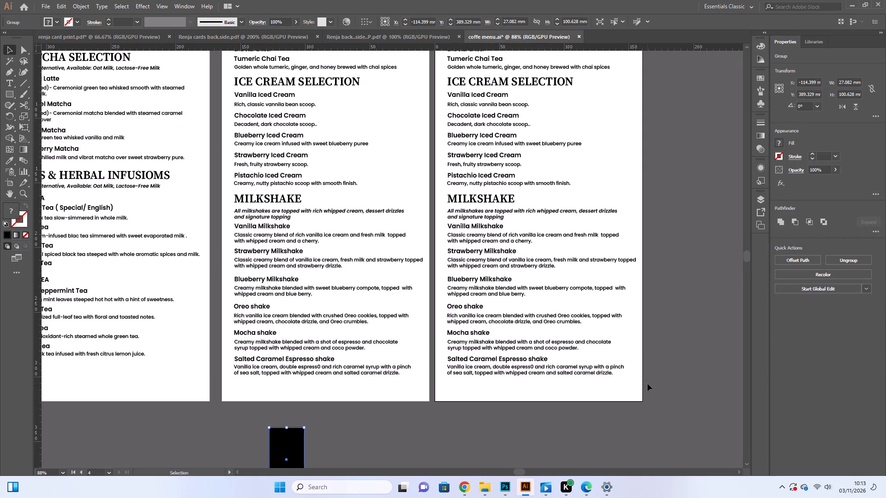
{"action": "scroll", "coordinate": [647, 384], "scroll_direction": "up", "scroll_amount": 11}
{"action": "scroll", "coordinate": [651, 383], "scroll_direction": "down", "scroll_amount": 8}
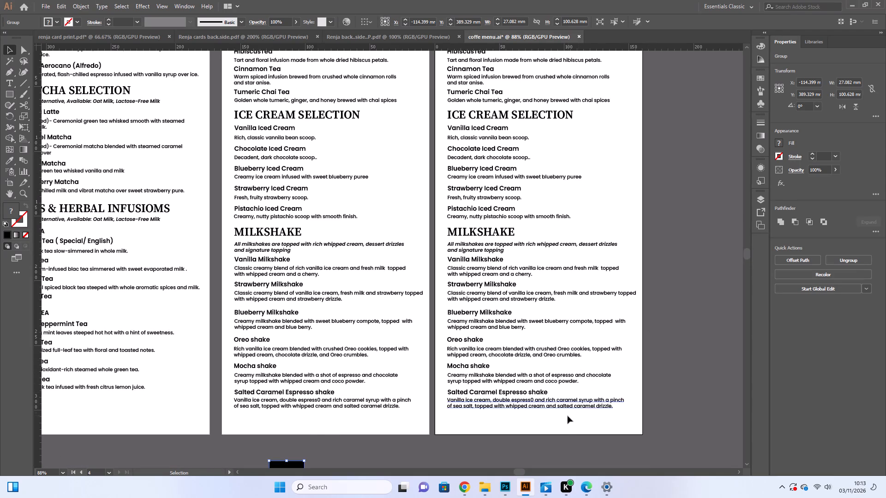
{"action": "scroll", "coordinate": [562, 423], "scroll_direction": "up", "scroll_amount": 3}
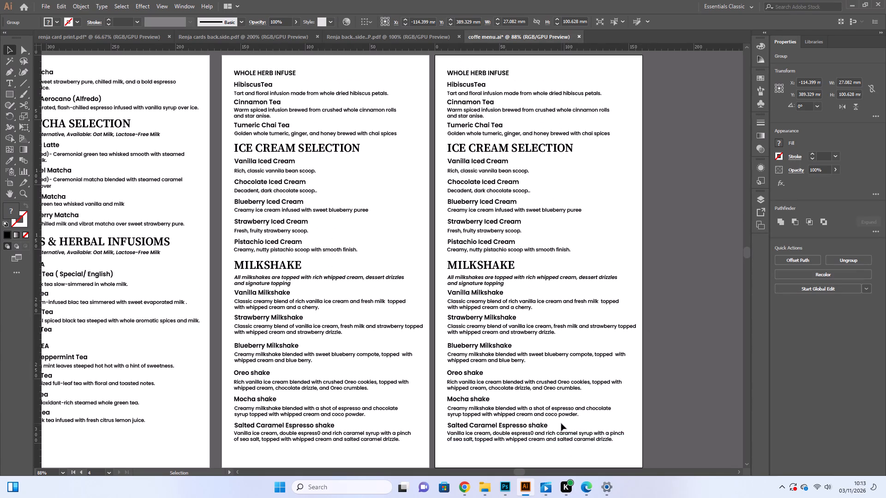
Delete the whole MILKSHAKE section, from its heading to the Salted Caramel Espresso shake description, on the duplicated artboard.
{"action": "scroll", "coordinate": [562, 428], "scroll_direction": "down", "scroll_amount": 4}
{"action": "left_click_drag", "start_coordinate": [532, 429], "coordinate": [479, 255]}
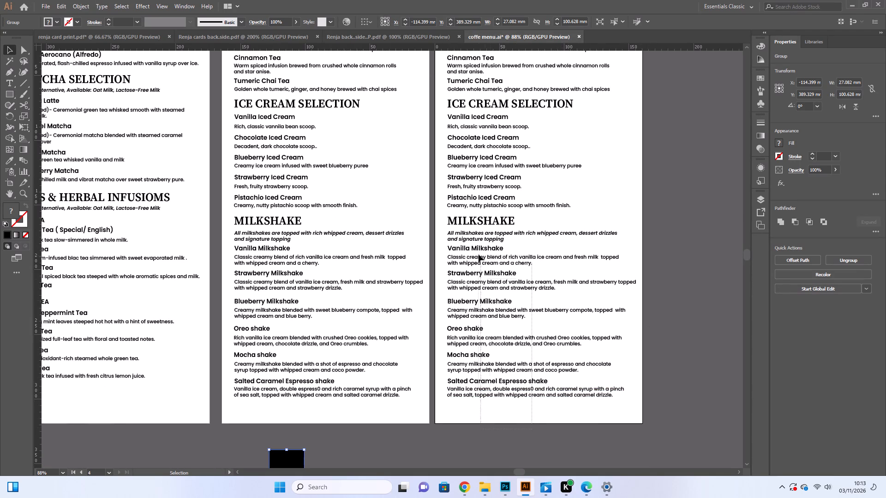
{"action": "left_click_drag", "start_coordinate": [479, 255], "coordinate": [468, 218]}
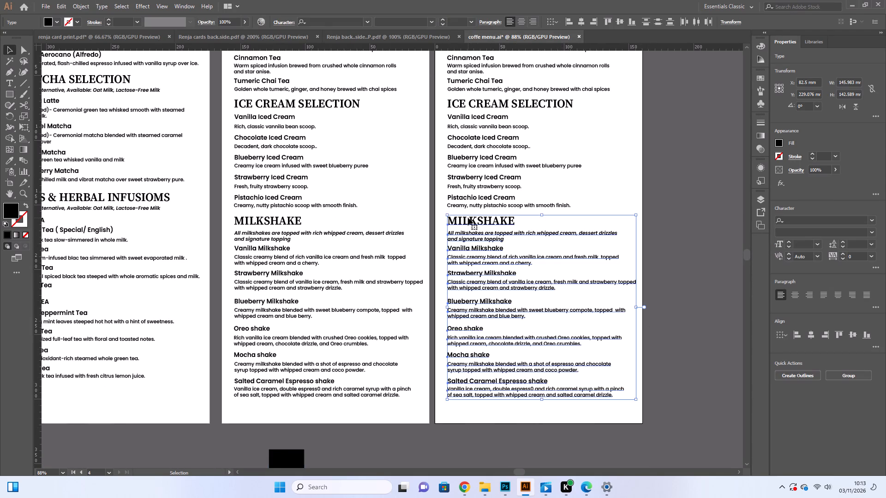
{"action": "key", "text": "BackSpace"}
Delete the WHOLE HERB INFUSE section, from its heading to the Tumeric Chai Tea description, on the duplicated artboard.
{"action": "scroll", "coordinate": [490, 204], "scroll_direction": "up", "scroll_amount": 10}
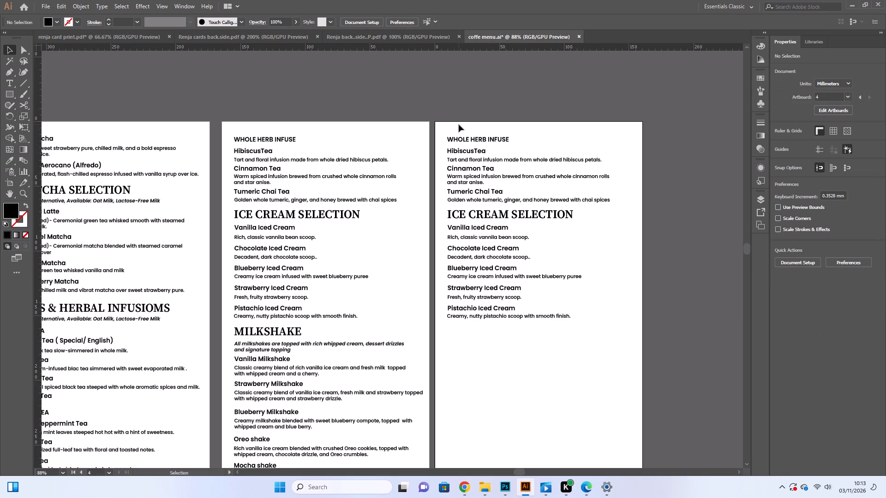
{"action": "left_click_drag", "start_coordinate": [459, 125], "coordinate": [491, 201]}
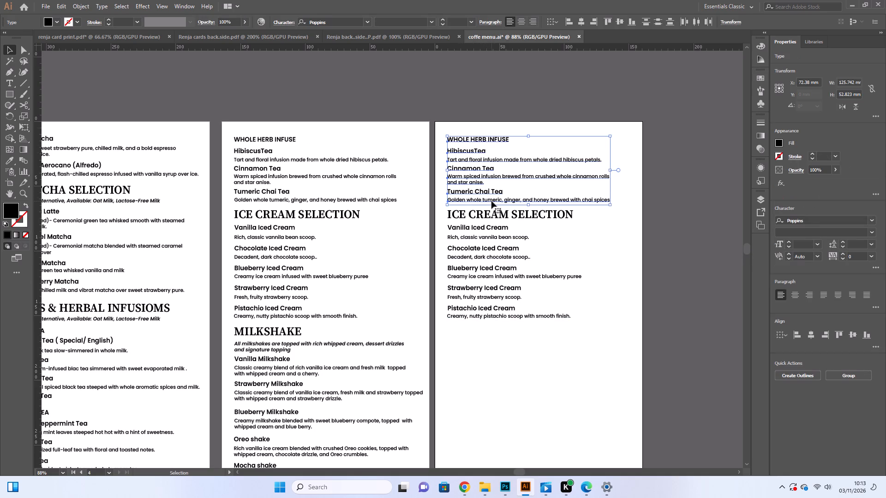
{"action": "key", "text": "BackSpace"}
Move the ICE CREAM SELECTION section up to the top of the duplicated artboard, centred at about X 61.6 mm, Y 53.2 mm.
{"action": "left_click_drag", "start_coordinate": [478, 188], "coordinate": [513, 318]}
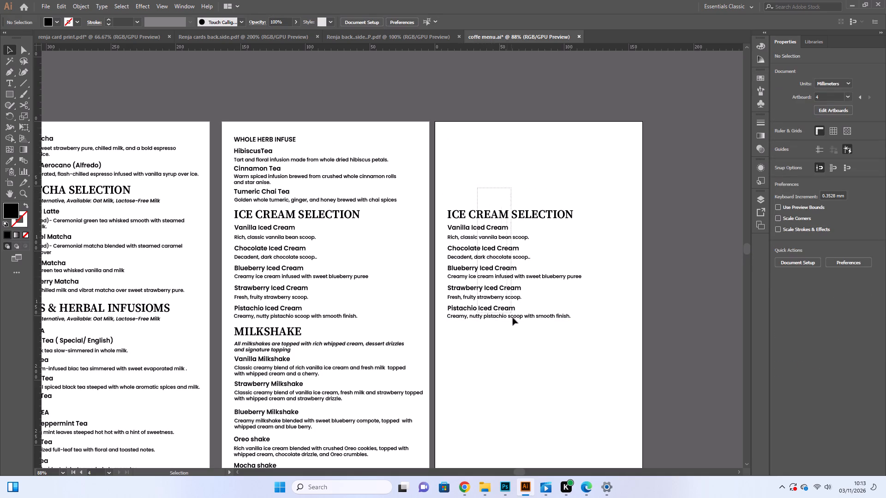
{"action": "left_click_drag", "start_coordinate": [513, 318], "coordinate": [516, 327]}
{"action": "left_click_drag", "start_coordinate": [510, 317], "coordinate": [508, 246]}
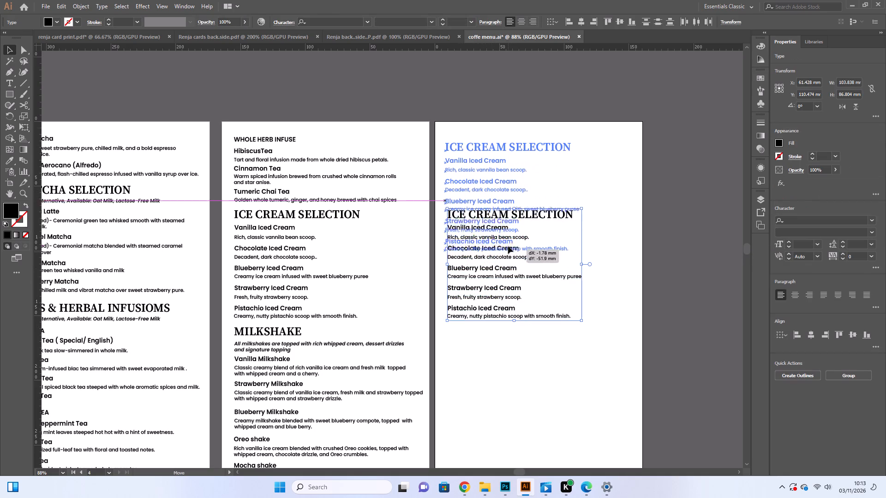
{"action": "left_click_drag", "start_coordinate": [508, 246], "coordinate": [511, 243]}
{"action": "left_click", "coordinate": [529, 310]}
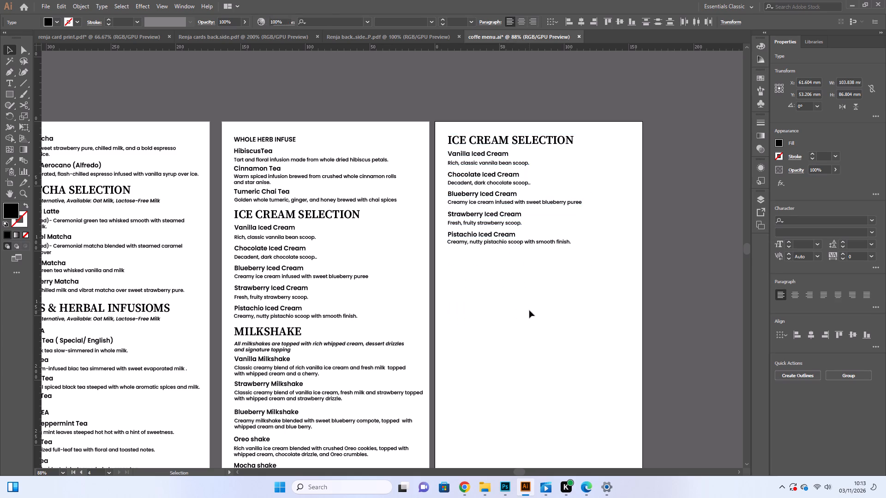
Replace the ICE CREAM SELECTION heading text on the duplicated artboard with "smoothie".
{"action": "left_click", "coordinate": [10, 83]}
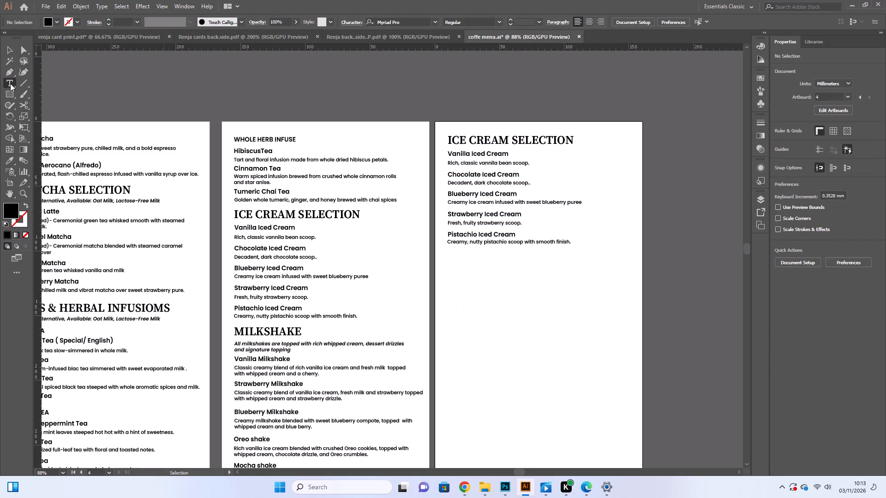
{"action": "left_click", "coordinate": [572, 142]}
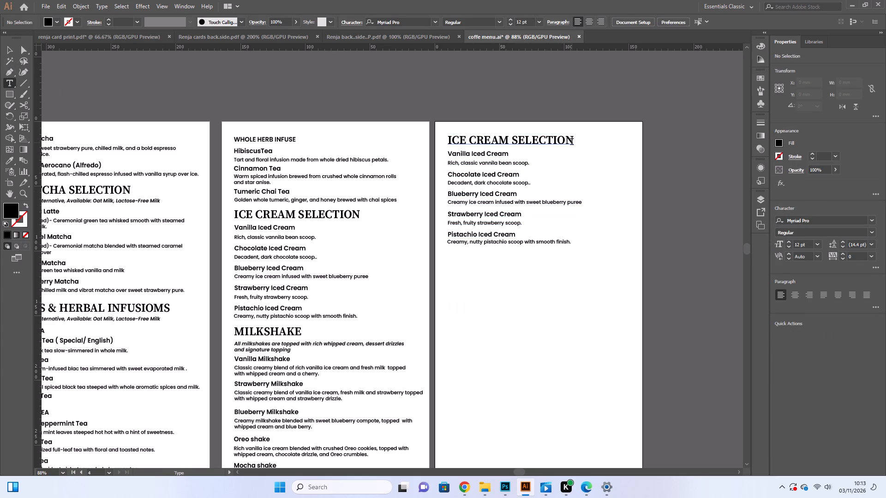
{"action": "key", "text": "BackSpace"}
{"action": "key", "text": "BackSpace"}
{"action": "key", "text": "BackSpace"}
{"action": "key", "text": "BackSpace"}
{"action": "key", "text": "BackSpace"}
{"action": "key", "text": "BackSpace"}
{"action": "key", "text": "BackSpace"}
{"action": "key", "text": "BackSpace"}
{"action": "key", "text": "BackSpace"}
{"action": "key", "text": "BackSpace"}
{"action": "key", "text": "BackSpace"}
{"action": "key", "text": "BackSpace"}
{"action": "key", "text": "BackSpace"}
{"action": "key", "text": "BackSpace"}
{"action": "key", "text": "BackSpace"}
{"action": "key", "text": "BackSpace"}
{"action": "key", "text": "BackSpace"}
{"action": "key", "text": "BackSpace"}
{"action": "key", "text": "BackSpace"}
{"action": "key", "text": "BackSpace"}
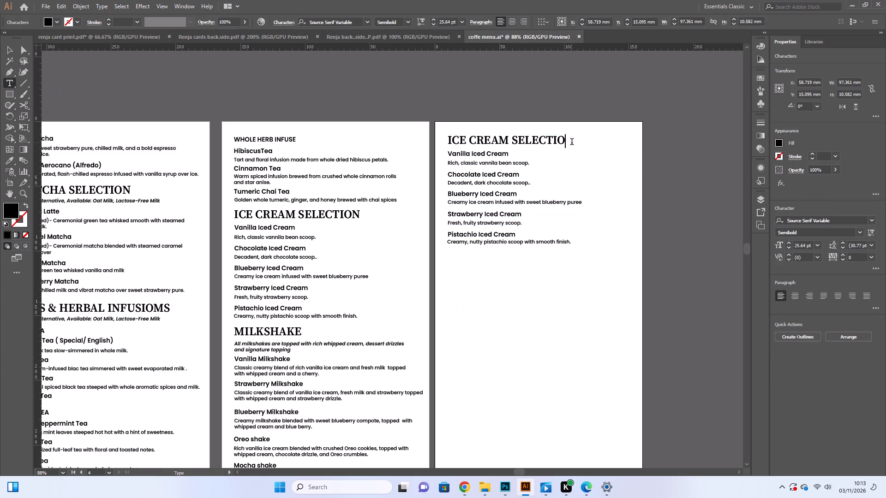
{"action": "key", "text": "BackSpace"}
{"action": "key", "text": "BackSpace"}
{"action": "key", "text": "BackSpace"}
{"action": "key", "text": "BackSpace"}
{"action": "key", "text": "BackSpace"}
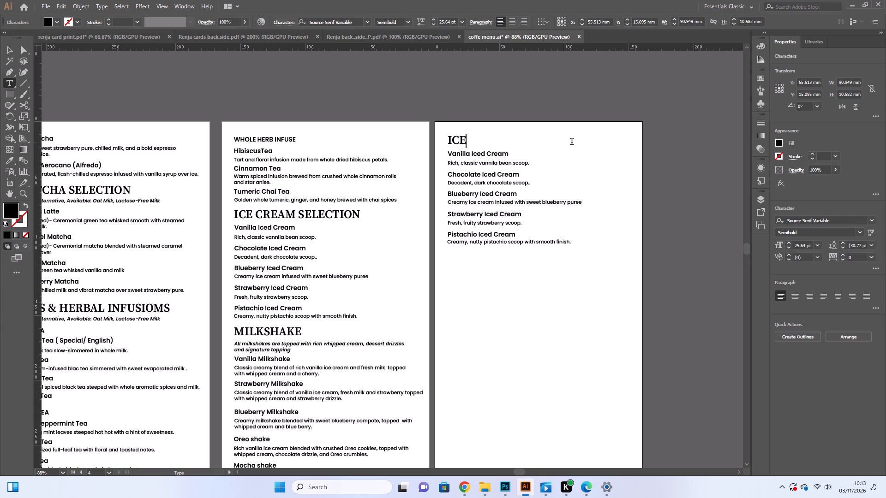
{"action": "key", "text": "BackSpace"}
{"action": "key", "text": "BackSpace"}
{"action": "key", "text": "BackSpace"}
{"action": "key", "text": "BackSpace"}
{"action": "type", "text": "sm"}
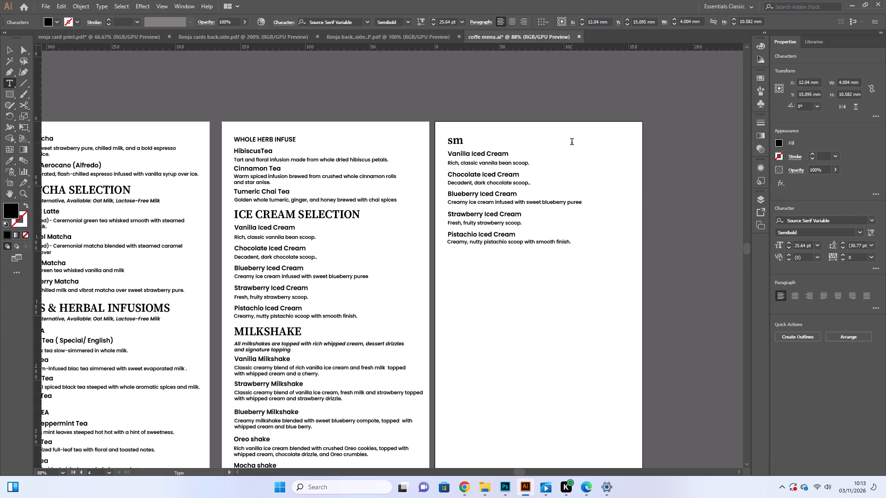
{"action": "type", "text": "oo"}
{"action": "type", "text": "thie"}
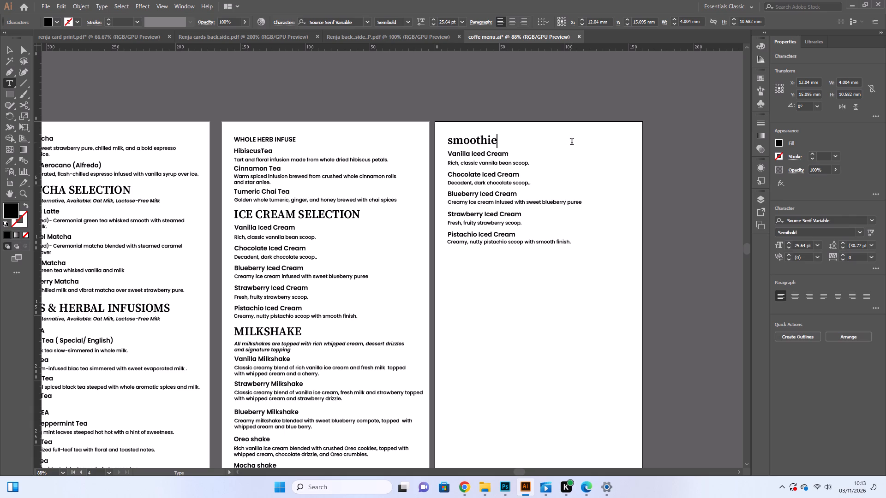
Change the case of the smoothie heading to UPPERCASE.
{"action": "left_click", "coordinate": [6, 47]}
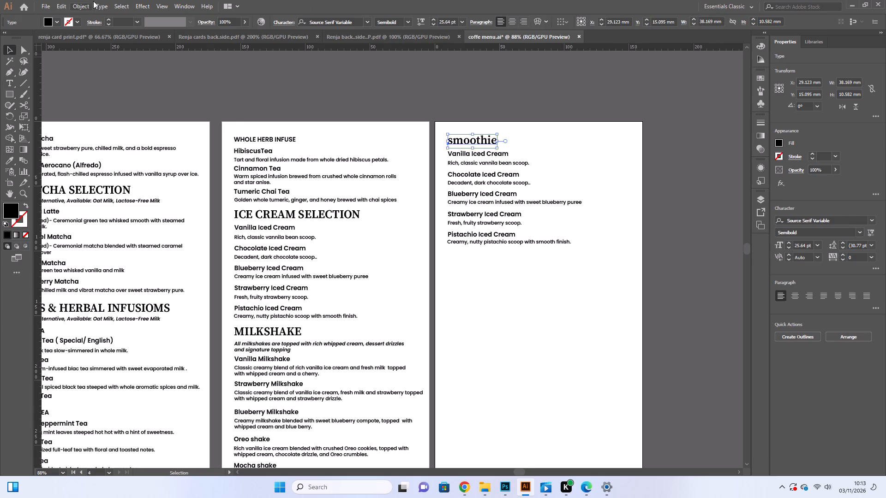
{"action": "left_click", "coordinate": [98, 4]}
{"action": "left_click", "coordinate": [261, 150]}
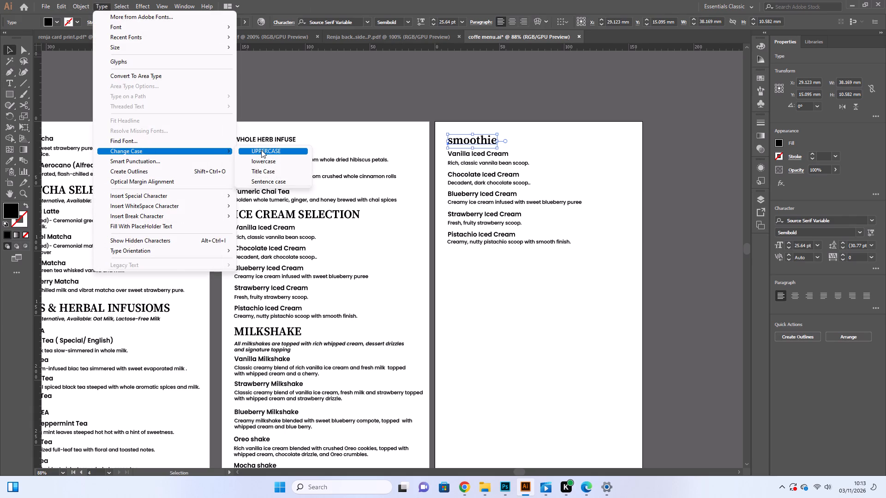
{"action": "left_click", "coordinate": [563, 317]}
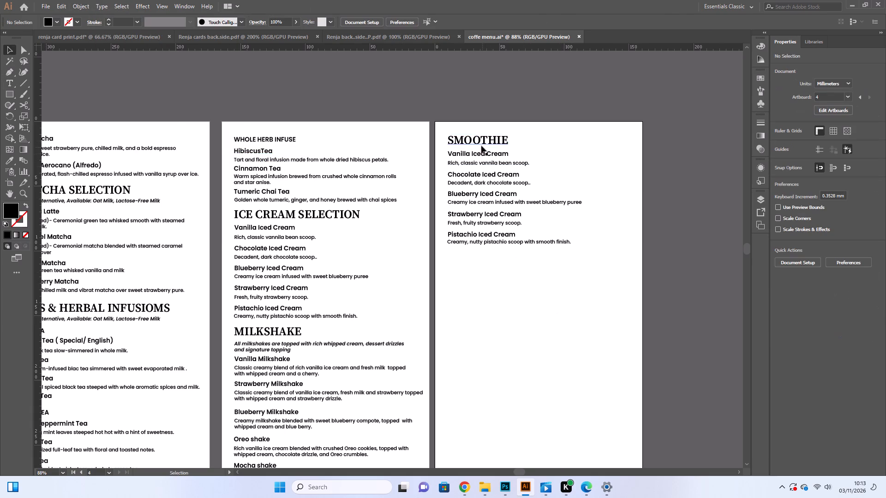
Replace the Vanilla Iced Cream item name under the SMOOTHIE heading with "Strawberry Mango Smoothie".
{"action": "left_click", "coordinate": [480, 142]}
{"action": "left_click", "coordinate": [487, 155]}
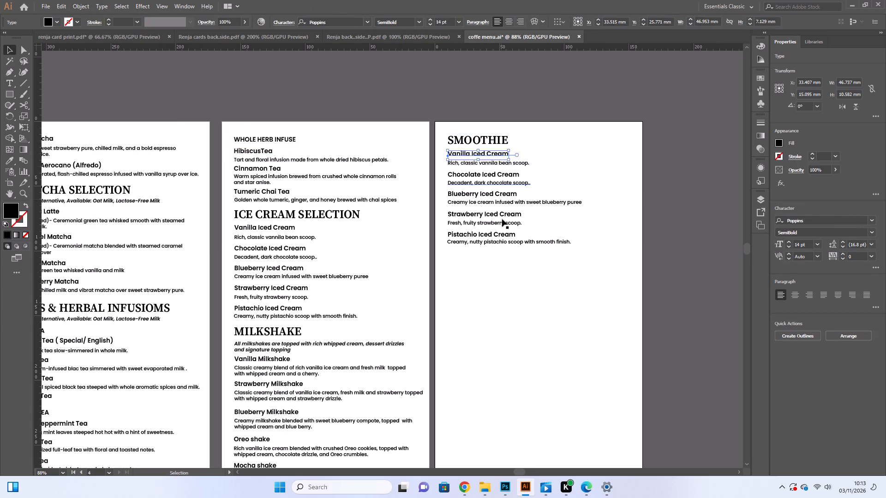
{"action": "scroll", "coordinate": [499, 293], "scroll_direction": "up", "scroll_amount": 4}
{"action": "scroll", "coordinate": [499, 293], "scroll_direction": "down", "scroll_amount": 5}
{"action": "scroll", "coordinate": [500, 294], "scroll_direction": "up", "scroll_amount": 5}
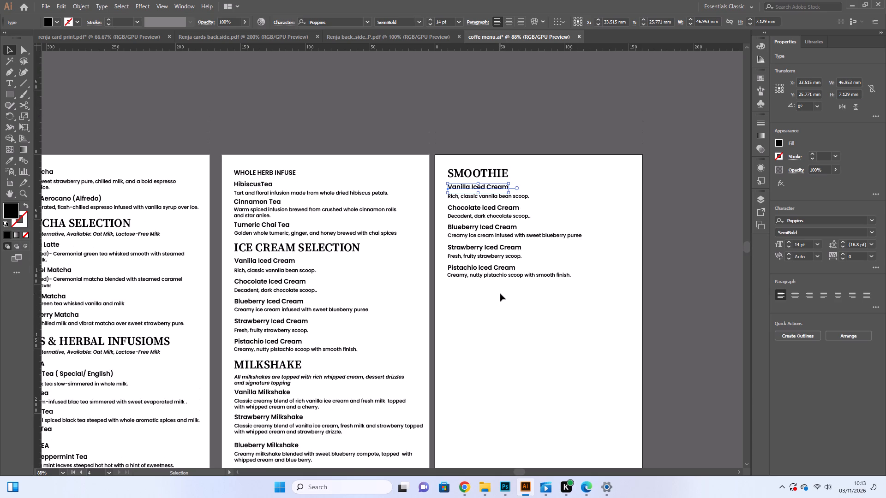
{"action": "left_click", "coordinate": [10, 83]}
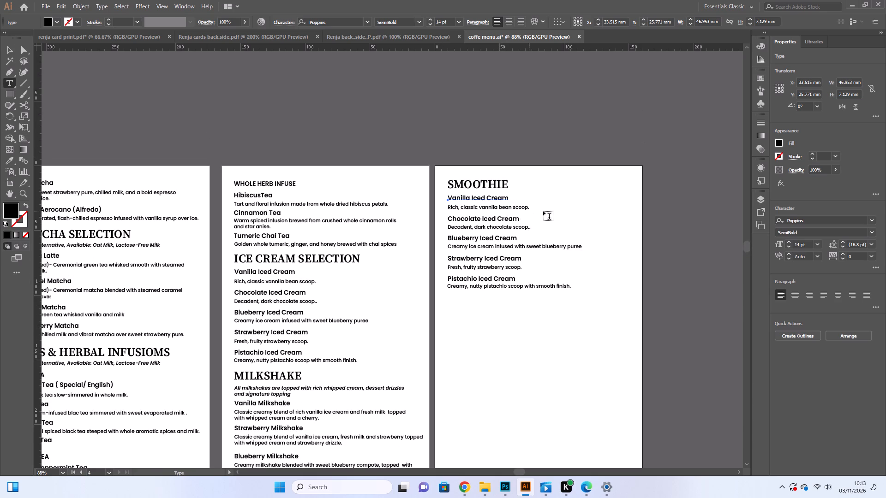
{"action": "left_click_drag", "start_coordinate": [507, 200], "coordinate": [448, 202]}
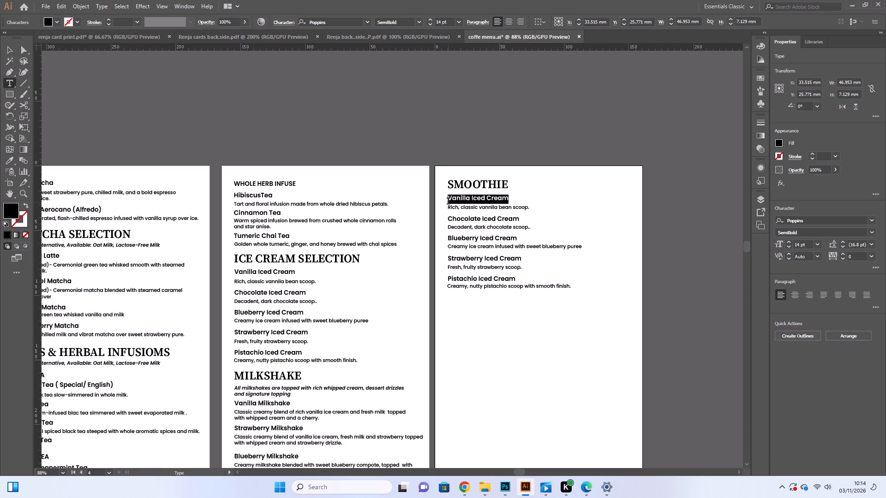
{"action": "key", "text": "BackSpace"}
{"action": "key", "text": "s"}
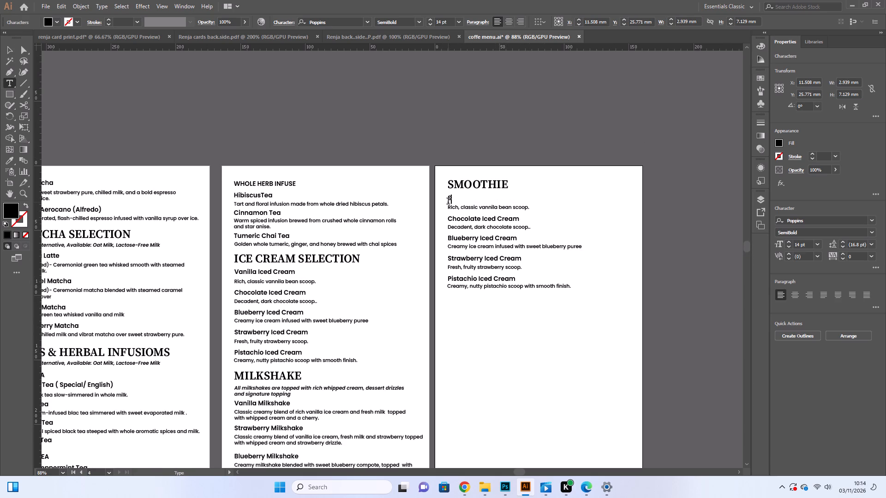
{"action": "type", "text": "traw"}
{"action": "type", "text": "berr"}
{"action": "type", "text": "y"}
{"action": "key", "text": "space"}
{"action": "key", "text": "m"}
{"action": "type", "text": "ango"}
{"action": "type", "text": "moothie"}
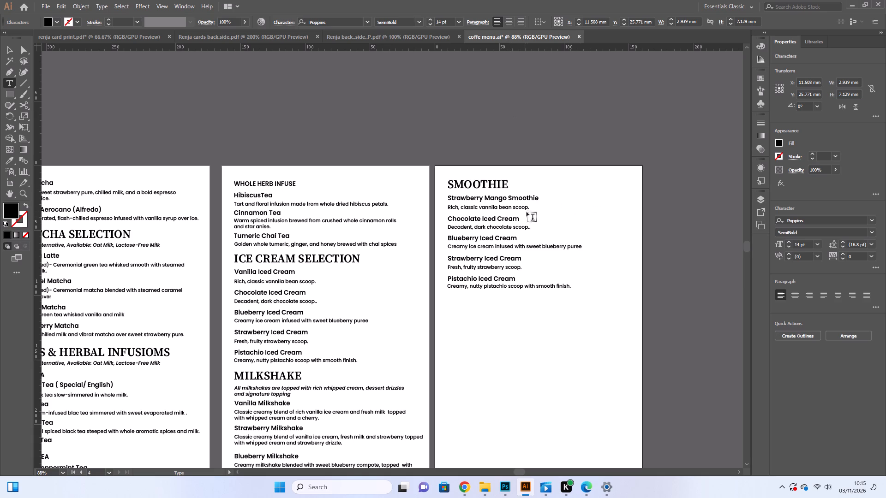
{"action": "left_click", "coordinate": [528, 196]}
{"action": "left_click", "coordinate": [5, 51]}
{"action": "left_click", "coordinate": [522, 171]}
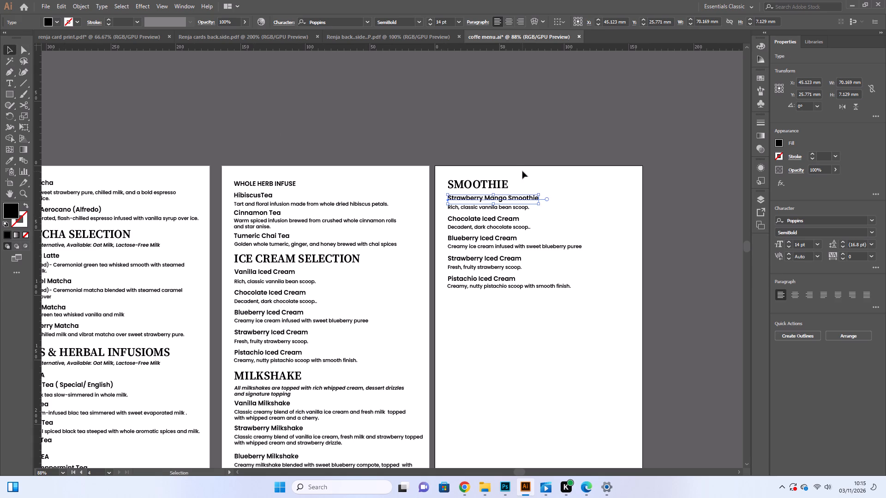
Replace the description under Strawberry Mango Smoothie with "Sweet blend of fresh mango, strawberry syrup, and yoghurt".
{"action": "scroll", "coordinate": [522, 171], "scroll_direction": "down", "scroll_amount": 6}
{"action": "left_click", "coordinate": [542, 280]}
{"action": "left_click", "coordinate": [498, 164]}
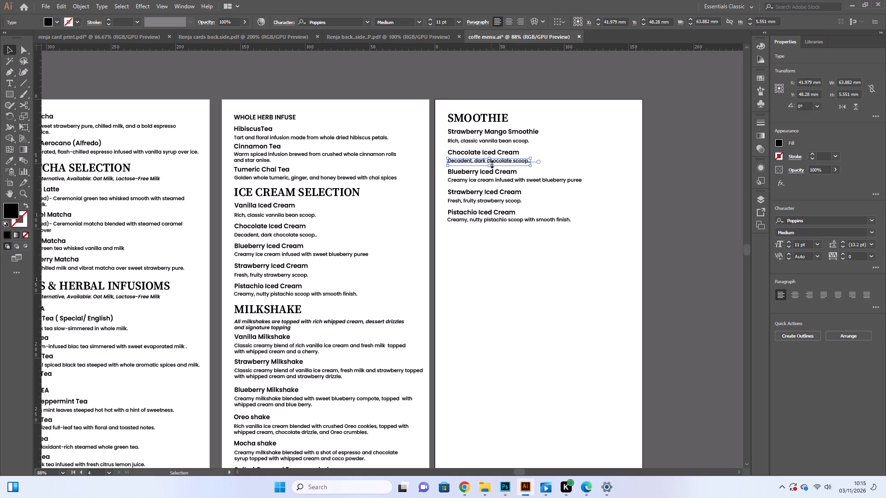
{"action": "left_click", "coordinate": [517, 265]}
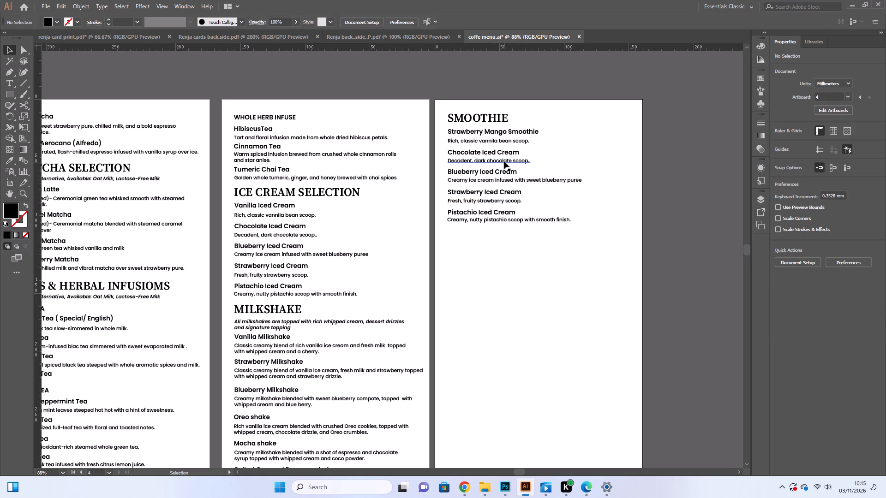
{"action": "left_click", "coordinate": [504, 161]}
{"action": "left_click", "coordinate": [510, 141]}
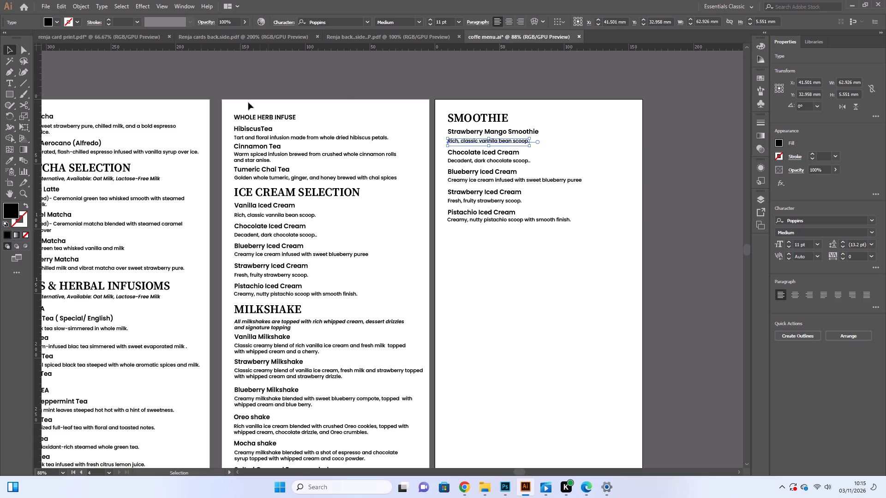
{"action": "left_click", "coordinate": [9, 83]}
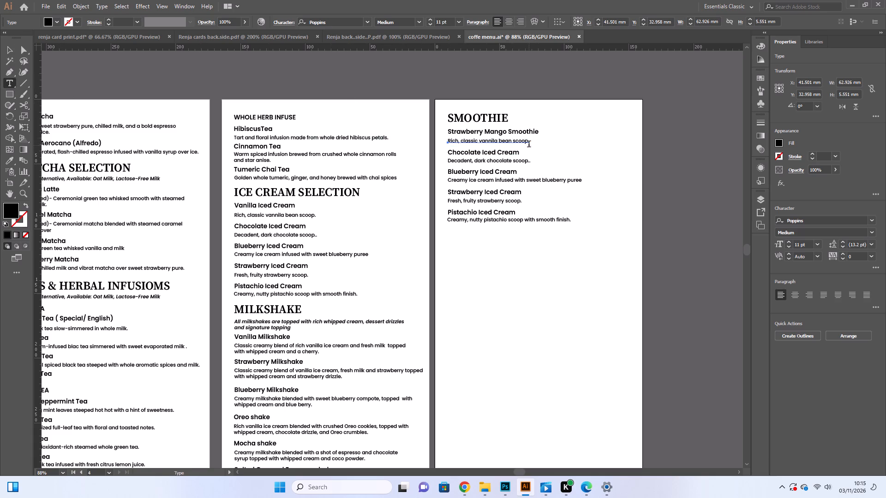
{"action": "left_click_drag", "start_coordinate": [527, 142], "coordinate": [436, 148]}
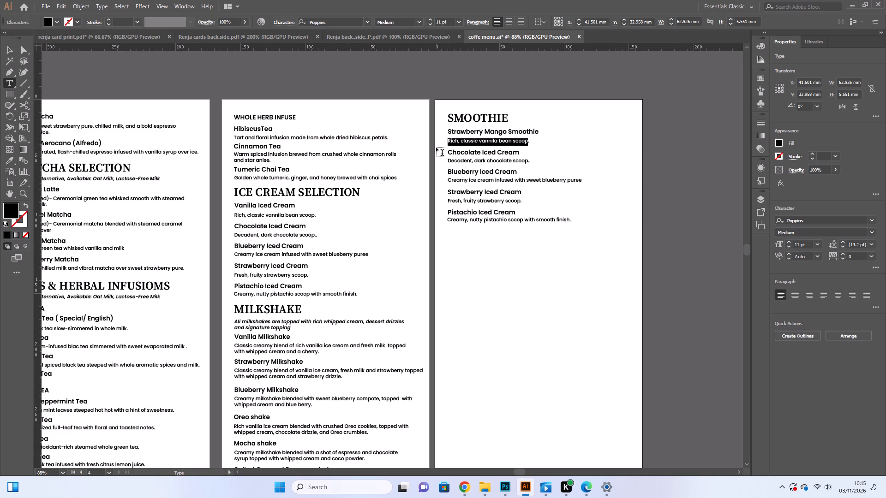
{"action": "key", "text": "BackSpace"}
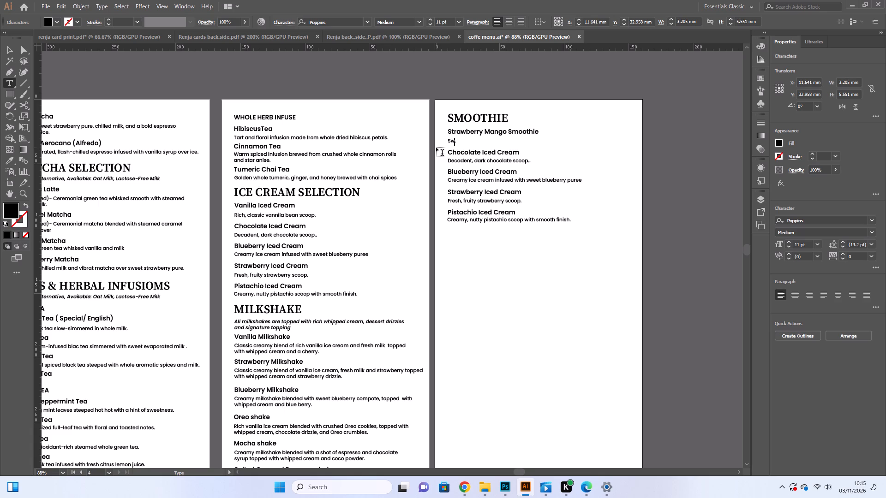
{"action": "type", "text": "eet"}
{"action": "key", "text": "space"}
{"action": "type", "text": "blend of"}
{"action": "key", "text": "space"}
{"action": "key", "text": "f"}
{"action": "type", "text": "resh"}
{"action": "key", "text": "space"}
{"action": "type", "text": "mango"}
{"action": "type", "text": ", strw"}
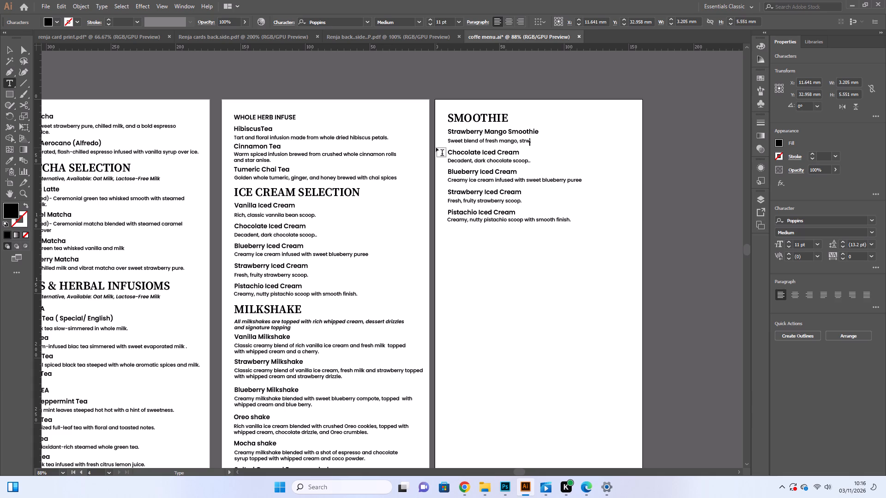
{"action": "key", "text": "BackSpace"}
{"action": "type", "text": "aw"}
{"action": "type", "text": "berry sy"}
{"action": "type", "text": "rup"}
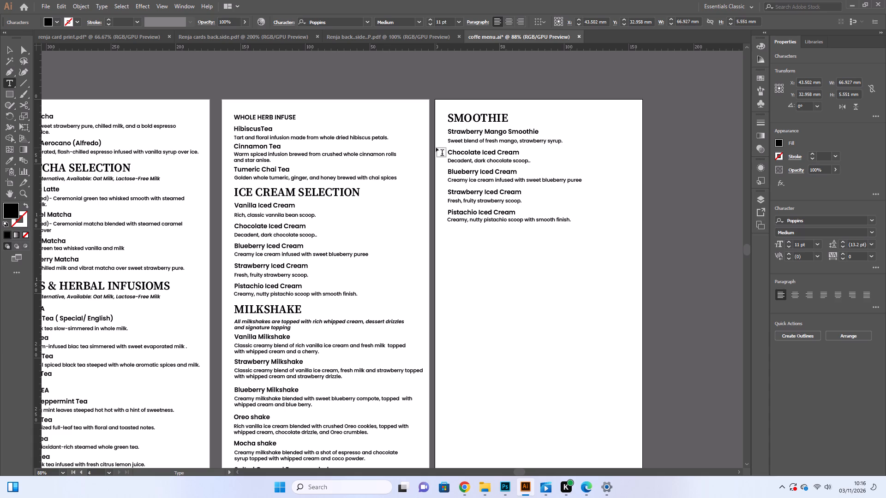
{"action": "type", "text": ", and"}
{"action": "key", "text": "space"}
{"action": "type", "text": "yo"}
{"action": "type", "text": "ghurt"}
{"action": "key", "text": "space"}
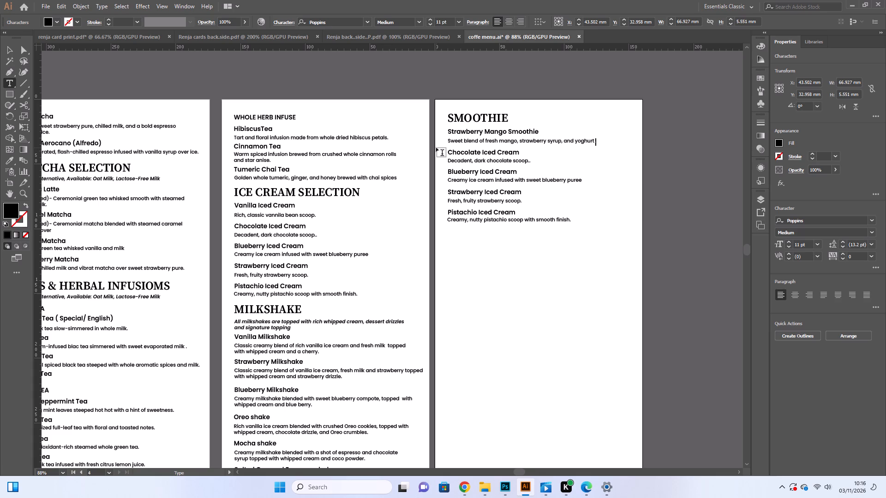
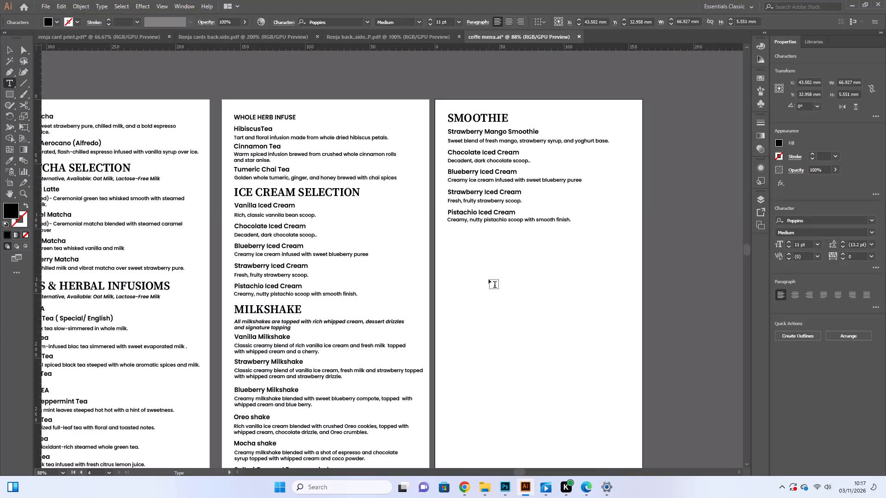
Open the description under Pistachio Iced Cream in the SMOOTHIE section for text editing.
{"action": "left_click", "coordinate": [497, 220]}
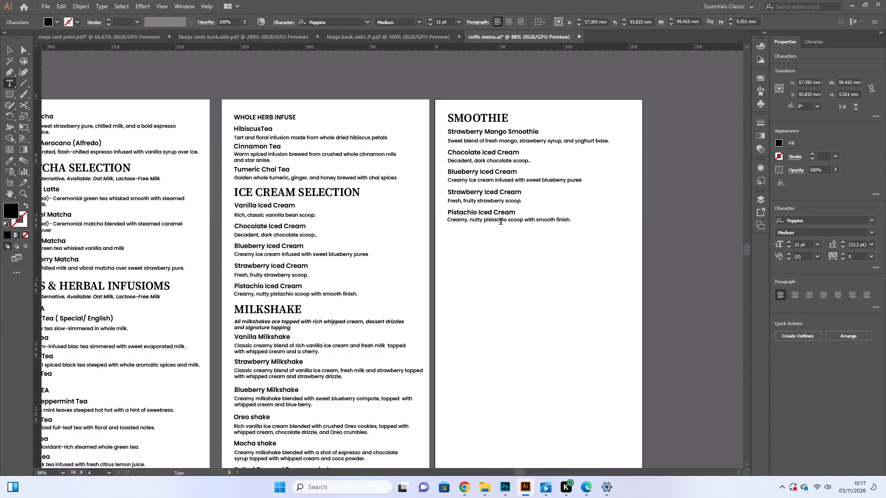
{"action": "left_click", "coordinate": [501, 222]}
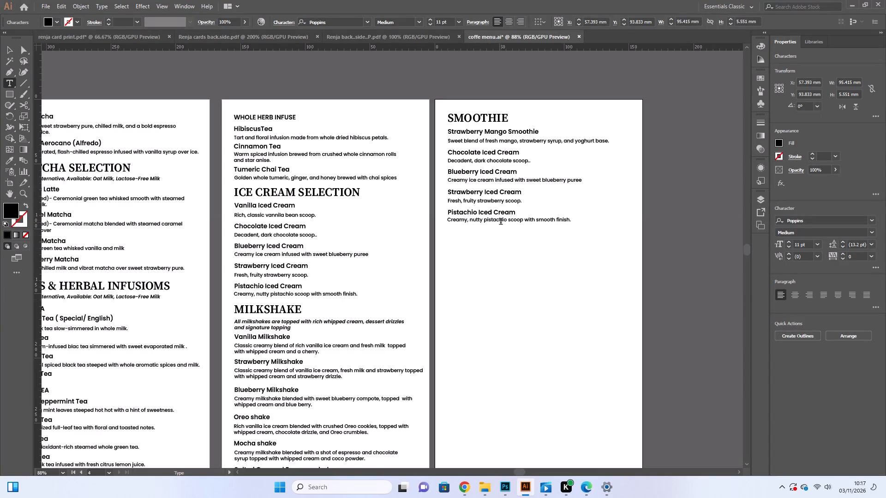
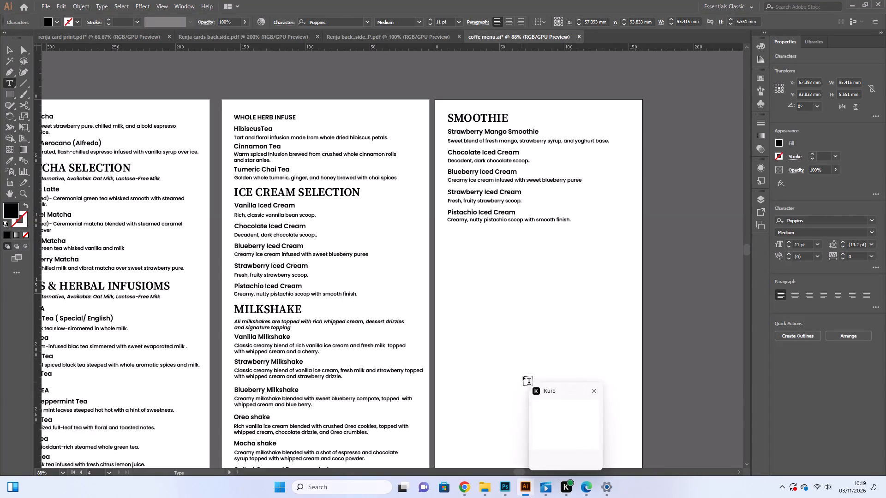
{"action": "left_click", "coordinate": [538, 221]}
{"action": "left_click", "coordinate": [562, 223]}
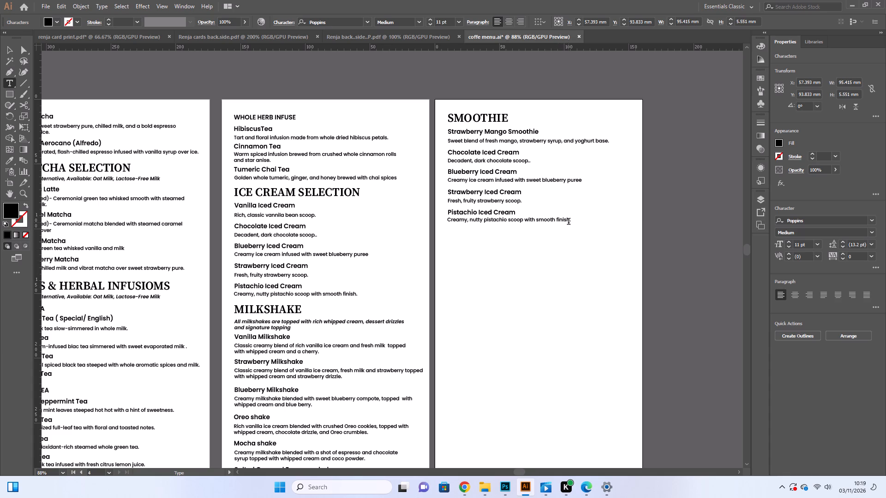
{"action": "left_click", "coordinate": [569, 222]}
Replace the item name Chocolate Iced Cream in the SMOOTHIE section with "Monster Green Smoothie".
{"action": "left_click_drag", "start_coordinate": [518, 154], "coordinate": [437, 154]}
{"action": "key", "text": "BackSpace"}
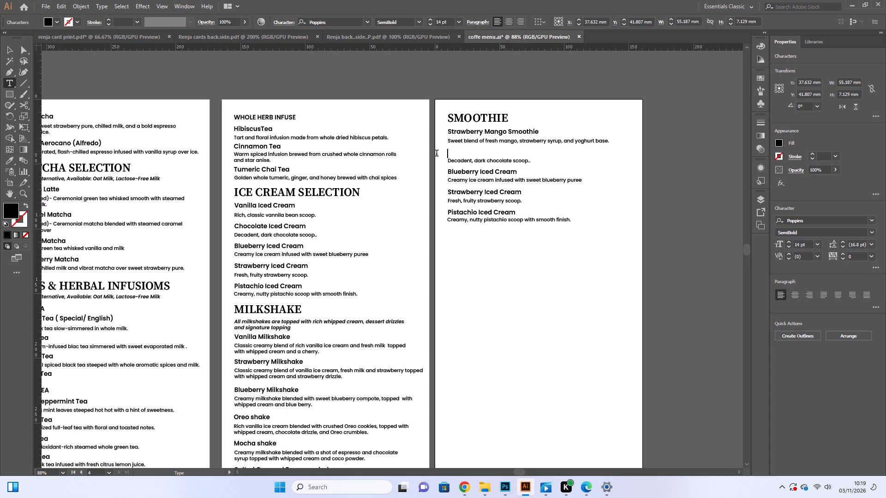
{"action": "key", "text": "m"}
{"action": "key", "text": "BackSpace"}
{"action": "key", "text": "m"}
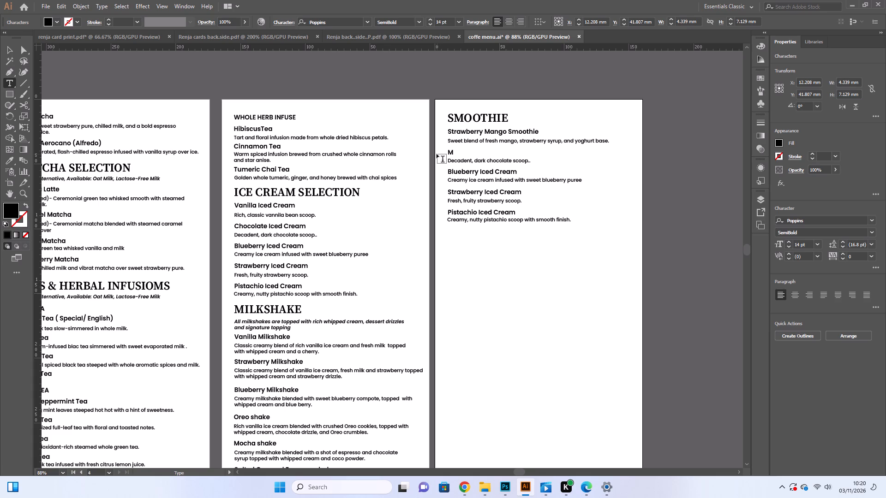
{"action": "type", "text": "onster"}
{"action": "key", "text": "space"}
{"action": "key", "text": "g"}
{"action": "type", "text": "ree"}
{"action": "type", "text": "n"}
{"action": "key", "text": "space"}
{"action": "key", "text": "s"}
{"action": "type", "text": "moothie"}
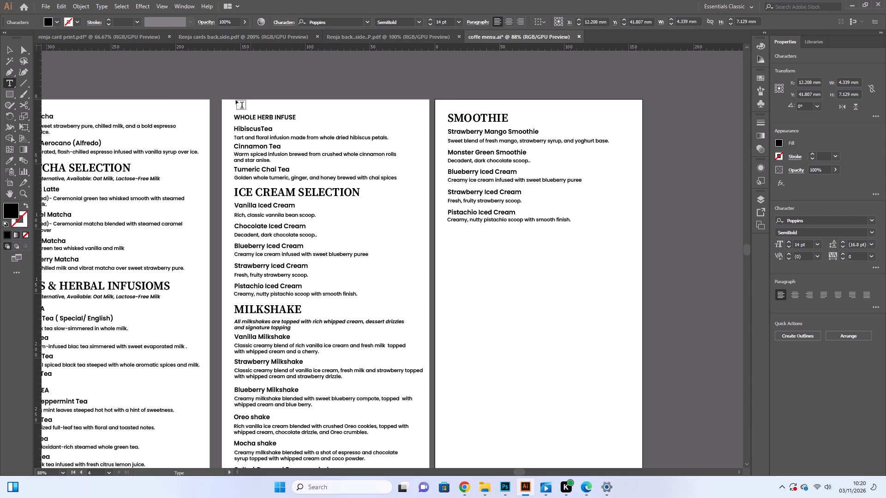
{"action": "left_click", "coordinate": [6, 48]}
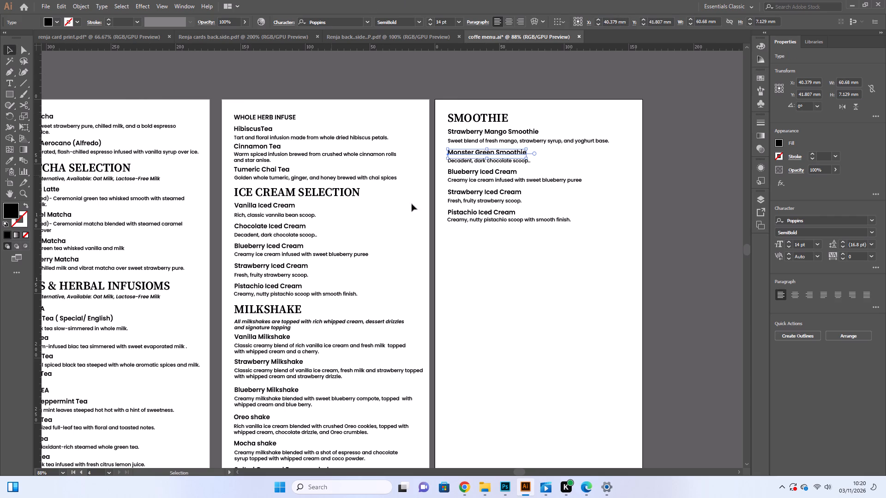
{"action": "left_click", "coordinate": [599, 282]}
Replace the description under Monster Green Smoothie with "Energizing blend of fresh banana, spinach".
{"action": "scroll", "coordinate": [592, 280], "scroll_direction": "up", "scroll_amount": 1}
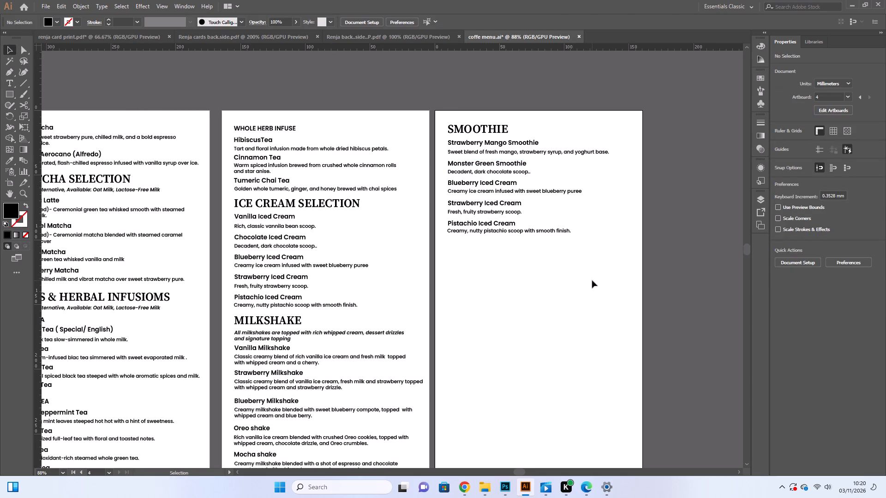
{"action": "scroll", "coordinate": [592, 280], "scroll_direction": "up", "scroll_amount": 1}
{"action": "scroll", "coordinate": [592, 280], "scroll_direction": "down", "scroll_amount": 2}
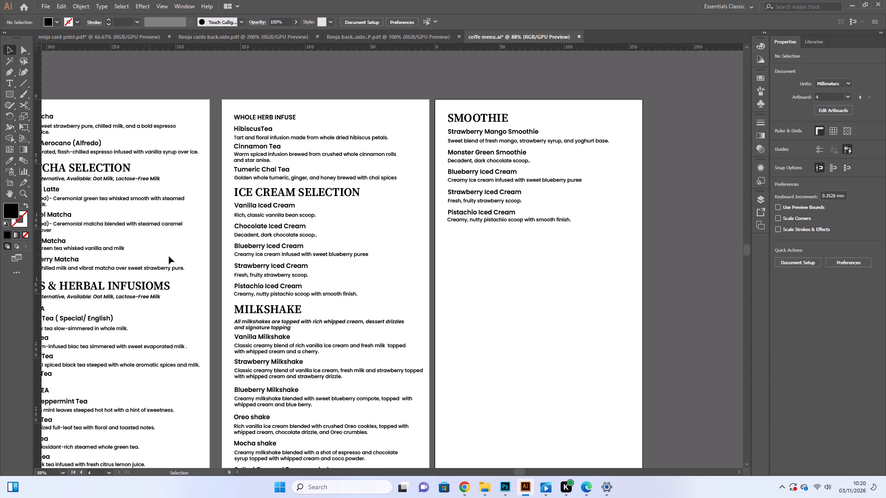
{"action": "left_click", "coordinate": [8, 82]}
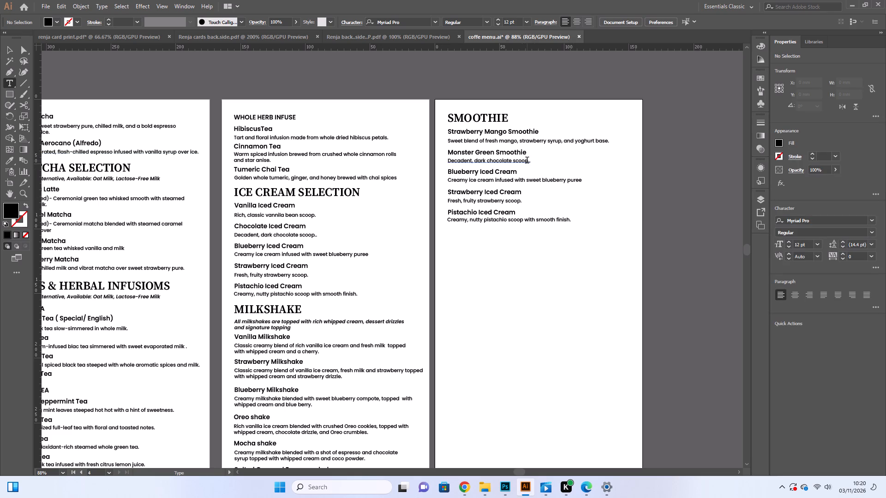
{"action": "left_click_drag", "start_coordinate": [527, 161], "coordinate": [441, 165]}
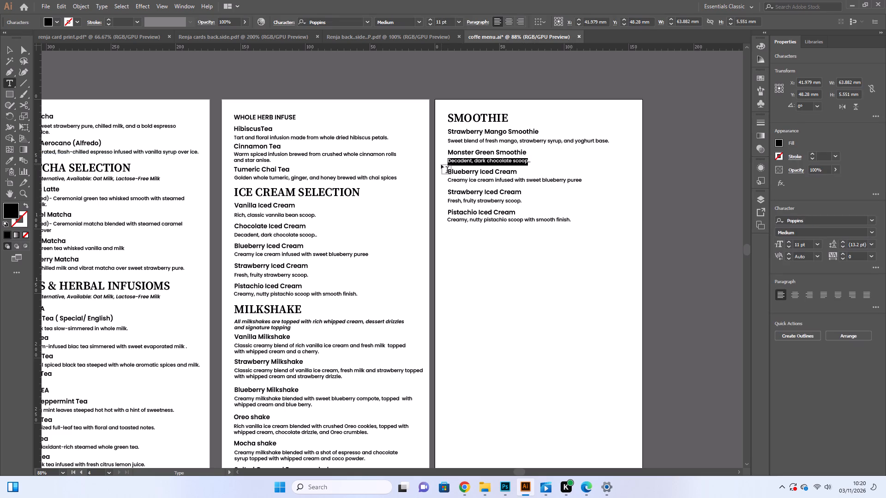
{"action": "key", "text": "BackSpace"}
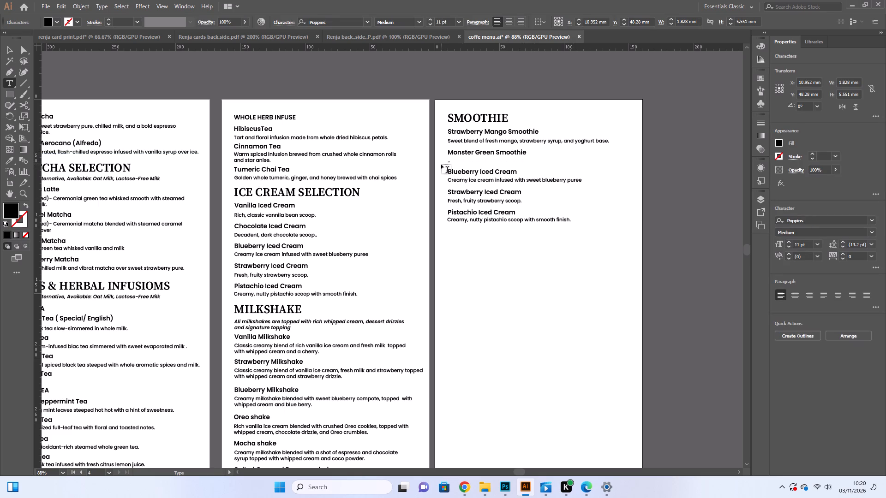
{"action": "key", "text": "e"}
{"action": "key", "text": "BackSpace"}
{"action": "key", "text": "e"}
{"action": "type", "text": "ner"}
{"action": "type", "text": "gizib"}
{"action": "key", "text": "BackSpace"}
{"action": "type", "text": "ng"}
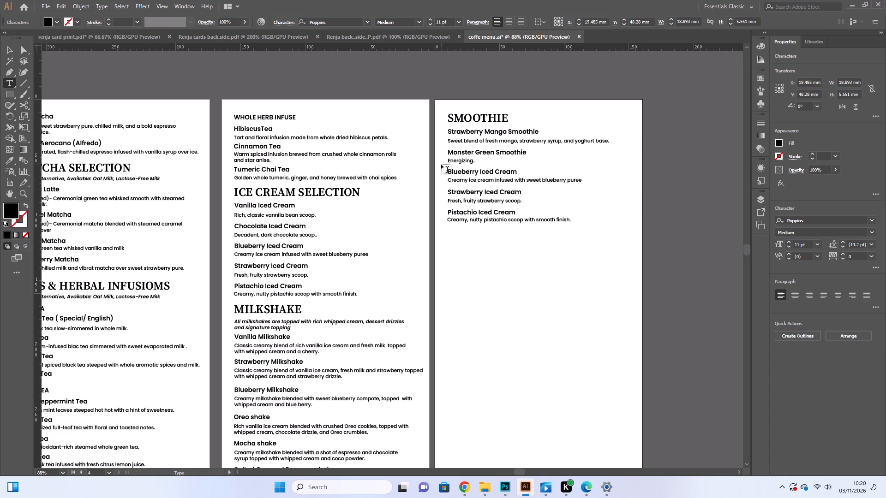
{"action": "key", "text": "space"}
{"action": "type", "text": "blend o"}
{"action": "type", "text": "f fresh banana"}
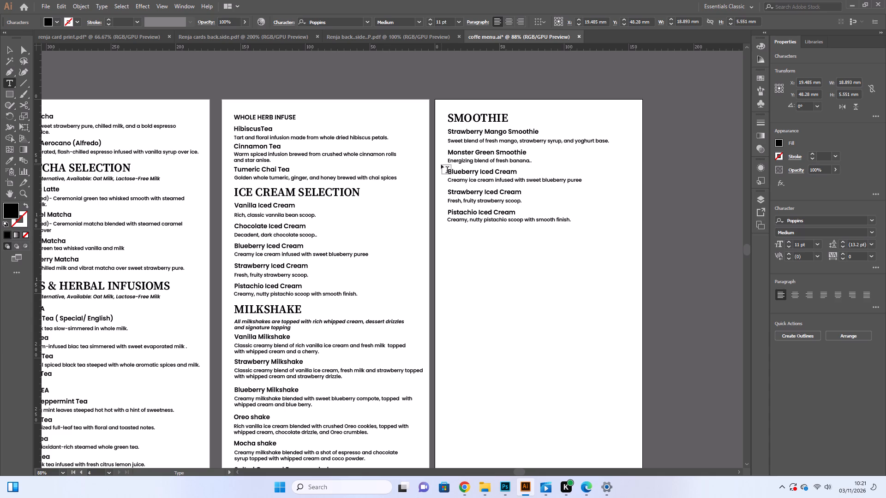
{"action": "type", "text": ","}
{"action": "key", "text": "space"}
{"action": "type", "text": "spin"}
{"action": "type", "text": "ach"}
Delete the extra full stop at the end of the Monster Green Smoothie description.
{"action": "left_click", "coordinate": [552, 163]}
{"action": "left_click", "coordinate": [553, 163]}
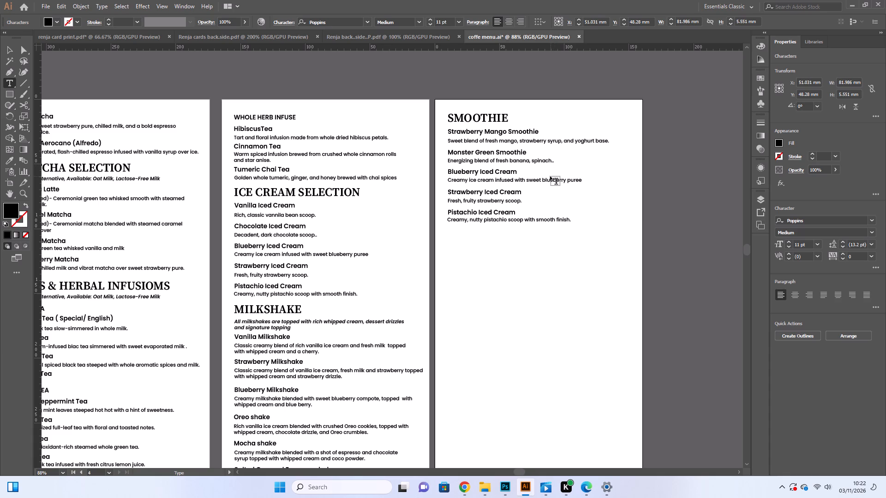
{"action": "key", "text": "BackSpace"}
Continue the Monster Green Smoothie description after "spinach" with "leaves, yoghu".
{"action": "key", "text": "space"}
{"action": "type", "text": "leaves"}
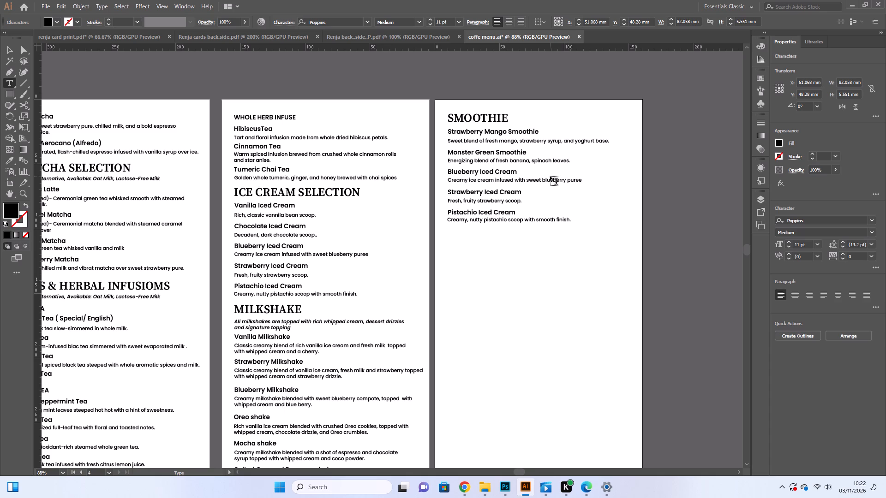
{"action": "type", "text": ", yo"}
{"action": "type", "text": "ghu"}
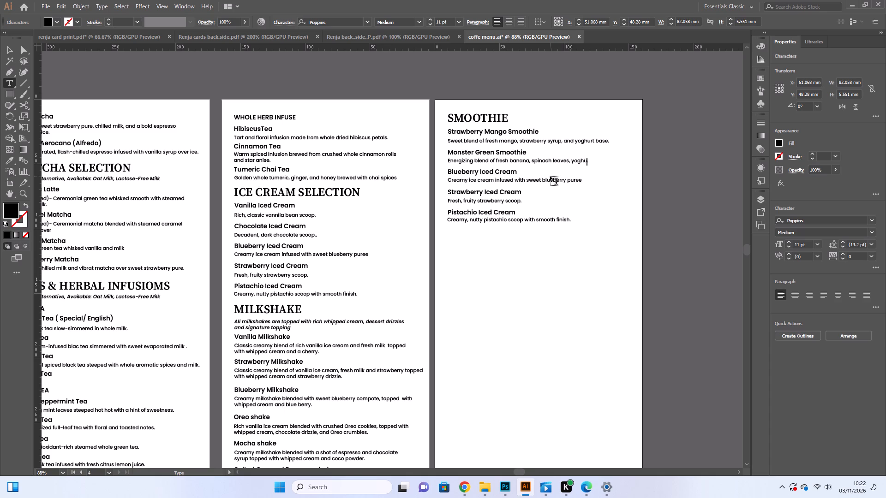
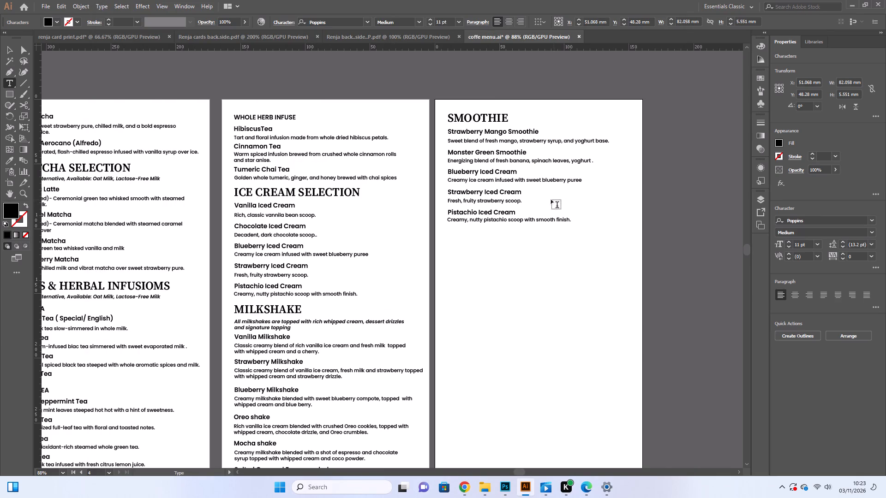
Open the item name Blueberry Iced Cream in the SMOOTHIE section for text editing at its end.
{"action": "left_click", "coordinate": [515, 173]}
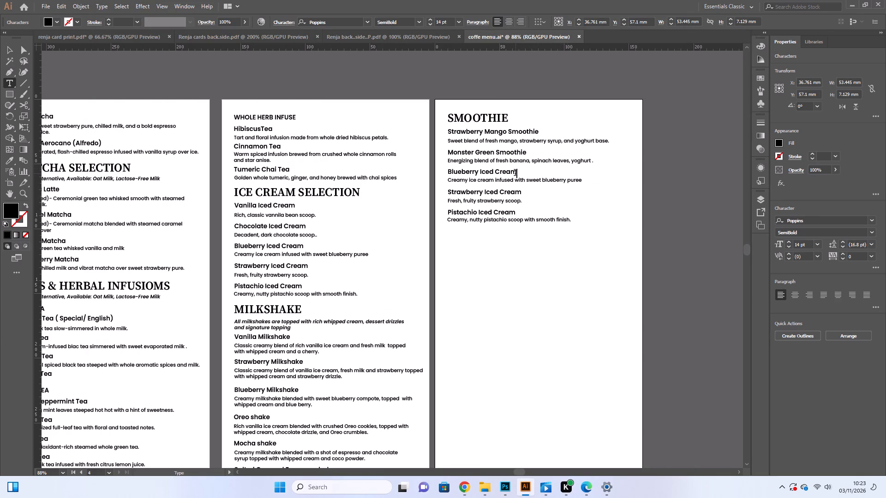
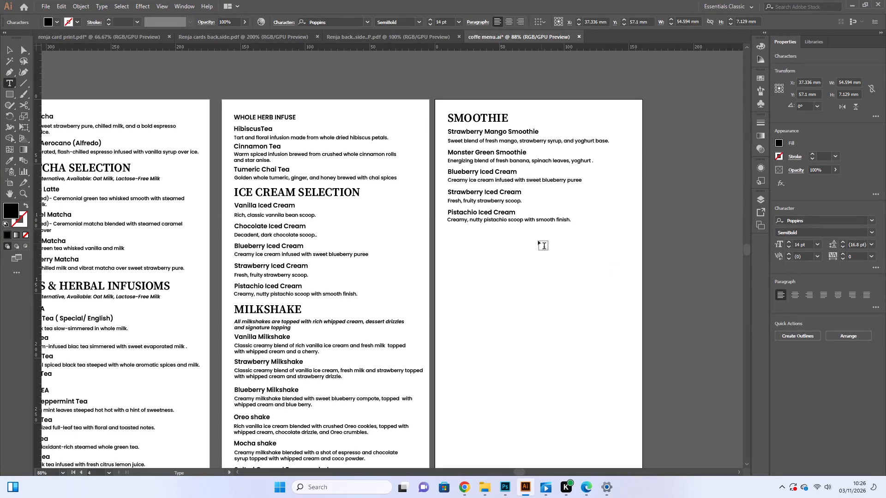
Replace the item name Blueberry Iced Cream in the SMOOTHIE section with "Carrot Cake Batter Smoothie".
{"action": "left_click", "coordinate": [532, 218]}
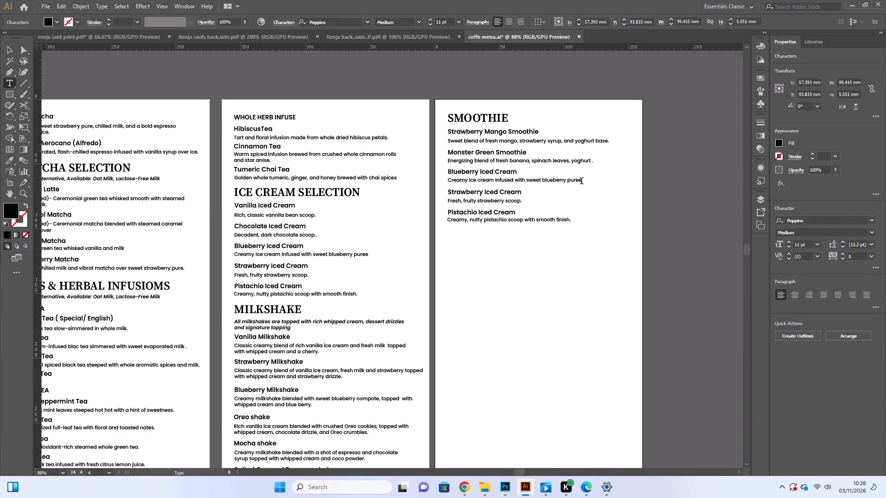
{"action": "left_click", "coordinate": [581, 182]}
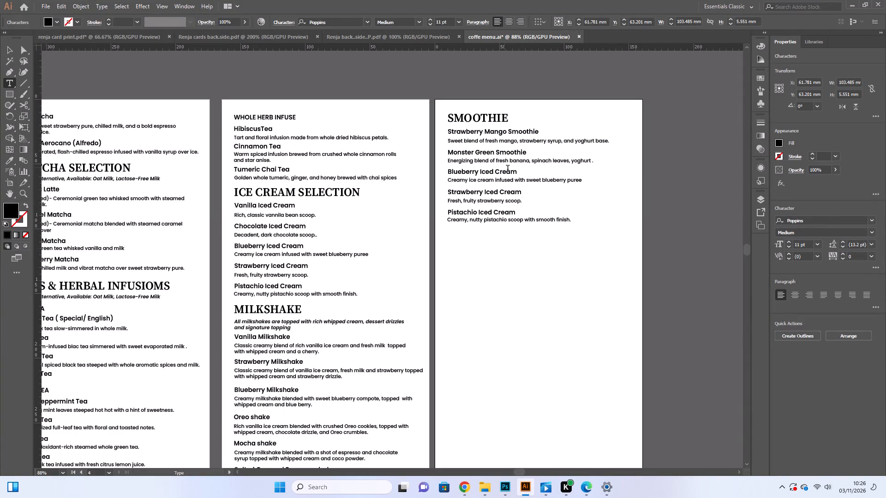
{"action": "left_click", "coordinate": [517, 173]}
{"action": "key", "text": "BackSpace"}
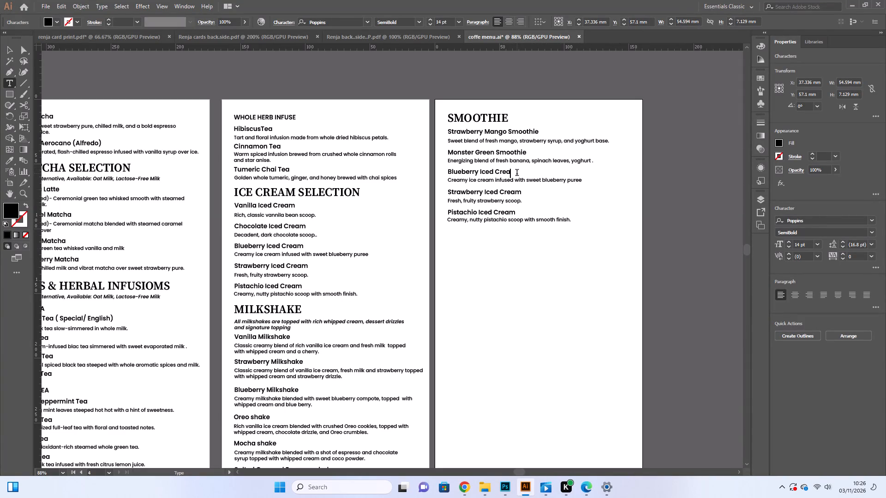
{"action": "key", "text": "BackSpace"}
{"action": "key", "text": "BackSpace"}
{"action": "key", "text": "BackSpace"}
{"action": "key", "text": "BackSpace"}
{"action": "key", "text": "BackSpace"}
{"action": "key", "text": "BackSpace"}
{"action": "key", "text": "BackSpace"}
{"action": "key", "text": "BackSpace"}
{"action": "key", "text": "BackSpace"}
{"action": "key", "text": "BackSpace"}
{"action": "key", "text": "BackSpace"}
{"action": "key", "text": "BackSpace"}
{"action": "key", "text": "BackSpace"}
{"action": "key", "text": "BackSpace"}
{"action": "key", "text": "BackSpace"}
{"action": "key", "text": "BackSpace"}
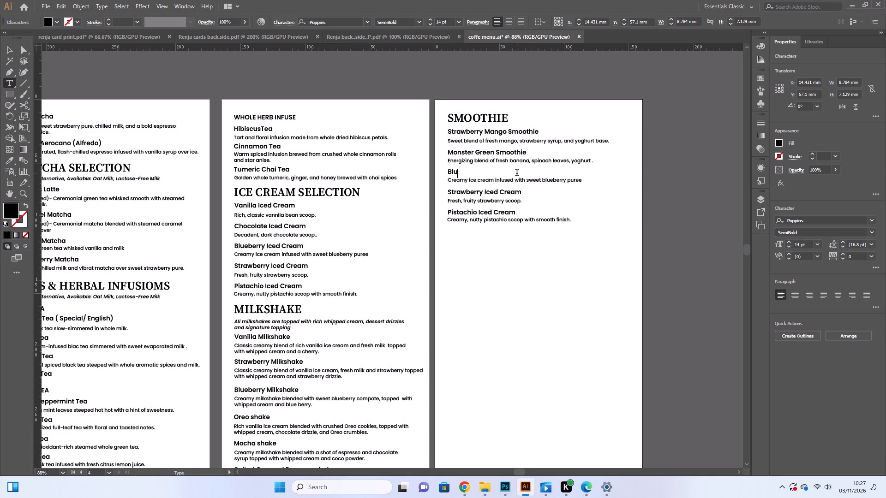
{"action": "key", "text": "BackSpace"}
{"action": "key", "text": "BackSpace"}
{"action": "key", "text": "BackSpace"}
{"action": "key", "text": "BackSpace"}
{"action": "key", "text": "c"}
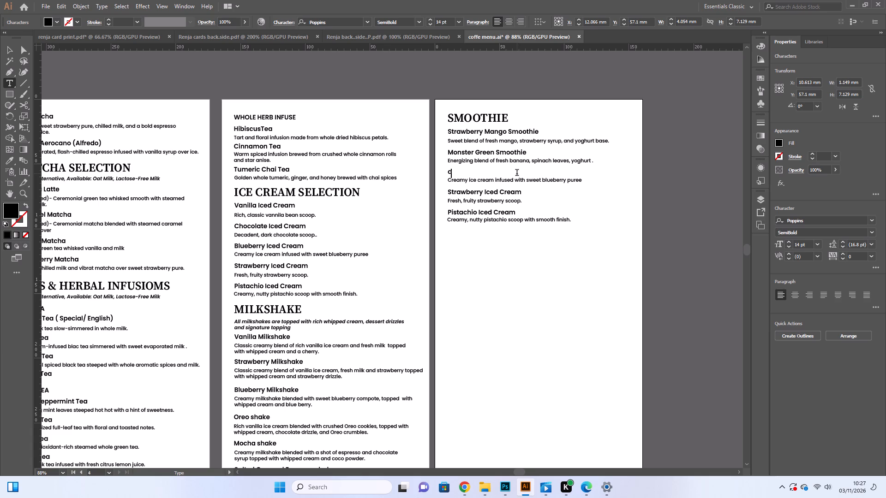
{"action": "key", "text": "BackSpace"}
{"action": "key", "text": "c"}
{"action": "type", "text": "ot"}
{"action": "key", "text": "space"}
{"action": "key", "text": "c"}
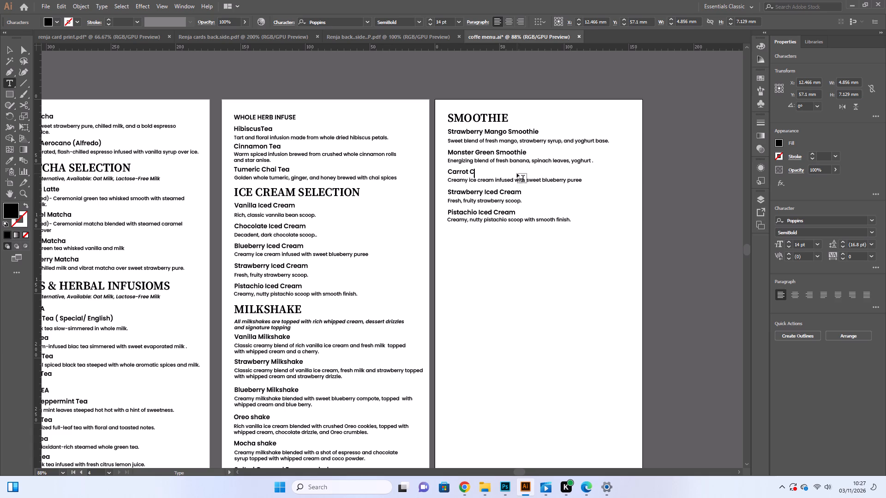
{"action": "type", "text": "ke"}
{"action": "key", "text": "space"}
{"action": "key", "text": "b"}
{"action": "type", "text": "tter"}
{"action": "key", "text": "space"}
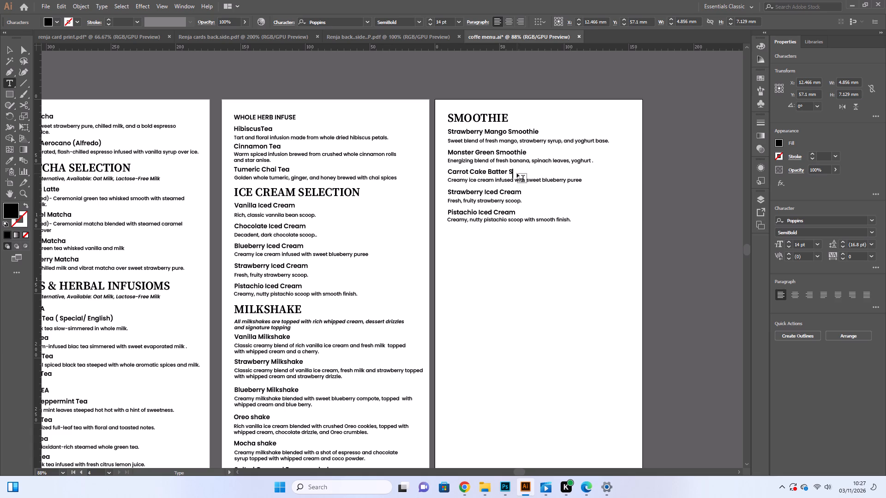
{"action": "type", "text": "moothie"}
Replace the description under Carrot Cake Batter Smoothie with text beginning "Raw grated carrot, banana,".
{"action": "left_click_drag", "start_coordinate": [581, 180], "coordinate": [448, 187]}
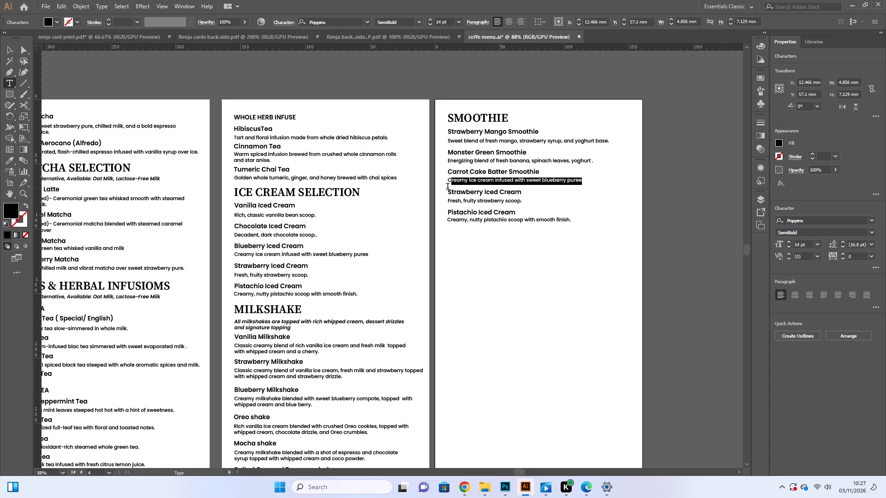
{"action": "left_click_drag", "start_coordinate": [448, 187], "coordinate": [451, 185]}
{"action": "key", "text": "BackSpace"}
{"action": "key", "text": "BackSpace"}
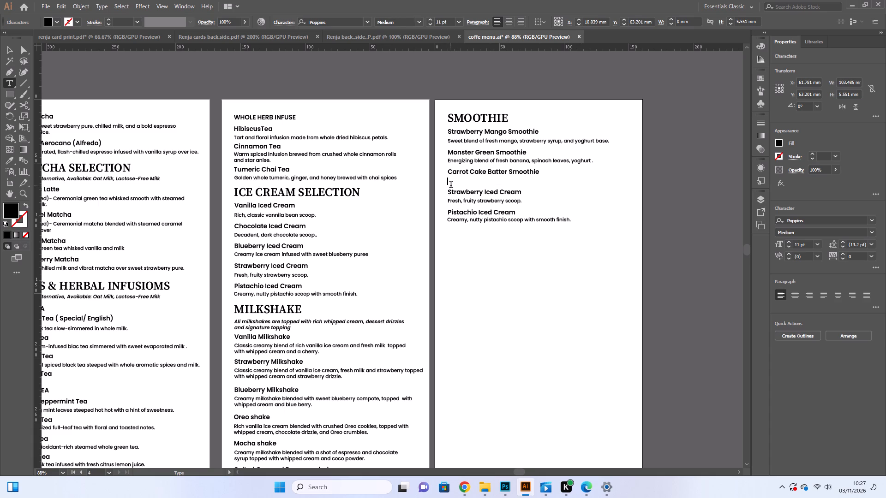
{"action": "key", "text": "r"}
{"action": "key", "text": "space"}
{"action": "type", "text": "gr"}
{"action": "type", "text": "ated"}
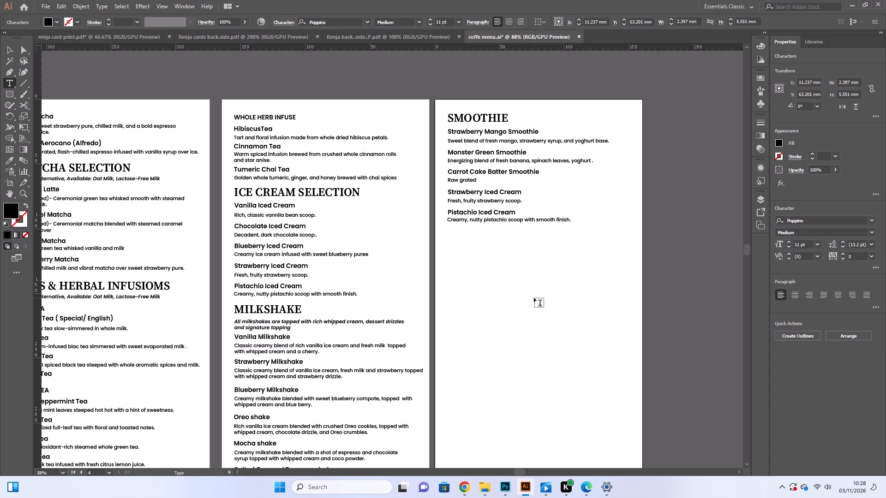
{"action": "key", "text": "space"}
{"action": "type", "text": "carr"}
{"action": "type", "text": "ot"}
{"action": "type", "text": ", banana"}
{"action": "key", "text": "comma"}
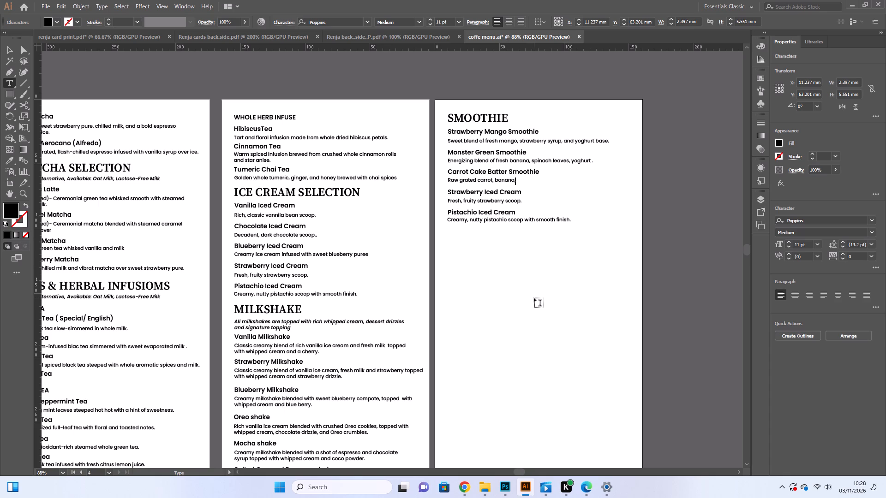
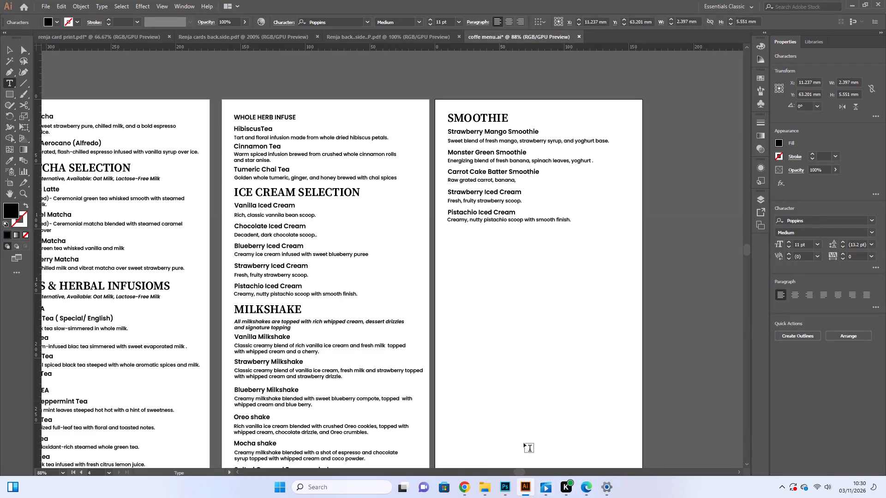
Leave the menu text editing, switch to File Explorer and open z.print 2.pdf from the zuri folder.
{"action": "left_click", "coordinate": [524, 391]}
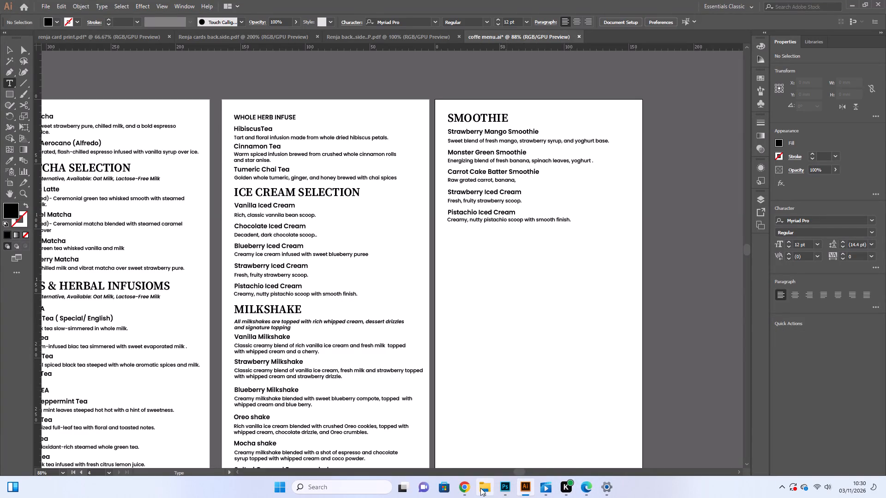
{"action": "left_click", "coordinate": [491, 438]}
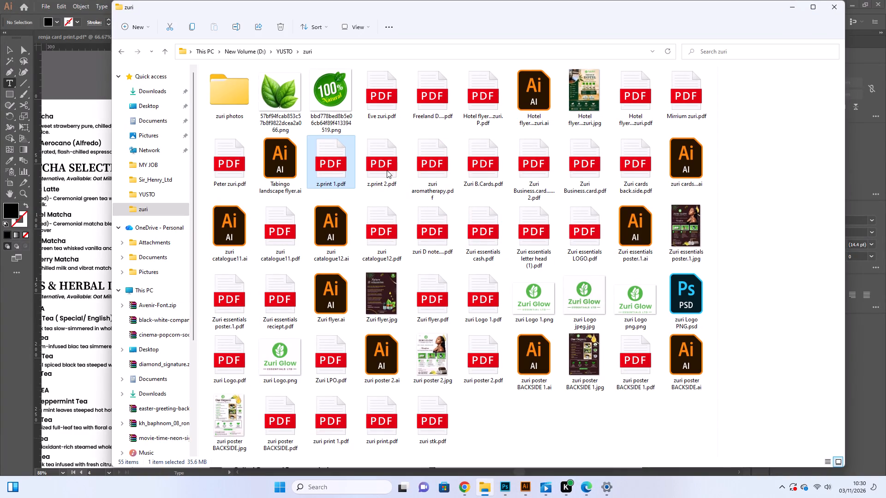
{"action": "double_click", "coordinate": [387, 170]}
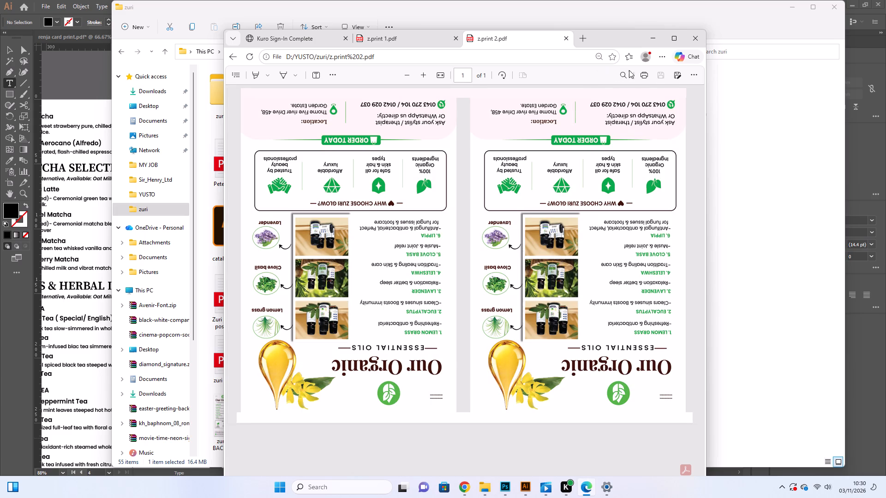
Set up a print of z.print 2.pdf at actual size with 4 copies.
{"action": "left_click", "coordinate": [647, 75]}
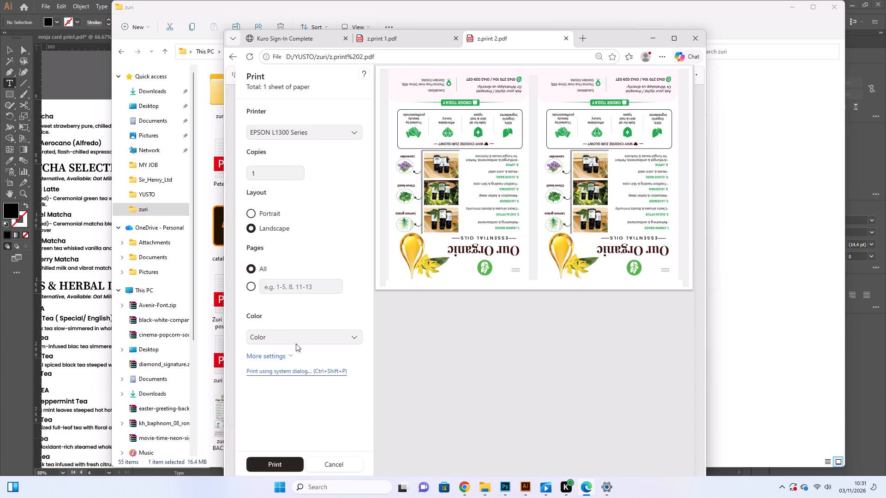
{"action": "left_click", "coordinate": [257, 354]}
{"action": "scroll", "coordinate": [257, 354], "scroll_direction": "down", "scroll_amount": 3}
{"action": "left_click", "coordinate": [251, 363]}
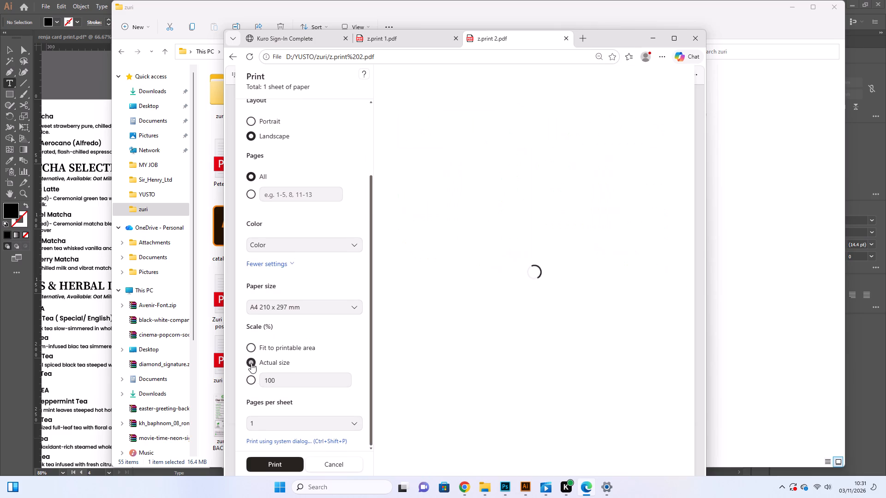
{"action": "scroll", "coordinate": [273, 332], "scroll_direction": "up", "scroll_amount": 5}
{"action": "scroll", "coordinate": [281, 273], "scroll_direction": "up", "scroll_amount": 4}
{"action": "left_click", "coordinate": [264, 177]}
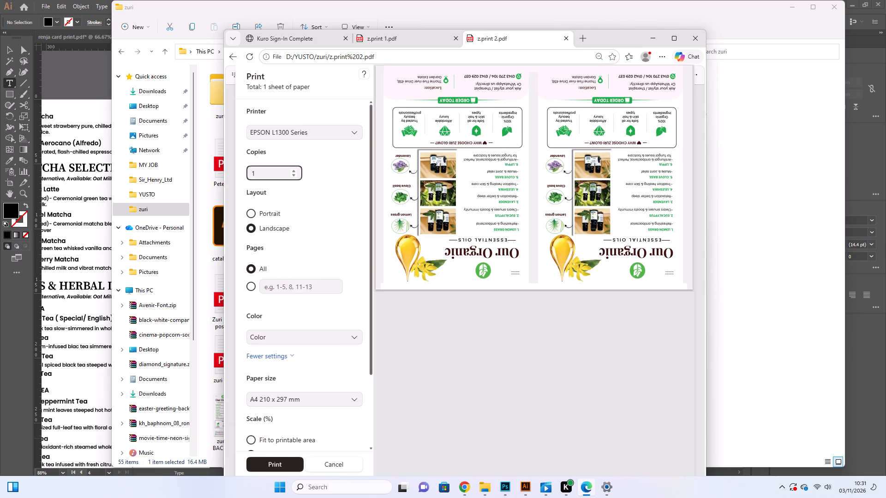
{"action": "key", "text": "BackSpace"}
{"action": "key", "text": "4"}
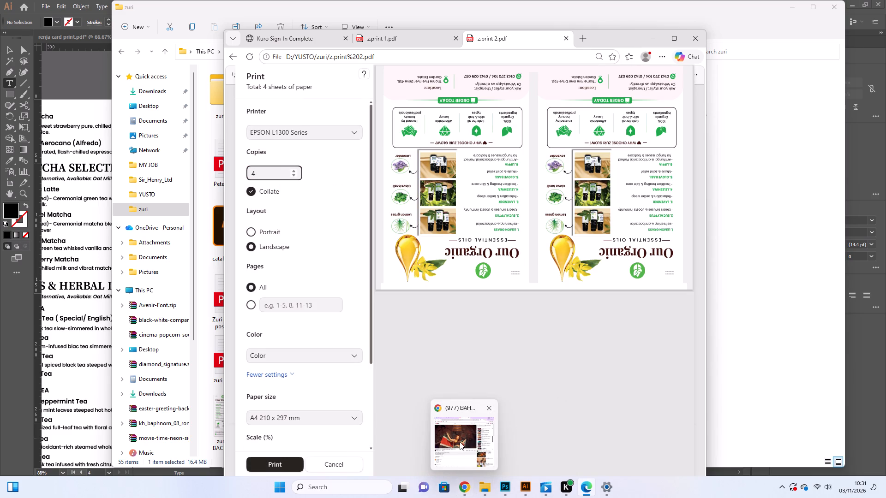
Switch to the YouTube mix in Chrome, play AY Masta Ft Harmonize - Simuoni, and return to the print setup.
{"action": "left_click", "coordinate": [460, 442]}
{"action": "left_click", "coordinate": [541, 195]}
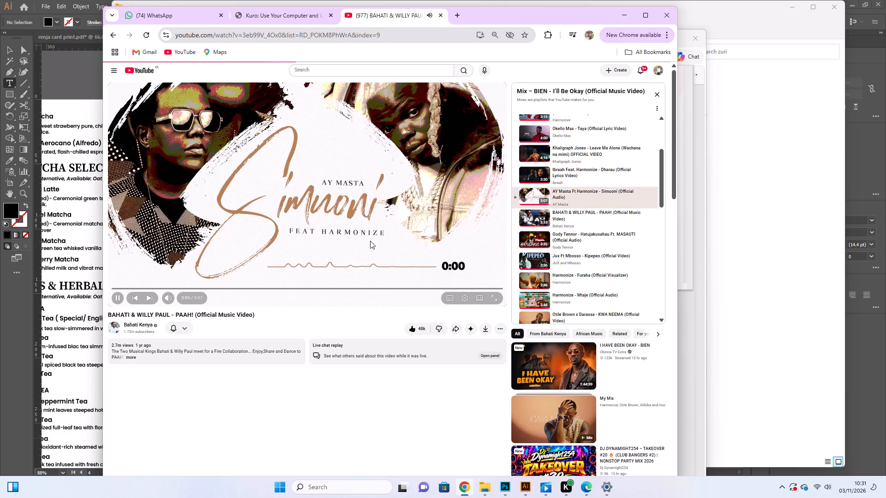
{"action": "left_click", "coordinate": [623, 15]}
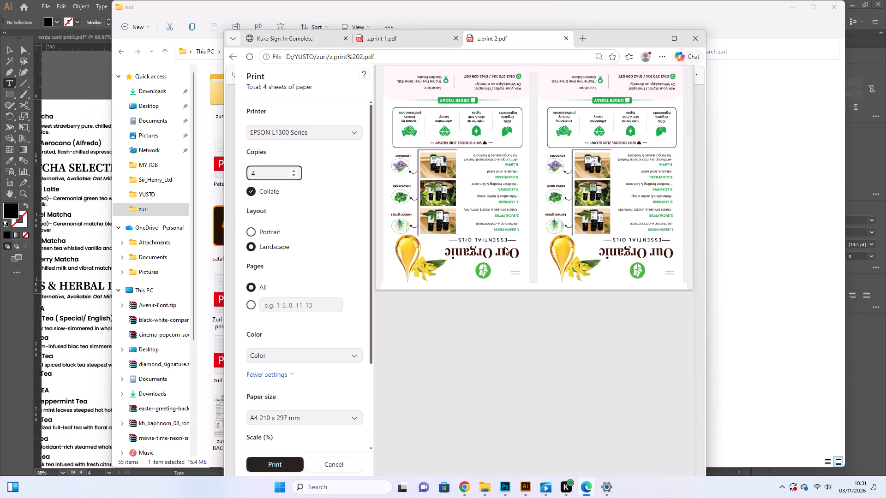
Check the copies, layout, paper size and scale settings for the z.print 2.pdf print.
{"action": "scroll", "coordinate": [279, 315], "scroll_direction": "down", "scroll_amount": 5}
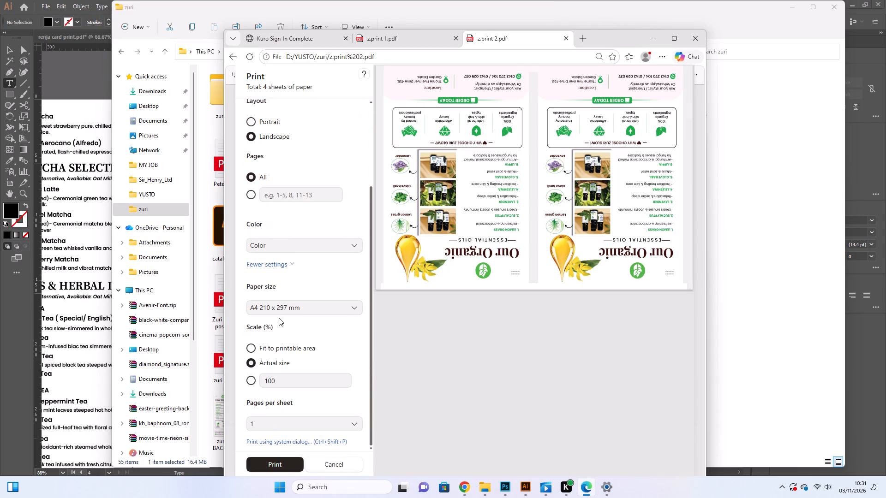
{"action": "scroll", "coordinate": [280, 323], "scroll_direction": "up", "scroll_amount": 13}
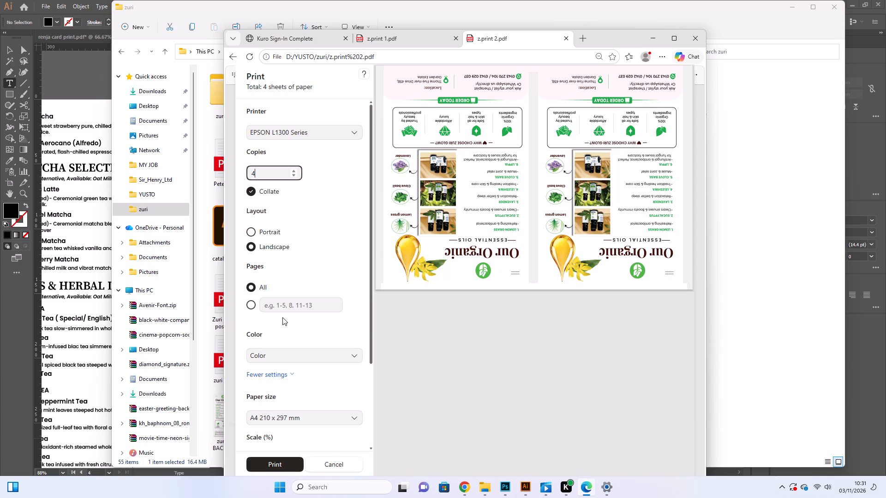
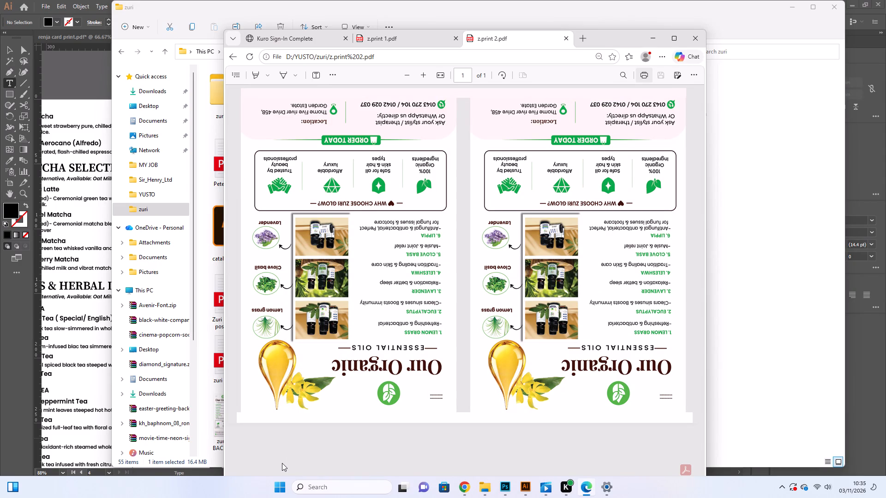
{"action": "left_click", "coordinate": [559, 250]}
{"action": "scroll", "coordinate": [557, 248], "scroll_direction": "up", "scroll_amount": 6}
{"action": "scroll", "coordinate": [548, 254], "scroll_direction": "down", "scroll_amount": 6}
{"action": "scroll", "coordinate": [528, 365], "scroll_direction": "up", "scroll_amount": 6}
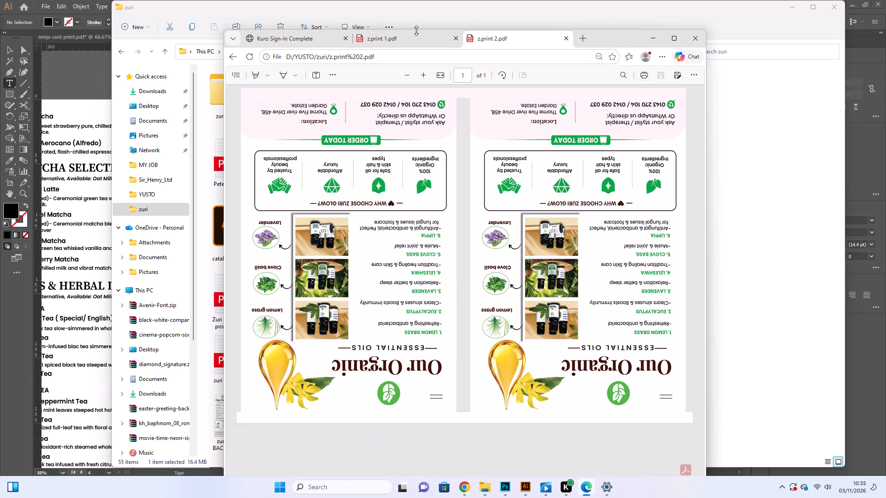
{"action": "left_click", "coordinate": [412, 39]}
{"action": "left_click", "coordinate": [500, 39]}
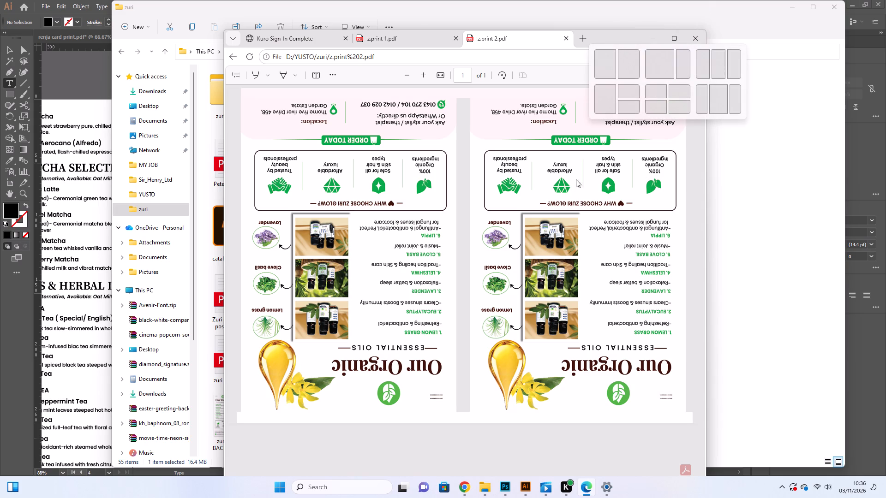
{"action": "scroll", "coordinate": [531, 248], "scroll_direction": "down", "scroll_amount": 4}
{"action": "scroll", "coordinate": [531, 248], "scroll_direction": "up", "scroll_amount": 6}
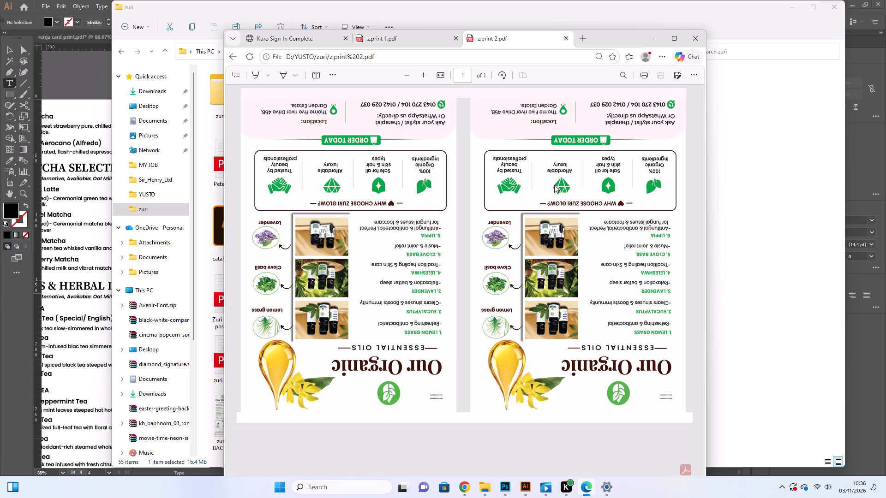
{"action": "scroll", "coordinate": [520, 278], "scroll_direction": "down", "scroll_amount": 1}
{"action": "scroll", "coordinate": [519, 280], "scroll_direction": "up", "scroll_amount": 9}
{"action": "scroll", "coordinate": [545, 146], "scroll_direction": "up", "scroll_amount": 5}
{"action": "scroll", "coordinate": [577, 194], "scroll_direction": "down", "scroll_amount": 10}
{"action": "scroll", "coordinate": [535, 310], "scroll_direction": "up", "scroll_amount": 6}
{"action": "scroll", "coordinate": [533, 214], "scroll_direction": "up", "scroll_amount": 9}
Minimise the z.print 2.pdf window and the zuri folder window to return to the coffee menu in Illustrator.
{"action": "left_click", "coordinate": [651, 35]}
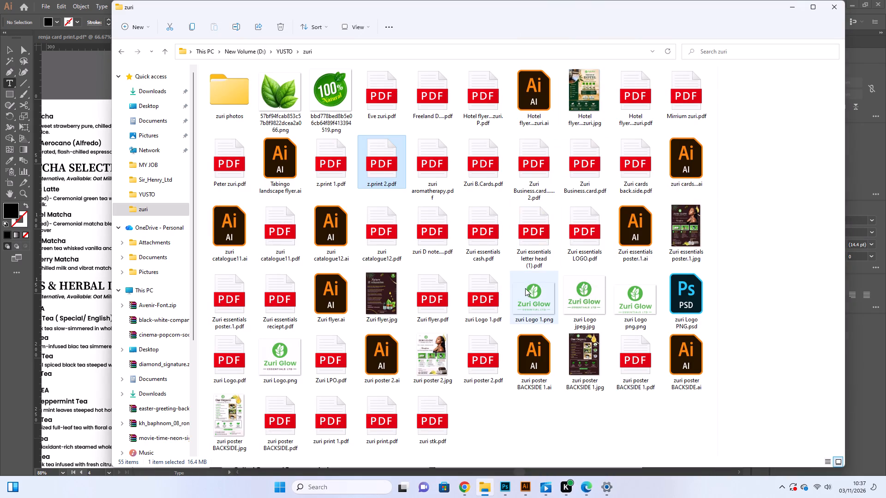
{"action": "left_click", "coordinate": [794, 11]}
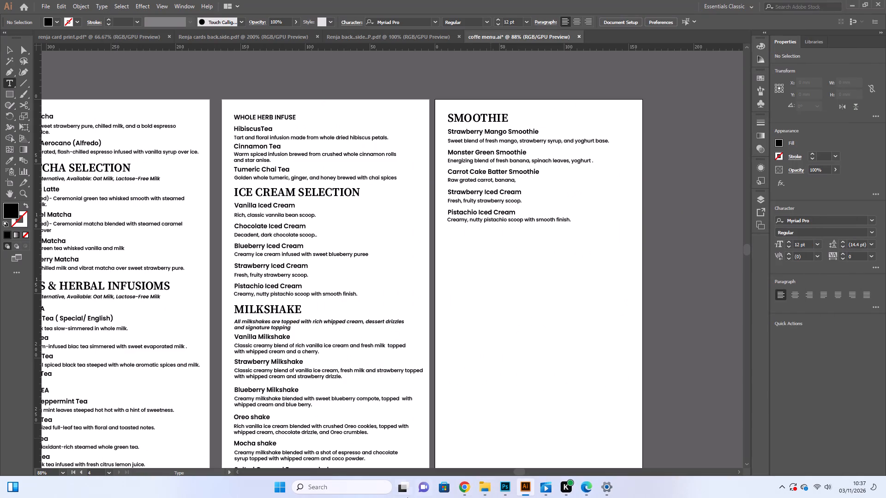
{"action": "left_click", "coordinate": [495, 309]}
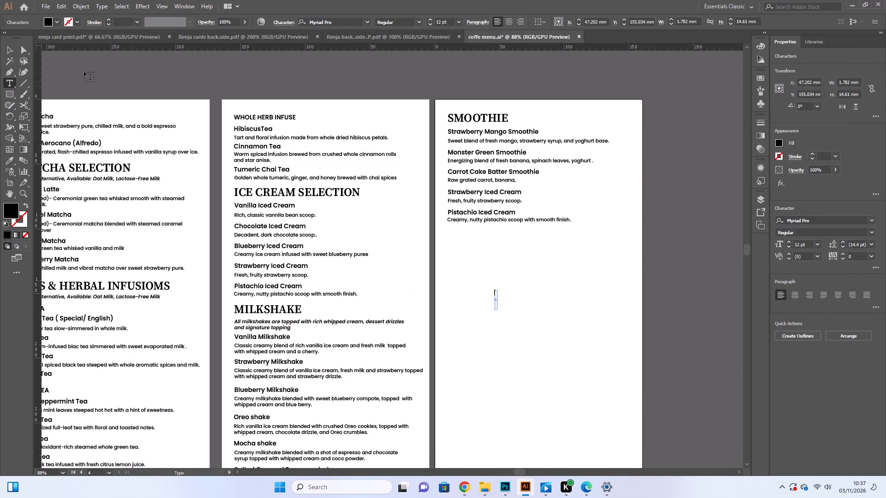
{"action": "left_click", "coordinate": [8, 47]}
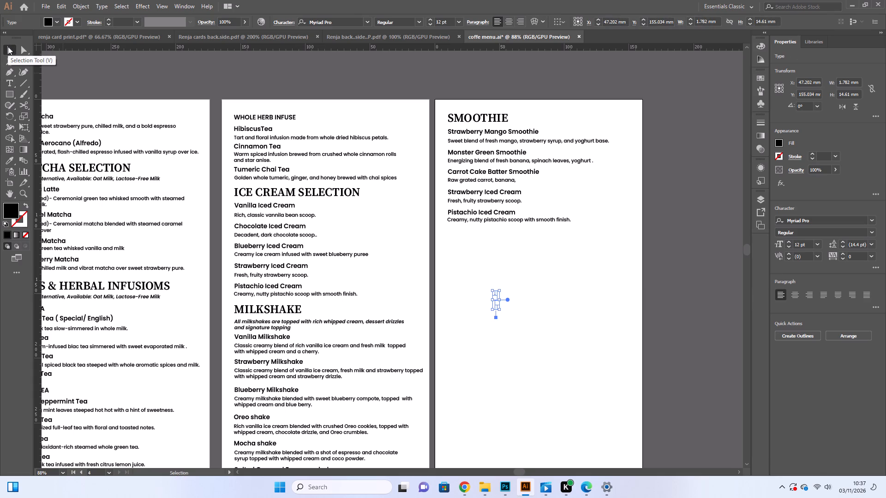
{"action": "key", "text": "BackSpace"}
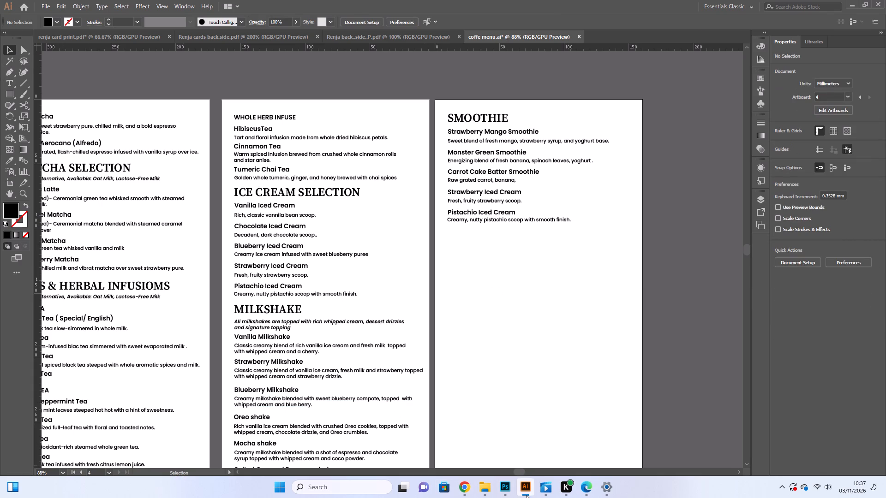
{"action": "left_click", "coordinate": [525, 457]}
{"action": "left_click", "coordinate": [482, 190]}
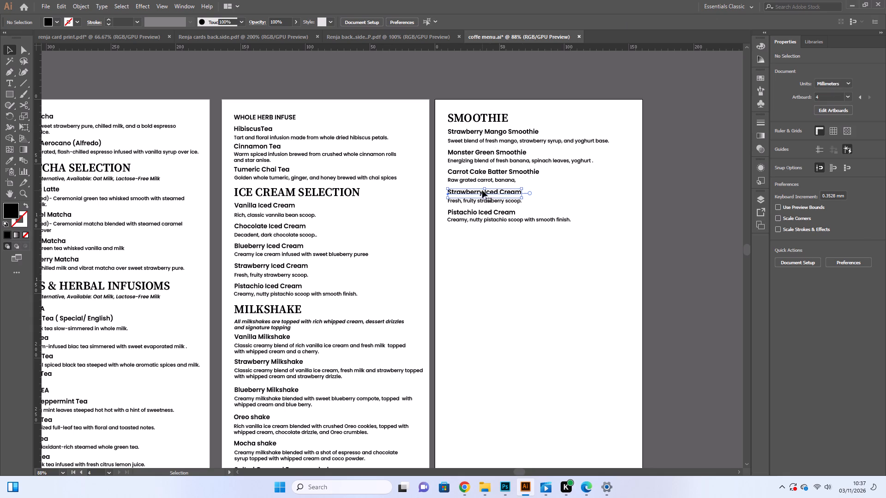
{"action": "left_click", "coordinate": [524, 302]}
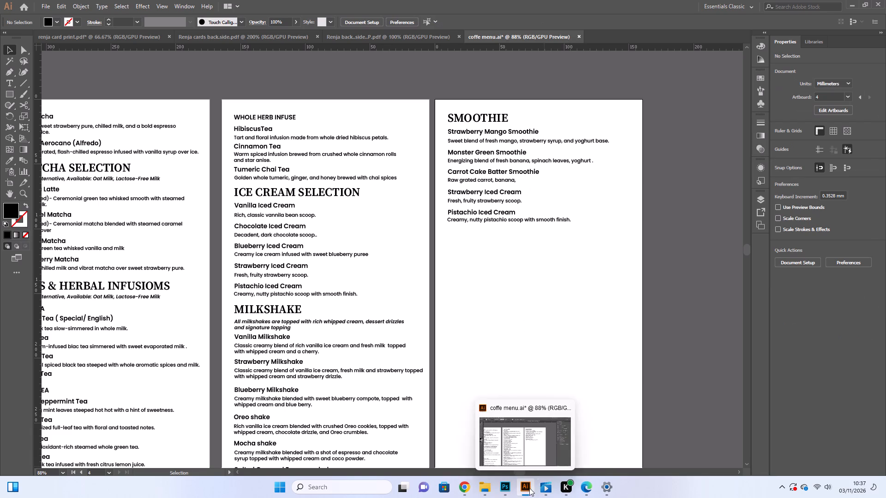
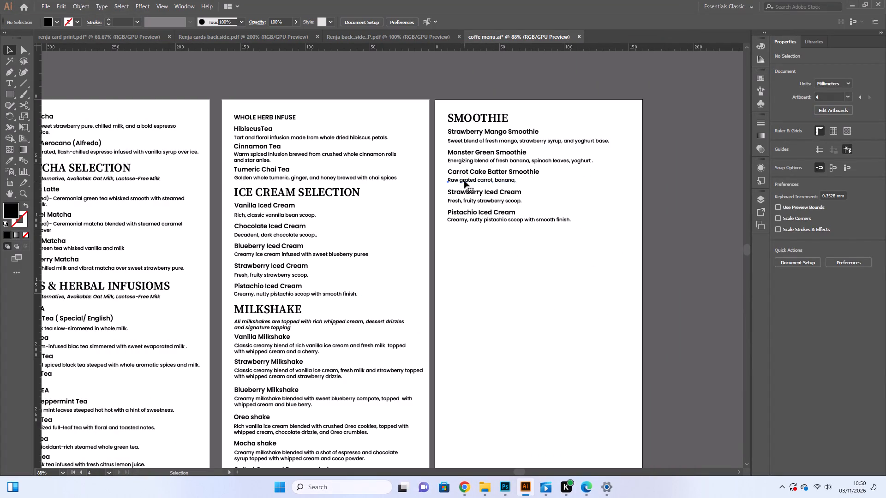
Examine the item names and descriptions in the Smoothie section on artboard 4, particularly the Strawberry and Pistachio Iced Cream entries.
{"action": "left_click", "coordinate": [530, 303]}
{"action": "left_click", "coordinate": [516, 218]}
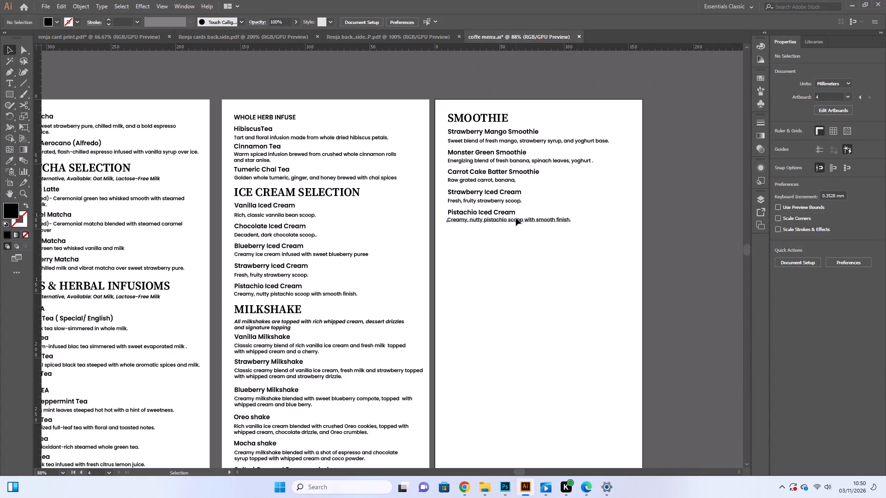
{"action": "left_click", "coordinate": [510, 212]}
{"action": "left_click", "coordinate": [508, 201]}
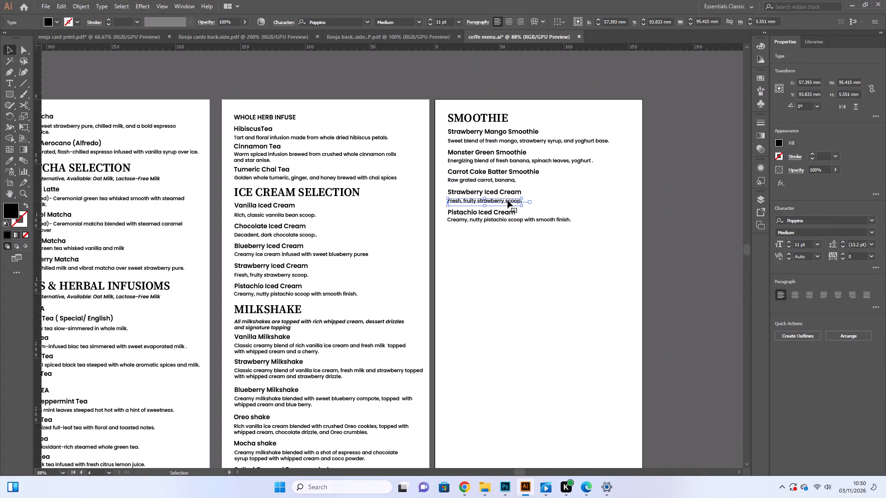
{"action": "left_click", "coordinate": [502, 189]}
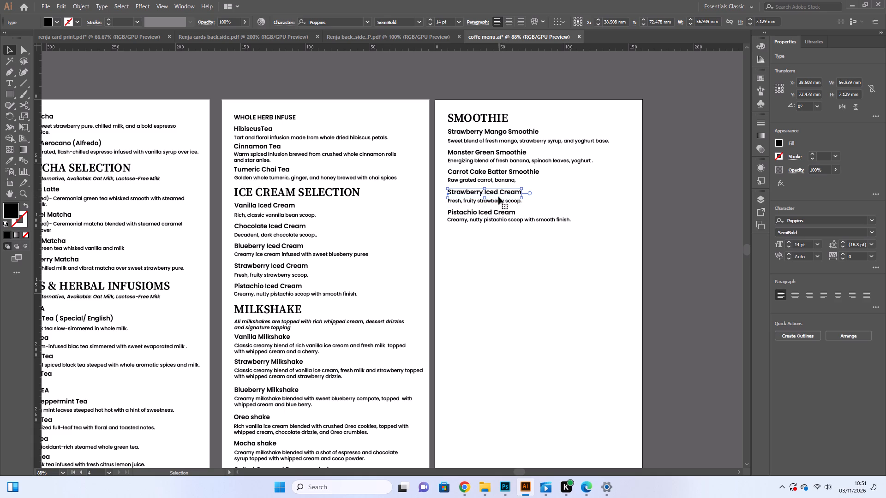
{"action": "left_click", "coordinate": [498, 198]}
{"action": "left_click", "coordinate": [497, 279]}
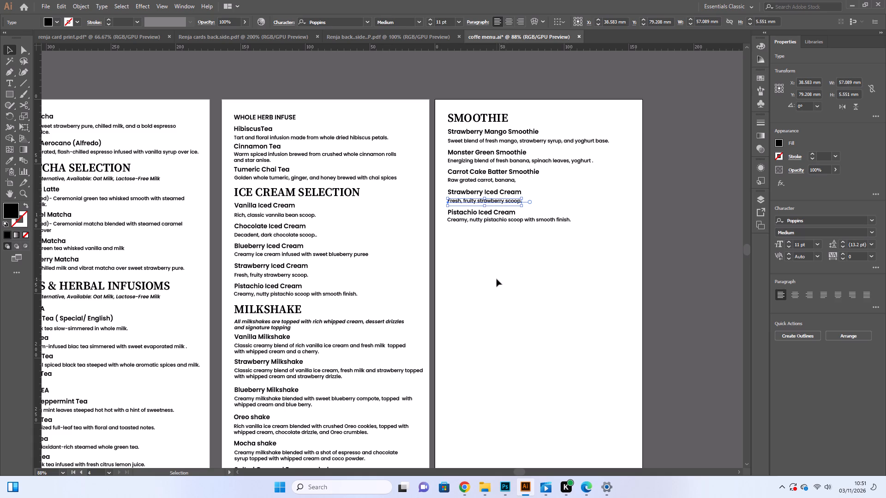
{"action": "scroll", "coordinate": [514, 323], "scroll_direction": "down", "scroll_amount": 4}
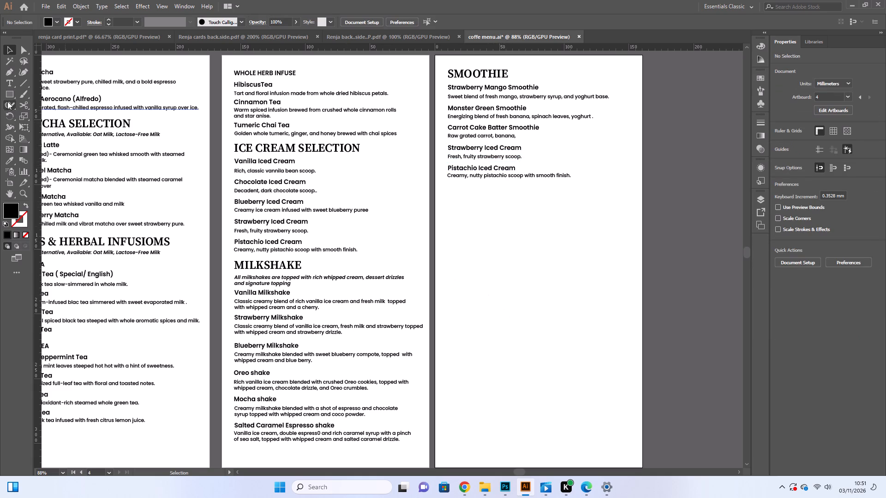
Draw two crossing black rectangles below the smoothie items: a vertical one about 10 × 100 mm and a horizontal one about 112 × 6 mm.
{"action": "left_click", "coordinate": [8, 91]}
{"action": "left_click_drag", "start_coordinate": [489, 220], "coordinate": [501, 329]}
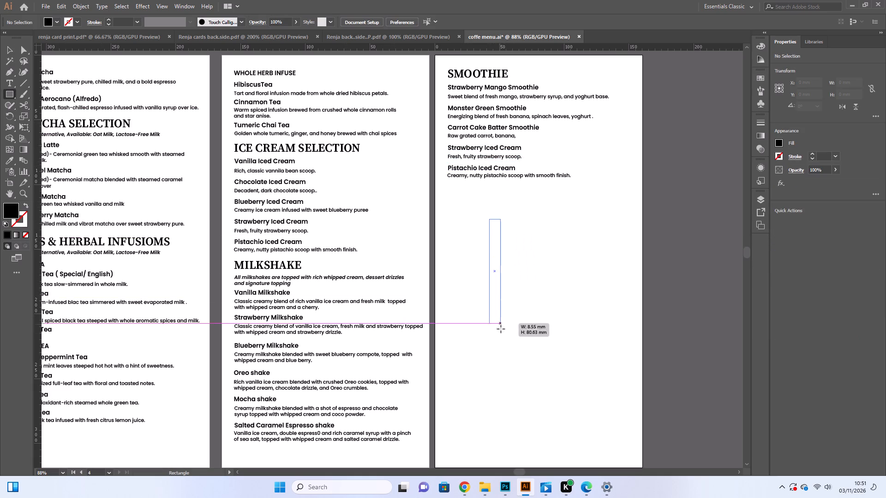
{"action": "left_click_drag", "start_coordinate": [501, 329], "coordinate": [502, 346]}
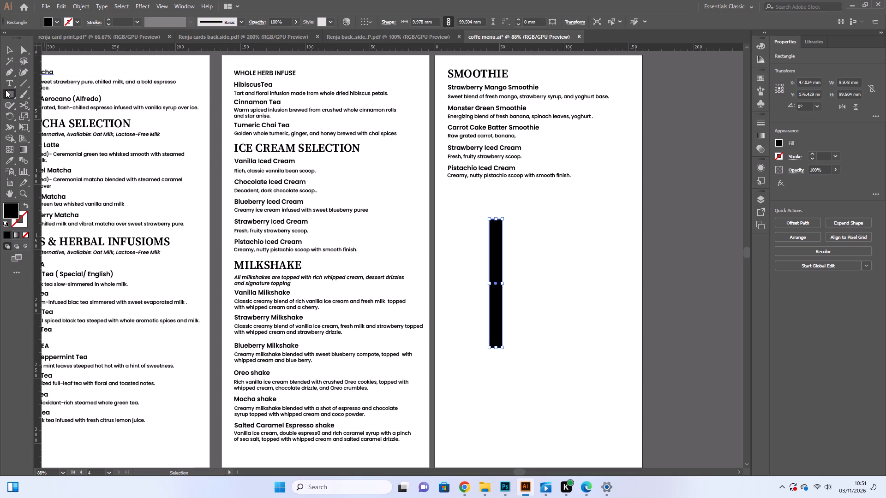
{"action": "left_click", "coordinate": [6, 90]}
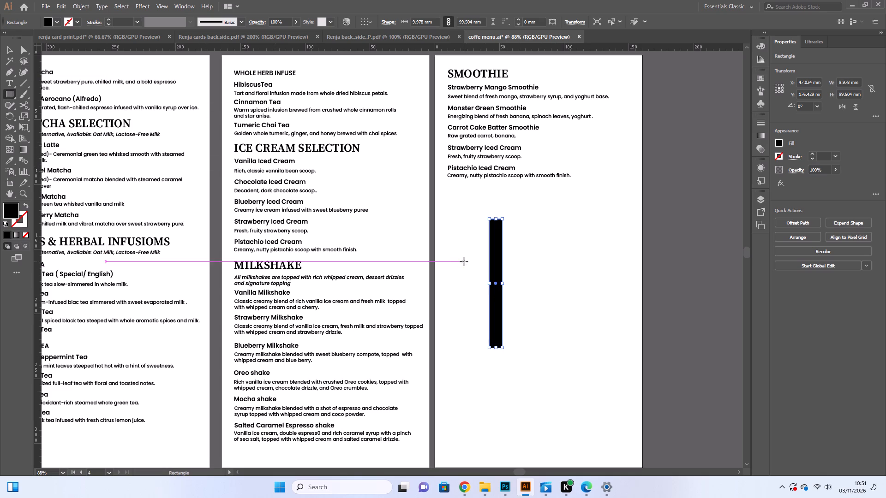
{"action": "left_click_drag", "start_coordinate": [464, 261], "coordinate": [603, 269]}
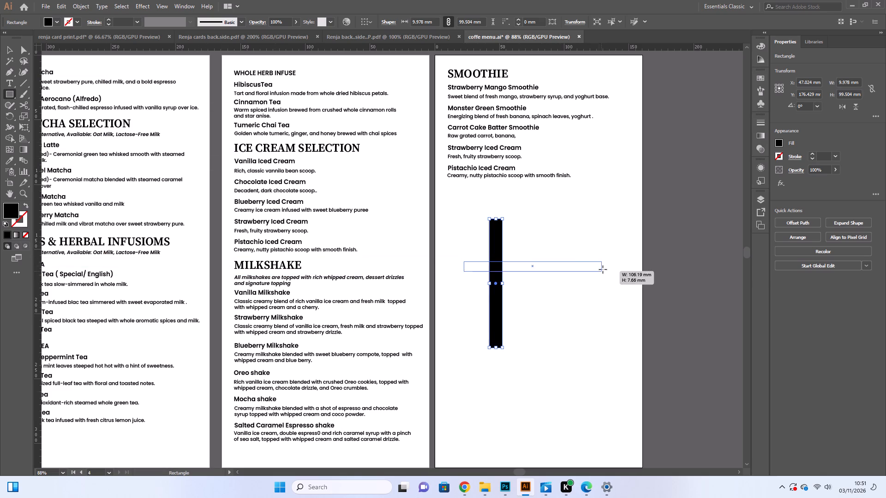
{"action": "left_click_drag", "start_coordinate": [603, 269], "coordinate": [609, 268]}
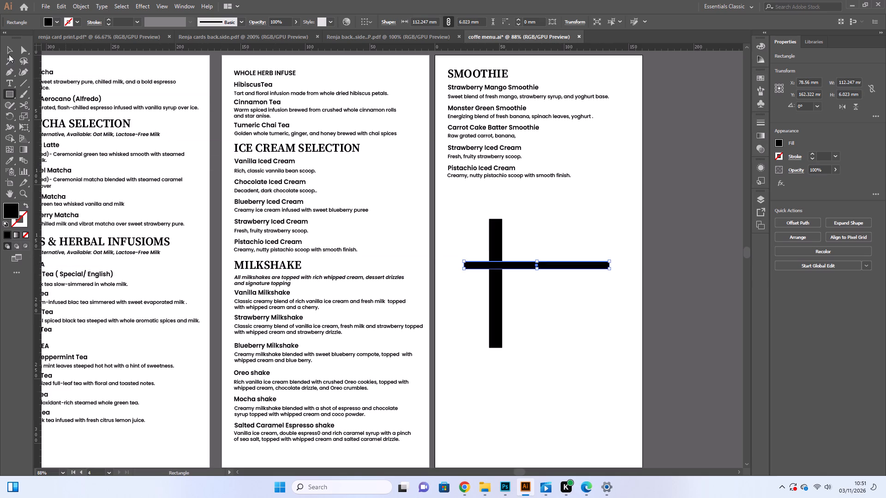
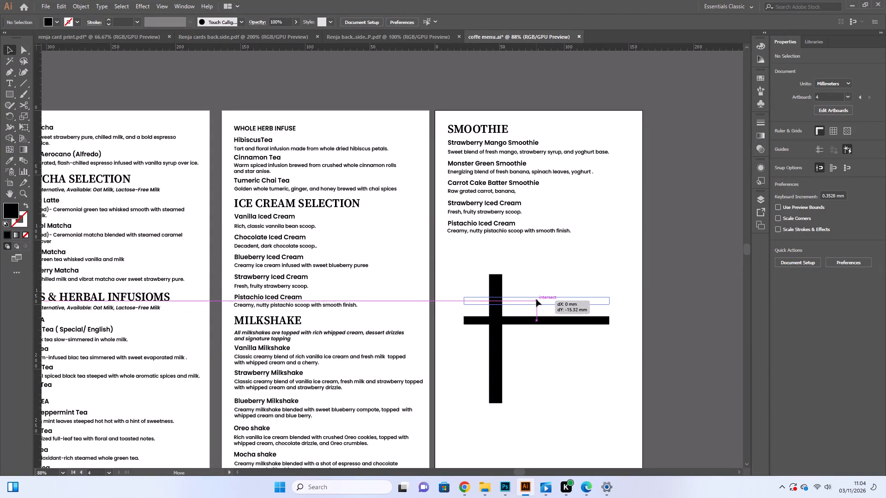
Move the horizontal black bar up the vertical one to about Y 144 mm and enlarge it to about 115 × 6.7 mm.
{"action": "left_click_drag", "start_coordinate": [536, 299], "coordinate": [536, 297]}
{"action": "left_click", "coordinate": [560, 334]}
{"action": "left_click", "coordinate": [539, 299]}
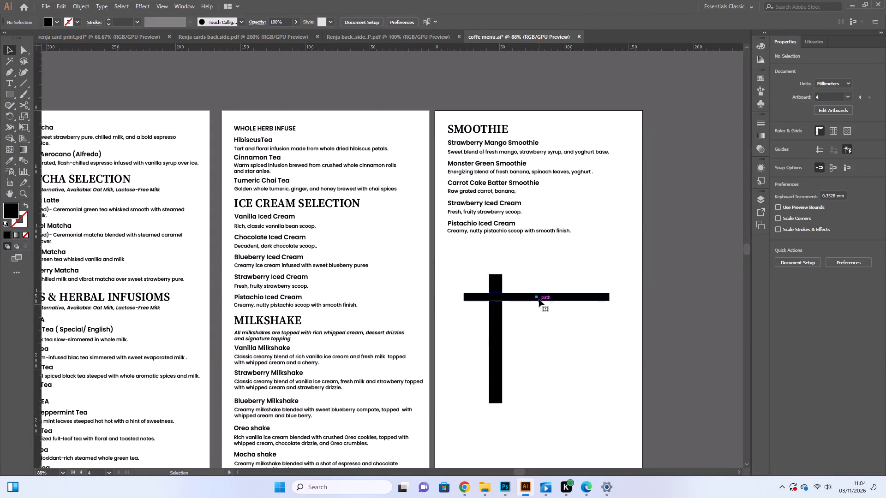
{"action": "left_click_drag", "start_coordinate": [610, 300], "coordinate": [613, 302]}
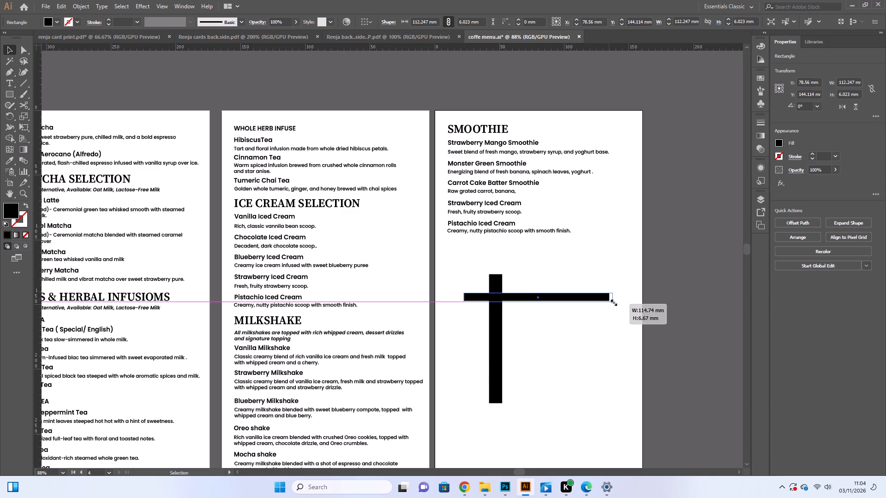
Enlarge the horizontal black rectangle below the smoothie items to about 117 × 8.4 mm and deselect it.
{"action": "left_click_drag", "start_coordinate": [613, 302], "coordinate": [616, 303]}
{"action": "left_click", "coordinate": [540, 302]}
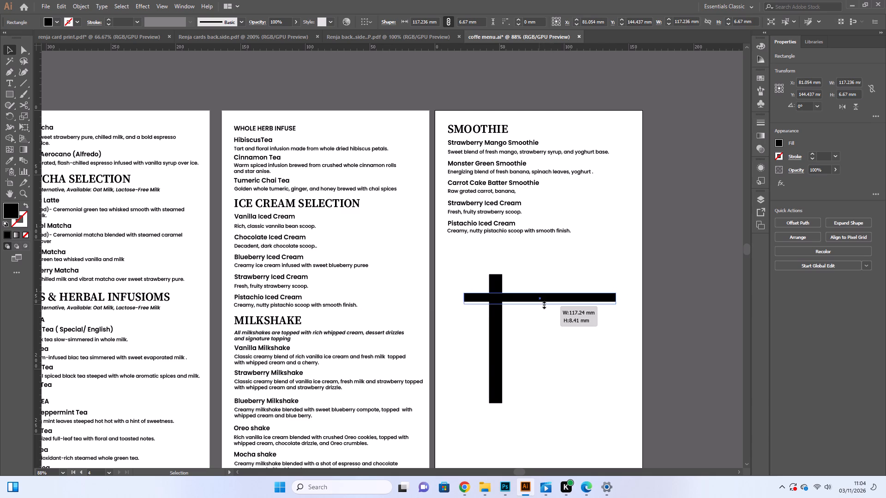
{"action": "left_click", "coordinate": [574, 331]}
{"action": "left_click", "coordinate": [479, 279]}
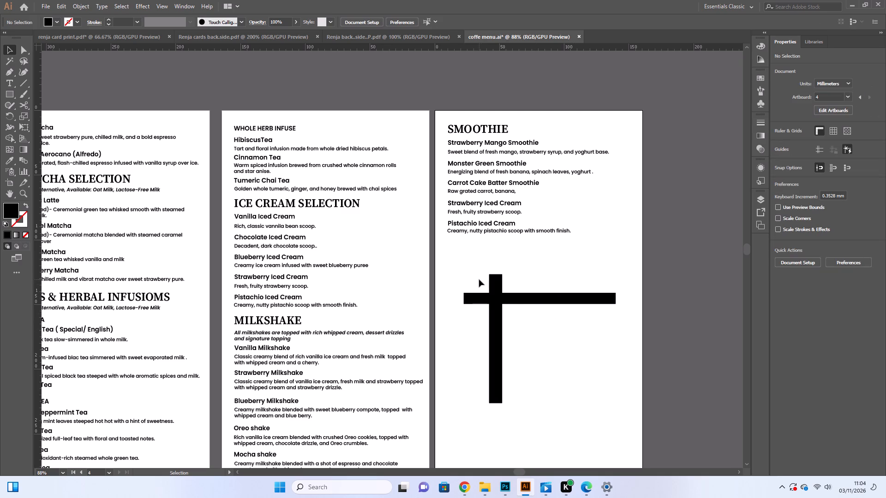
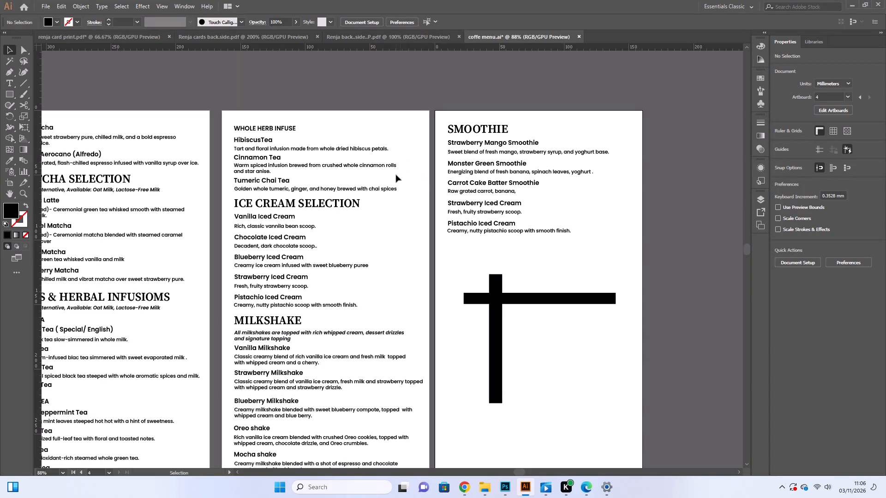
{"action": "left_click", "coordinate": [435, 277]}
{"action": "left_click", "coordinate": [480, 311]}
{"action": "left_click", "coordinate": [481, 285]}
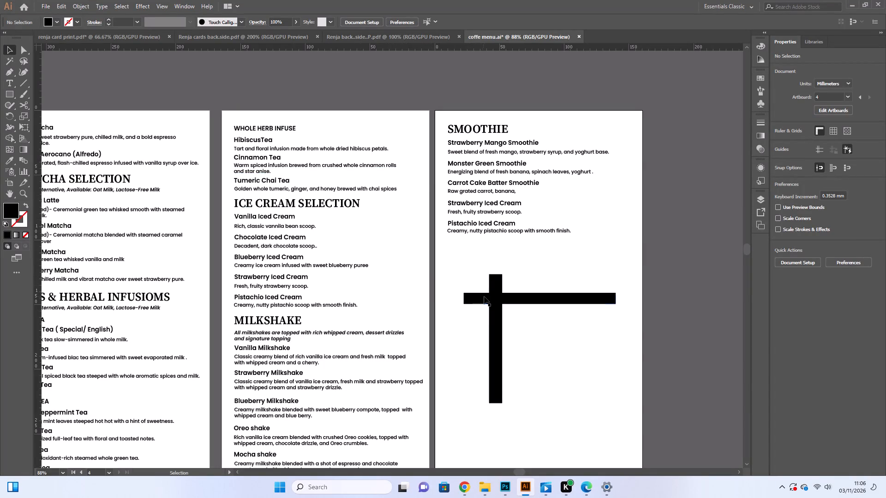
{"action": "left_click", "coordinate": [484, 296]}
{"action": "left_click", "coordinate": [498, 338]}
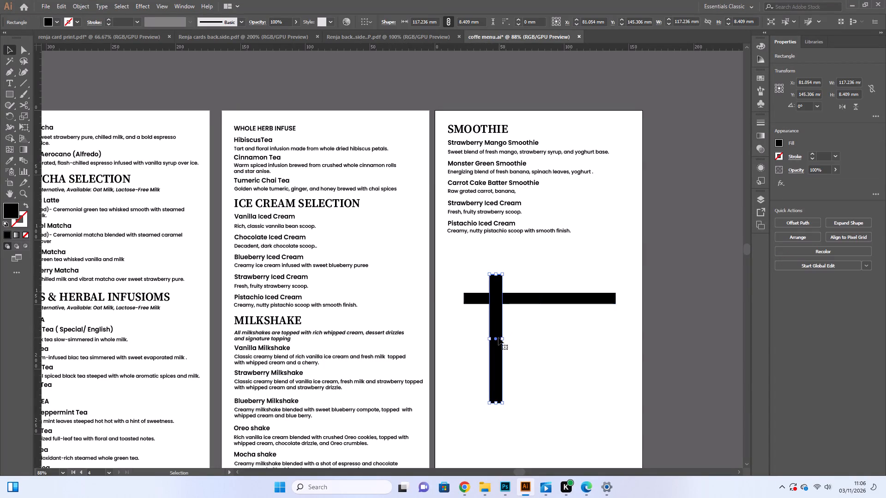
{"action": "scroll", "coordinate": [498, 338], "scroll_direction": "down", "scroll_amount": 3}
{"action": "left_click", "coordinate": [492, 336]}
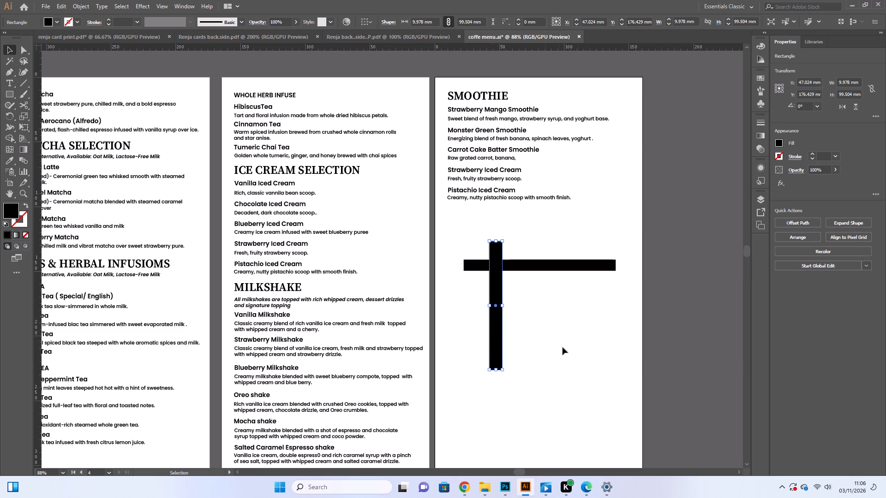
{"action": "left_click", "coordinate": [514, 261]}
Select the vertical black rectangle that crosses the horizontal bar below the smoothie items.
{"action": "left_click", "coordinate": [495, 245]}
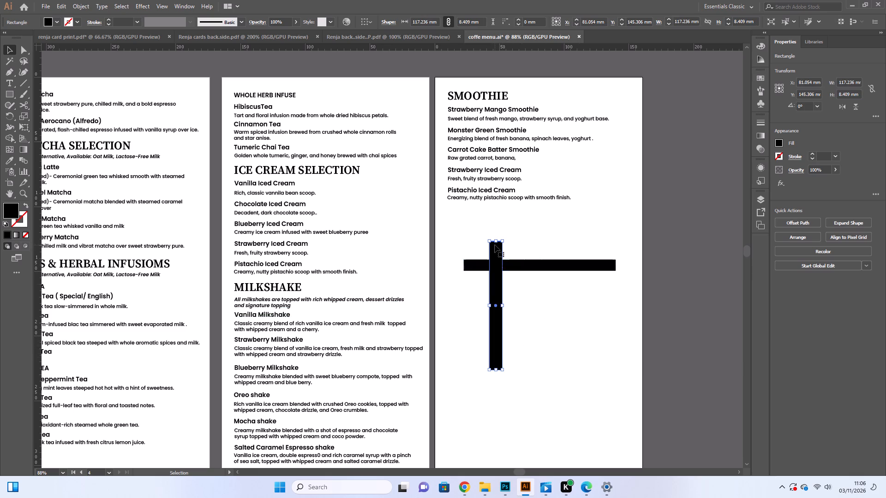
{"action": "left_click", "coordinate": [495, 313]}
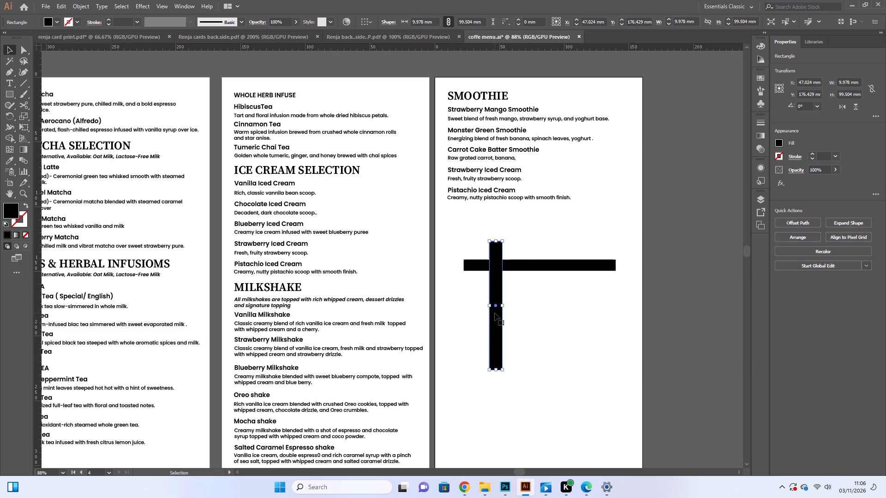
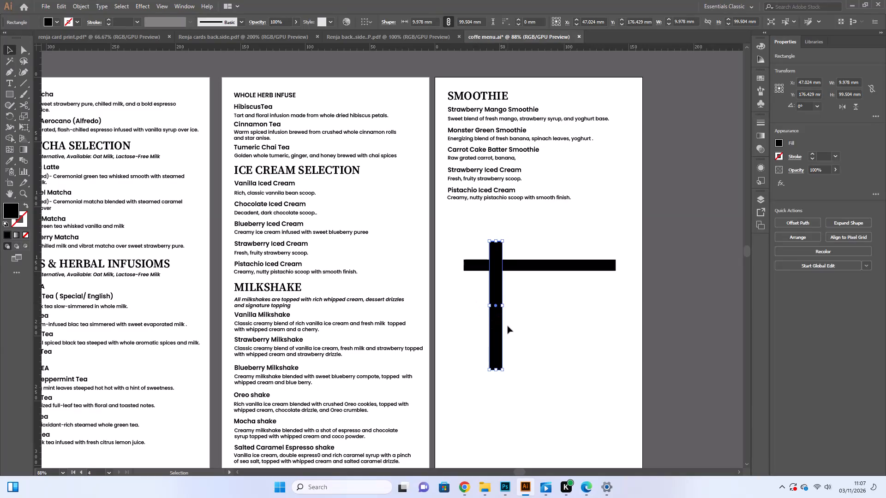
Select the horizontal black rectangle that crosses the vertical bar below the smoothie items.
{"action": "left_click", "coordinate": [548, 266]}
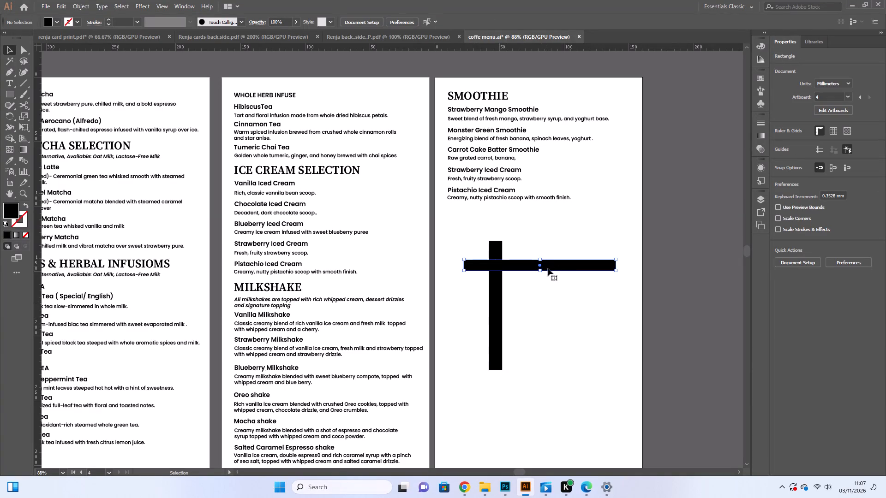
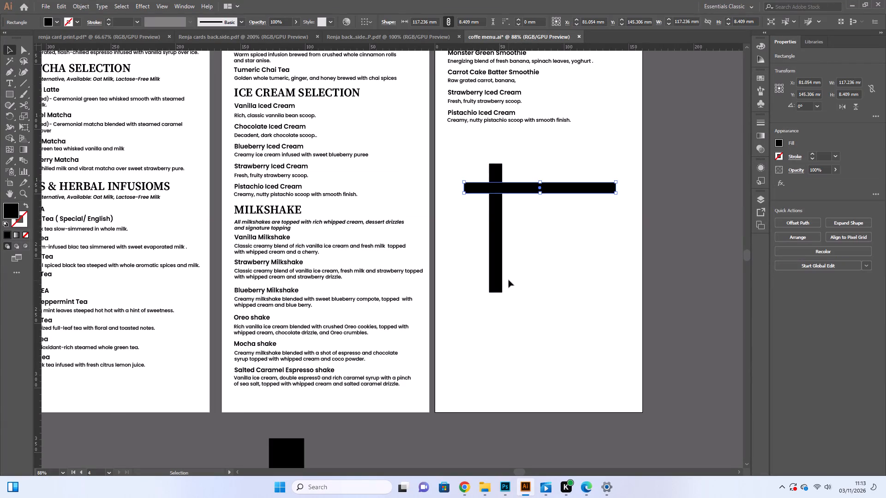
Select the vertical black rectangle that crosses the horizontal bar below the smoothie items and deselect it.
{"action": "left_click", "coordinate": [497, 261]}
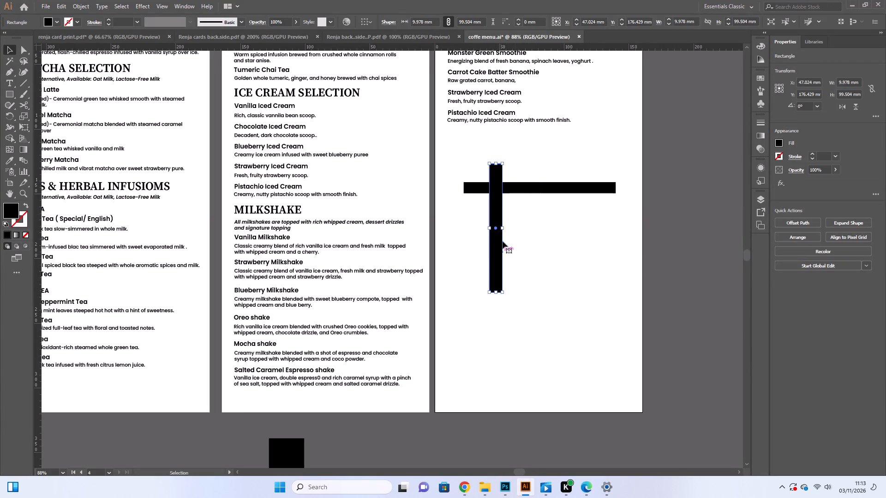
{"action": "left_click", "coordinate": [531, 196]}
Select the description line under Pistachio Iced Cream, above the crossing black bars.
{"action": "left_click", "coordinate": [505, 124]}
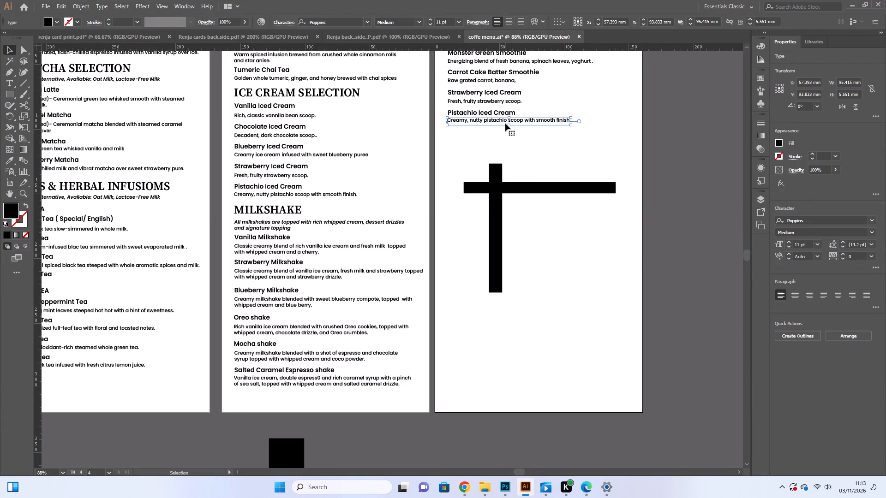
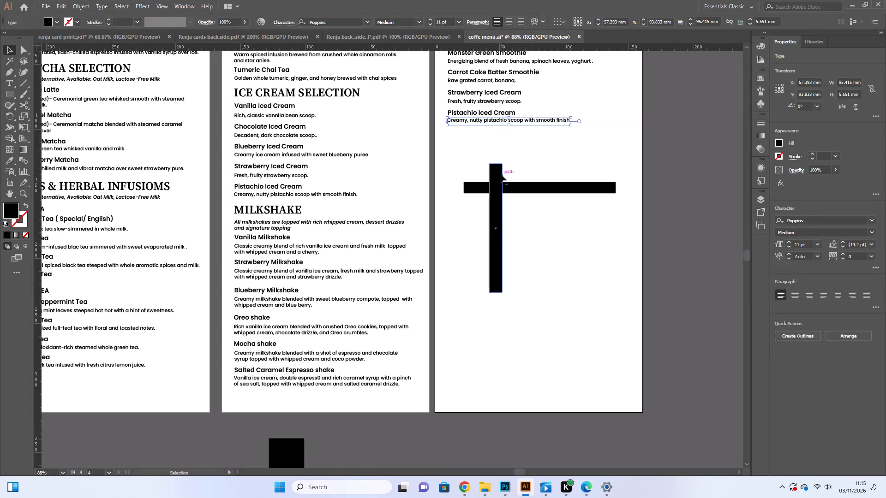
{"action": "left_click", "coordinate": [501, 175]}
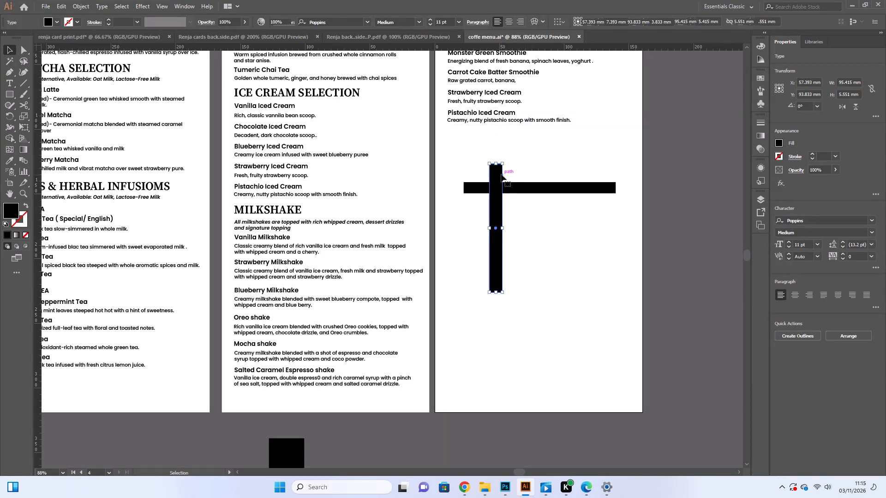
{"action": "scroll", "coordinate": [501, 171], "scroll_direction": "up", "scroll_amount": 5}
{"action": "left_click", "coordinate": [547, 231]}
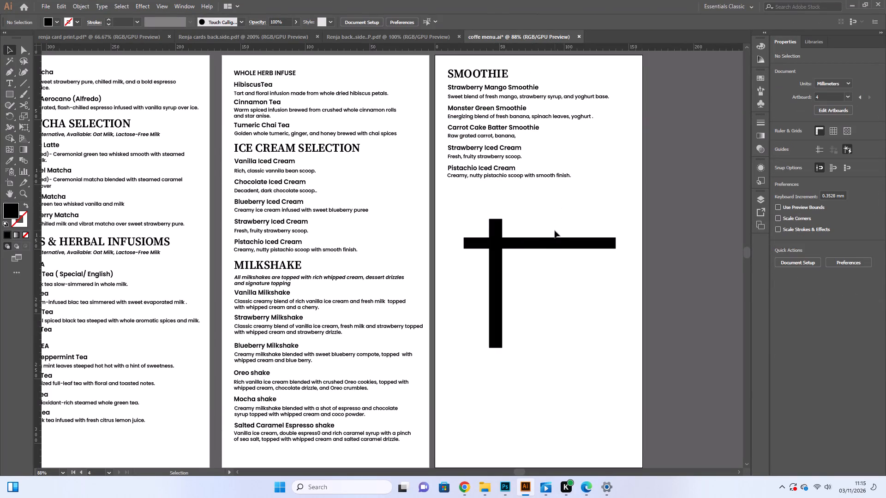
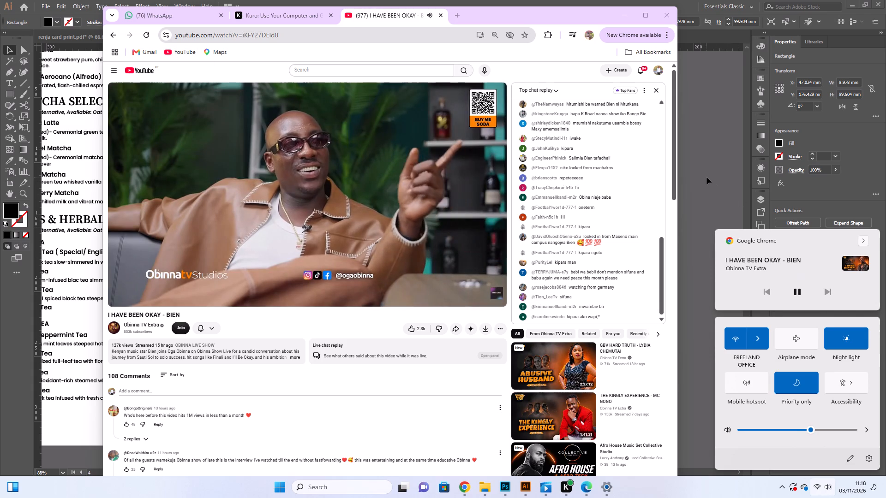
Switch from the browser video back to the coffee menu in Illustrator and deselect the vertical black rectangle.
{"action": "left_click", "coordinate": [706, 177]}
{"action": "left_click", "coordinate": [383, 336]}
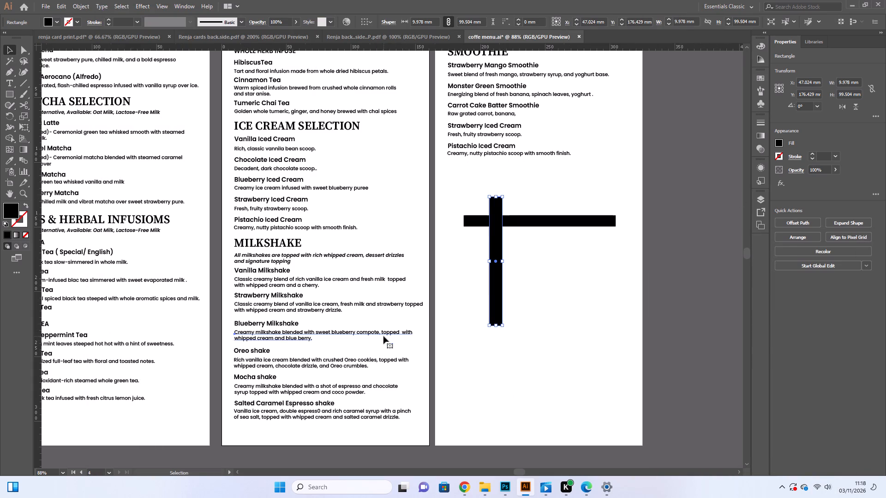
{"action": "left_click", "coordinate": [390, 295]}
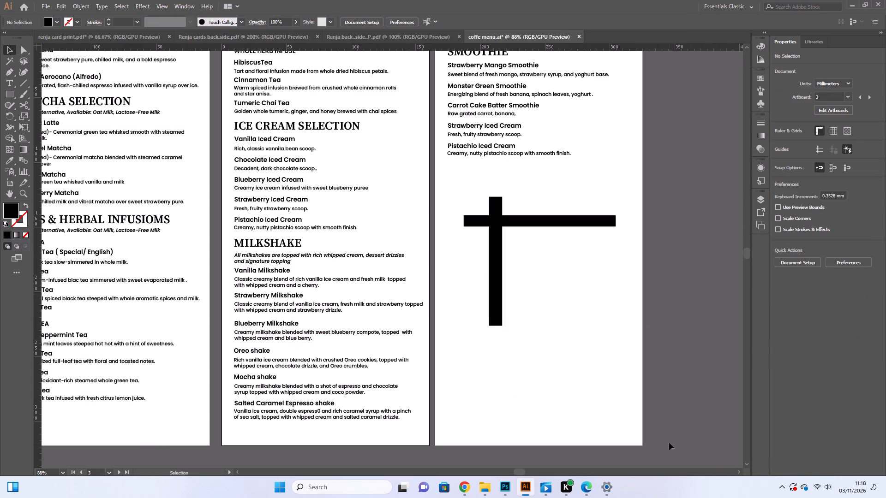
Raise the computer's sound volume using the Windows quick settings.
{"action": "left_click", "coordinate": [826, 484]}
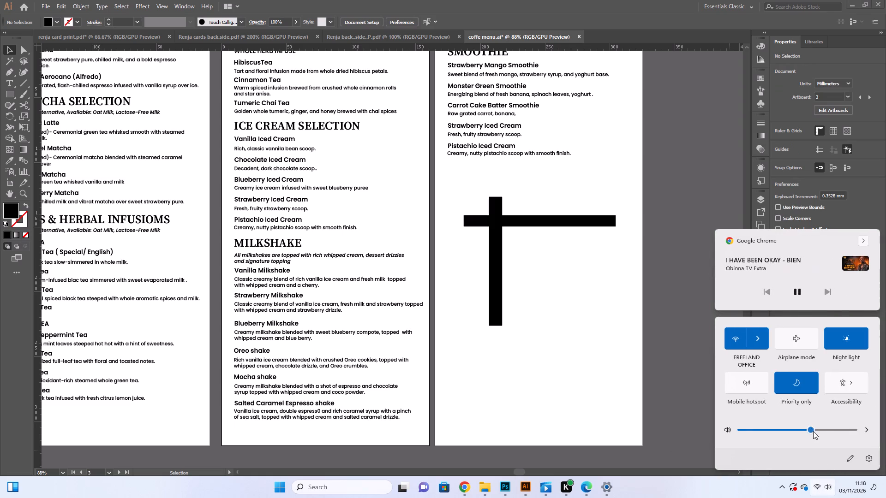
{"action": "left_click_drag", "start_coordinate": [813, 431], "coordinate": [838, 430]}
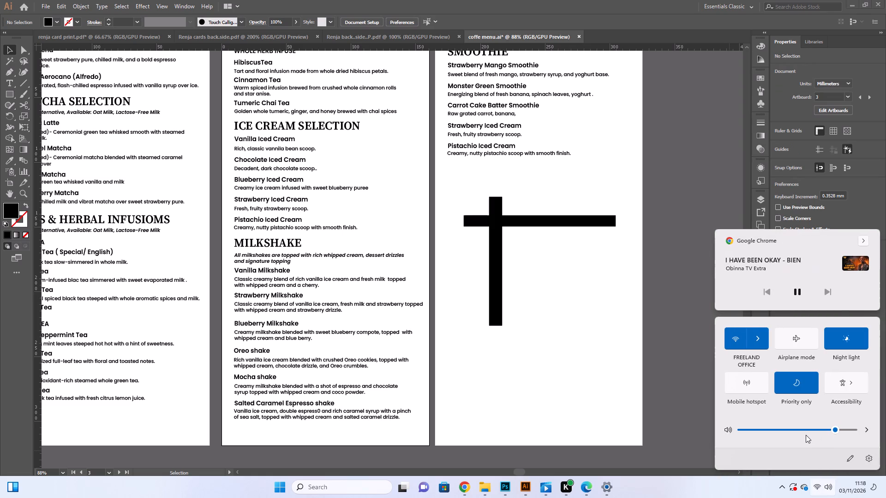
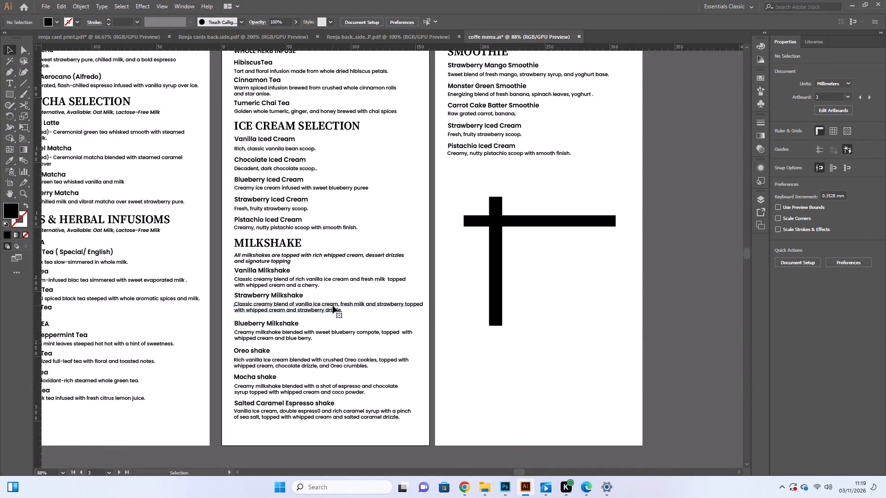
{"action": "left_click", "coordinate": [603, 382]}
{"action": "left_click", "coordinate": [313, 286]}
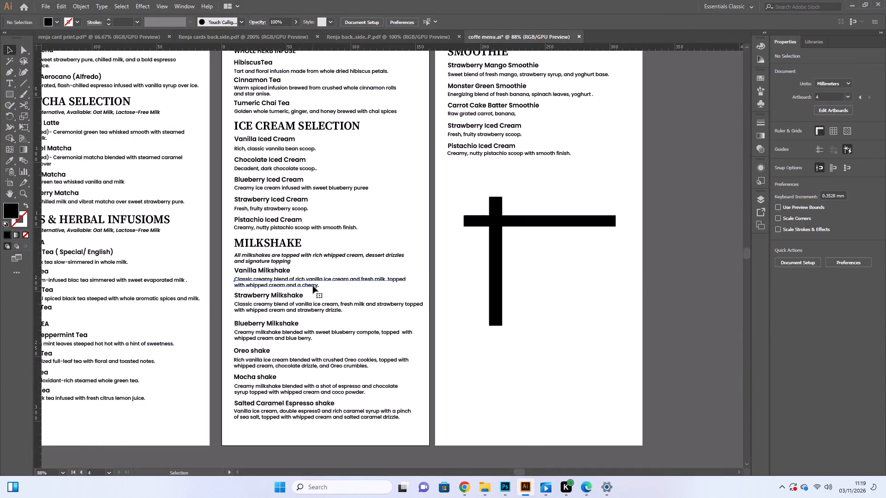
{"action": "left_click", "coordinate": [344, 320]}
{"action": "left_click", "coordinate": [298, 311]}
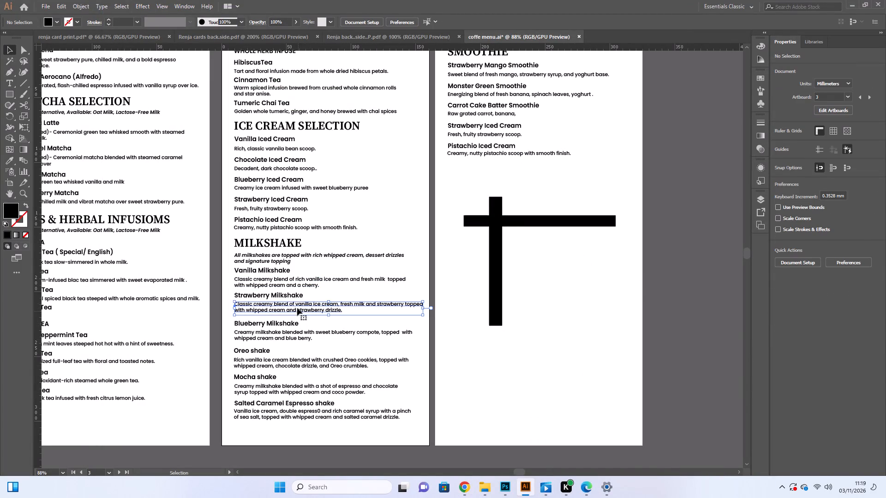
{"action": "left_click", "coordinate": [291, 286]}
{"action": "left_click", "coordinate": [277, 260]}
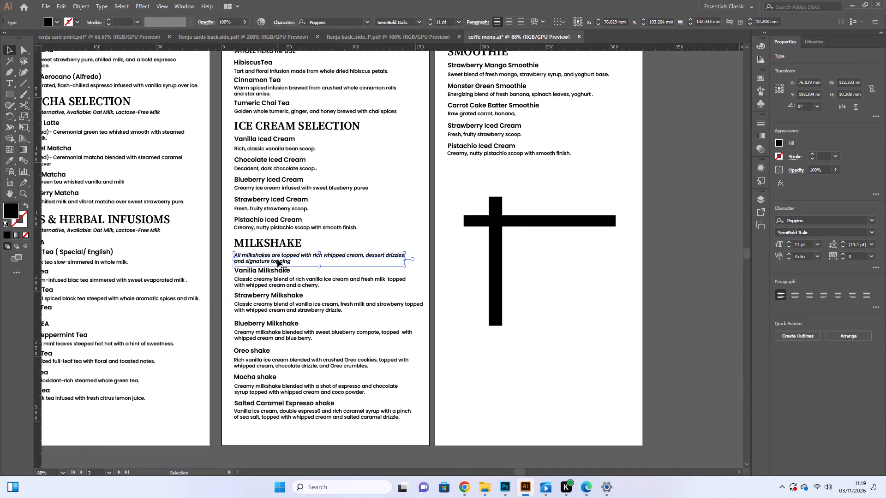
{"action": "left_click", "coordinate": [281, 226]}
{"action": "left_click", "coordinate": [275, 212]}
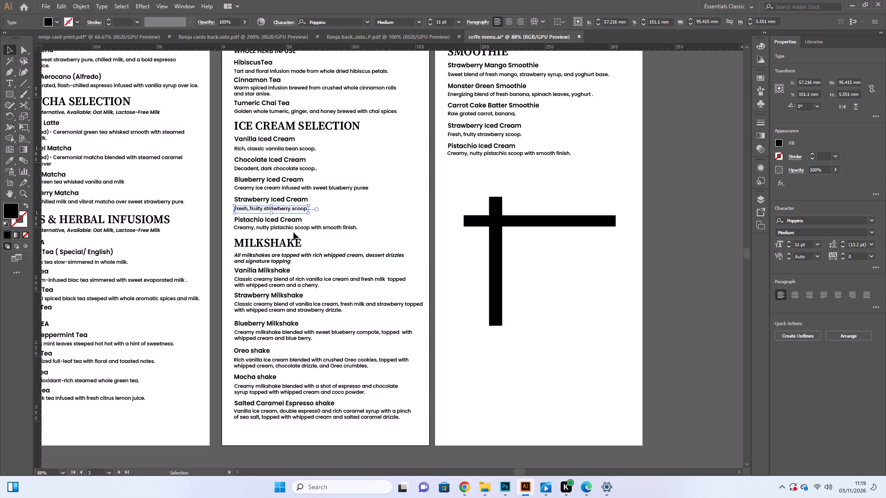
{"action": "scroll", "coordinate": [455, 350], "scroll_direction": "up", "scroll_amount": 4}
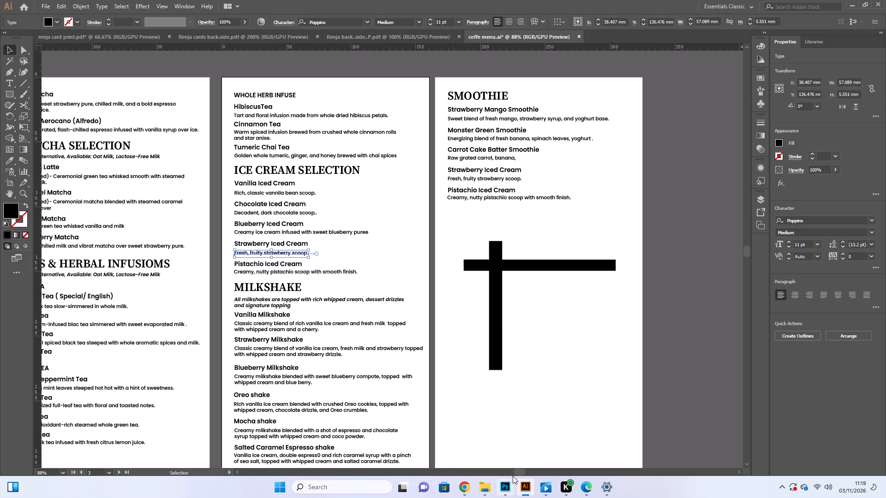
Move both crossing black rectangles together down to the lower part of the smoothie page and deselect them.
{"action": "left_click", "coordinate": [516, 472]}
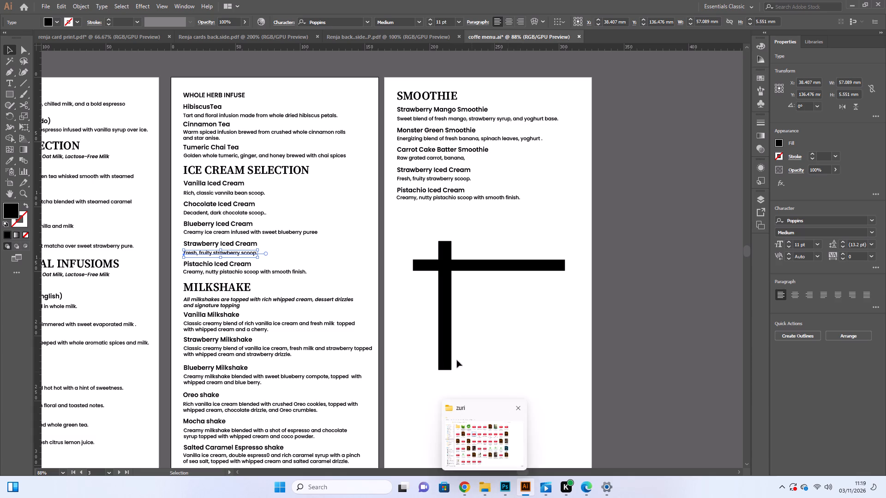
{"action": "left_click", "coordinate": [449, 342]}
{"action": "scroll", "coordinate": [449, 342], "scroll_direction": "up", "scroll_amount": 2}
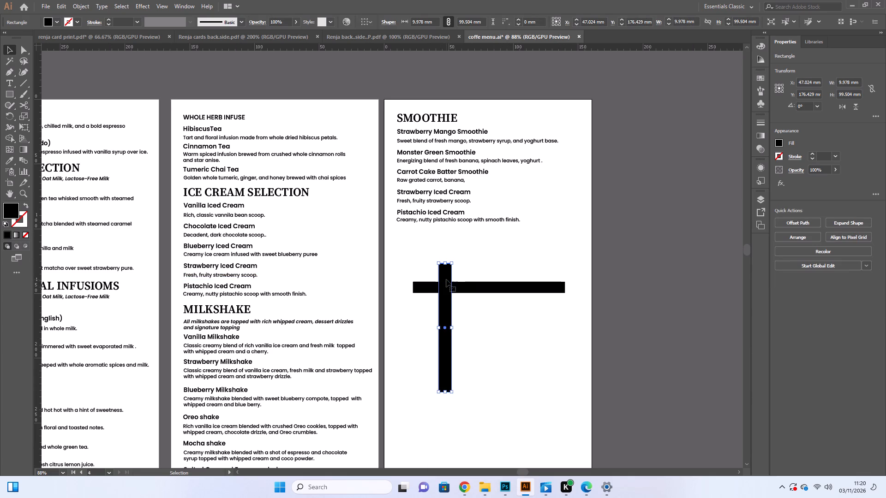
{"action": "left_click", "coordinate": [435, 218]}
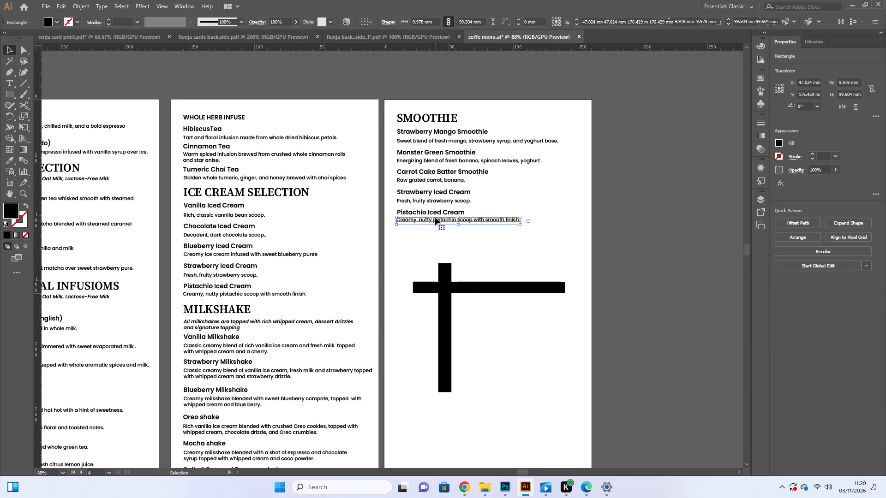
{"action": "left_click", "coordinate": [463, 288]}
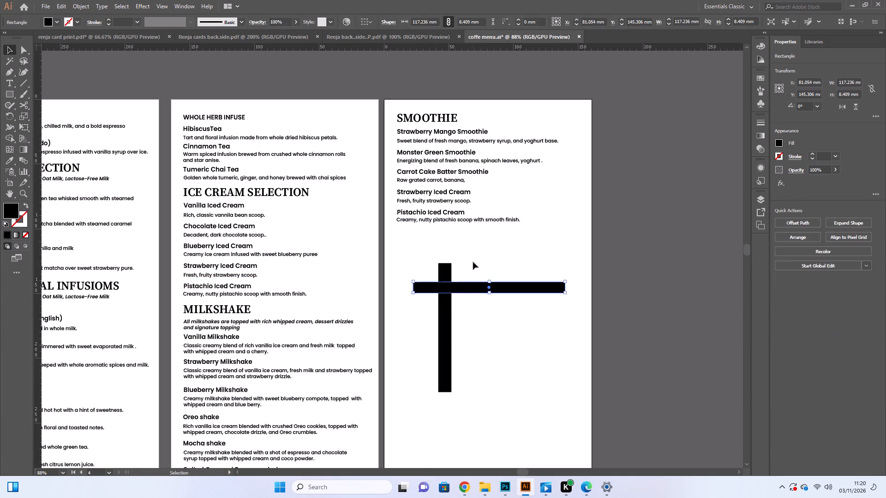
{"action": "left_click_drag", "start_coordinate": [473, 262], "coordinate": [419, 346]}
{"action": "left_click_drag", "start_coordinate": [441, 319], "coordinate": [446, 377]}
{"action": "left_click_drag", "start_coordinate": [451, 341], "coordinate": [449, 386]}
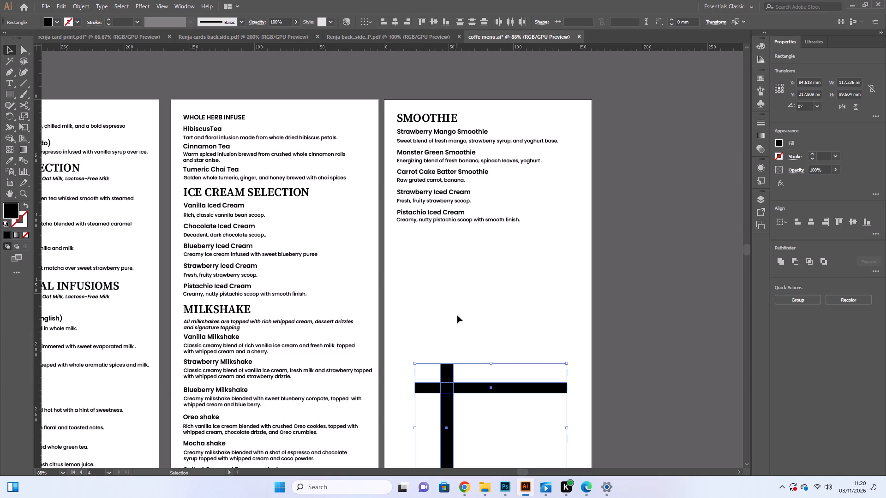
{"action": "left_click", "coordinate": [440, 317]}
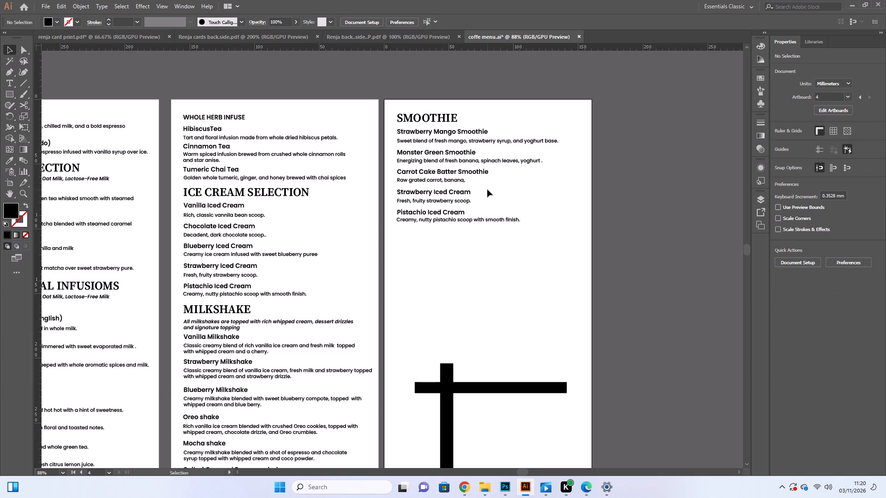
Move the Strawberry Iced Cream and Pistachio Iced Cream entries with their descriptions about 36 mm down the smoothie page.
{"action": "left_click_drag", "start_coordinate": [487, 190], "coordinate": [409, 225]}
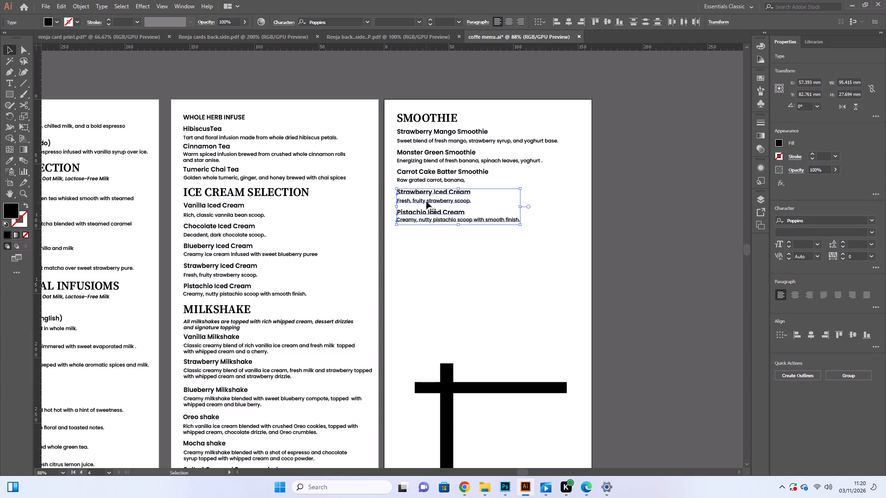
{"action": "left_click_drag", "start_coordinate": [427, 197], "coordinate": [430, 243]}
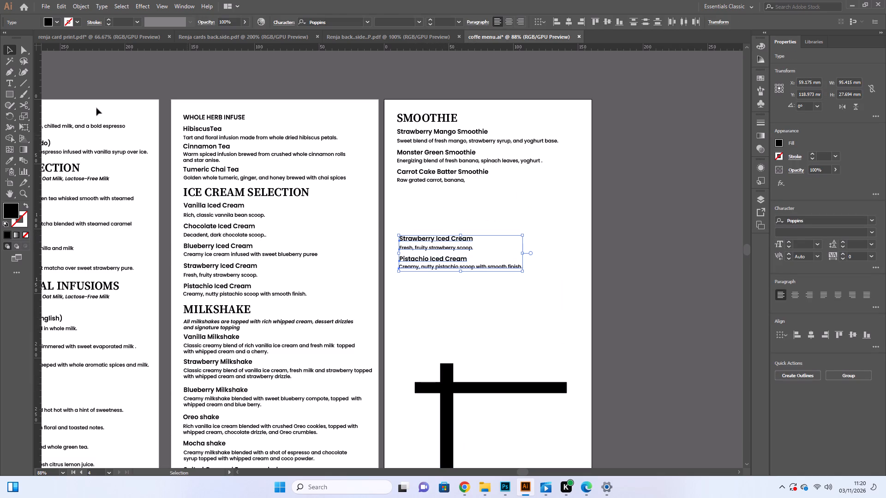
Complete the Carrot Cake Batter Smoothie description with "yogurt, caramel syrup and a pinch of" and "cinnamon" on a second line.
{"action": "left_click", "coordinate": [8, 83]}
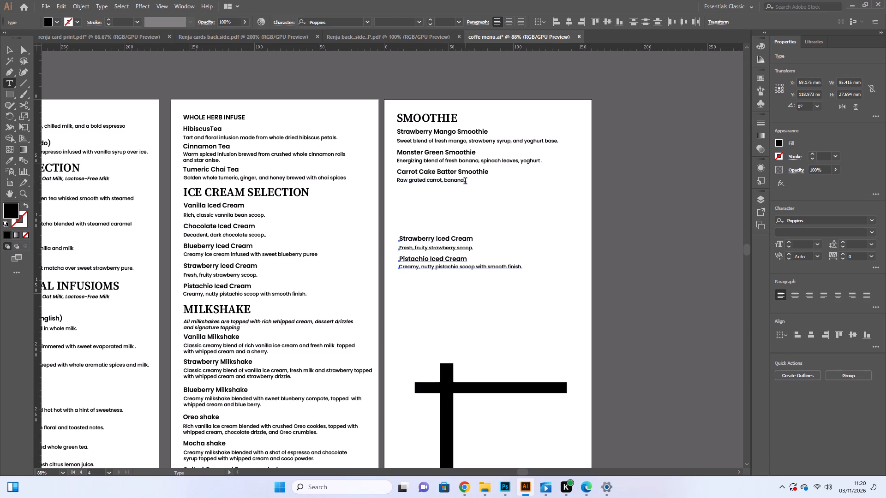
{"action": "left_click", "coordinate": [465, 182]}
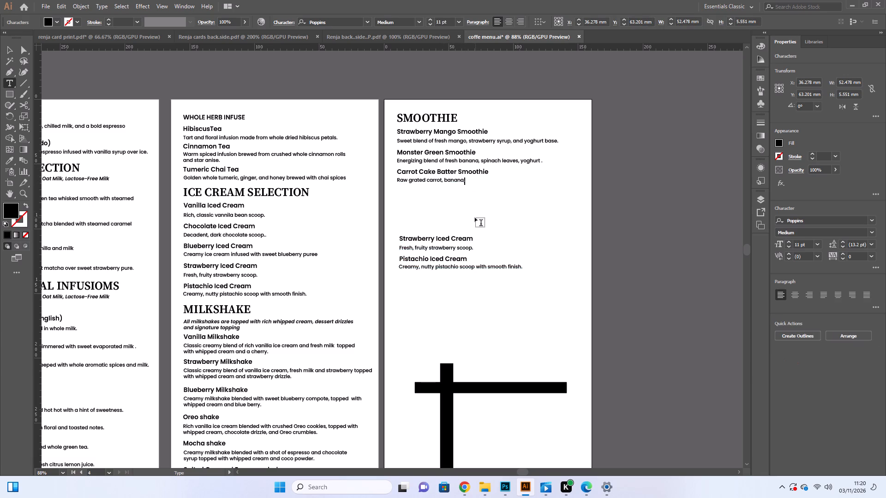
{"action": "key", "text": "space"}
{"action": "type", "text": "y"}
{"action": "type", "text": "ogur"}
{"action": "key", "text": "t"}
{"action": "type", "text": ","}
{"action": "key", "text": "space"}
{"action": "type", "text": "caramel"}
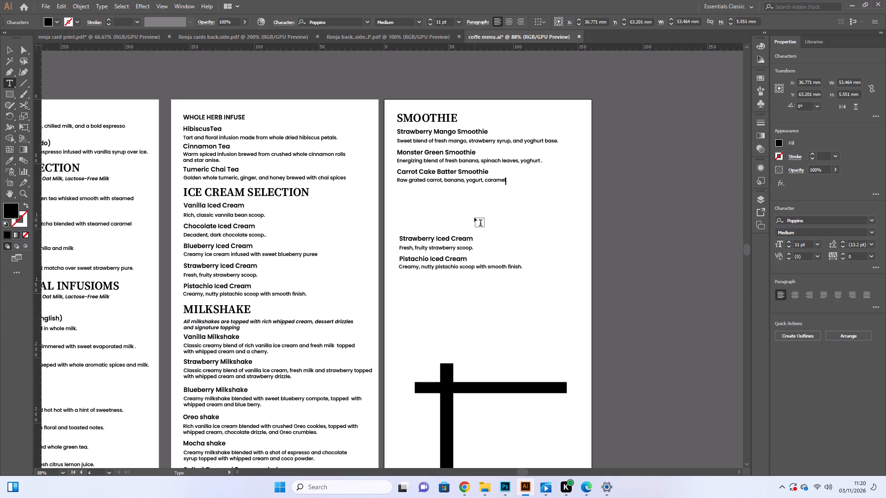
{"action": "key", "text": "space"}
{"action": "type", "text": "syr"}
{"action": "type", "text": "up"}
{"action": "key", "text": "space"}
{"action": "type", "text": "and a"}
{"action": "key", "text": "space"}
{"action": "type", "text": "pinc"}
{"action": "key", "text": "h"}
{"action": "key", "text": "space"}
{"action": "type", "text": "o"}
{"action": "key", "text": "f"}
{"action": "key", "text": "Return"}
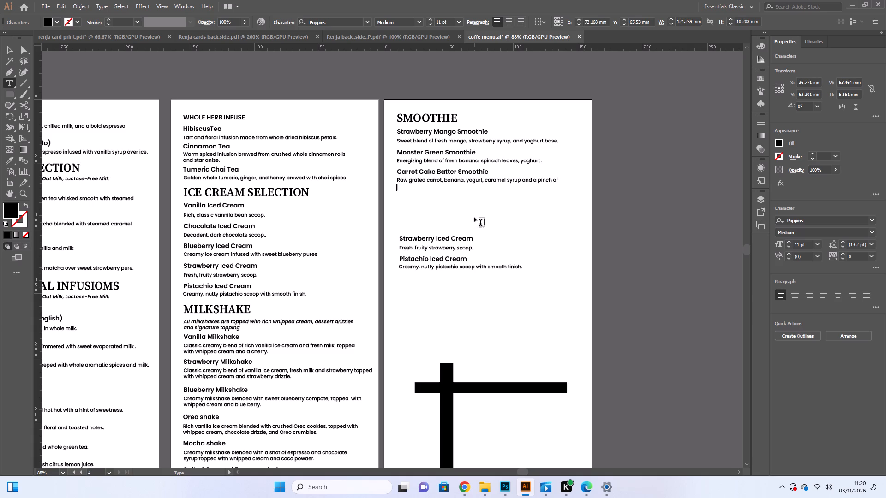
{"action": "type", "text": "cinna"}
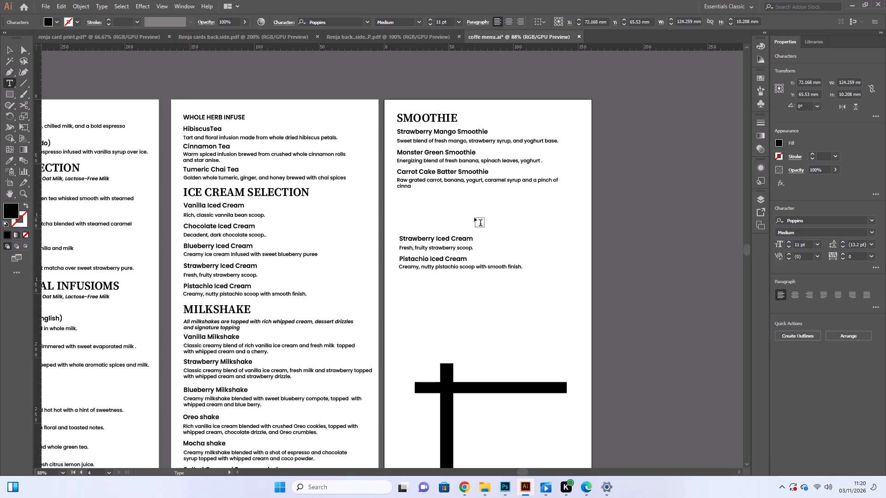
{"action": "type", "text": "mon"}
{"action": "left_click", "coordinate": [6, 50]}
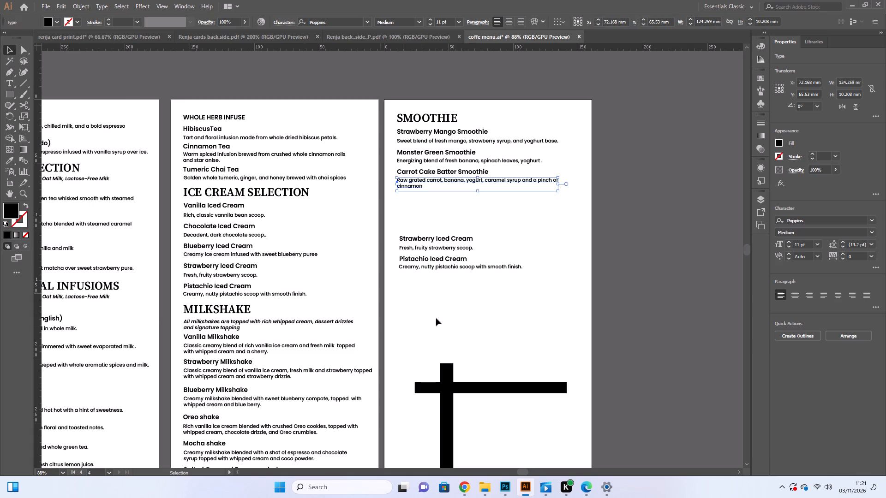
{"action": "left_click", "coordinate": [473, 320]}
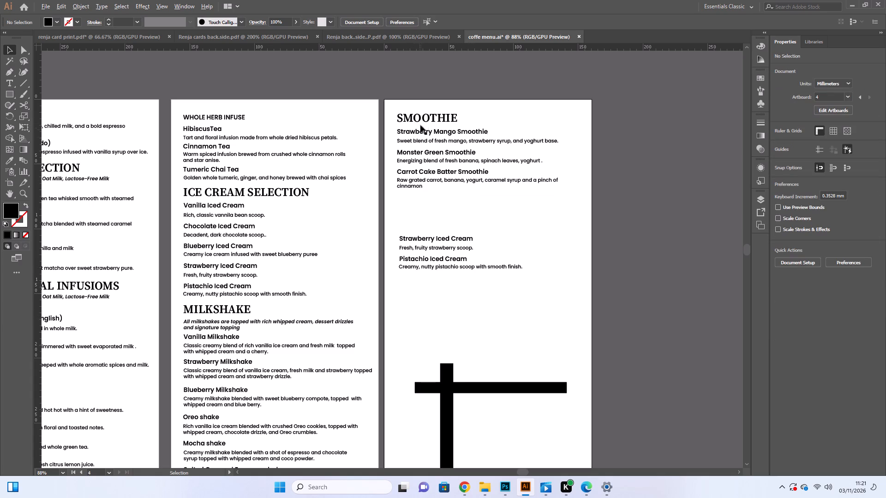
Duplicate the SMOOTHIE heading into the gap below the Carrot Cake Batter Smoothie description.
{"action": "left_click_drag", "start_coordinate": [423, 119], "coordinate": [425, 202], "text": "alt"}
Change the duplicated SMOOTHIE heading's text to "SEmonades & Mojitos".
{"action": "left_click", "coordinate": [6, 83]}
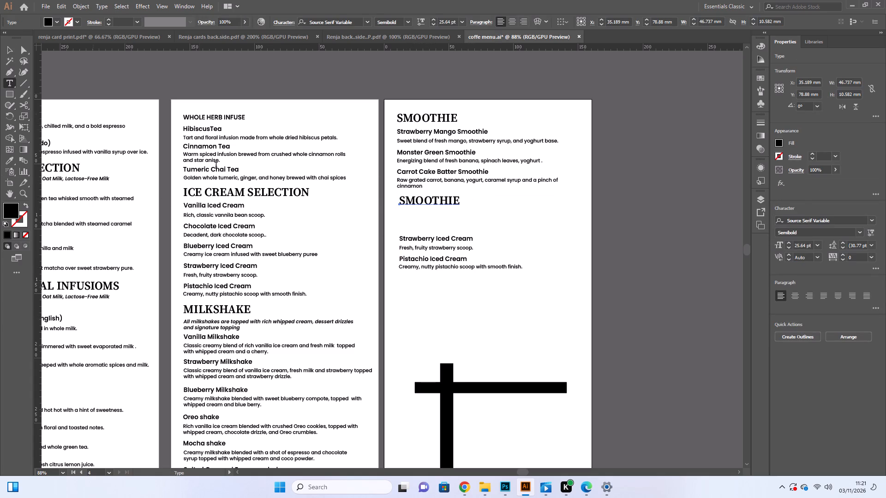
{"action": "left_click", "coordinate": [458, 201]}
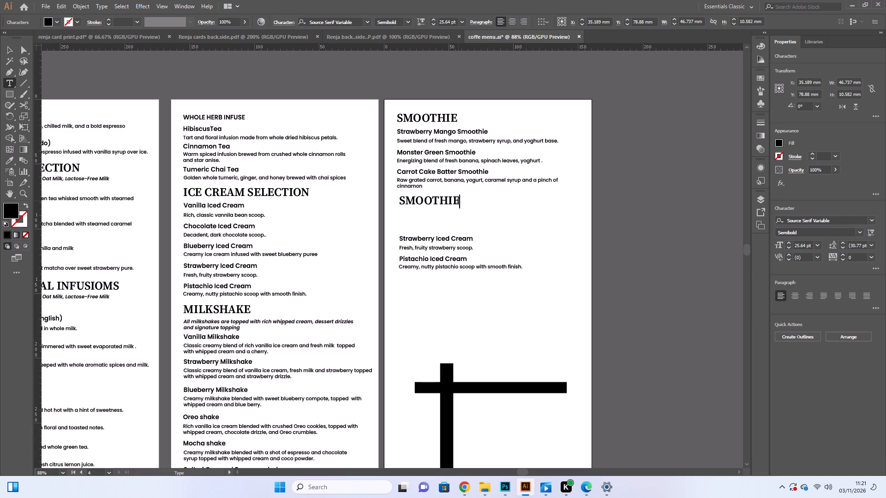
{"action": "key", "text": "BackSpace"}
{"action": "key", "text": "BackSpace"}
{"action": "key", "text": "BackSpace"}
{"action": "key", "text": "BackSpace"}
{"action": "key", "text": "BackSpace"}
{"action": "key", "text": "BackSpace"}
{"action": "key", "text": "BackSpace"}
{"action": "key", "text": "BackSpace"}
{"action": "key", "text": "BackSpace"}
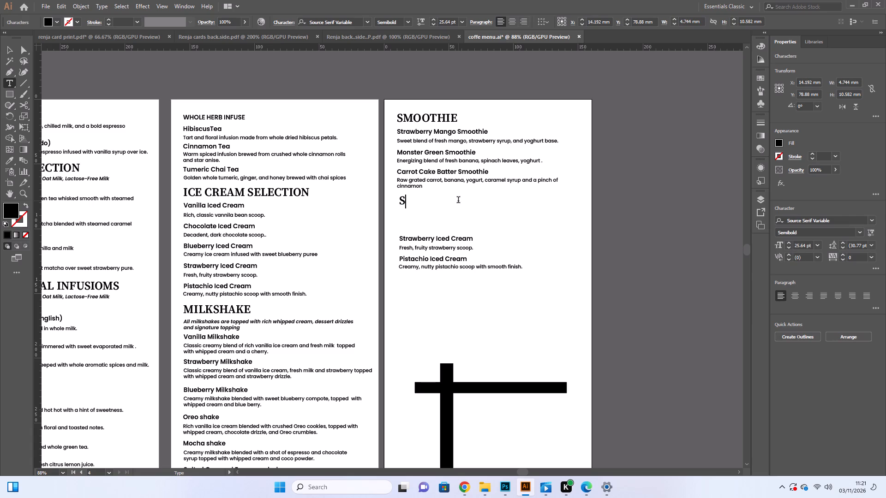
{"action": "key", "text": "e"}
{"action": "type", "text": "monade"}
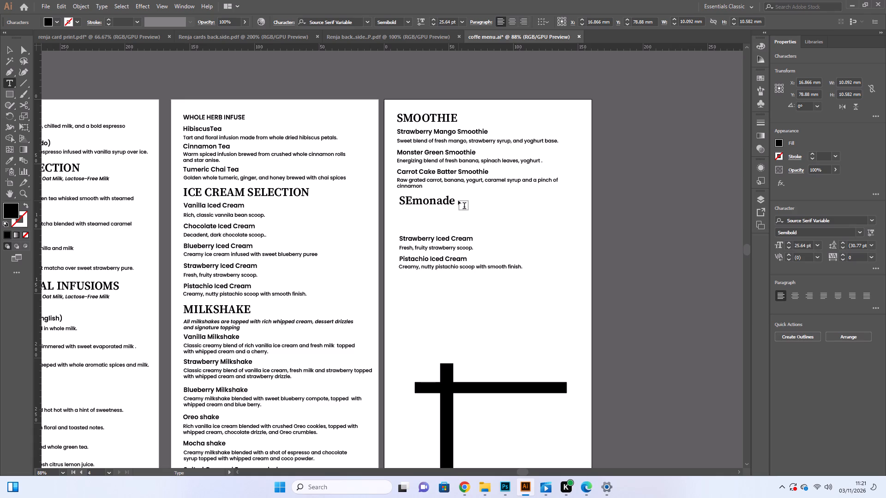
{"action": "key", "text": "s"}
{"action": "key", "text": "space"}
{"action": "key", "text": "shift+ampersand"}
{"action": "key", "text": "o"}
{"action": "key", "text": "j"}
{"action": "type", "text": "it"}
{"action": "type", "text": "os"}
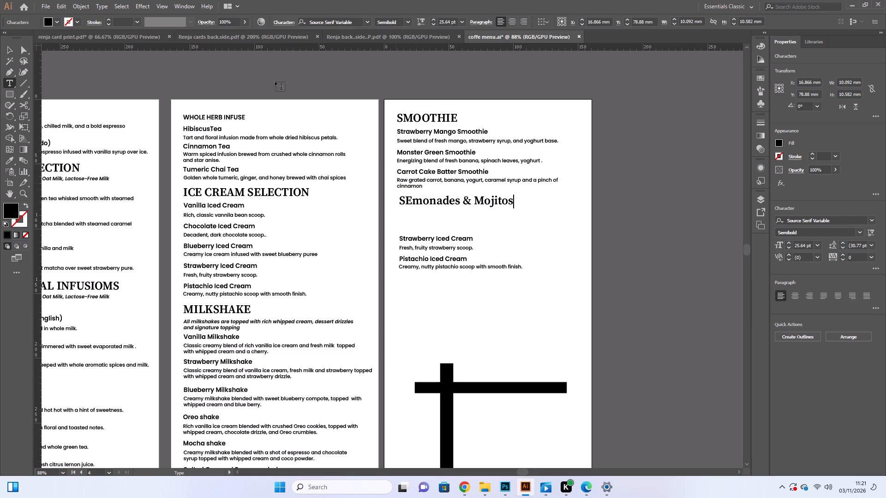
Convert the new "SEmonades & Mojitos" heading to UPPERCASE and deselect it.
{"action": "left_click", "coordinate": [6, 48]}
{"action": "left_click", "coordinate": [101, 4]}
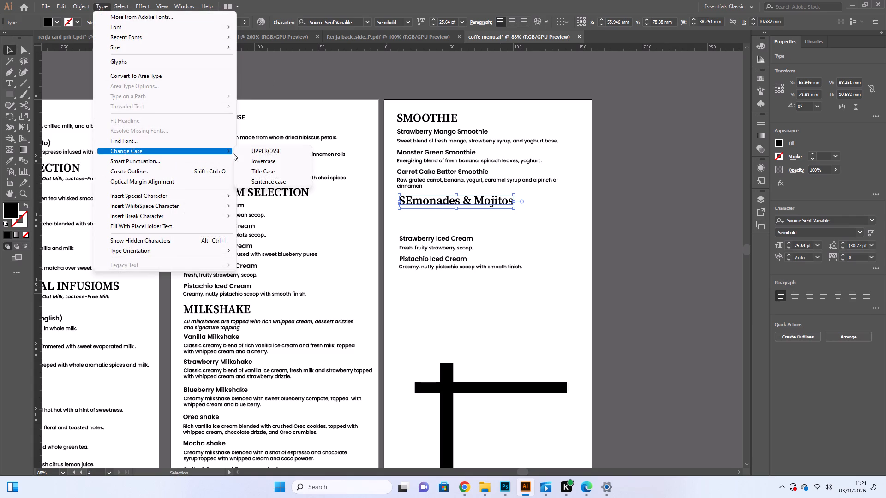
{"action": "left_click", "coordinate": [249, 153]}
{"action": "left_click", "coordinate": [483, 319]}
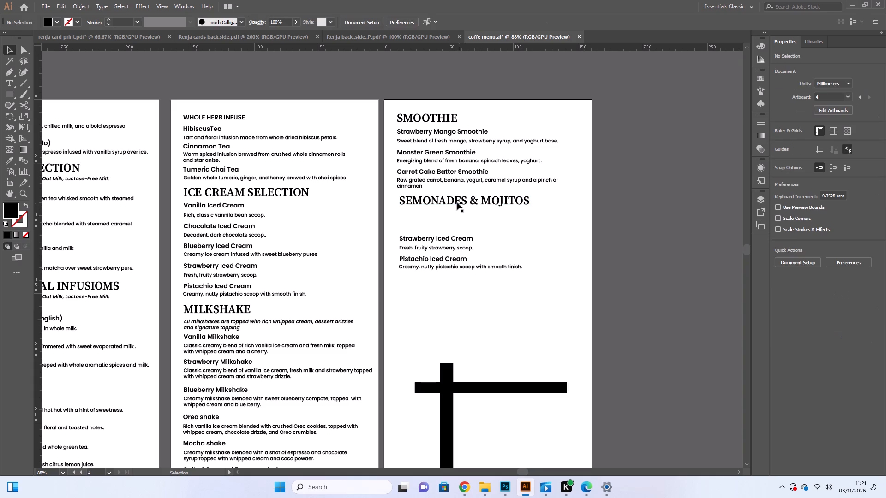
Shift the SEMONADES & MOJITOS heading slightly left to line up with the left edge of the SMOOTHIE heading.
{"action": "left_click", "coordinate": [456, 200]}
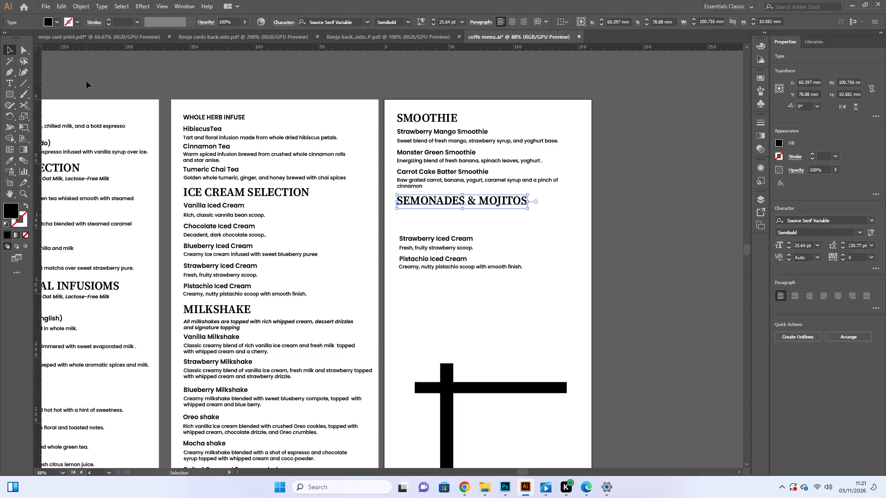
Replace the first letter of the SEMONADES & MOJITOS heading so it reads "LEMONADES & MOJITOS".
{"action": "left_click", "coordinate": [12, 82]}
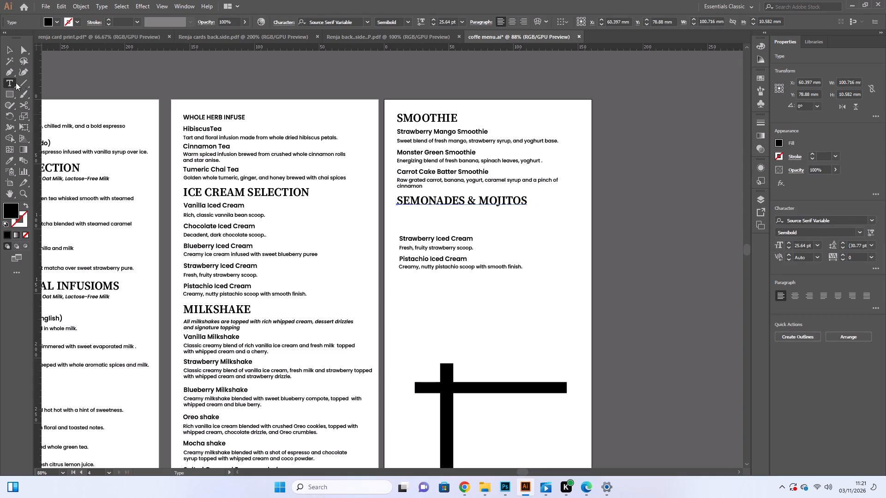
{"action": "left_click", "coordinate": [401, 202]}
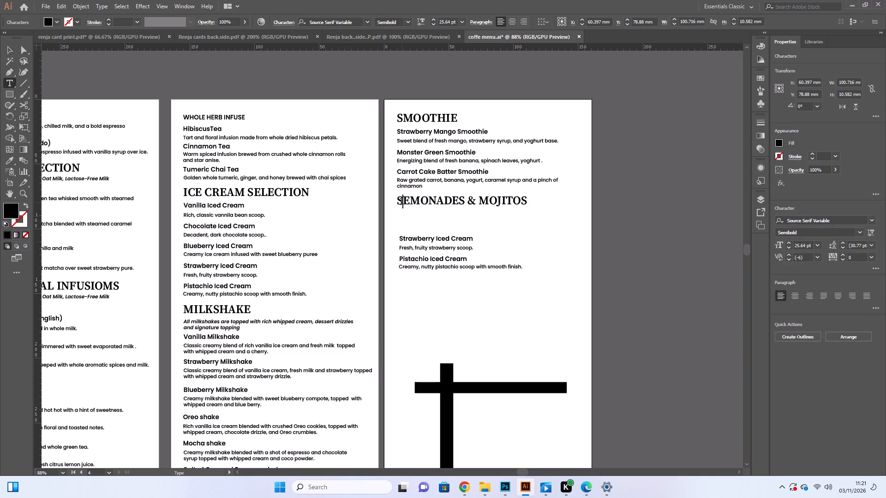
{"action": "key", "text": "BackSpace"}
{"action": "key", "text": "l"}
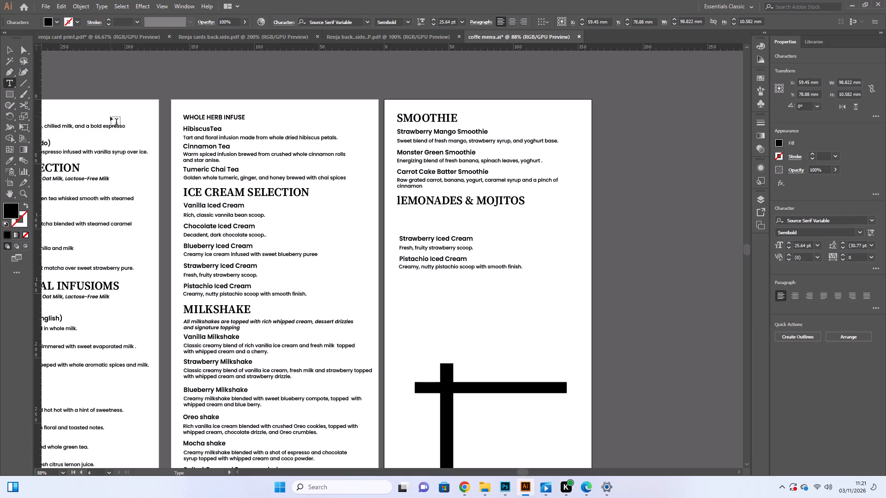
{"action": "key", "text": "BackSpace"}
{"action": "key", "text": "l"}
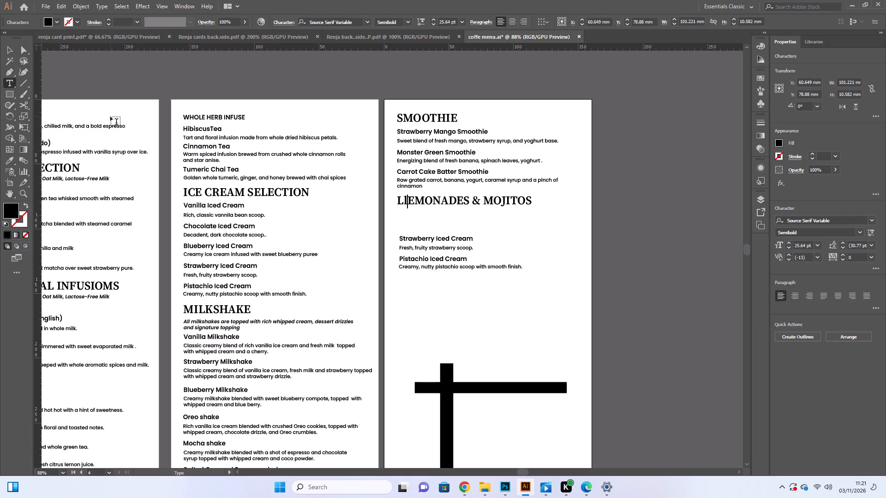
{"action": "key", "text": "BackSpace"}
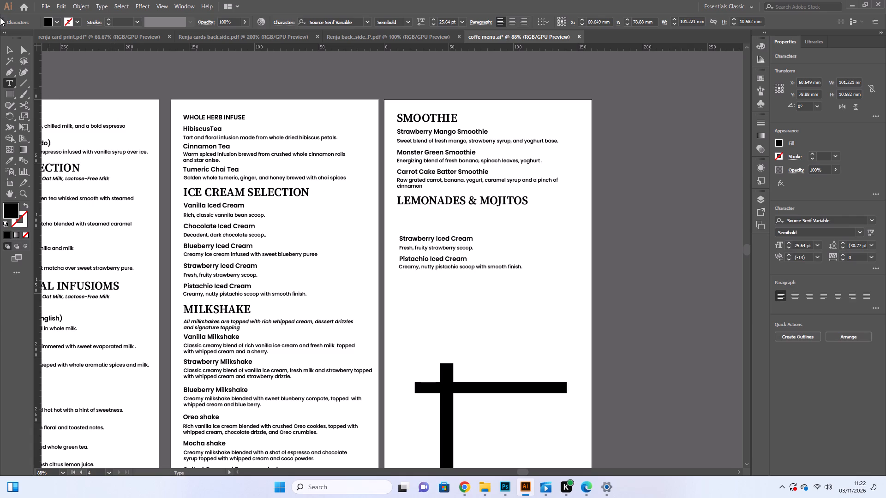
{"action": "left_click", "coordinate": [12, 48]}
{"action": "left_click", "coordinate": [527, 244]}
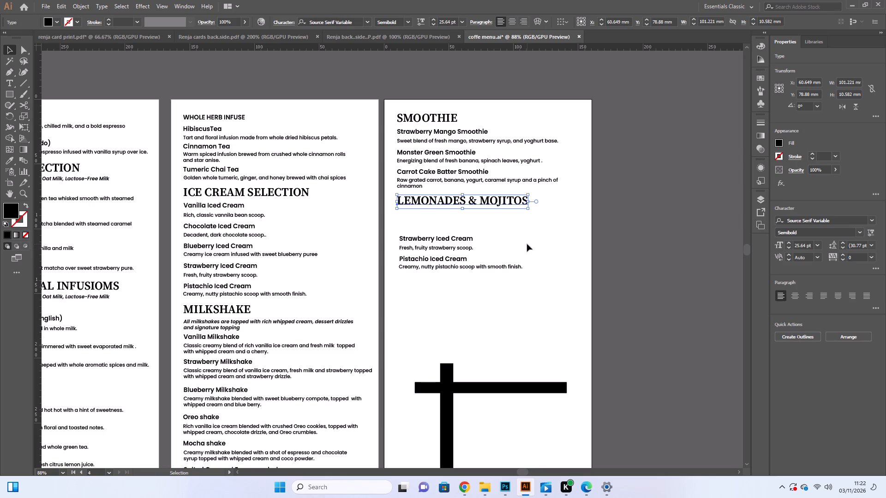
Change MOJITOS to "NOJITOS" in the LEMONADES heading and deselect the text.
{"action": "left_click", "coordinate": [470, 202]}
{"action": "left_click", "coordinate": [9, 85]}
{"action": "left_click", "coordinate": [491, 196]}
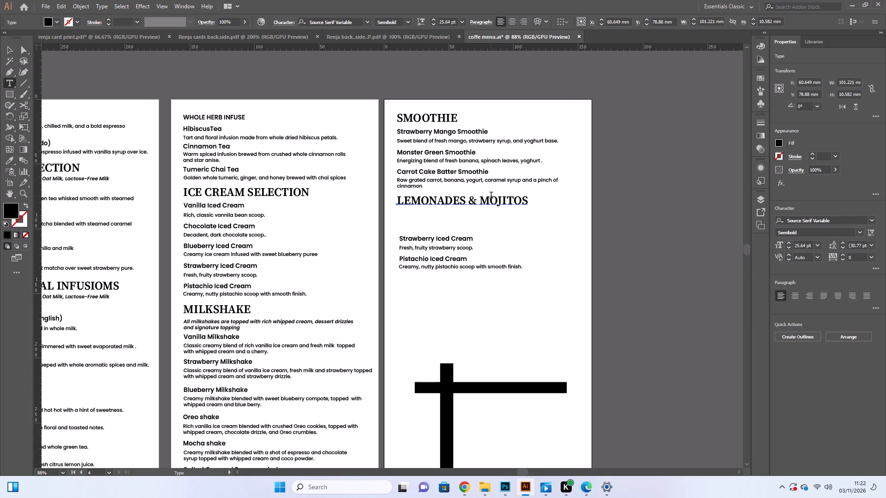
{"action": "key", "text": "BackSpace"}
{"action": "key", "text": "n"}
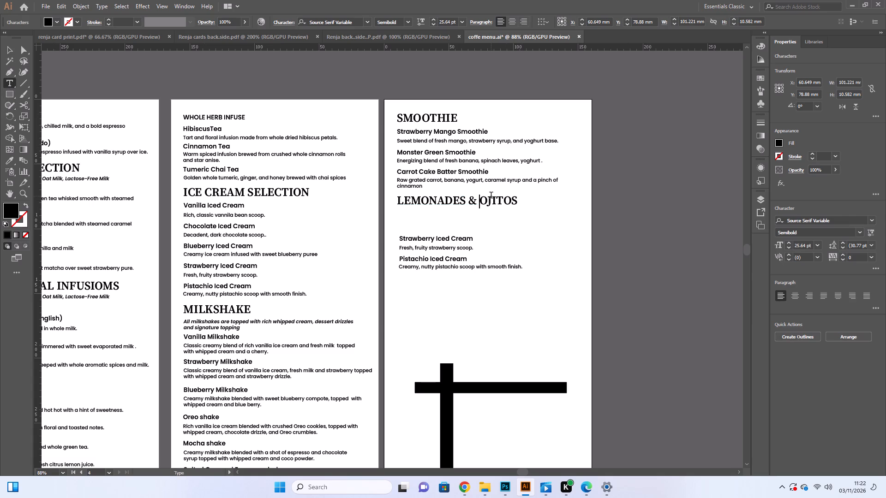
{"action": "key", "text": "BackSpace"}
{"action": "key", "text": "n"}
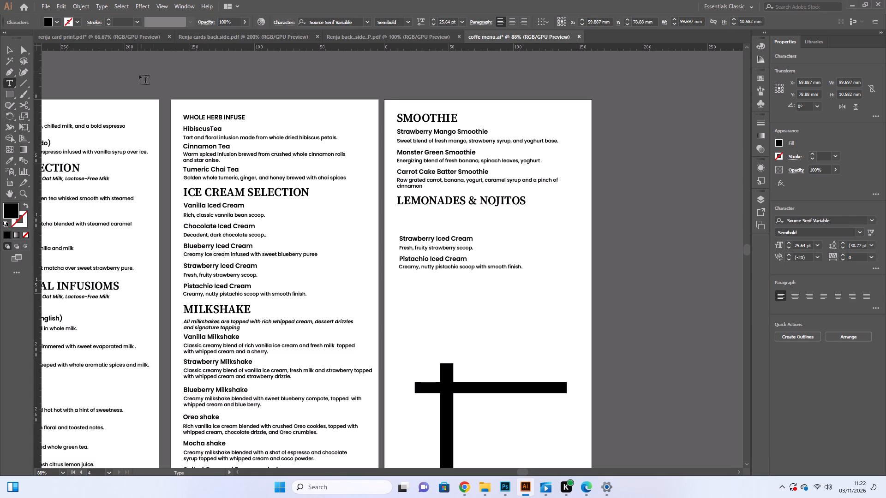
{"action": "left_click", "coordinate": [7, 46]}
{"action": "left_click", "coordinate": [119, 70]}
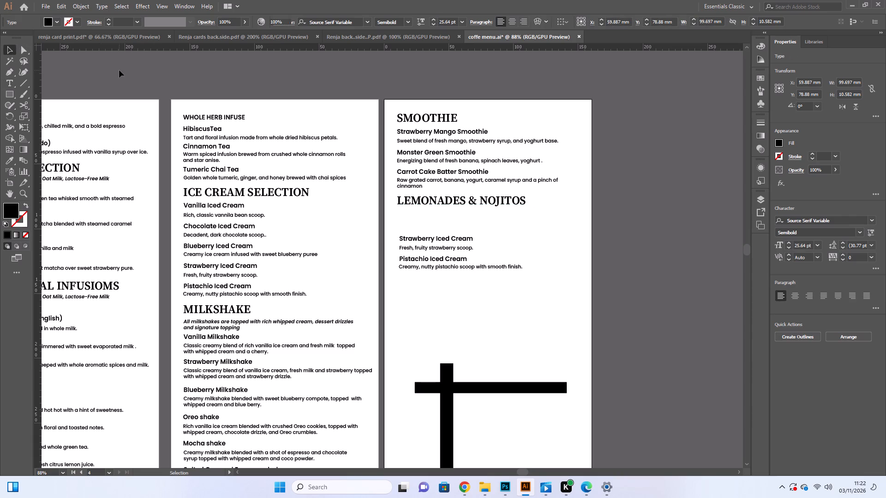
{"action": "left_click", "coordinate": [471, 312]}
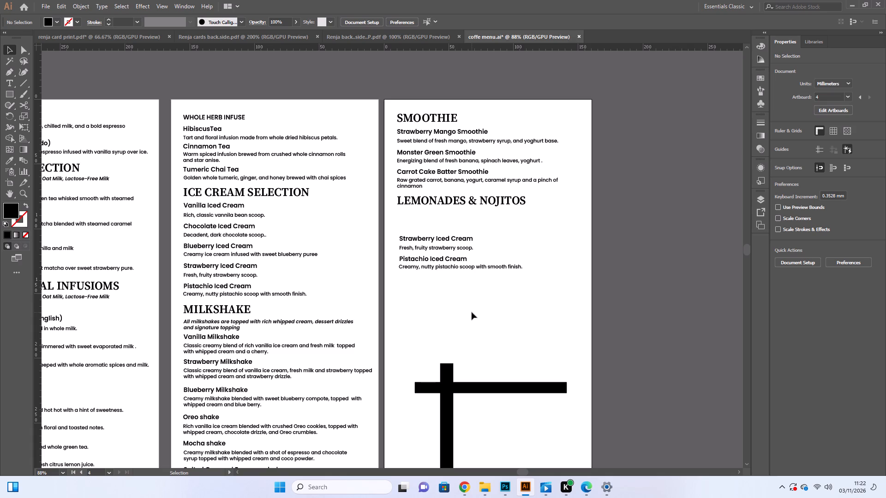
Move the Strawberry Iced Cream and Pistachio Iced Cream entries up directly beneath the LEMONADES & NOJITOS heading, aligned with its left edge.
{"action": "left_click", "coordinate": [489, 293]}
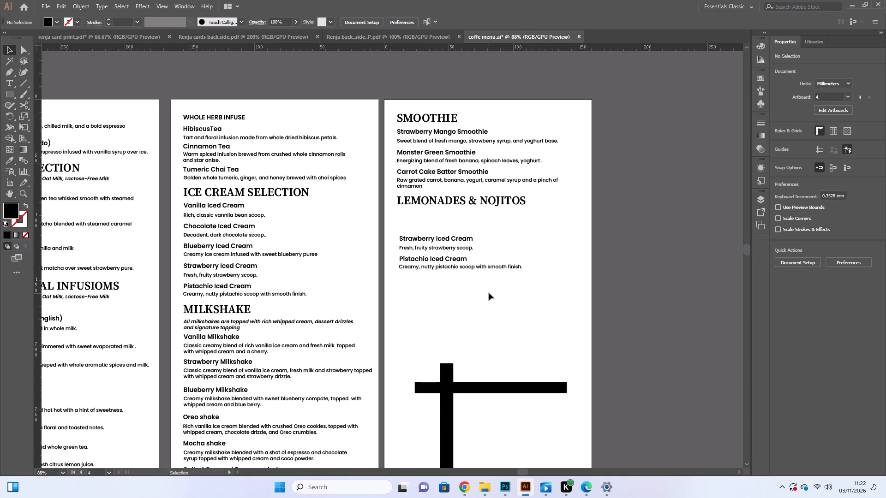
{"action": "left_click", "coordinate": [489, 293]}
{"action": "scroll", "coordinate": [489, 293], "scroll_direction": "up", "scroll_amount": 3}
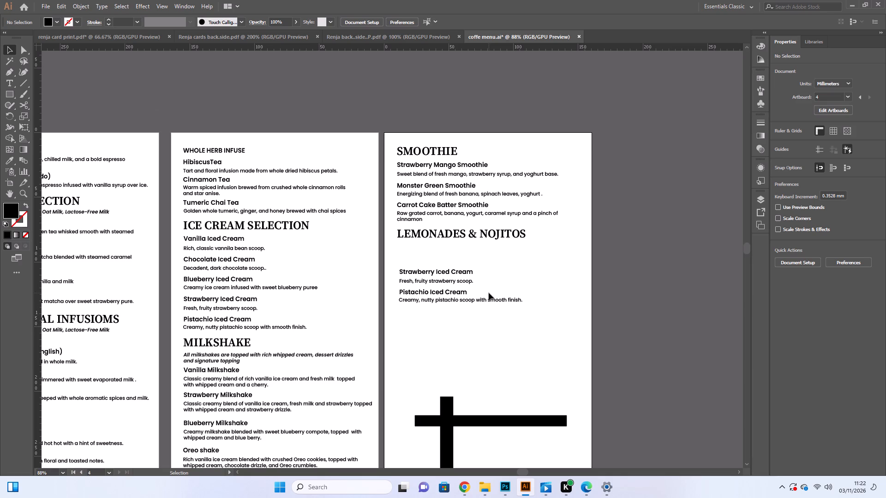
{"action": "left_click_drag", "start_coordinate": [413, 260], "coordinate": [449, 314]}
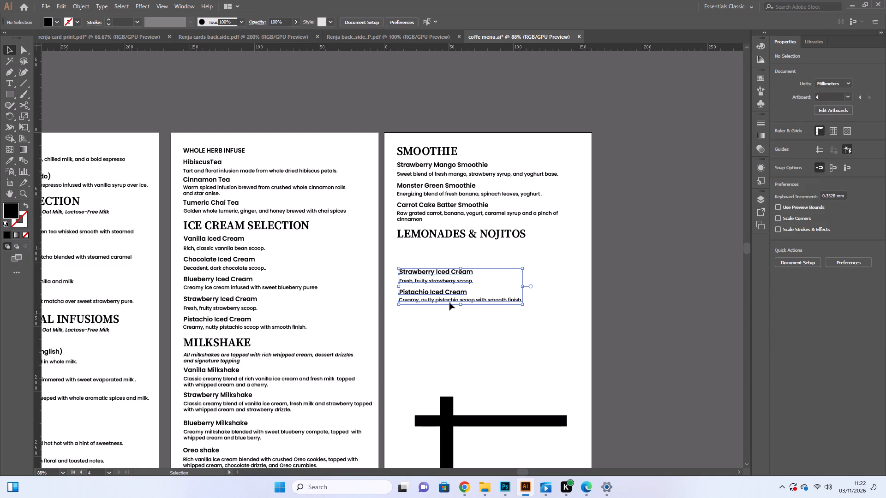
{"action": "left_click_drag", "start_coordinate": [449, 298], "coordinate": [445, 274]}
{"action": "left_click", "coordinate": [450, 313]}
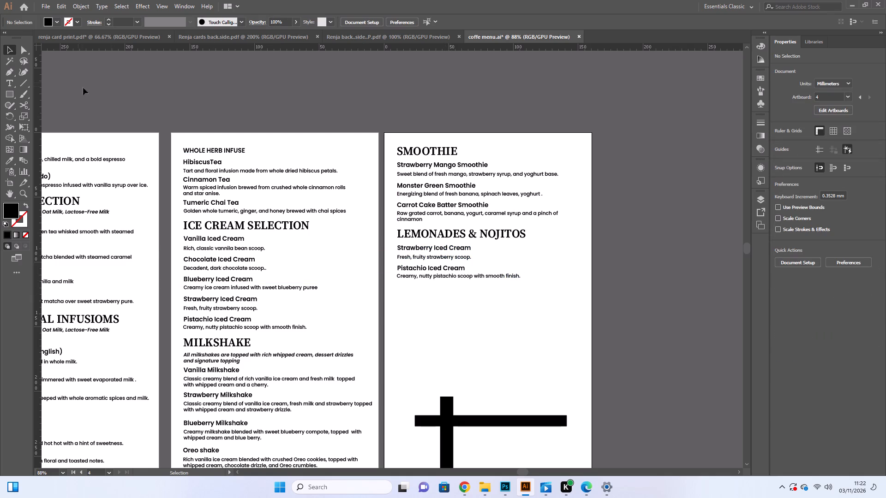
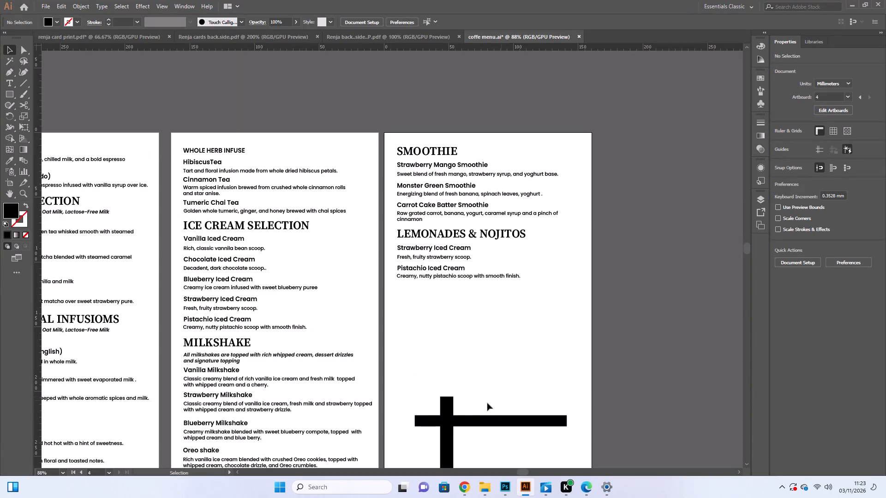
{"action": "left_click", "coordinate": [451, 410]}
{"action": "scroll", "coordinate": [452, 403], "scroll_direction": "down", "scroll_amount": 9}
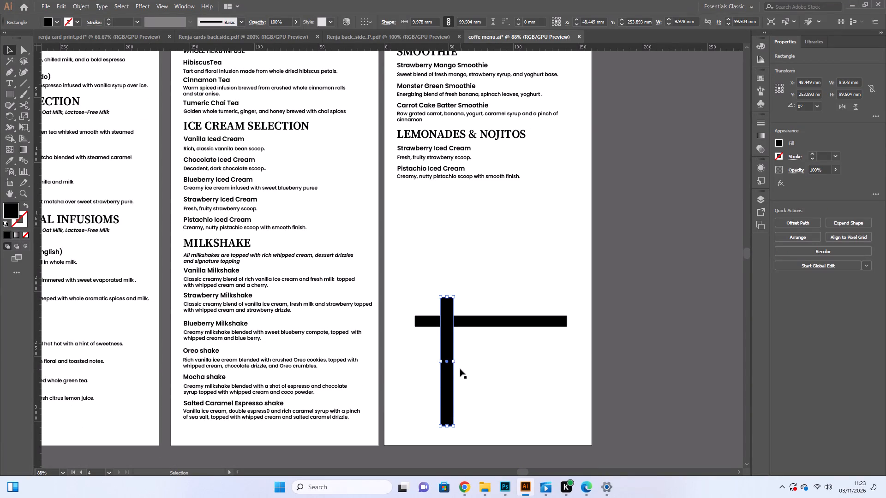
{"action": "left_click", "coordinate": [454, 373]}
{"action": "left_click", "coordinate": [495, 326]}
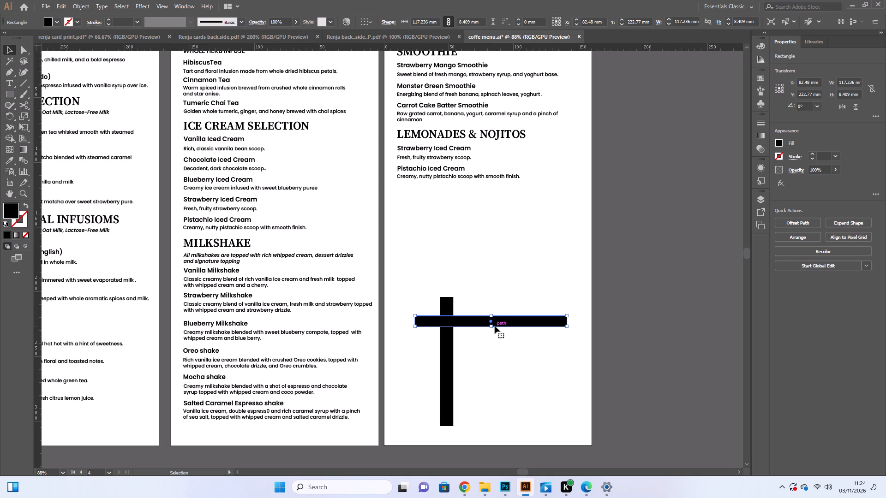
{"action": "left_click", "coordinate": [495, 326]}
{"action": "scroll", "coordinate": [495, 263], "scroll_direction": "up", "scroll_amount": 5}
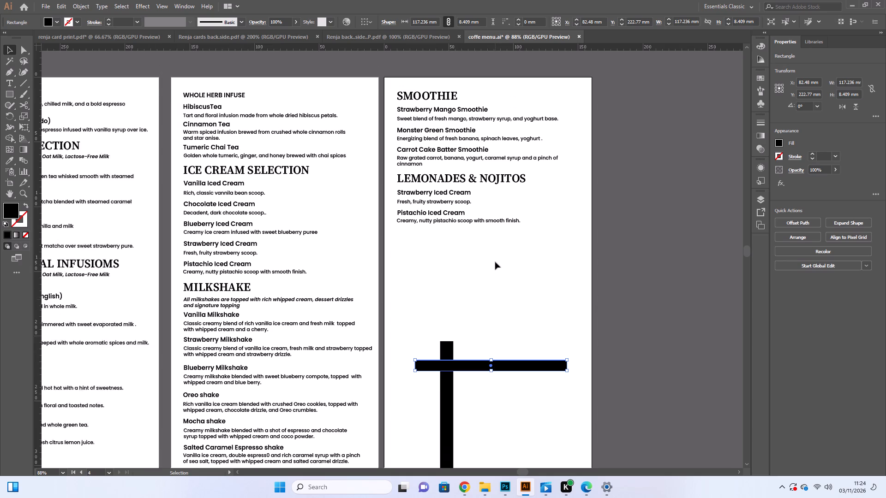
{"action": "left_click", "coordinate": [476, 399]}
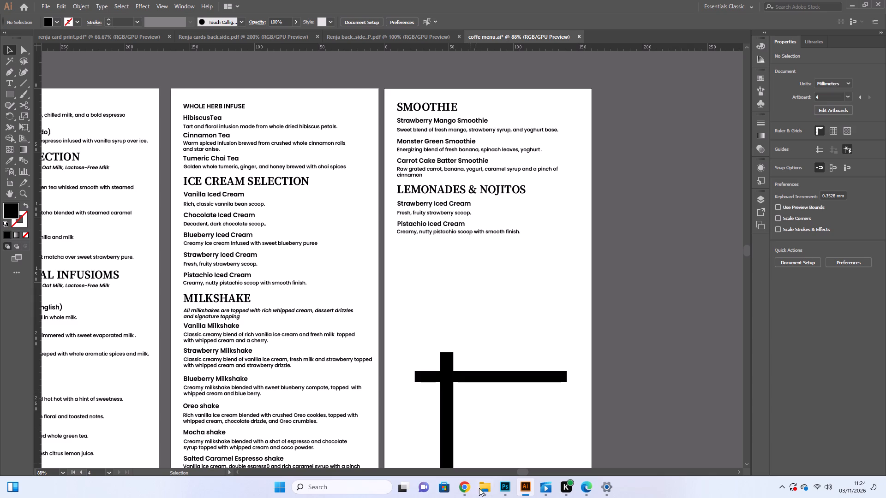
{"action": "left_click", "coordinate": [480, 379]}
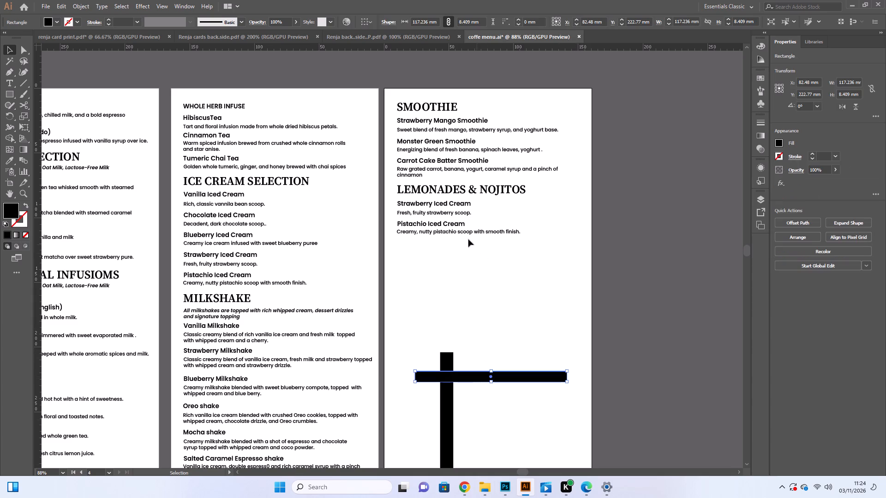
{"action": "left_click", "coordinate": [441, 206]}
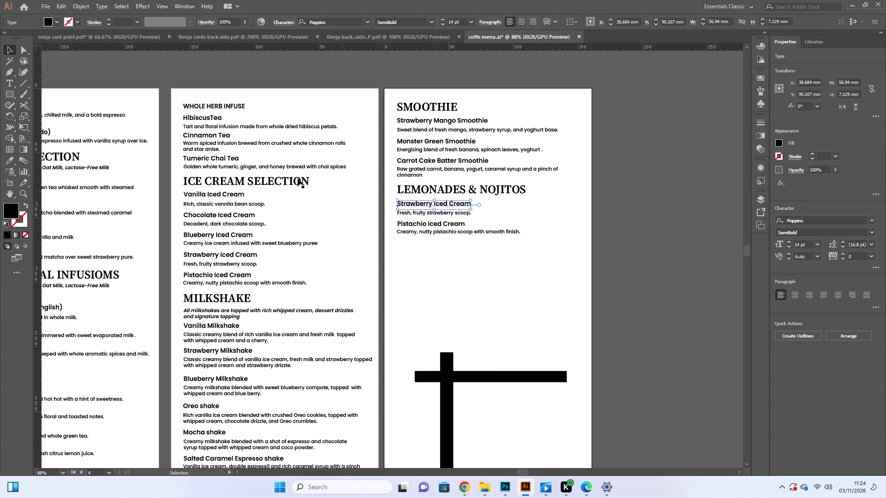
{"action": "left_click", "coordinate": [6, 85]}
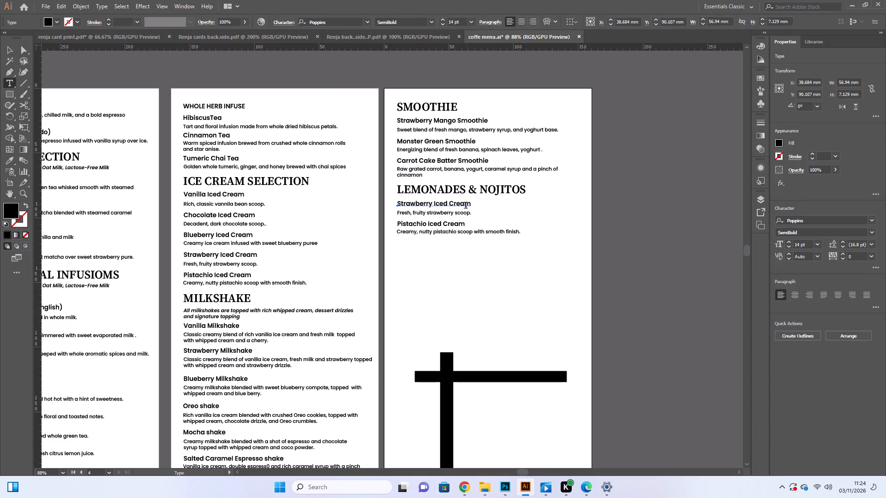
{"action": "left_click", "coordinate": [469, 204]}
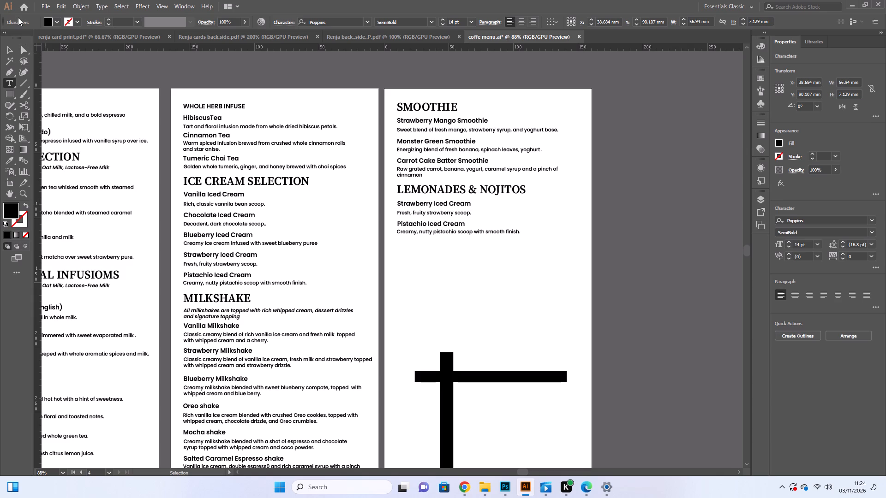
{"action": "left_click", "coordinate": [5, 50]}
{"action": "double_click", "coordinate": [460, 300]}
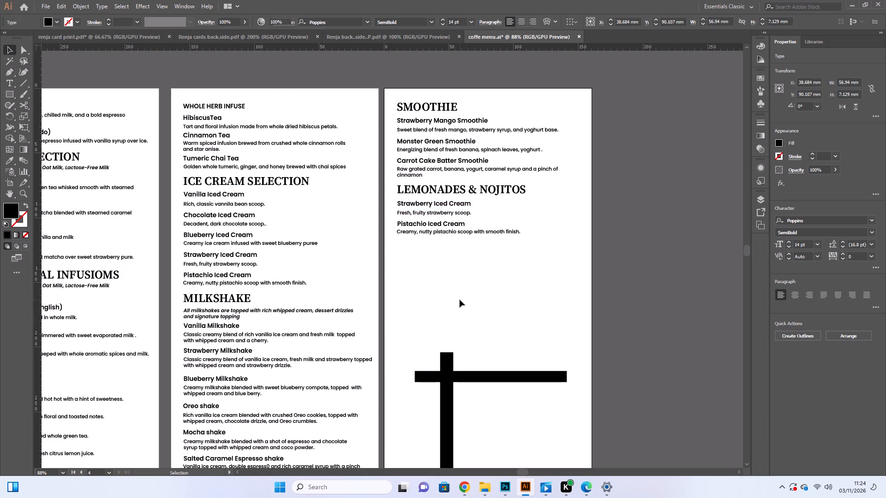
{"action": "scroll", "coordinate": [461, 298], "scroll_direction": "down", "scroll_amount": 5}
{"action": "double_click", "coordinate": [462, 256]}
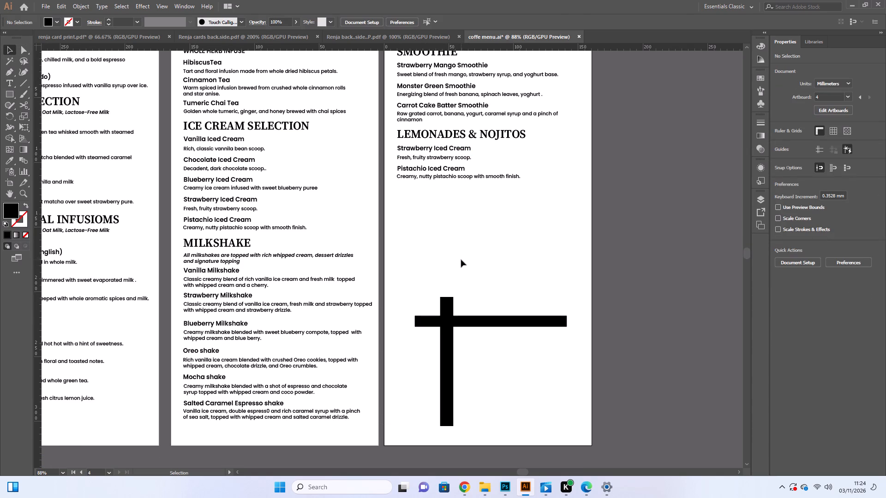
Move the Strawberry and Pistachio Iced Cream entries with their descriptions down, opening a gap beneath the LEMONADES & NOJITOS heading.
{"action": "scroll", "coordinate": [461, 260], "scroll_direction": "up", "scroll_amount": 4}
{"action": "left_click_drag", "start_coordinate": [460, 260], "coordinate": [416, 194]}
{"action": "left_click_drag", "start_coordinate": [416, 193], "coordinate": [419, 202]}
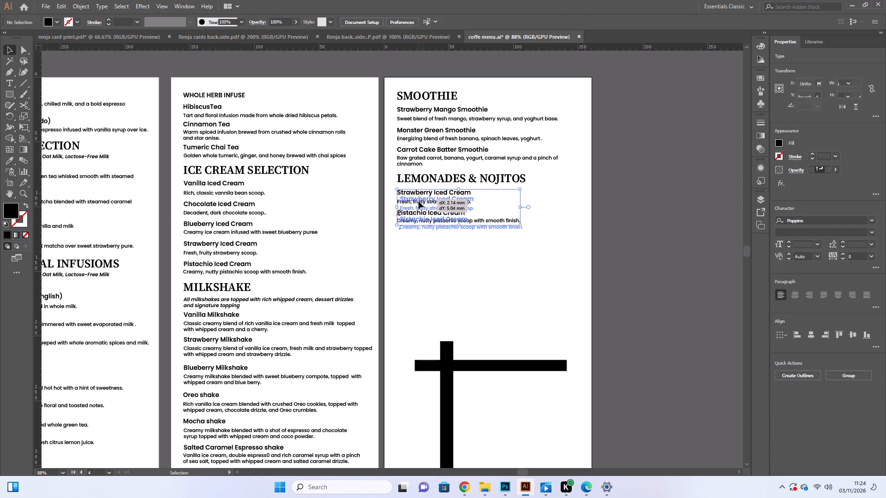
{"action": "left_click_drag", "start_coordinate": [419, 202], "coordinate": [419, 206]}
{"action": "left_click", "coordinate": [448, 256]}
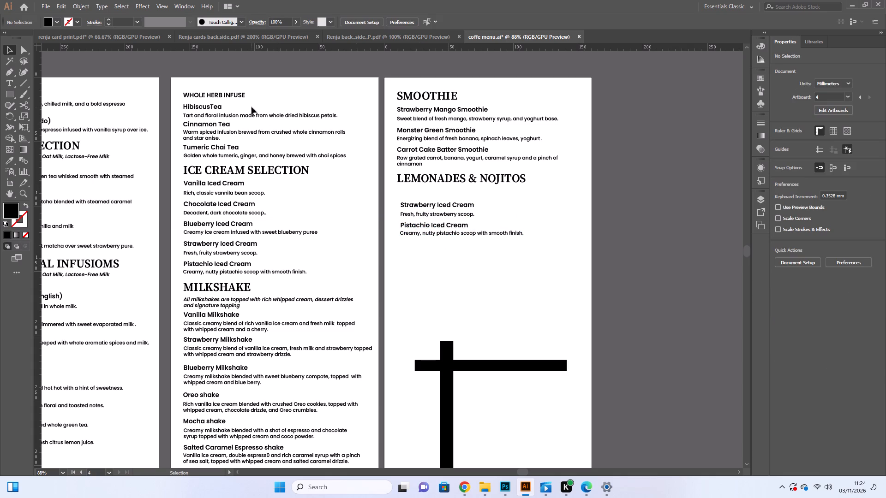
Copy the WHOLE HERB INFUSE subheading into the gap beneath the LEMONADES & NOJITOS heading.
{"action": "left_click_drag", "start_coordinate": [239, 95], "coordinate": [454, 190], "text": "alt"}
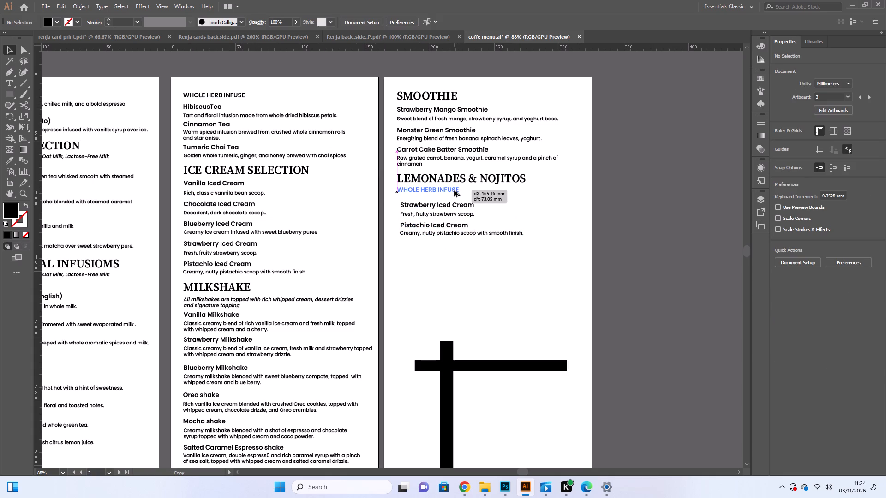
{"action": "left_click_drag", "start_coordinate": [454, 190], "coordinate": [455, 192], "text": "alt"}
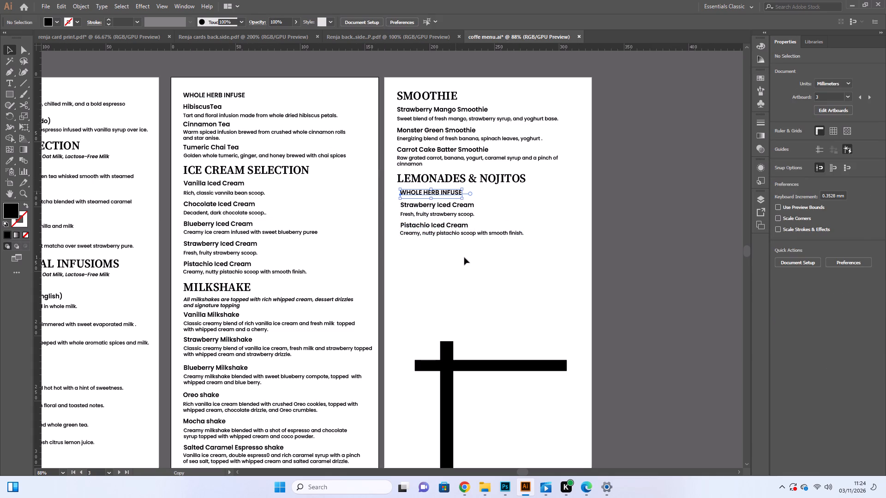
{"action": "left_click", "coordinate": [461, 275]}
Replace the text of the copied subheading under LEMONADES & NOJITOS with "FRESH LEMONADES".
{"action": "left_click", "coordinate": [423, 192]}
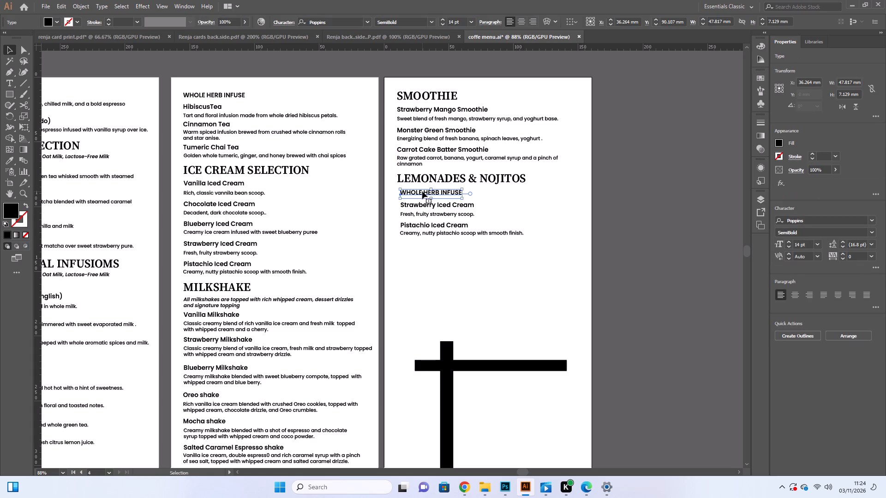
{"action": "left_click", "coordinate": [10, 82]}
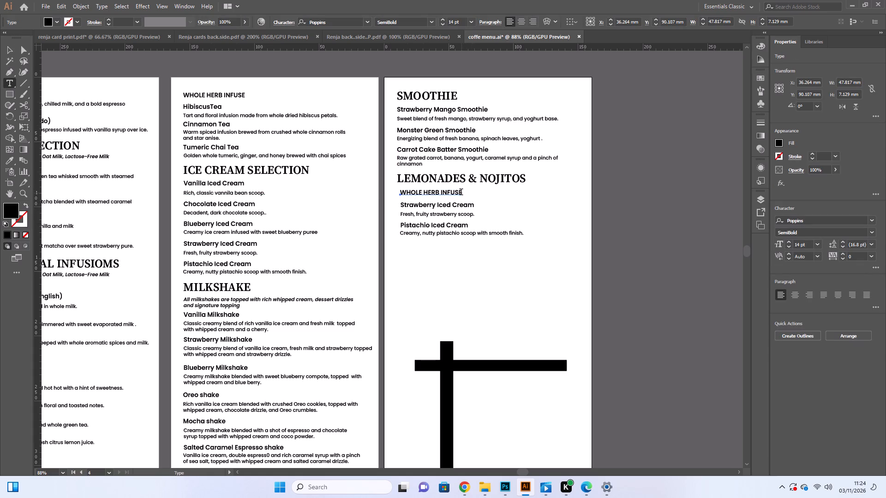
{"action": "left_click_drag", "start_coordinate": [461, 193], "coordinate": [408, 195]}
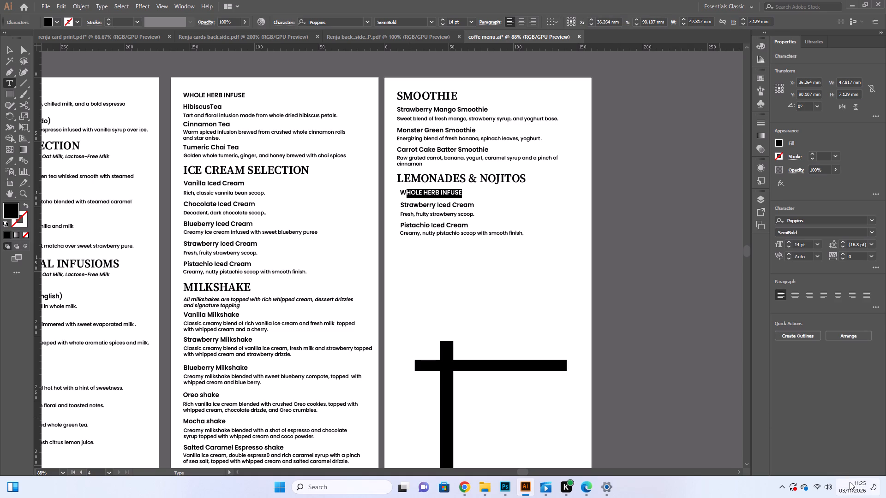
{"action": "key", "text": "BackSpace"}
{"action": "key", "text": "BackSpace"}
{"action": "key", "text": "BackSpace"}
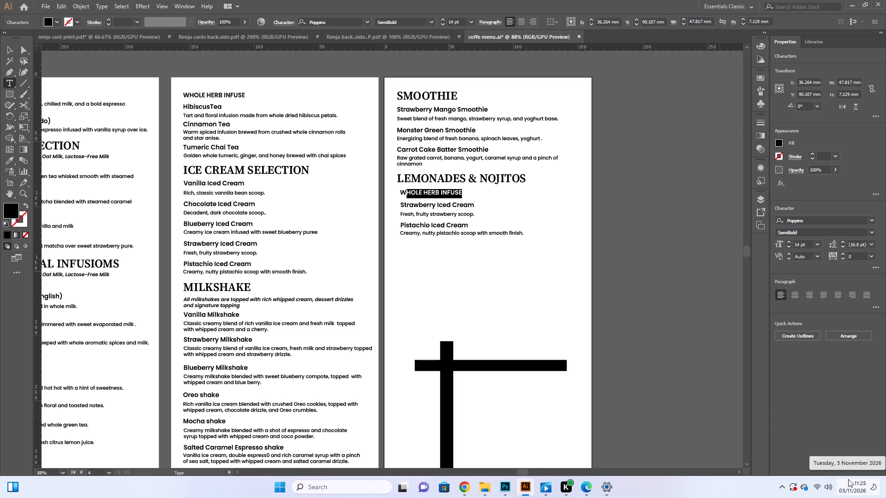
{"action": "key", "text": "BackSpace"}
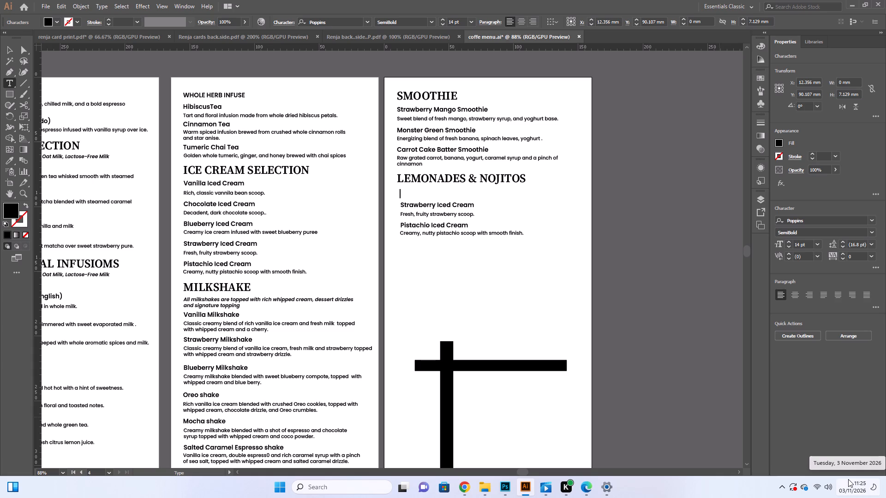
{"action": "type", "text": "FR"}
{"action": "type", "text": "ES"}
{"action": "type", "text": "H LEMONA"}
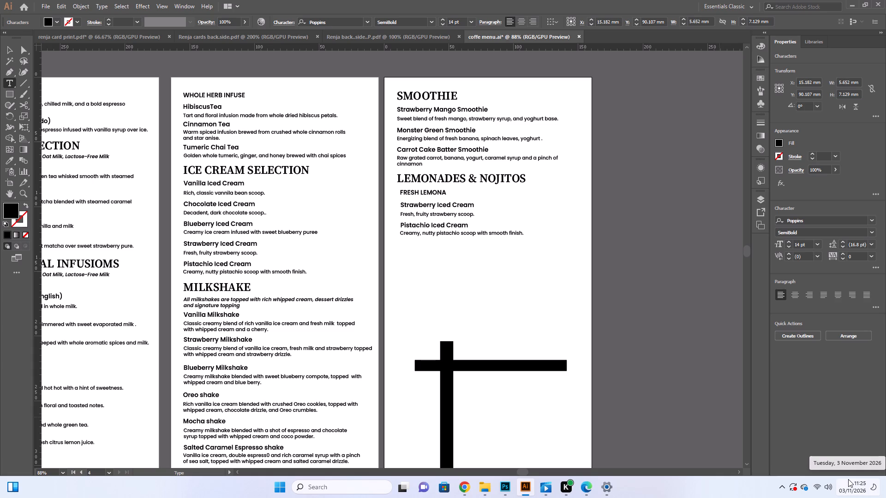
{"action": "type", "text": "DES"}
{"action": "left_click", "coordinate": [8, 52]}
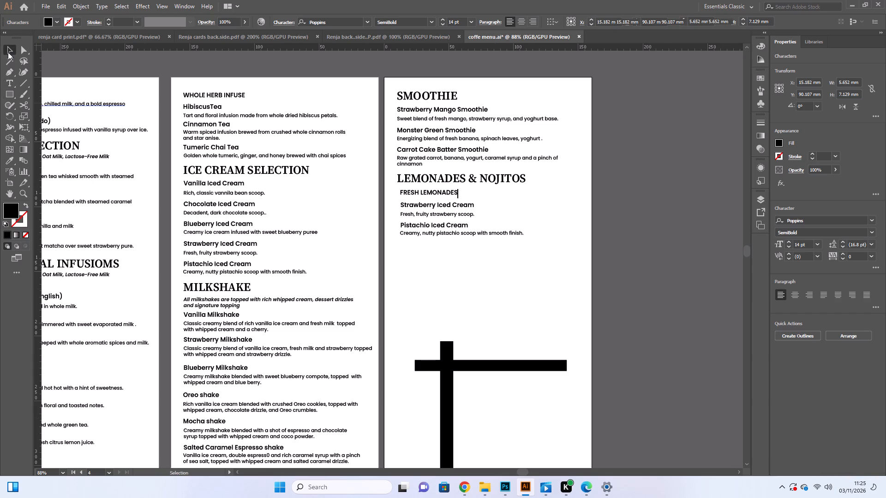
Nudge the FRESH LEMONADES subheading left towards the left edge of the LEMONADES & NOJITOS heading.
{"action": "key", "text": "Left"}
{"action": "key", "text": "Left"}
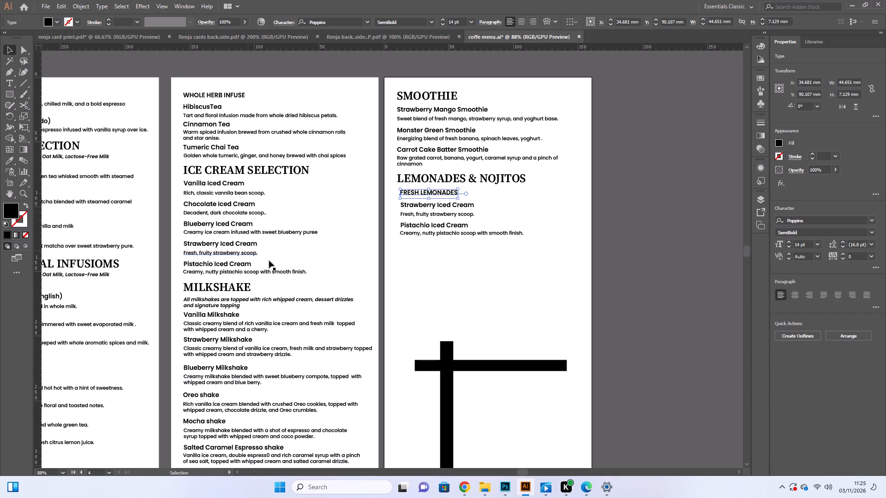
{"action": "key", "text": "Left"}
{"action": "left_click", "coordinate": [454, 275]}
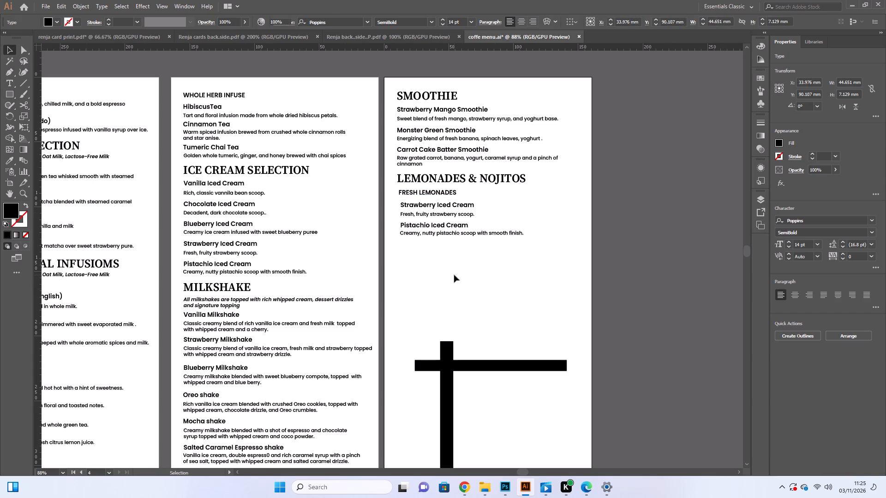
{"action": "left_click", "coordinate": [406, 190]}
{"action": "key", "text": "Left"}
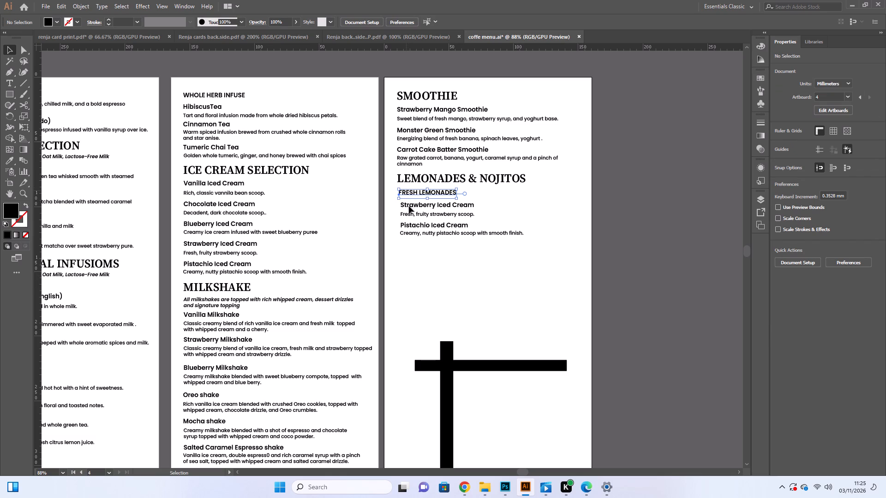
{"action": "left_click", "coordinate": [428, 274]}
Nudge the Strawberry and Pistachio Iced Cream entries with their descriptions left towards the FRESH LEMONADES subheading's left edge.
{"action": "left_click_drag", "start_coordinate": [432, 260], "coordinate": [422, 239]}
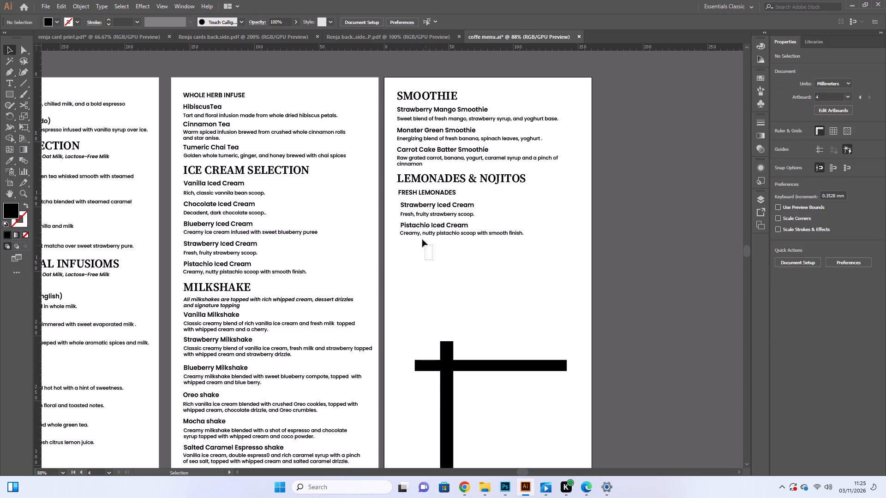
{"action": "left_click_drag", "start_coordinate": [422, 239], "coordinate": [398, 194]}
{"action": "left_click_drag", "start_coordinate": [398, 194], "coordinate": [405, 202]}
{"action": "key", "text": "Left"}
{"action": "key", "text": "Left"}
{"action": "key", "text": "Left"}
{"action": "key", "text": "Left"}
{"action": "key", "text": "Left"}
{"action": "key", "text": "Left"}
{"action": "key", "text": "Left"}
{"action": "key", "text": "Left"}
{"action": "key", "text": "Left"}
{"action": "key", "text": "Left"}
{"action": "key", "text": "Left"}
{"action": "key", "text": "Left"}
{"action": "key", "text": "Left"}
{"action": "key", "text": "Left"}
{"action": "key", "text": "Left"}
{"action": "key", "text": "Left"}
{"action": "key", "text": "Left"}
{"action": "key", "text": "Left"}
{"action": "key", "text": "Left"}
{"action": "key", "text": "Left"}
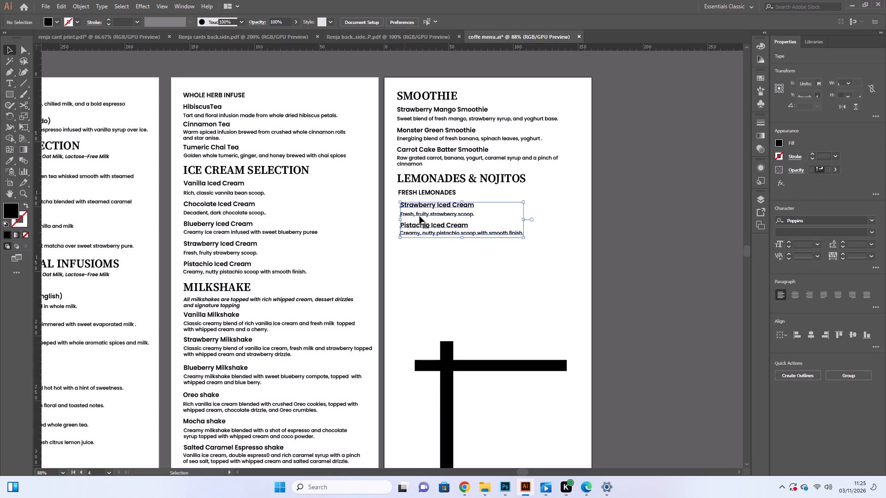
{"action": "key", "text": "Left"}
{"action": "key", "text": "Left"}
{"action": "key", "text": "Left"}
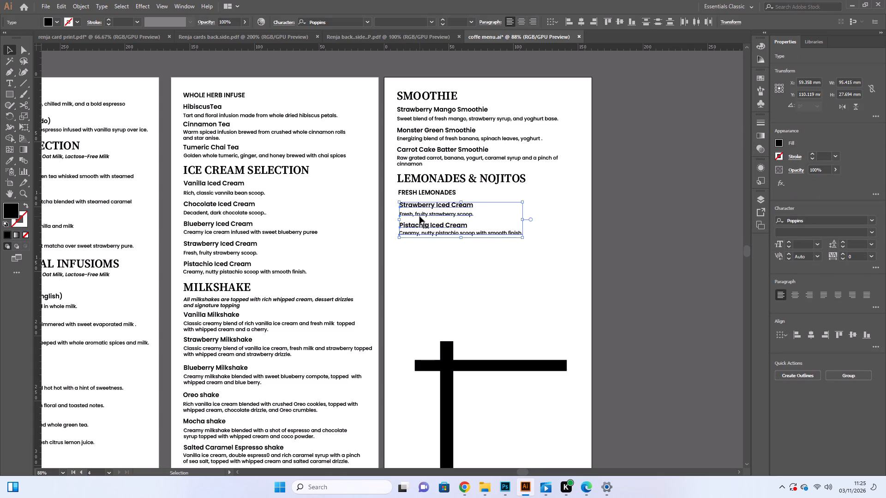
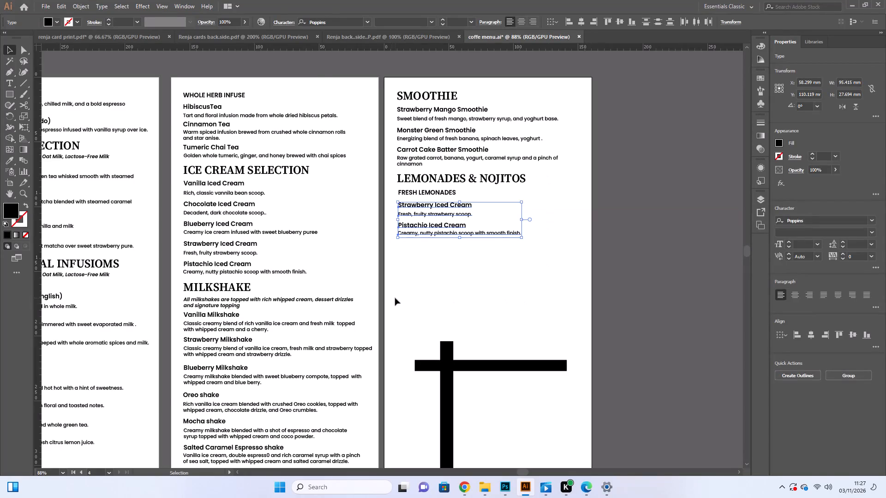
Select the horizontal black bar crossing the vertical one beneath the LEMONADES & NOJITOS entries on the fourth page.
{"action": "scroll", "coordinate": [456, 273], "scroll_direction": "down", "scroll_amount": 4}
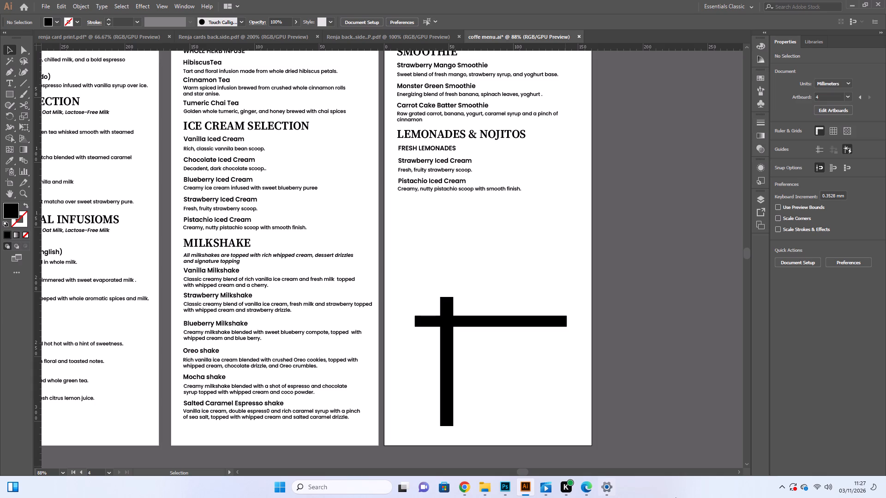
{"action": "left_click", "coordinate": [505, 323]}
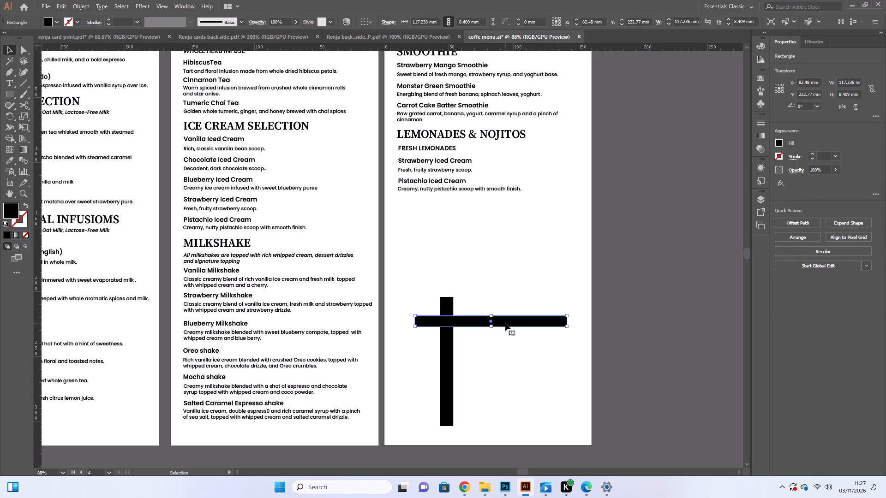
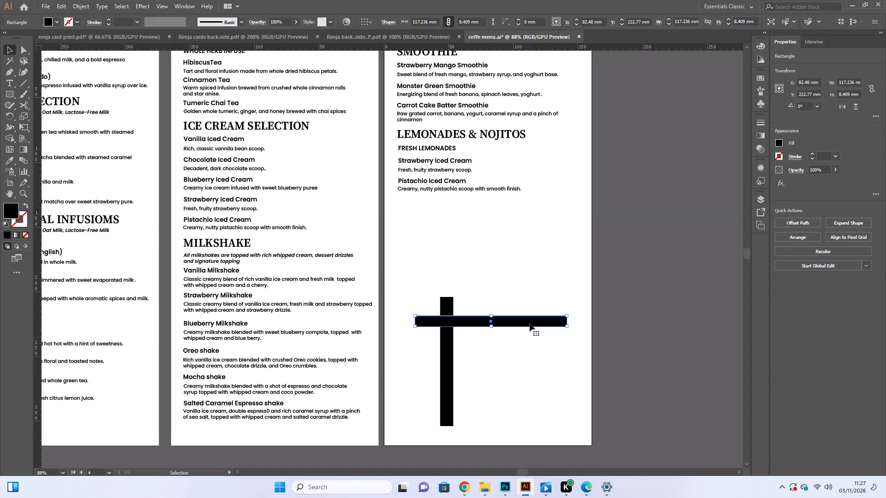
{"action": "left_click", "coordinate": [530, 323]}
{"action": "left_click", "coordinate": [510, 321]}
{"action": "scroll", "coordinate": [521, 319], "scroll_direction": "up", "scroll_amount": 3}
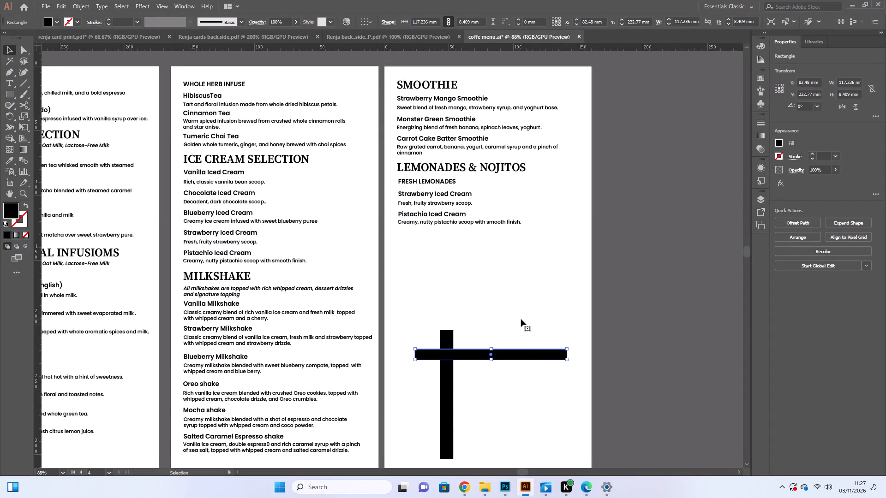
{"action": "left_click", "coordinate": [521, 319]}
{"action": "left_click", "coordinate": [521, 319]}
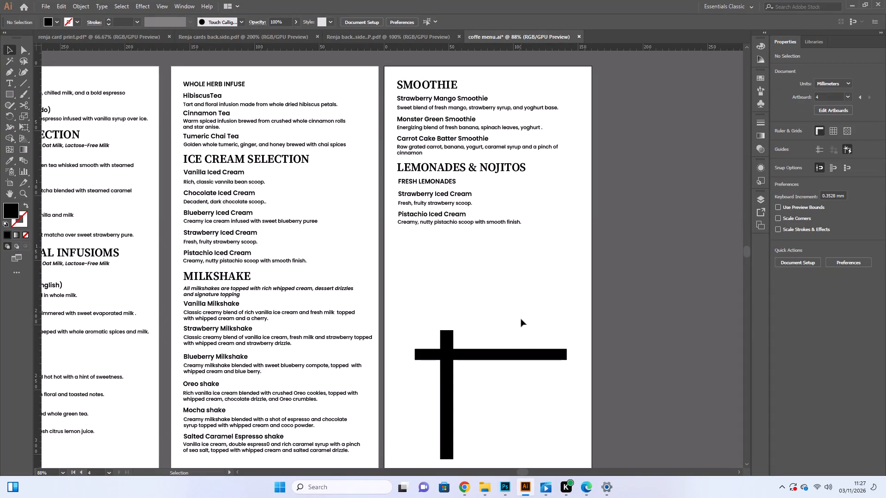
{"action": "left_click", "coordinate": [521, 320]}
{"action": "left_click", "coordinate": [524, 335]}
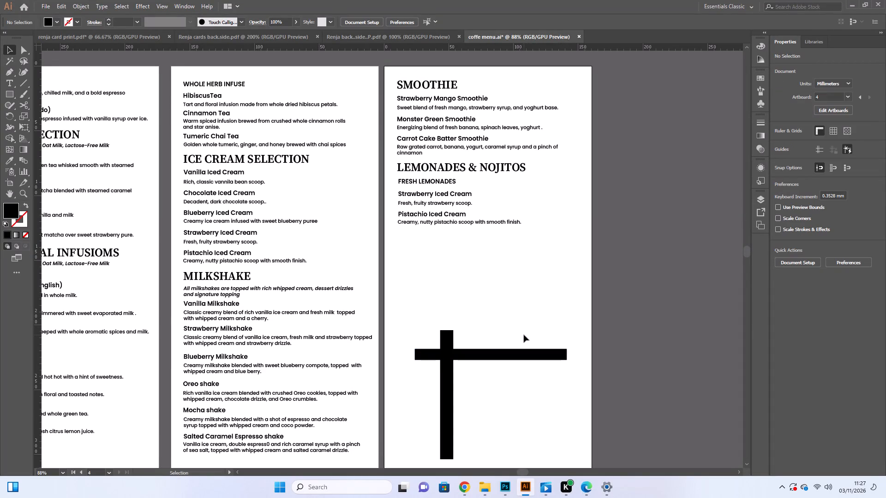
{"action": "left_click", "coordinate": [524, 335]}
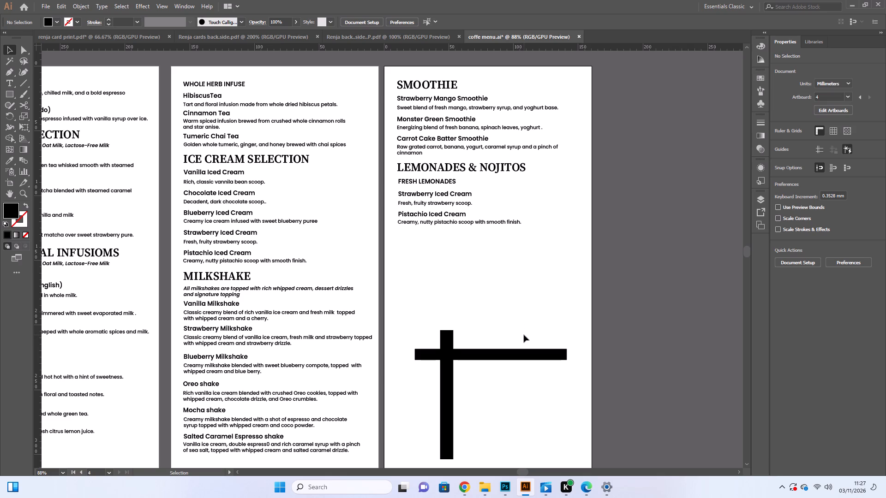
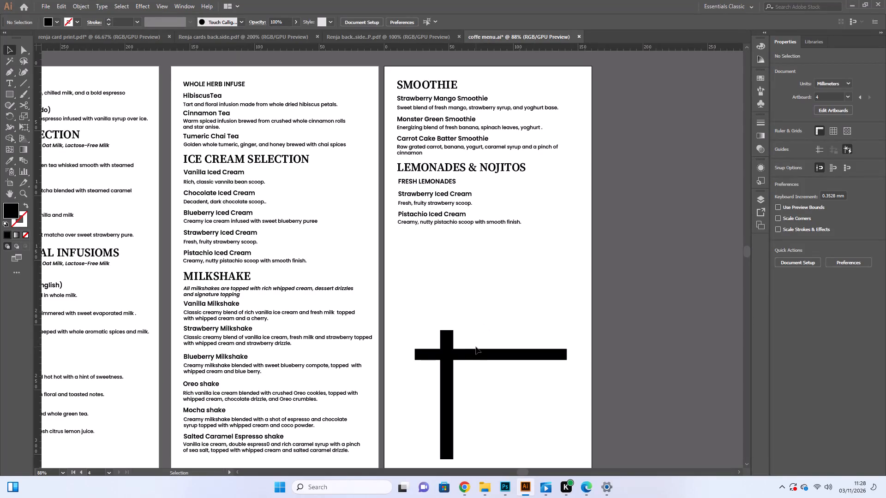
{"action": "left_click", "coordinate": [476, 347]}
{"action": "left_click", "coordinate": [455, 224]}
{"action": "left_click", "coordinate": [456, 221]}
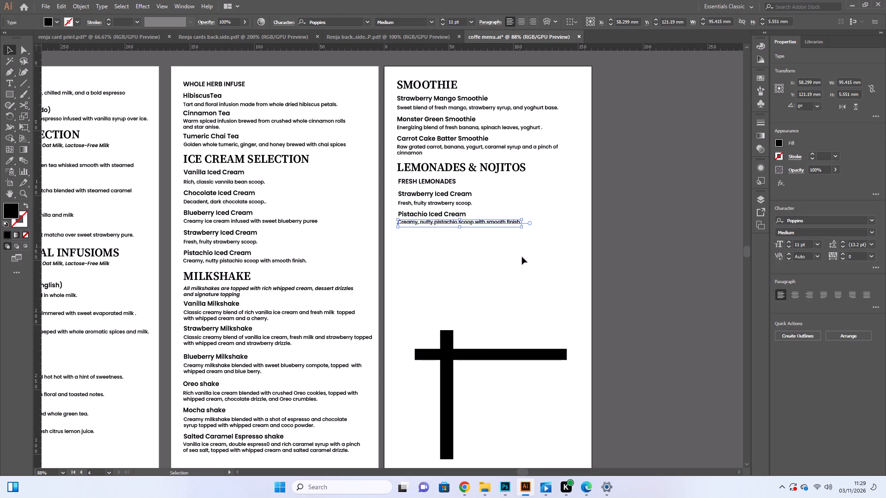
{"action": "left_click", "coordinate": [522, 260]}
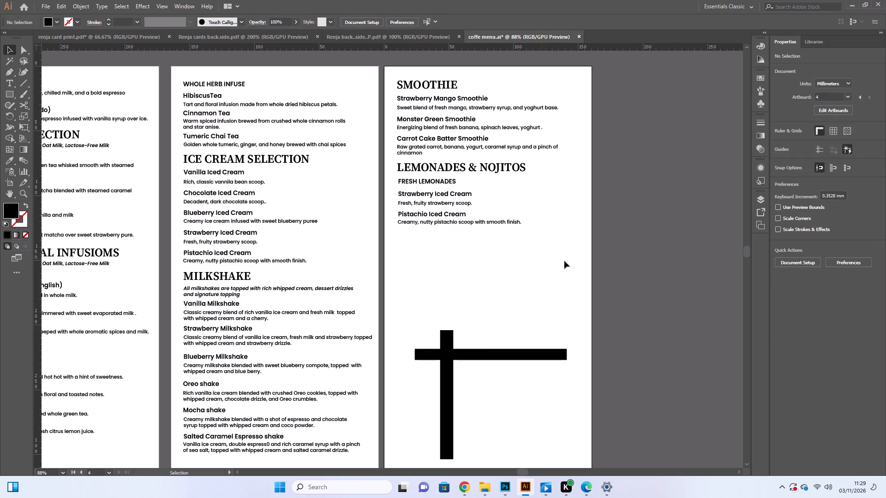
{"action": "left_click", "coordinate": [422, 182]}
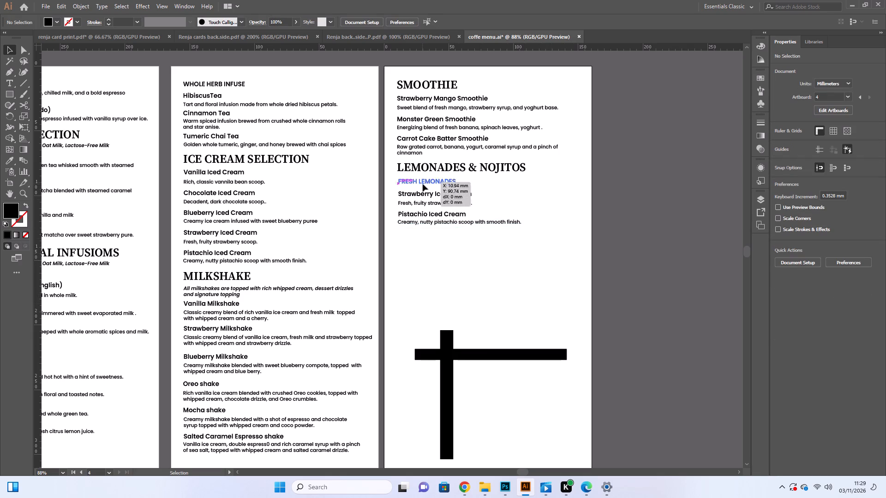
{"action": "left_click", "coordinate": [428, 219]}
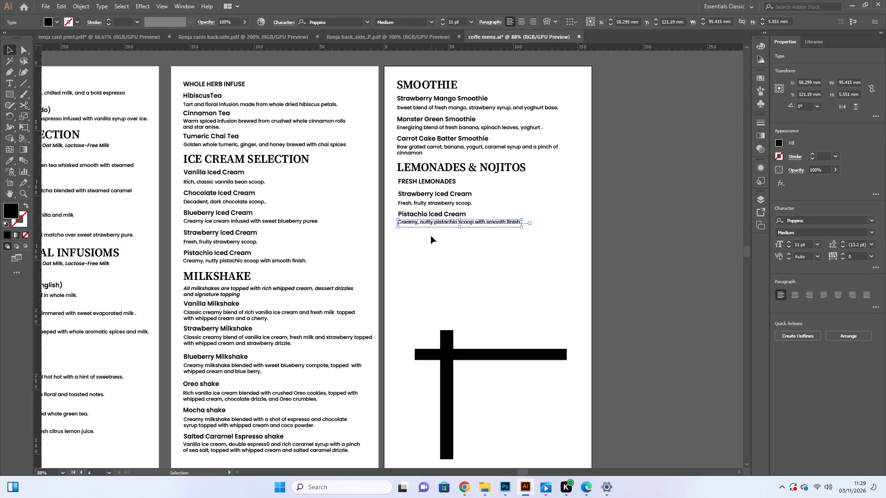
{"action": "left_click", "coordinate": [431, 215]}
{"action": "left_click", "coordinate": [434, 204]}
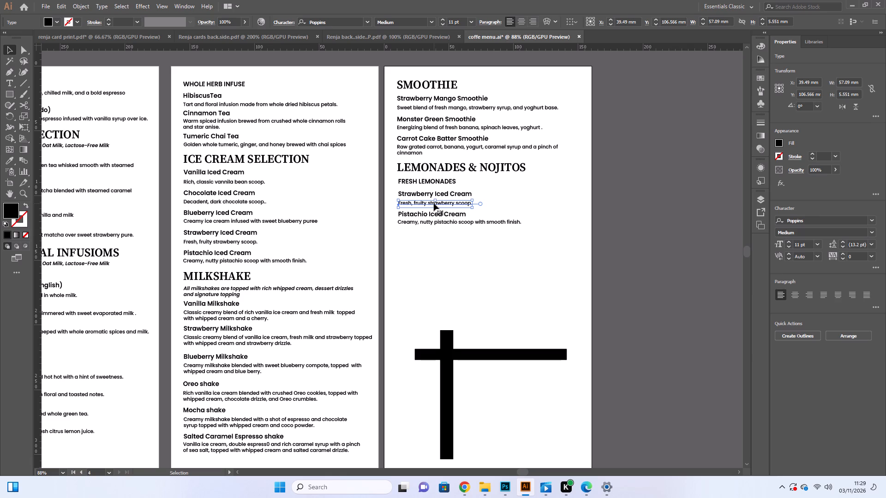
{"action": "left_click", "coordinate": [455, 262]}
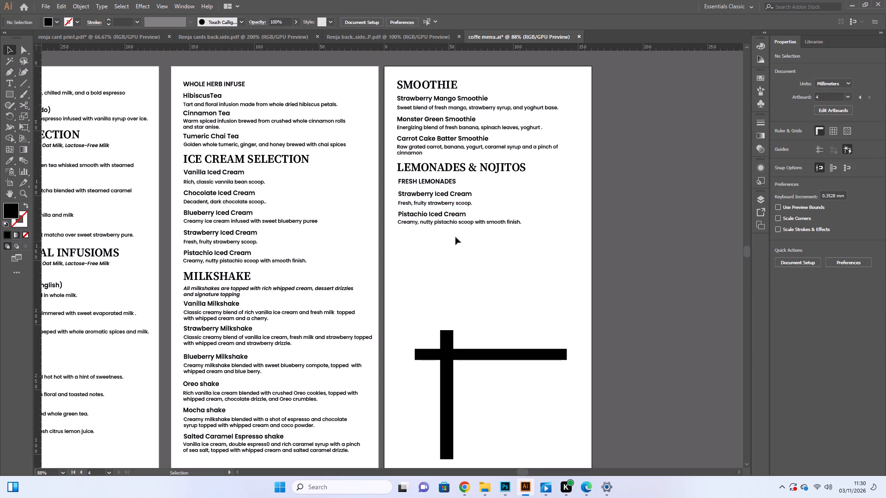
Replace the first item title under FRESH LEMONADES, Strawberry Iced Cream, with "Classic Lemonade".
{"action": "left_click", "coordinate": [450, 198]}
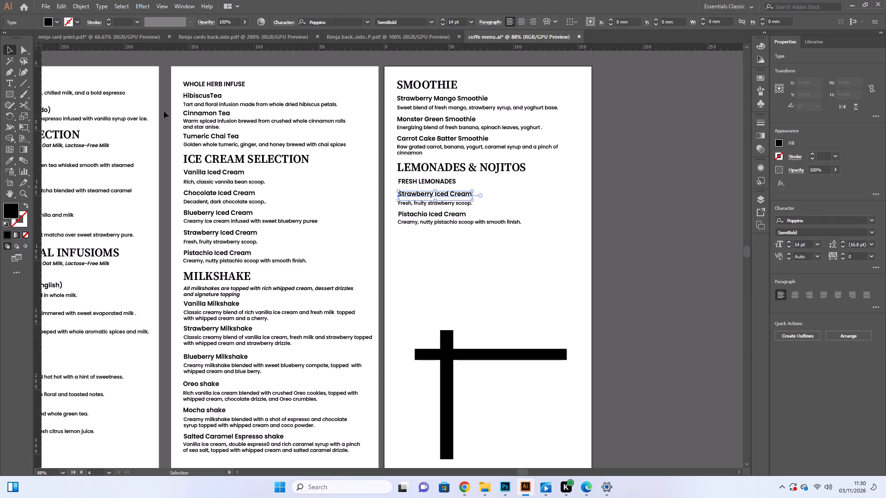
{"action": "left_click", "coordinate": [12, 82]}
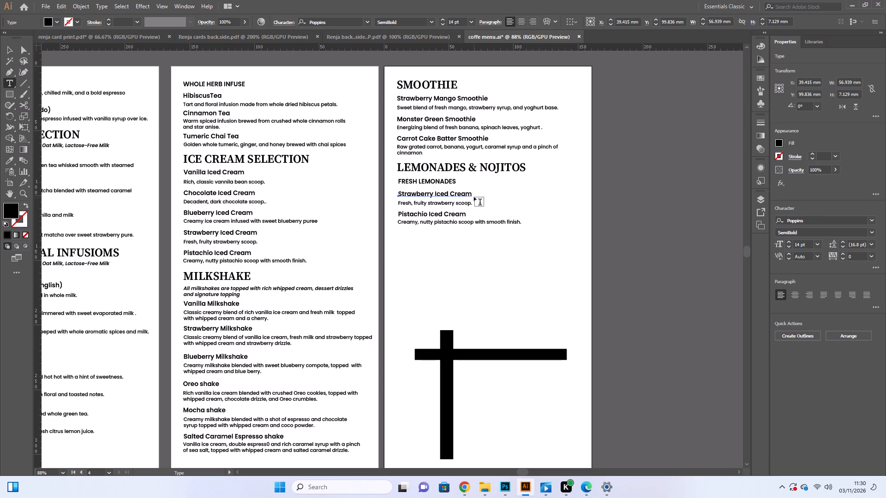
{"action": "left_click_drag", "start_coordinate": [472, 194], "coordinate": [397, 195]}
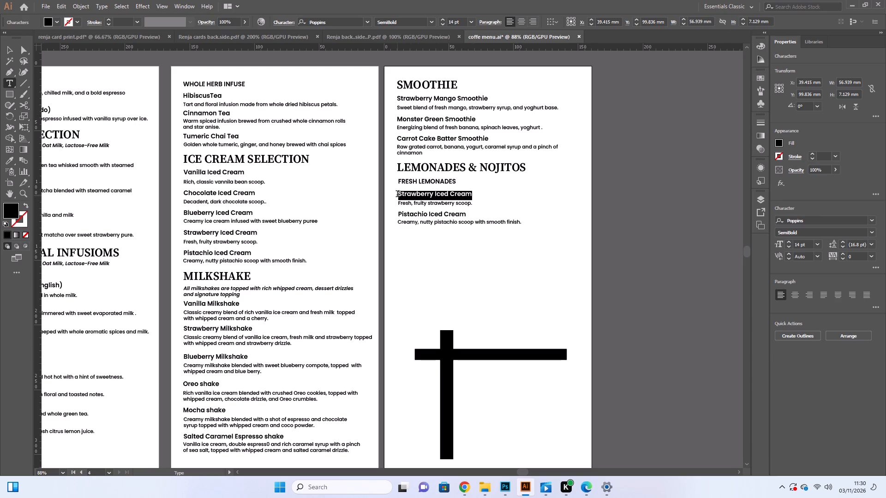
{"action": "key", "text": "BackSpace"}
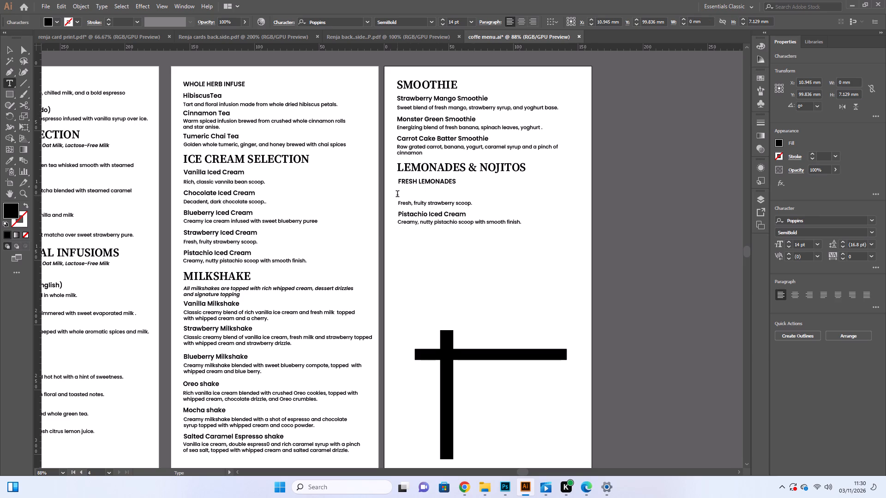
{"action": "key", "text": "c"}
{"action": "key", "text": "BackSpace"}
{"action": "key", "text": "c"}
{"action": "type", "text": "lassic"}
{"action": "key", "text": "space"}
{"action": "key", "text": "l"}
{"action": "type", "text": "emonade"}
{"action": "key", "text": "space"}
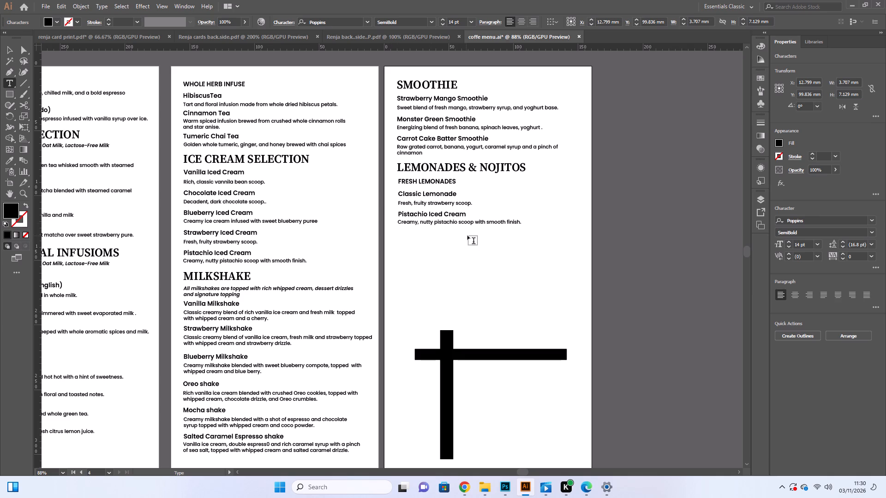
Replace the second item title under FRESH LEMONADES, Pistachio Iced Cream, with "Strawberry Lemonade".
{"action": "left_click_drag", "start_coordinate": [466, 216], "coordinate": [404, 221]}
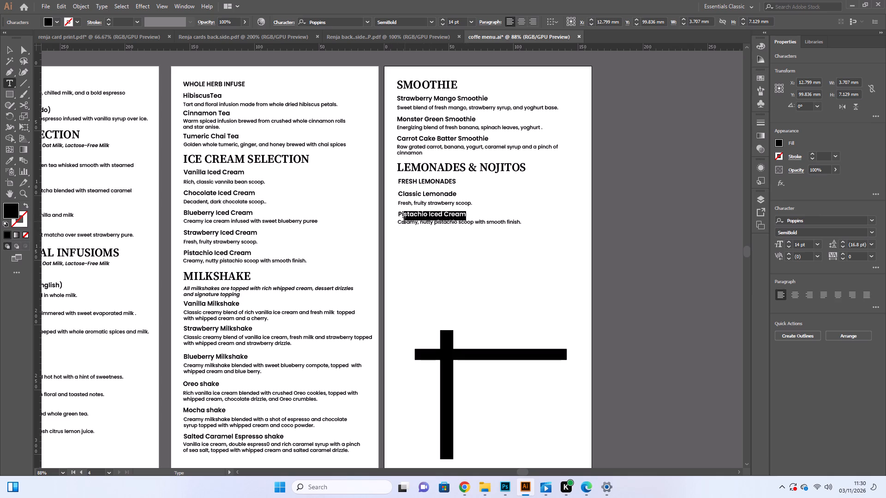
{"action": "left_click_drag", "start_coordinate": [404, 221], "coordinate": [398, 219]}
{"action": "key", "text": "BackSpace"}
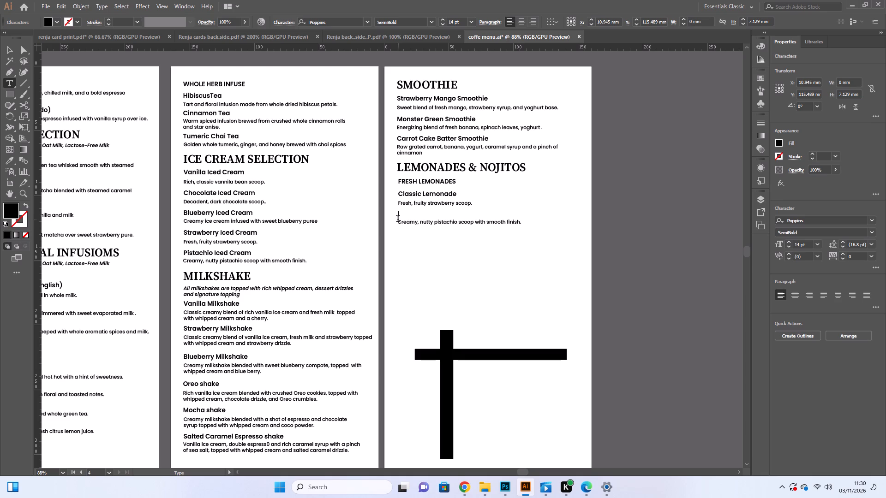
{"action": "key", "text": "r"}
{"action": "key", "text": "BackSpace"}
{"action": "type", "text": "traw"}
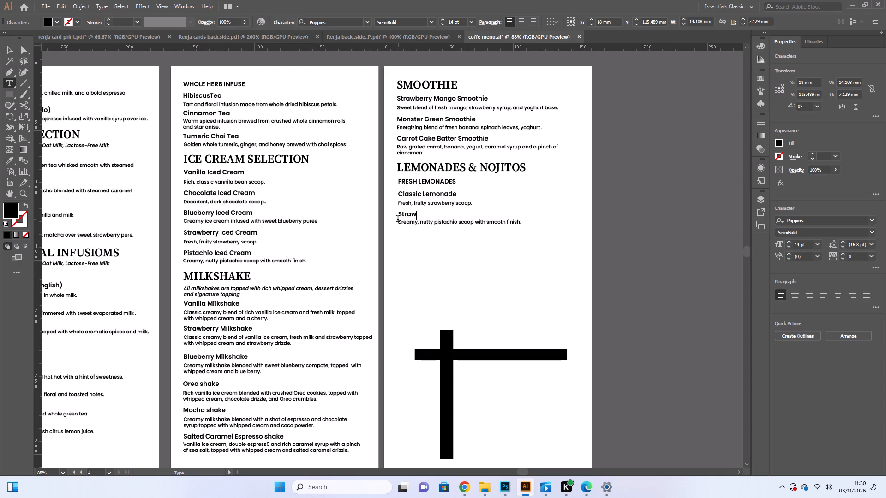
{"action": "type", "text": "berry"}
{"action": "key", "text": "space"}
{"action": "key", "text": "l"}
{"action": "type", "text": "emona"}
{"action": "key", "text": "d"}
{"action": "key", "text": "e"}
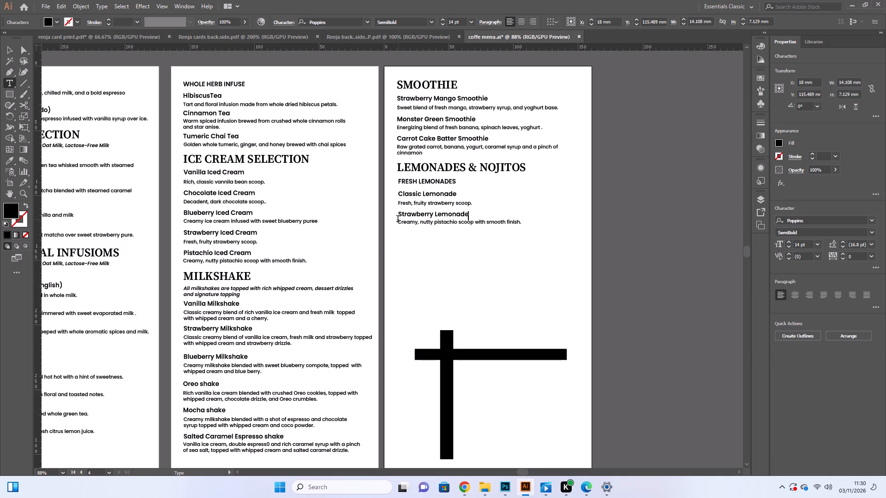
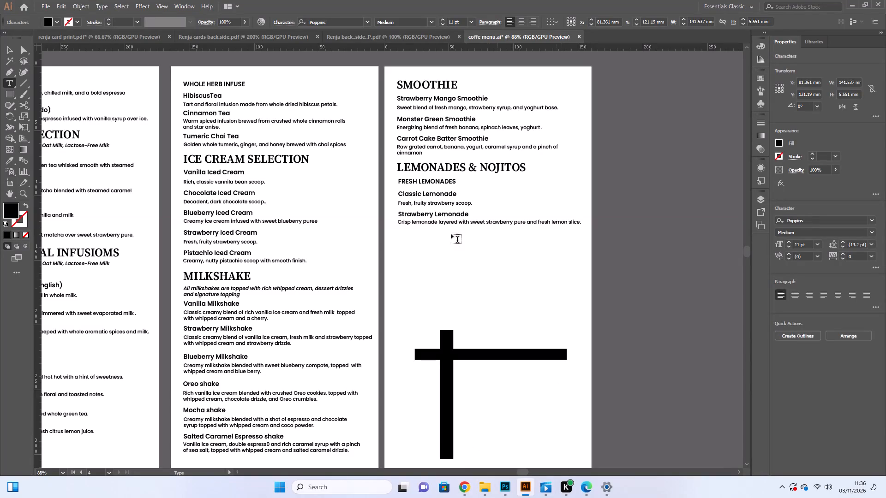
Break the Strawberry Lemonade description after "fresh" so that "lemon slice." starts a second line.
{"action": "left_click", "coordinate": [431, 216]}
{"action": "left_click", "coordinate": [550, 224]}
{"action": "key", "text": "Return"}
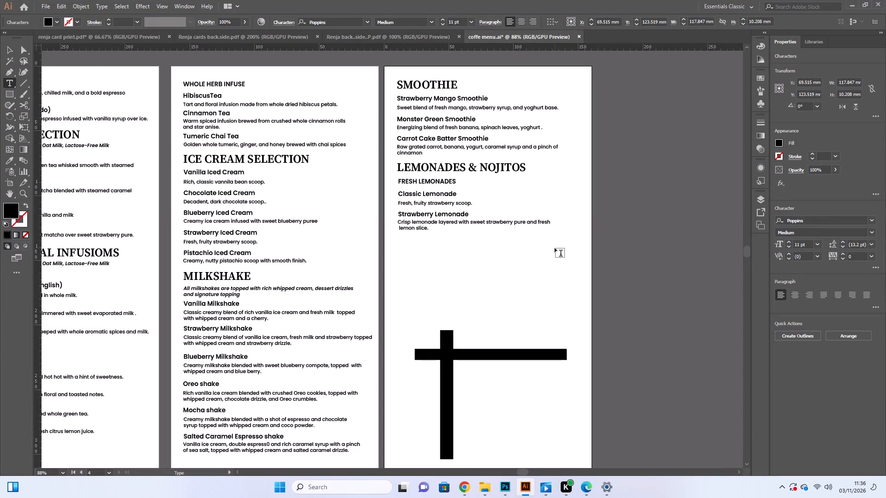
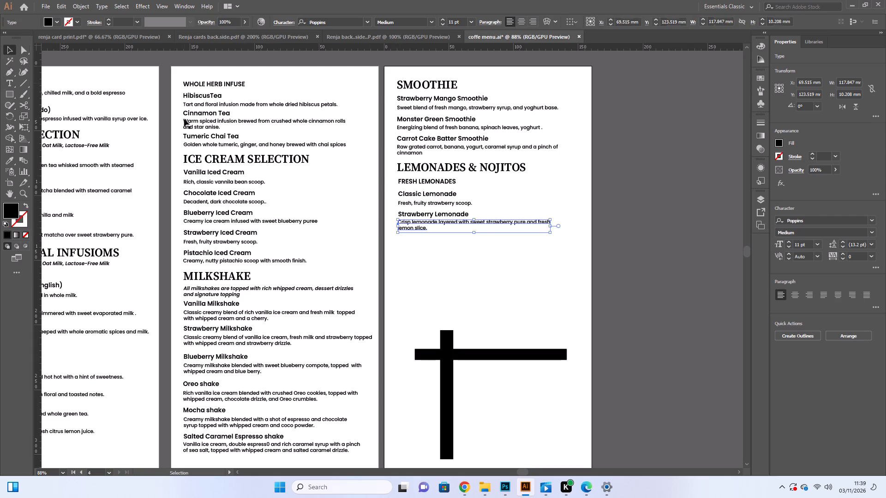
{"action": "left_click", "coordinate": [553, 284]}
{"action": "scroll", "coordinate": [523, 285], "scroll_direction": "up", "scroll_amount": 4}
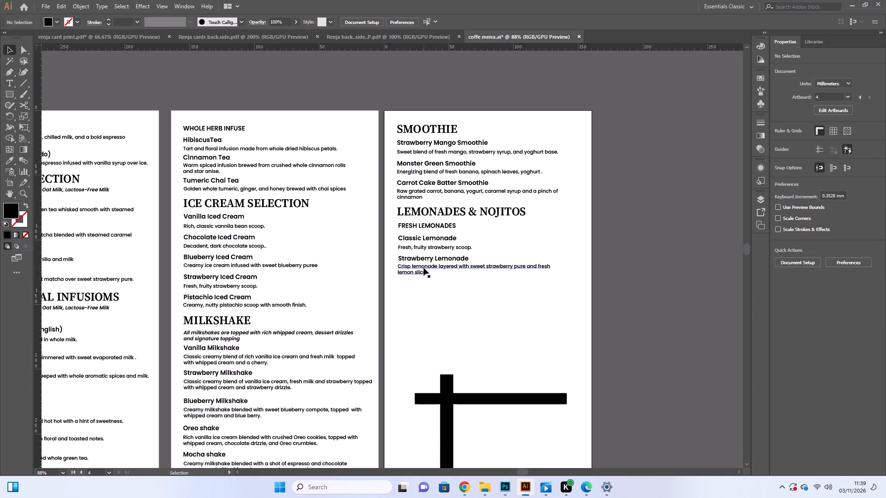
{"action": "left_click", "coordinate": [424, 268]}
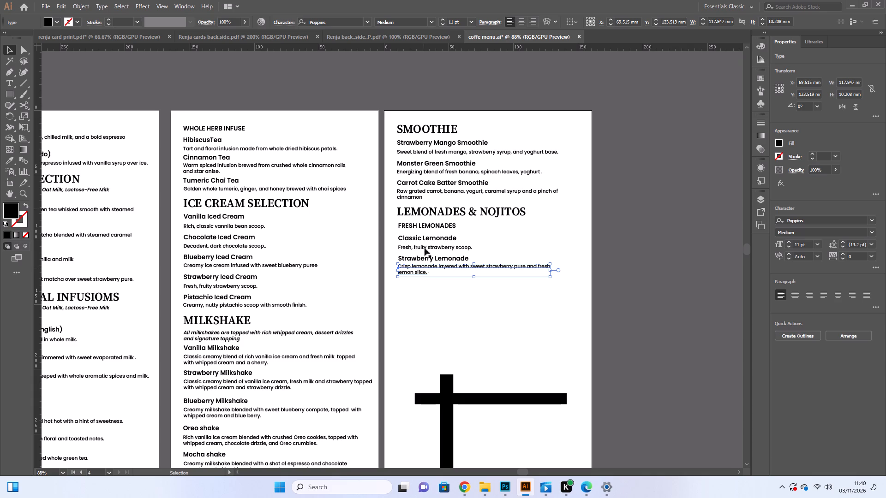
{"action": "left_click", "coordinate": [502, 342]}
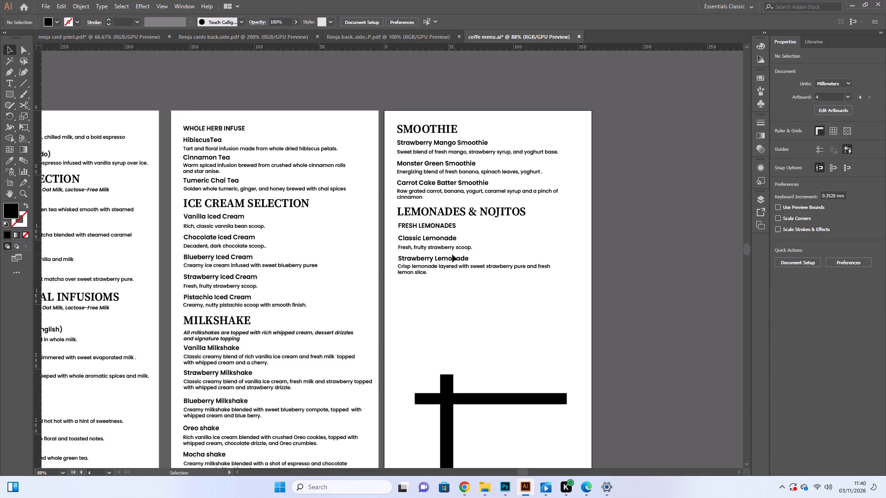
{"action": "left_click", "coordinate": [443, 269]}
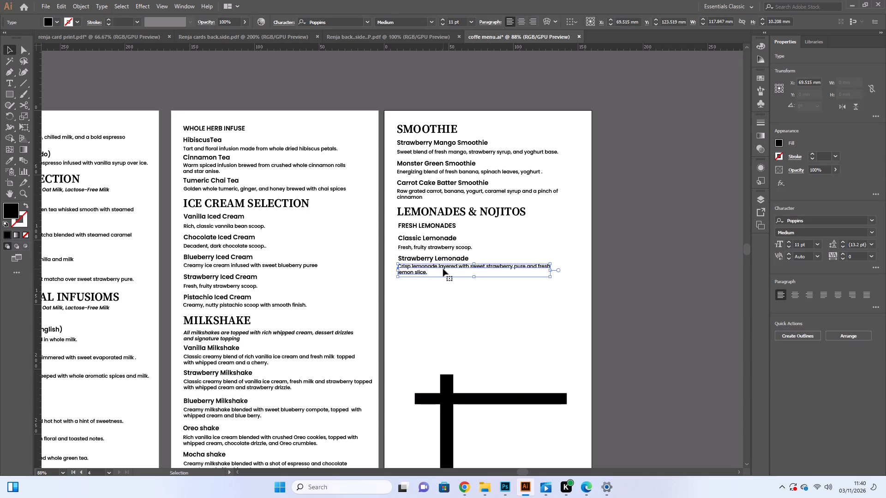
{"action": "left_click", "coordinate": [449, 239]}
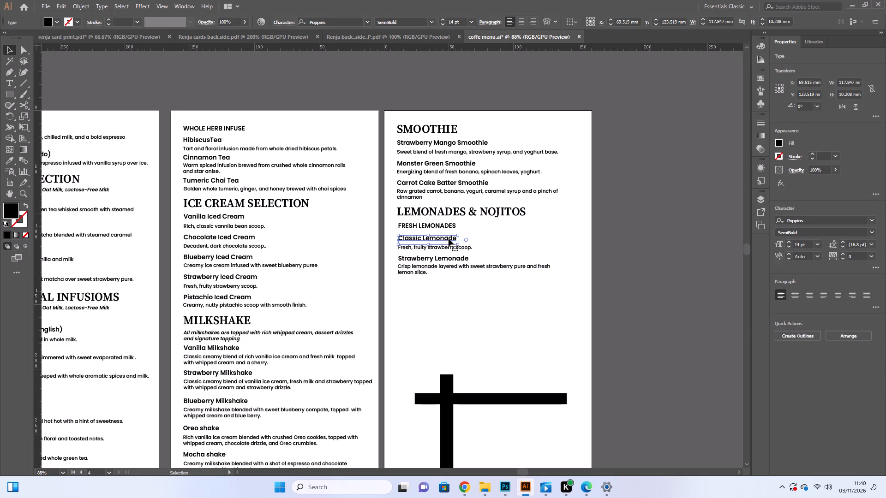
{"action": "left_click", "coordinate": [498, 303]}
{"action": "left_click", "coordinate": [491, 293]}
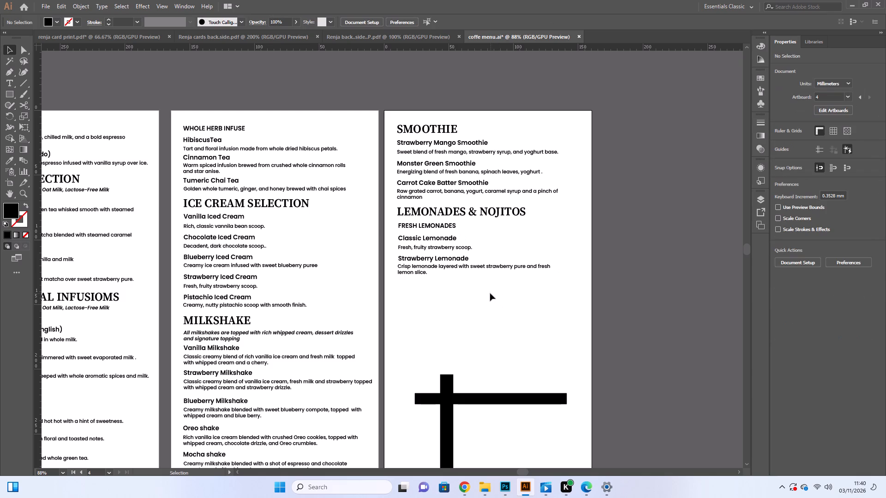
Nudge the Strawberry Lemonade description about 1.4 mm down and 0.35 mm to the right.
{"action": "left_click", "coordinate": [464, 269]}
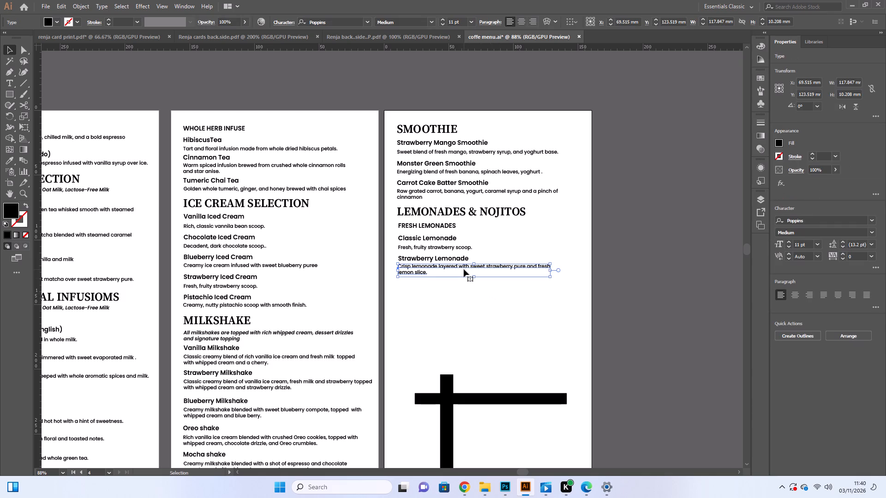
{"action": "key", "text": "Down"}
{"action": "key", "text": "Down"}
{"action": "key", "text": "Down"}
{"action": "key", "text": "Down"}
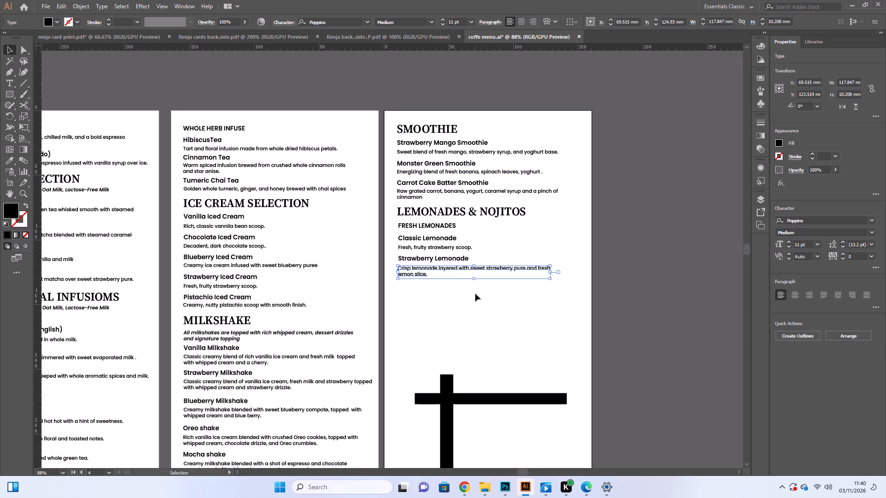
{"action": "key", "text": "Right"}
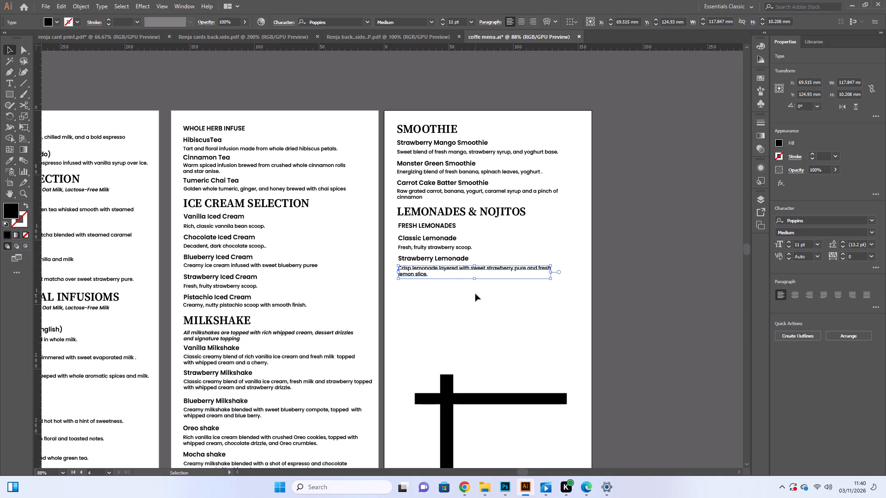
{"action": "left_click", "coordinate": [486, 302]}
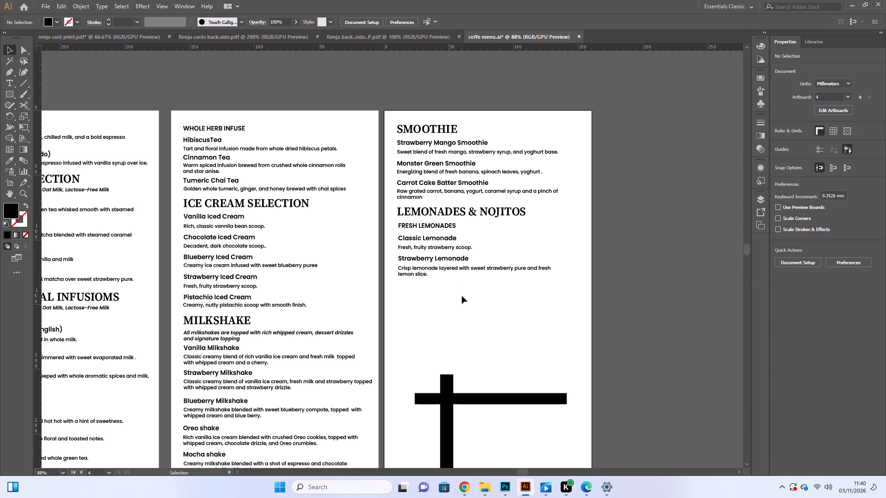
Duplicate the whole FRESH LEMONADES block, with both lemonade titles and descriptions, about 49 mm straight below the original.
{"action": "left_click_drag", "start_coordinate": [462, 296], "coordinate": [422, 226]}
{"action": "left_click_drag", "start_coordinate": [425, 226], "coordinate": [429, 239], "text": "alt"}
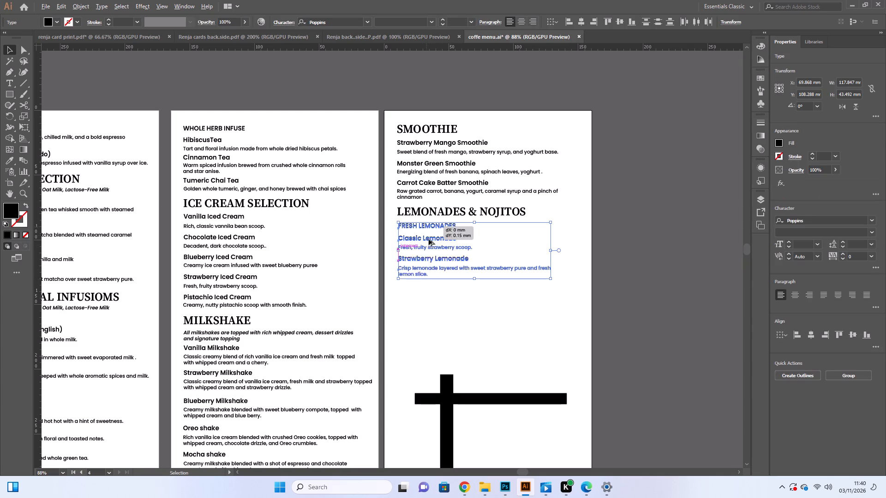
{"action": "left_click_drag", "start_coordinate": [429, 239], "coordinate": [425, 290], "text": "alt"}
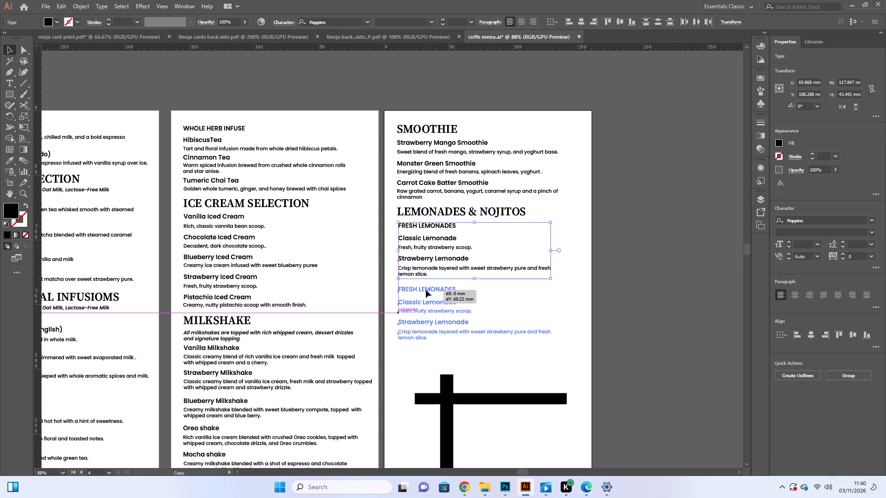
{"action": "left_click", "coordinate": [498, 354]}
Replace the duplicated FRESH LEMONADES subheading with "VIRGIN MOJITOS".
{"action": "scroll", "coordinate": [498, 353], "scroll_direction": "down", "scroll_amount": 4}
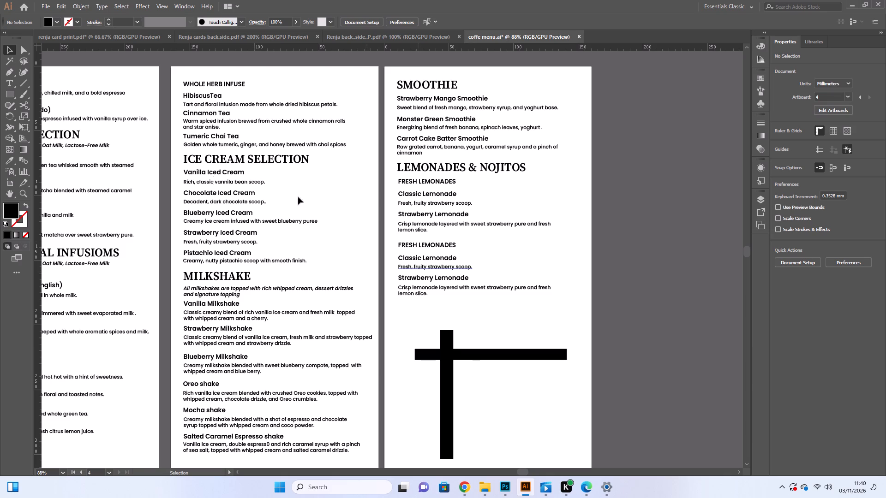
{"action": "left_click", "coordinate": [8, 79]}
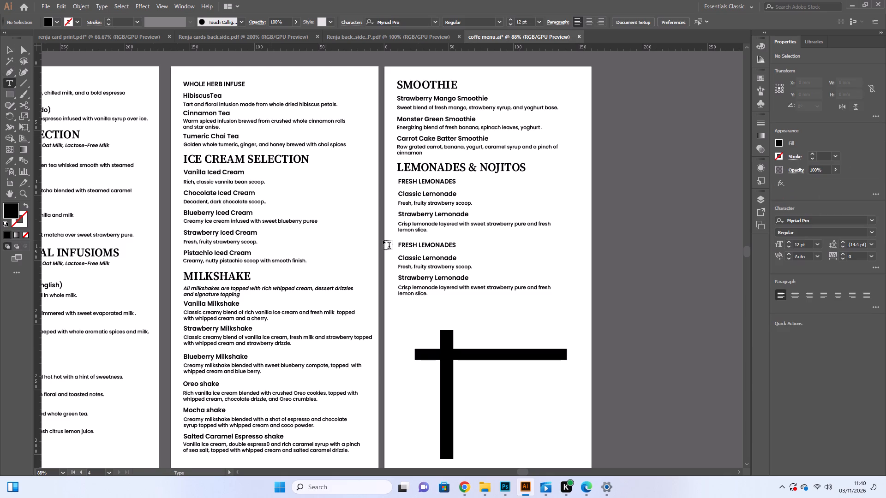
{"action": "left_click", "coordinate": [455, 246]}
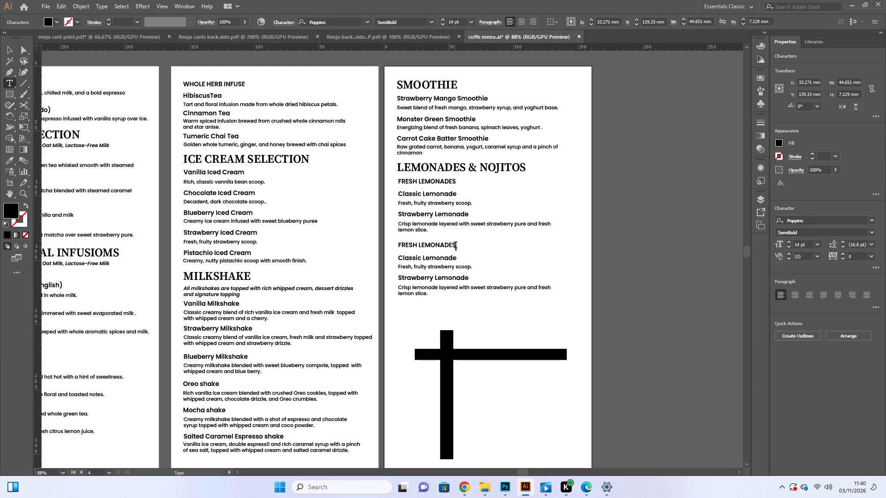
{"action": "key", "text": "BackSpace"}
{"action": "key", "text": "BackSpace"}
{"action": "key", "text": "BackSpace"}
{"action": "key", "text": "BackSpace"}
{"action": "key", "text": "BackSpace"}
{"action": "key", "text": "BackSpace"}
{"action": "key", "text": "BackSpace"}
{"action": "key", "text": "BackSpace"}
{"action": "key", "text": "BackSpace"}
{"action": "key", "text": "BackSpace"}
{"action": "key", "text": "BackSpace"}
{"action": "key", "text": "BackSpace"}
{"action": "key", "text": "BackSpace"}
{"action": "key", "text": "BackSpace"}
{"action": "key", "text": "BackSpace"}
{"action": "key", "text": "BackSpace"}
{"action": "key", "text": "BackSpace"}
{"action": "key", "text": "BackSpace"}
{"action": "key", "text": "BackSpace"}
{"action": "key", "text": "BackSpace"}
{"action": "key", "text": "BackSpace"}
{"action": "key", "text": "BackSpace"}
{"action": "key", "text": "BackSpace"}
{"action": "key", "text": "BackSpace"}
{"action": "key", "text": "BackSpace"}
{"action": "key", "text": "BackSpace"}
{"action": "key", "text": "BackSpace"}
{"action": "key", "text": "BackSpace"}
{"action": "key", "text": "BackSpace"}
{"action": "key", "text": "BackSpace"}
{"action": "key", "text": "BackSpace"}
{"action": "key", "text": "BackSpace"}
{"action": "key", "text": "BackSpace"}
{"action": "key", "text": "BackSpace"}
{"action": "key", "text": "BackSpace"}
{"action": "key", "text": "BackSpace"}
{"action": "key", "text": "BackSpace"}
{"action": "key", "text": "BackSpace"}
{"action": "key", "text": "BackSpace"}
{"action": "key", "text": "BackSpace"}
{"action": "key", "text": "BackSpace"}
{"action": "key", "text": "BackSpace"}
{"action": "key", "text": "BackSpace"}
{"action": "key", "text": "BackSpace"}
{"action": "key", "text": "BackSpace"}
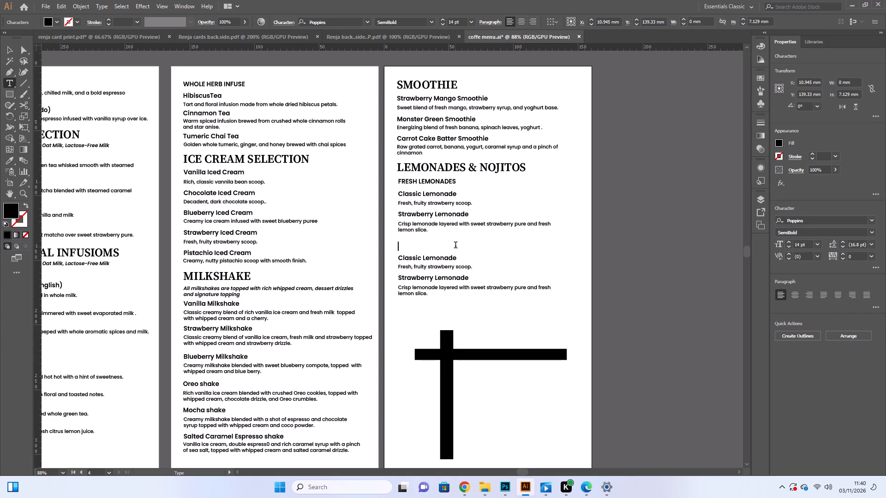
{"action": "key", "text": "v"}
{"action": "type", "text": "IRGIN"}
{"action": "key", "text": "space"}
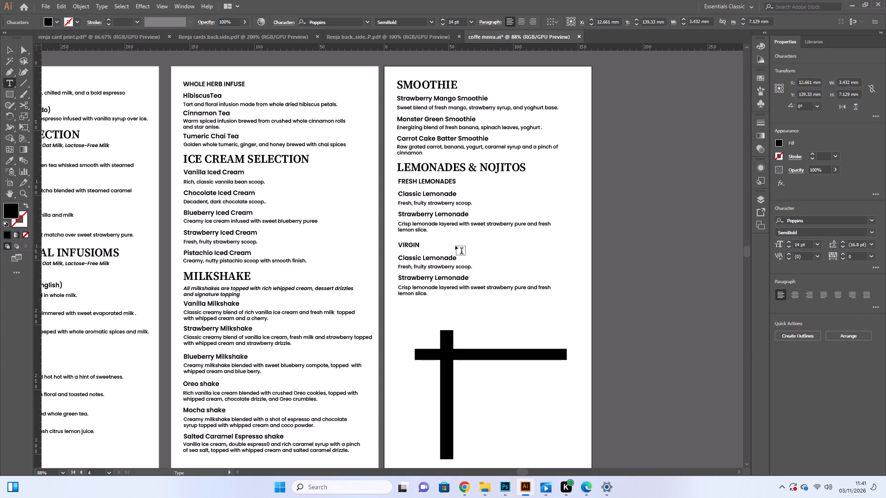
{"action": "key", "text": "n"}
{"action": "key", "text": "BackSpace"}
{"action": "type", "text": "MOJITOS"}
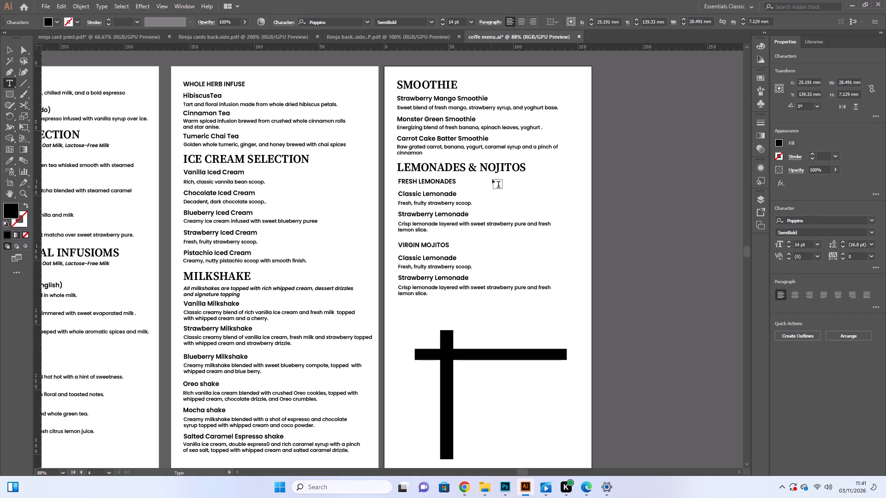
Correct the section heading's spelling to "LEMONADES & MOJITOS".
{"action": "left_click", "coordinate": [488, 166]}
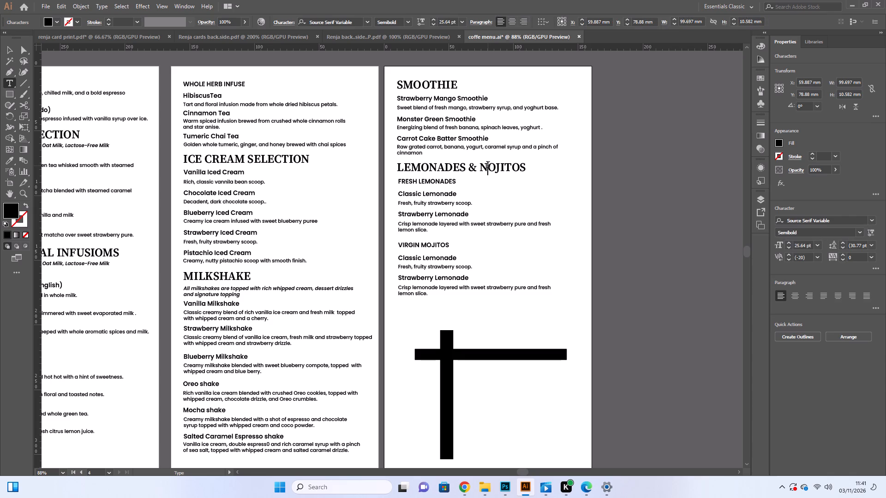
{"action": "key", "text": "BackSpace"}
{"action": "key", "text": "m"}
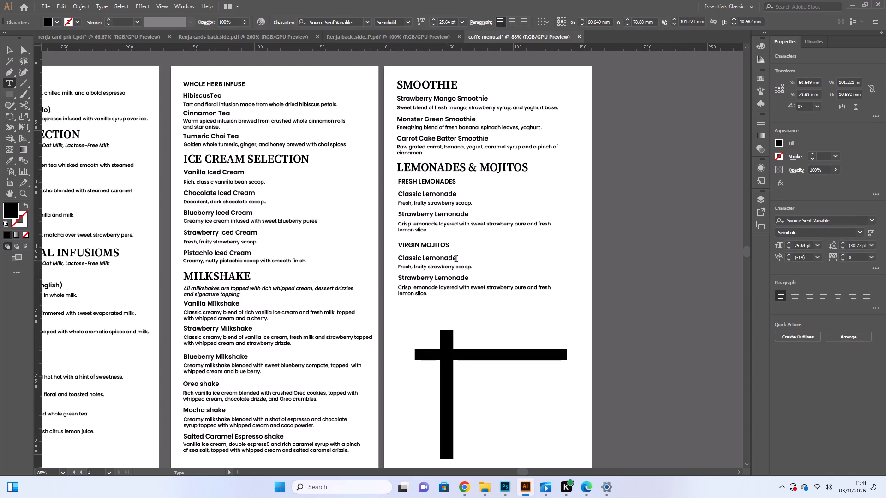
Retitle the duplicated Classic Lemonade entry under VIRGIN MOJITOS as "Classic virgin Mojitos".
{"action": "left_click", "coordinate": [456, 260]}
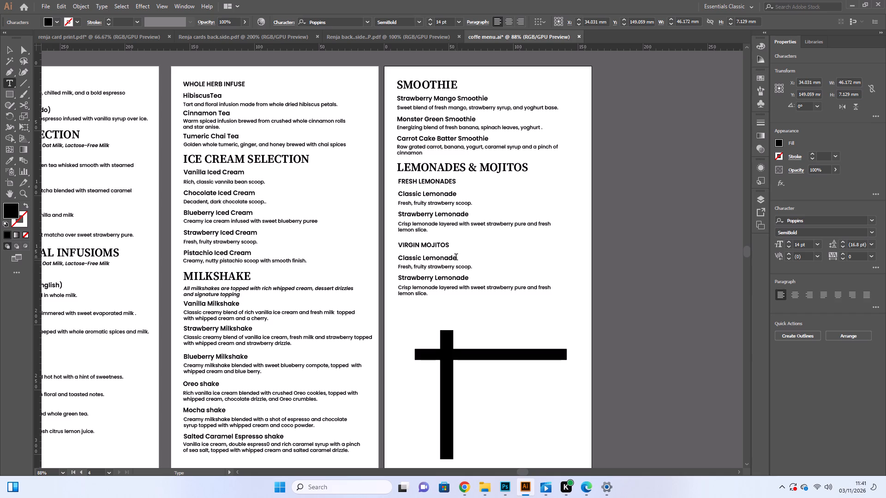
{"action": "left_click_drag", "start_coordinate": [456, 260], "coordinate": [424, 259]}
{"action": "key", "text": "BackSpace"}
{"action": "type", "text": "VIRGIN"}
{"action": "key", "text": "BackSpace"}
{"action": "key", "text": "BackSpace"}
{"action": "key", "text": "BackSpace"}
{"action": "key", "text": "BackSpace"}
{"action": "key", "text": "BackSpace"}
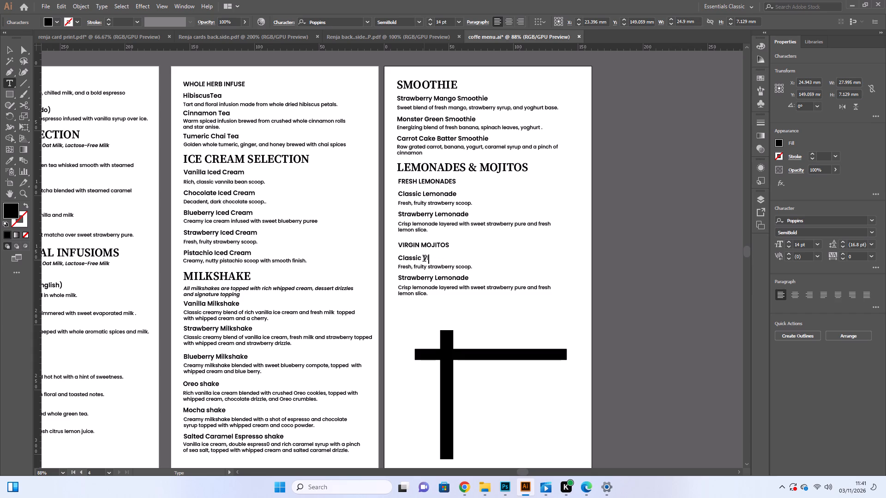
{"action": "key", "text": "BackSpace"}
{"action": "type", "text": "vi"}
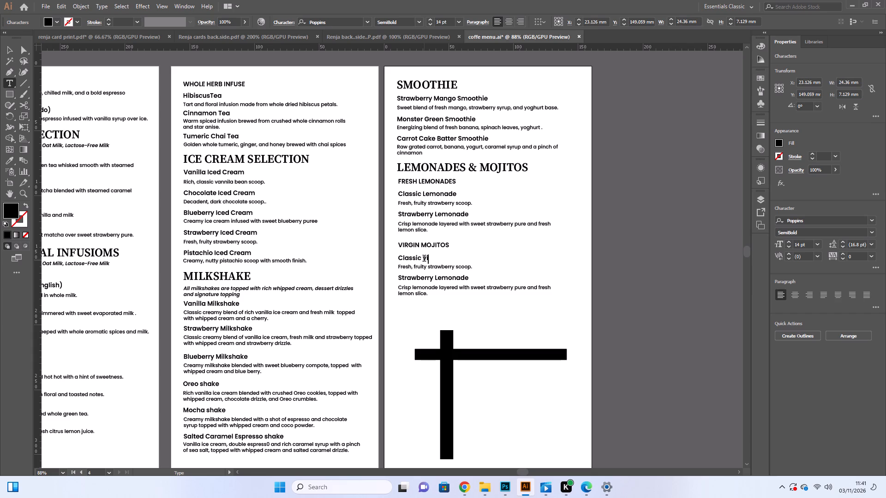
{"action": "type", "text": "rgine"}
{"action": "key", "text": "BackSpace"}
{"action": "key", "text": "BackSpace"}
{"action": "type", "text": "n"}
{"action": "key", "text": "space"}
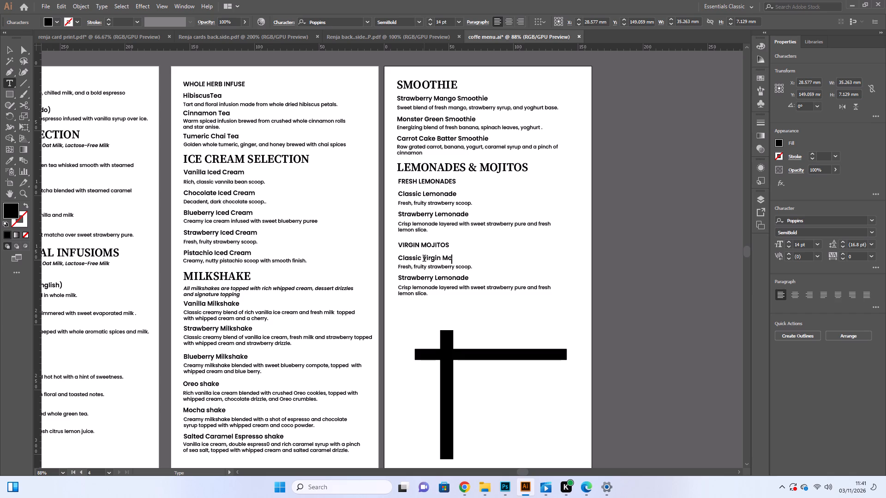
{"action": "type", "text": "jo"}
{"action": "key", "text": "BackSpace"}
{"action": "type", "text": "itos"}
Retitle the duplicated Strawberry Lemonade entry under VIRGIN MOJITOS as "Strawberry Mojito".
{"action": "left_click_drag", "start_coordinate": [468, 279], "coordinate": [436, 281]}
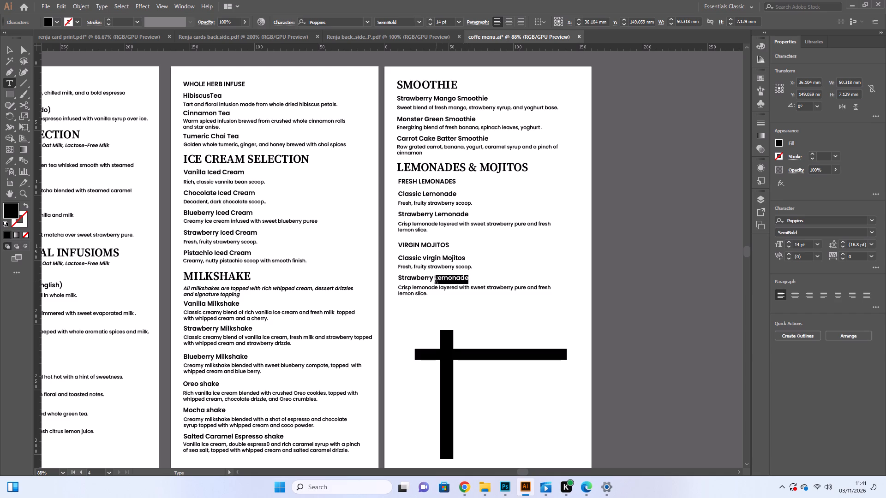
{"action": "left_click_drag", "start_coordinate": [436, 281], "coordinate": [435, 281]}
{"action": "key", "text": "BackSpace"}
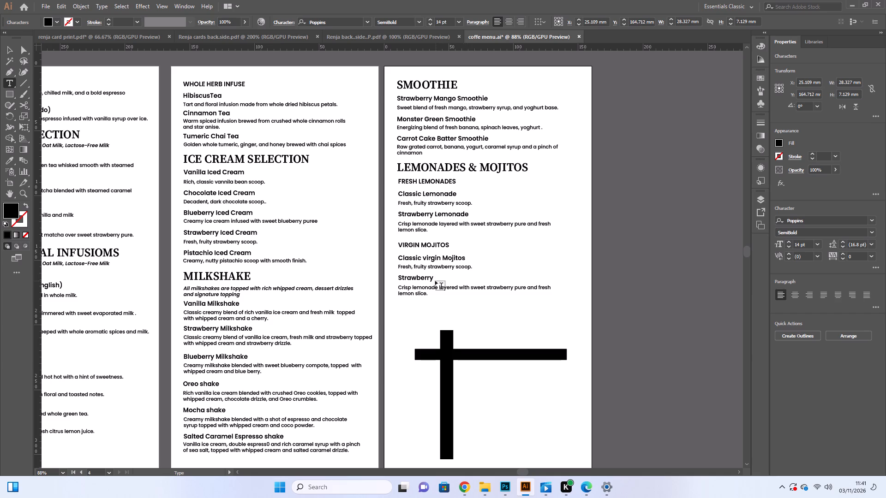
{"action": "key", "text": "o"}
{"action": "type", "text": "jitos"}
{"action": "key", "text": "BackSpace"}
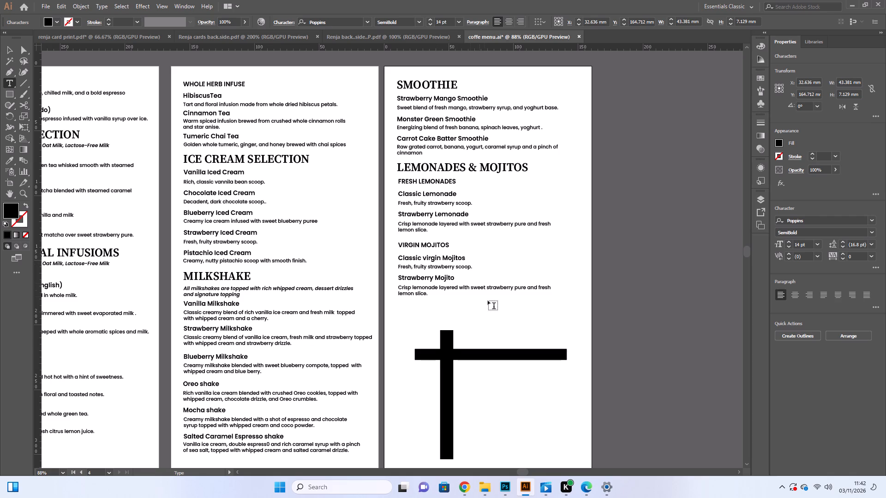
Make the first mojito title singular so it reads "Classic virgin Mojito".
{"action": "left_click", "coordinate": [465, 259]}
{"action": "key", "text": "BackSpace"}
Nudge the Strawberry Mojito title and its description together about 2.5 mm straight down.
{"action": "left_click", "coordinate": [10, 48]}
{"action": "left_click_drag", "start_coordinate": [392, 279], "coordinate": [429, 296]}
{"action": "key", "text": "Down"}
{"action": "key", "text": "Down"}
{"action": "key", "text": "Down"}
{"action": "key", "text": "Down"}
{"action": "key", "text": "Down"}
{"action": "key", "text": "Down"}
{"action": "key", "text": "Down"}
{"action": "key", "text": "Down"}
{"action": "key", "text": "Down"}
{"action": "key", "text": "Down"}
{"action": "key", "text": "Down"}
{"action": "key", "text": "Down"}
{"action": "key", "text": "Down"}
{"action": "key", "text": "Down"}
{"action": "key", "text": "Down"}
{"action": "key", "text": "Down"}
{"action": "key", "text": "Down"}
{"action": "key", "text": "Down"}
{"action": "key", "text": "Down"}
{"action": "key", "text": "Down"}
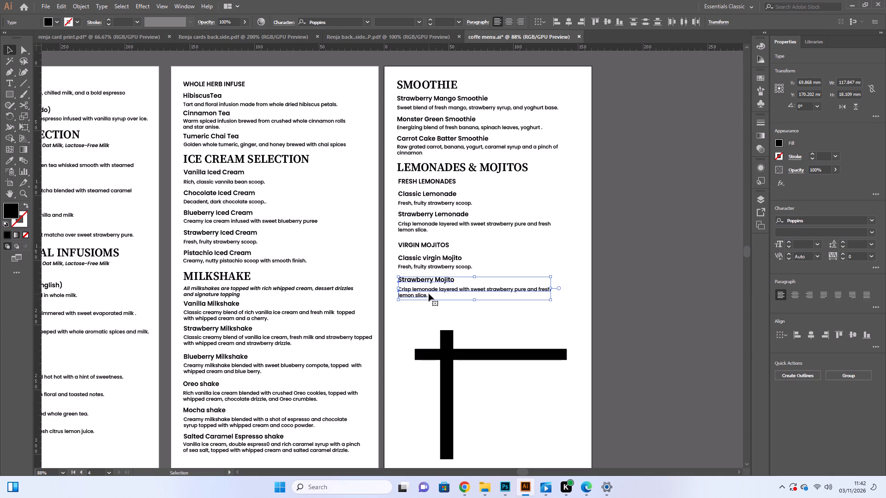
{"action": "key", "text": "Down"}
{"action": "key", "text": "Down"}
{"action": "key", "text": "Down"}
{"action": "key", "text": "Down"}
{"action": "key", "text": "Down"}
{"action": "key", "text": "Down"}
{"action": "key", "text": "Down"}
{"action": "key", "text": "Down"}
{"action": "key", "text": "Down"}
{"action": "key", "text": "Down"}
{"action": "key", "text": "Down"}
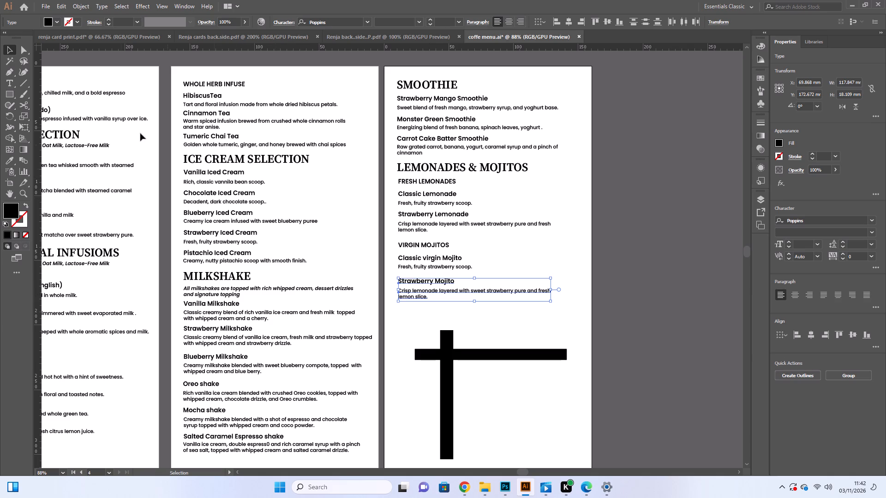
Select the horizontal black bar below the VIRGIN MOJITOS block.
{"action": "left_click", "coordinate": [12, 81]}
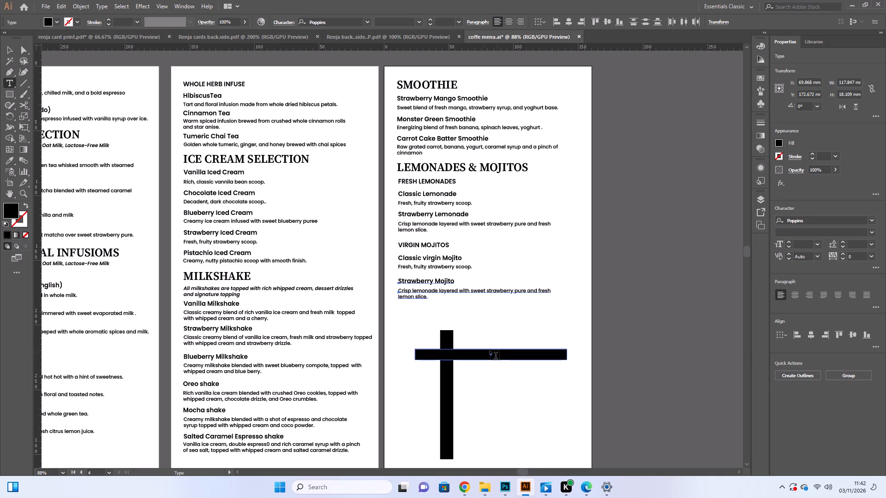
{"action": "left_click", "coordinate": [5, 51]}
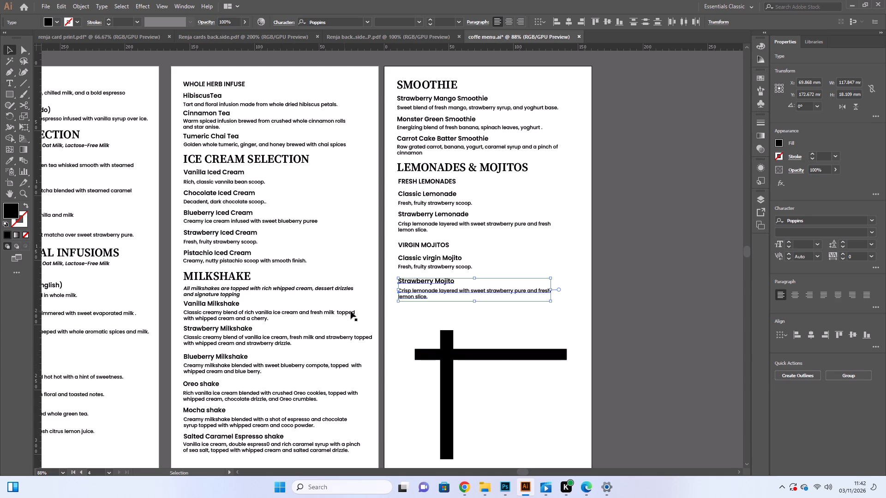
{"action": "left_click", "coordinate": [452, 347]}
{"action": "left_click", "coordinate": [469, 355]}
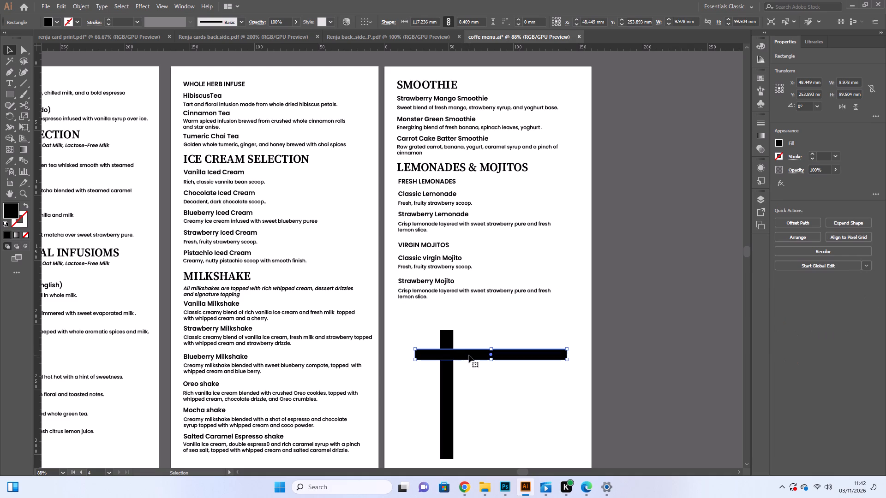
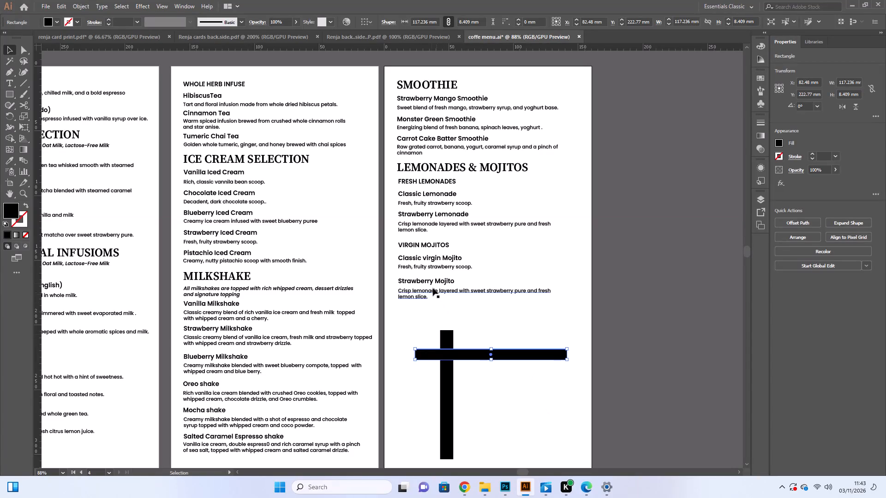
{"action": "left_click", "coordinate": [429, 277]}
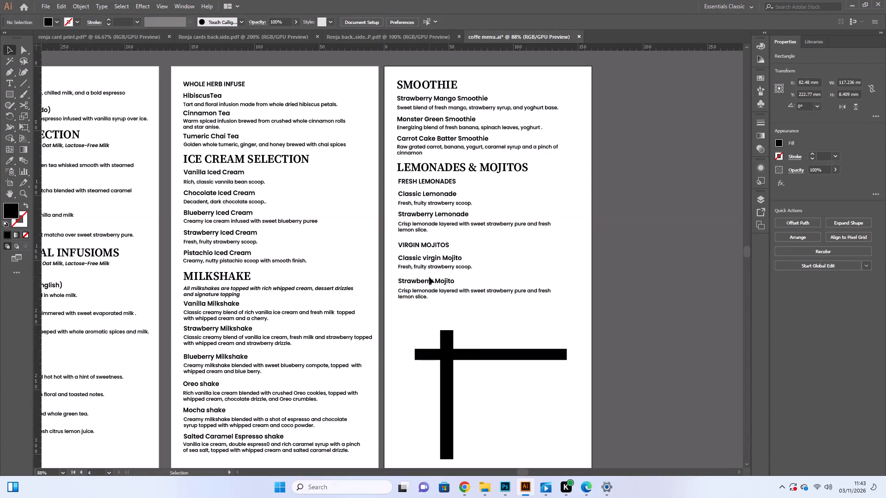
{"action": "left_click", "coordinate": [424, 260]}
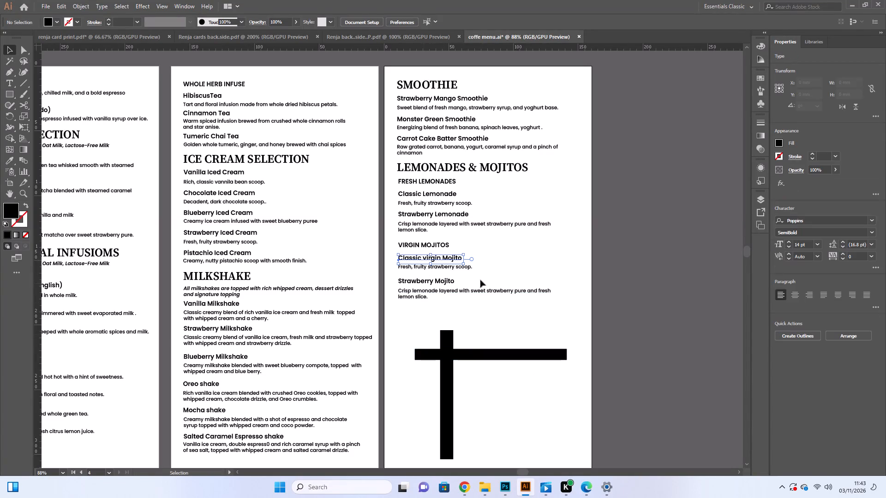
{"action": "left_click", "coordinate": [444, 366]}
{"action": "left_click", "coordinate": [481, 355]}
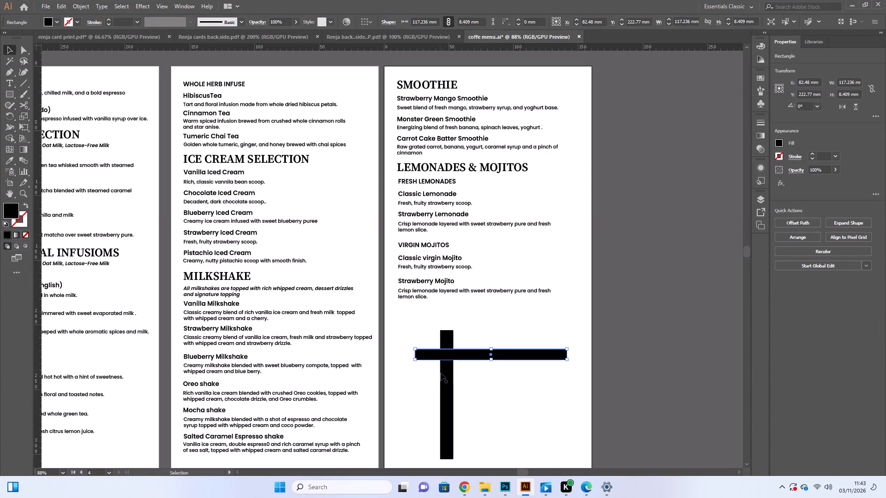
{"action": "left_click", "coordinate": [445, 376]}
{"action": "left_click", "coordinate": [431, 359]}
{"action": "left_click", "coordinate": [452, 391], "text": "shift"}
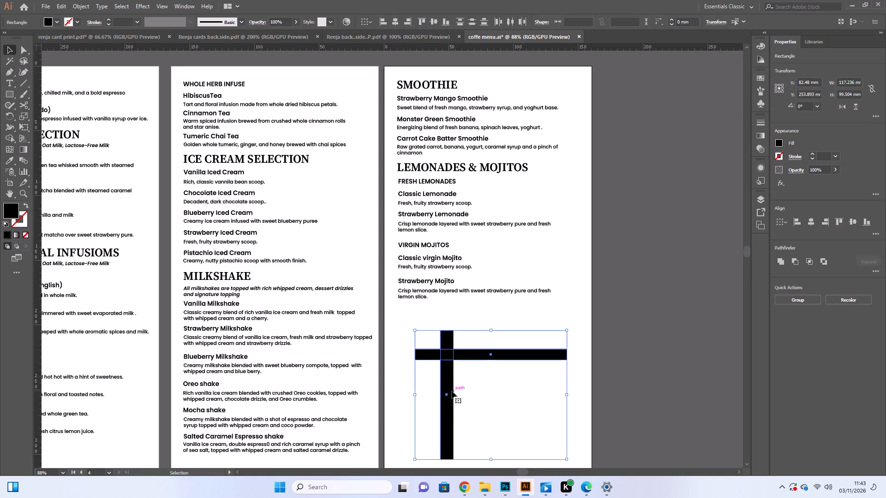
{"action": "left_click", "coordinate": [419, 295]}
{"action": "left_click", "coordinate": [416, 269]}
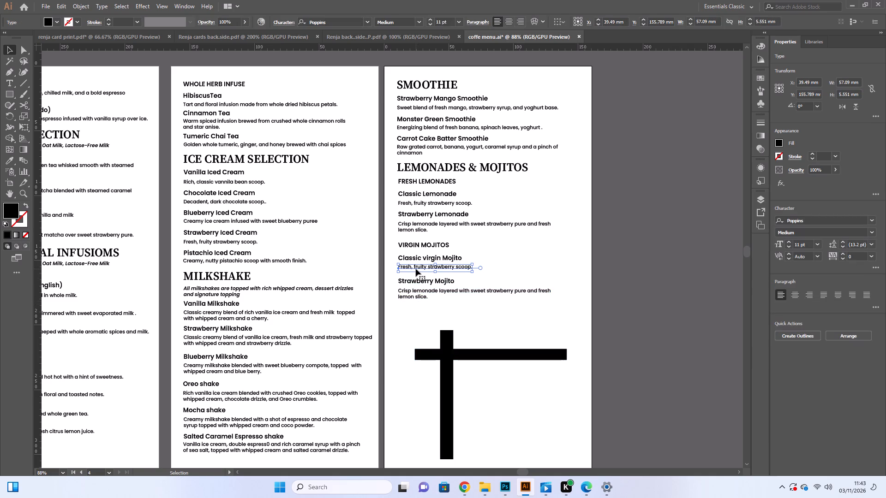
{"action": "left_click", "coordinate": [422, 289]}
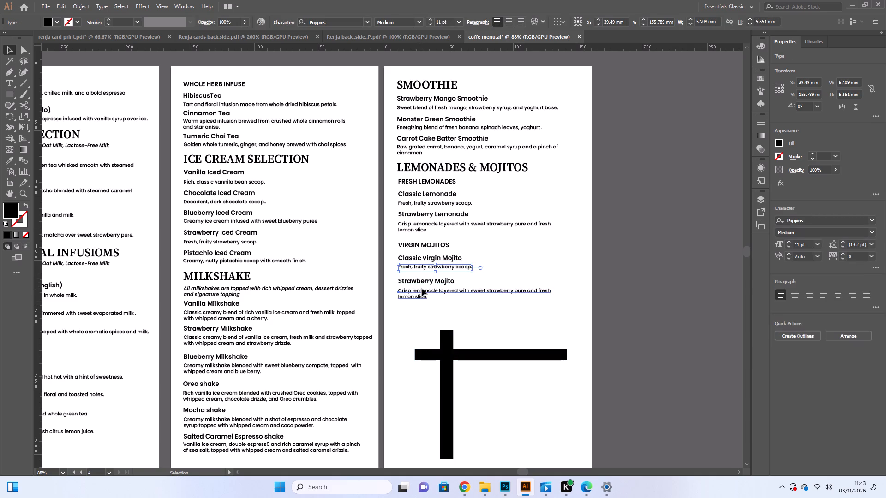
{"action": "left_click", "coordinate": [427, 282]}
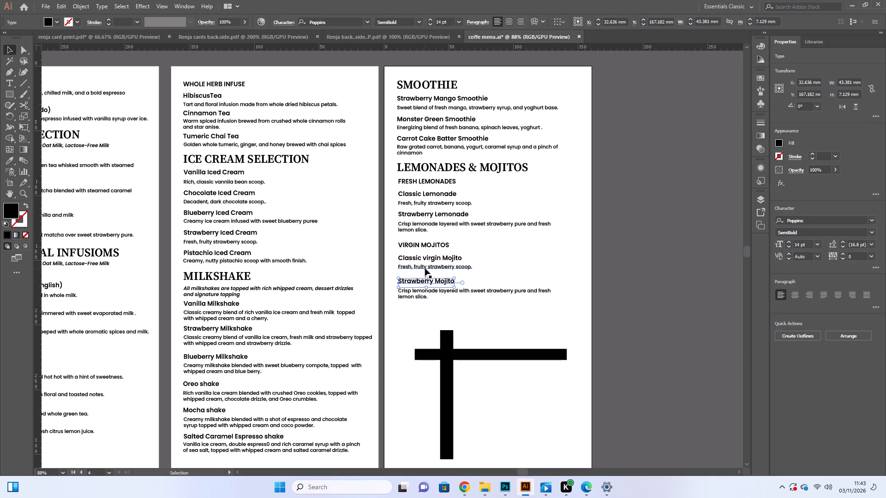
Replace the description under Classic virgin Mojito with "Freshly squeezed lemon juice, simple syrup and", keeping the closing full stop.
{"action": "left_click", "coordinate": [425, 268]}
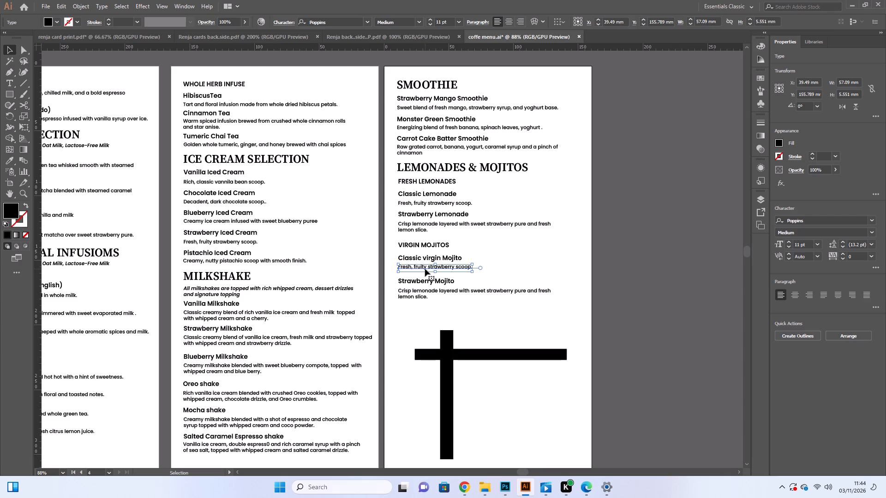
{"action": "left_click", "coordinate": [10, 85]}
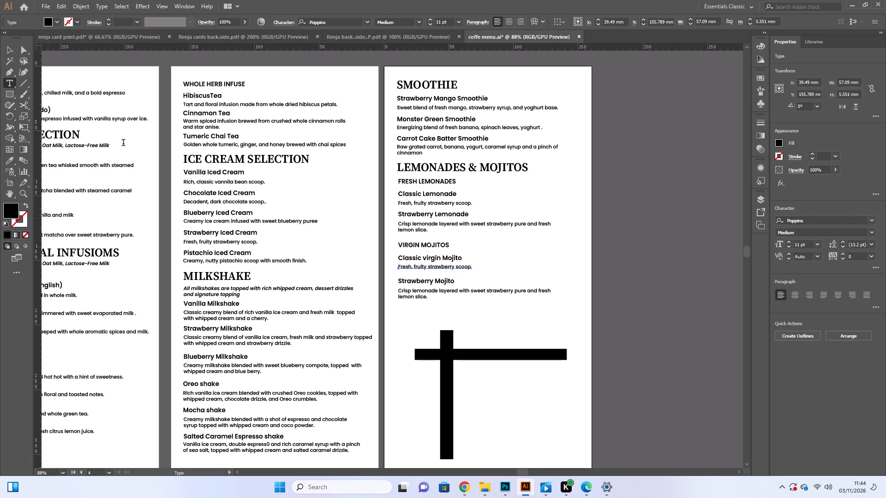
{"action": "left_click", "coordinate": [471, 264]}
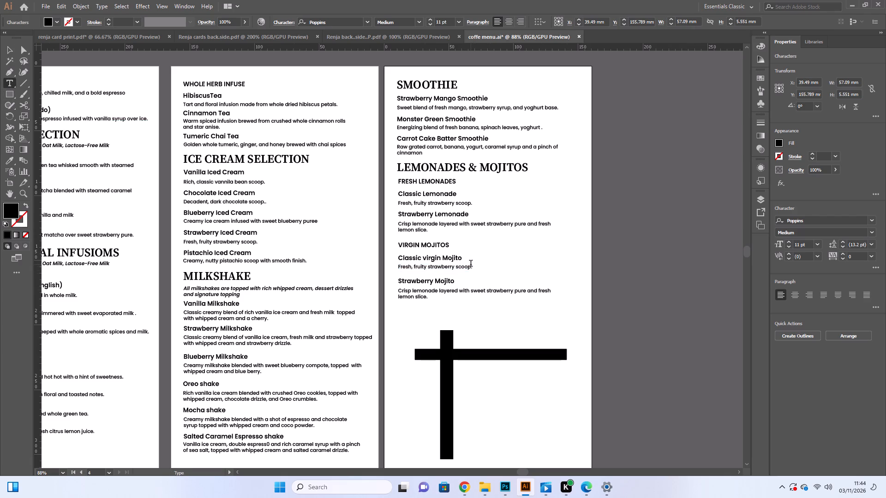
{"action": "key", "text": "BackSpace"}
{"action": "key", "text": "BackSpace"}
{"action": "key", "text": "BackSpace"}
{"action": "key", "text": "BackSpace"}
{"action": "key", "text": "BackSpace"}
{"action": "key", "text": "BackSpace"}
{"action": "key", "text": "BackSpace"}
{"action": "key", "text": "BackSpace"}
{"action": "key", "text": "BackSpace"}
{"action": "key", "text": "BackSpace"}
{"action": "key", "text": "BackSpace"}
{"action": "key", "text": "BackSpace"}
{"action": "key", "text": "BackSpace"}
{"action": "key", "text": "BackSpace"}
{"action": "key", "text": "BackSpace"}
{"action": "key", "text": "BackSpace"}
{"action": "key", "text": "BackSpace"}
{"action": "key", "text": "BackSpace"}
{"action": "key", "text": "BackSpace"}
{"action": "key", "text": "BackSpace"}
{"action": "key", "text": "BackSpace"}
{"action": "key", "text": "BackSpace"}
{"action": "key", "text": "BackSpace"}
{"action": "key", "text": "BackSpace"}
{"action": "key", "text": "BackSpace"}
{"action": "key", "text": "BackSpace"}
{"action": "key", "text": "BackSpace"}
{"action": "key", "text": "BackSpace"}
{"action": "key", "text": "BackSpace"}
{"action": "key", "text": "BackSpace"}
{"action": "key", "text": "BackSpace"}
{"action": "key", "text": "BackSpace"}
{"action": "key", "text": "BackSpace"}
{"action": "key", "text": "BackSpace"}
{"action": "key", "text": "BackSpace"}
{"action": "key", "text": "BackSpace"}
{"action": "key", "text": "BackSpace"}
{"action": "key", "text": "BackSpace"}
{"action": "key", "text": "BackSpace"}
{"action": "key", "text": "BackSpace"}
{"action": "key", "text": "BackSpace"}
{"action": "key", "text": "BackSpace"}
{"action": "key", "text": "BackSpace"}
{"action": "key", "text": "BackSpace"}
{"action": "key", "text": "BackSpace"}
{"action": "key", "text": "BackSpace"}
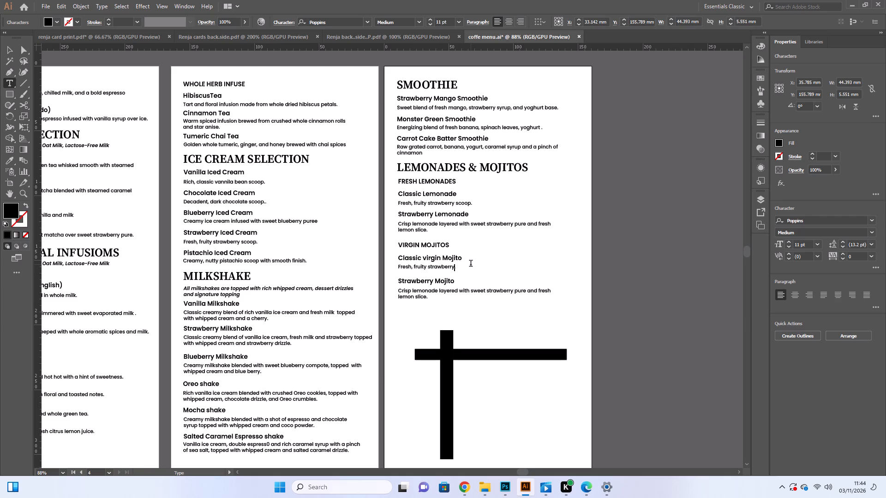
{"action": "key", "text": "BackSpace"}
{"action": "key", "text": "BackSpace"}
{"action": "key", "text": "BackSpace"}
{"action": "key", "text": "BackSpace"}
{"action": "key", "text": "BackSpace"}
{"action": "key", "text": "BackSpace"}
{"action": "key", "text": "BackSpace"}
{"action": "key", "text": "BackSpace"}
{"action": "key", "text": "BackSpace"}
{"action": "key", "text": "BackSpace"}
{"action": "key", "text": "BackSpace"}
{"action": "key", "text": "BackSpace"}
{"action": "key", "text": "BackSpace"}
{"action": "key", "text": "BackSpace"}
{"action": "key", "text": "BackSpace"}
{"action": "key", "text": "BackSpace"}
{"action": "key", "text": "BackSpace"}
{"action": "key", "text": "BackSpace"}
{"action": "key", "text": "BackSpace"}
{"action": "key", "text": "BackSpace"}
{"action": "key", "text": "BackSpace"}
{"action": "key", "text": "BackSpace"}
{"action": "key", "text": "BackSpace"}
{"action": "key", "text": "BackSpace"}
{"action": "key", "text": "BackSpace"}
{"action": "key", "text": "BackSpace"}
{"action": "key", "text": "BackSpace"}
{"action": "key", "text": "BackSpace"}
{"action": "key", "text": "BackSpace"}
{"action": "key", "text": "BackSpace"}
{"action": "key", "text": "BackSpace"}
{"action": "key", "text": "BackSpace"}
{"action": "key", "text": "BackSpace"}
{"action": "key", "text": "BackSpace"}
{"action": "key", "text": "BackSpace"}
{"action": "key", "text": "BackSpace"}
{"action": "key", "text": "BackSpace"}
{"action": "key", "text": "BackSpace"}
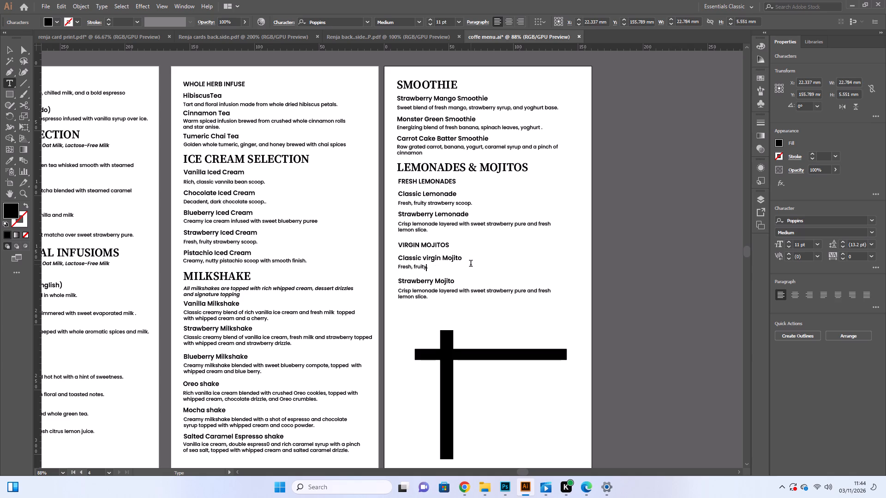
{"action": "key", "text": "BackSpace"}
{"action": "key", "text": "BackSpace"}
{"action": "key", "text": "BackSpace"}
{"action": "key", "text": "BackSpace"}
{"action": "key", "text": "BackSpace"}
{"action": "key", "text": "BackSpace"}
{"action": "key", "text": "BackSpace"}
{"action": "key", "text": "BackSpace"}
{"action": "key", "text": "BackSpace"}
{"action": "key", "text": "BackSpace"}
{"action": "key", "text": "BackSpace"}
{"action": "key", "text": "BackSpace"}
{"action": "key", "text": "BackSpace"}
{"action": "key", "text": "BackSpace"}
{"action": "key", "text": "BackSpace"}
{"action": "key", "text": "BackSpace"}
{"action": "key", "text": "BackSpace"}
{"action": "key", "text": "BackSpace"}
{"action": "key", "text": "BackSpace"}
{"action": "key", "text": "BackSpace"}
{"action": "key", "text": "BackSpace"}
{"action": "key", "text": "BackSpace"}
{"action": "key", "text": "BackSpace"}
{"action": "type", "text": "hly"}
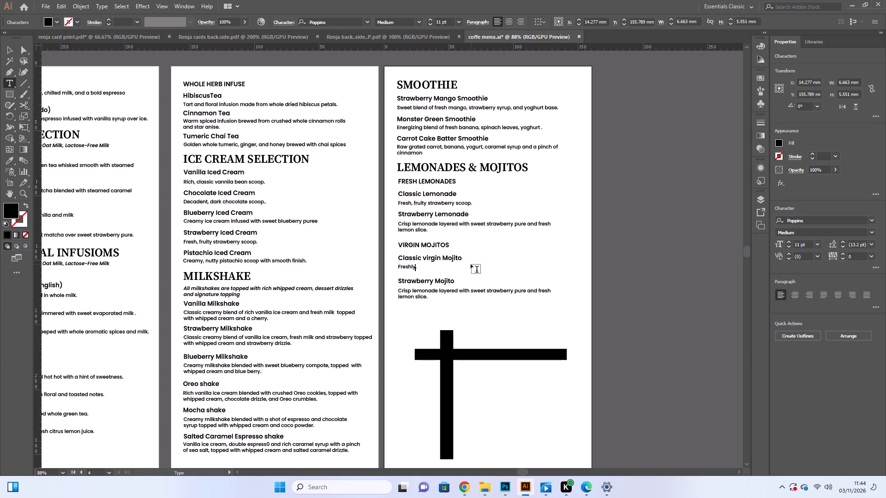
{"action": "key", "text": "space"}
{"action": "type", "text": "squeez"}
{"action": "type", "text": "edd"}
{"action": "key", "text": "BackSpace"}
{"action": "key", "text": "space"}
{"action": "type", "text": "lem"}
{"action": "type", "text": "on"}
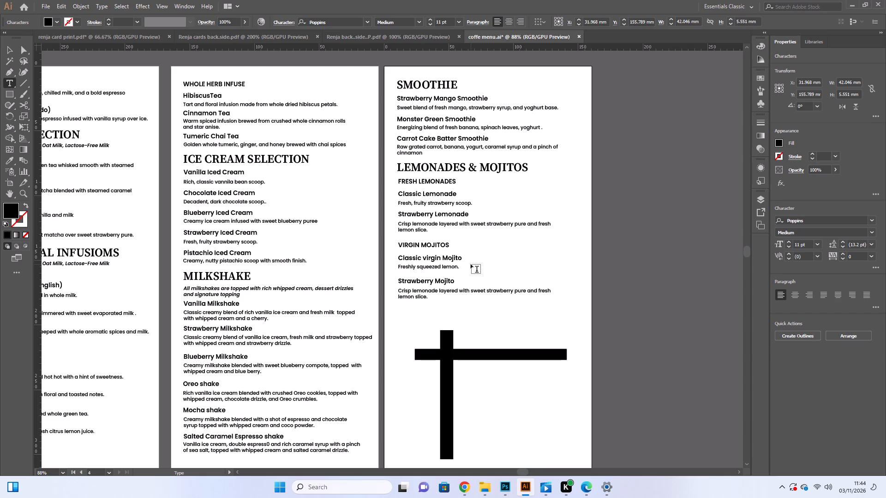
{"action": "key", "text": "h"}
{"action": "key", "text": "BackSpace"}
{"action": "key", "text": "space"}
{"action": "type", "text": "juice"}
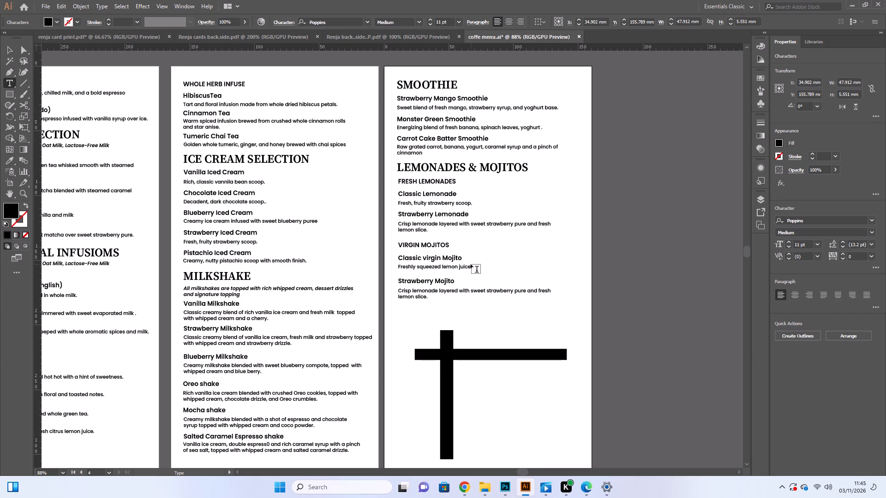
{"action": "type", "text": ", simpl"}
{"action": "type", "text": "e sy"}
{"action": "type", "text": "ru"}
{"action": "key", "text": "p"}
{"action": "key", "text": "space"}
{"action": "type", "text": "and"}
Finish the Classic virgin Mojito description by adding "chilld water over ice" after "simple syrup and", before the full stop.
{"action": "key", "text": "space"}
{"action": "type", "text": "chill"}
{"action": "type", "text": "d water over"}
{"action": "key", "text": "space"}
{"action": "type", "text": "ice"}
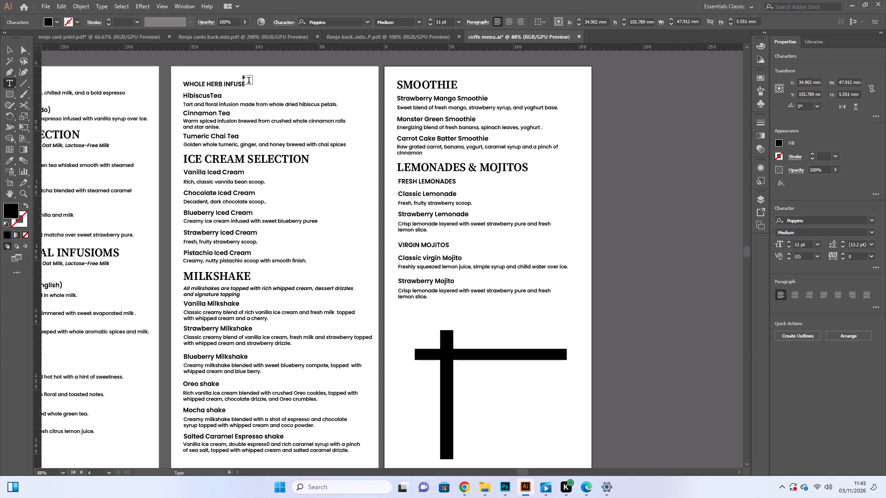
{"action": "left_click", "coordinate": [11, 50]}
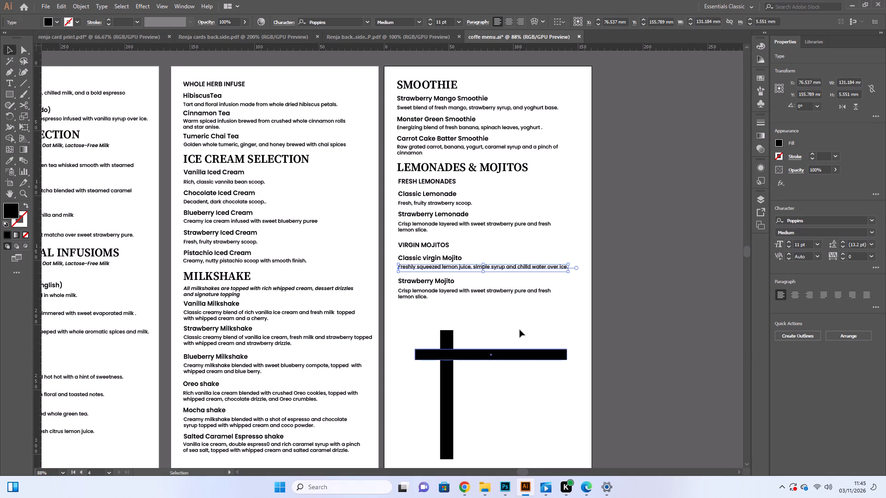
{"action": "left_click", "coordinate": [518, 326]}
Move the Classic virgin Mojito title and its description together about 1.4 mm straight up, closer to the VIRGIN MOJITOS heading.
{"action": "scroll", "coordinate": [518, 326], "scroll_direction": "up", "scroll_amount": 3}
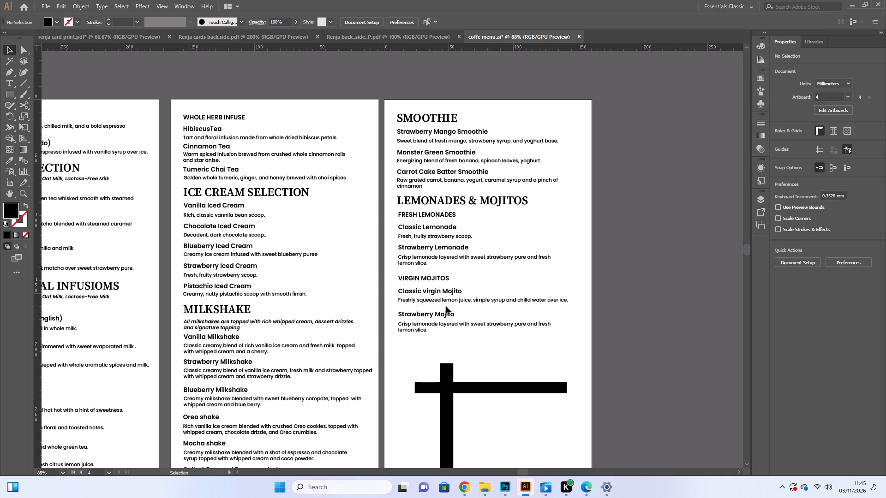
{"action": "left_click_drag", "start_coordinate": [446, 306], "coordinate": [427, 290]}
{"action": "left_click", "coordinate": [432, 290]}
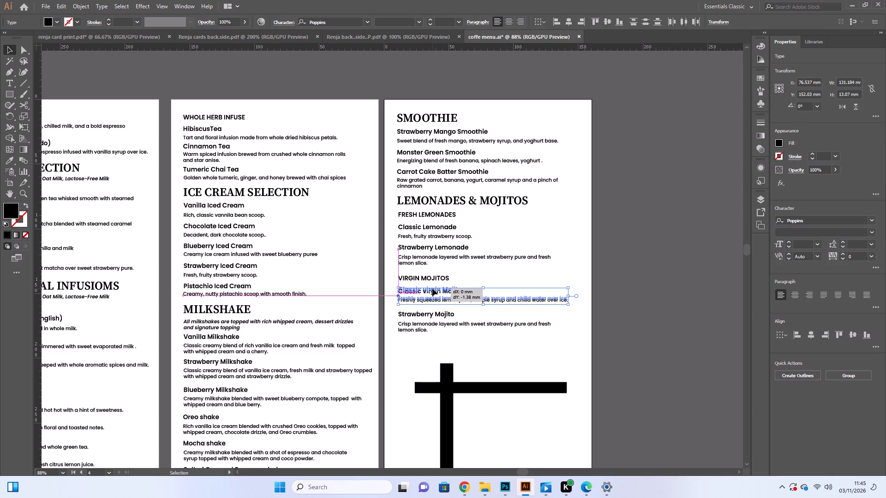
{"action": "left_click", "coordinate": [481, 276]}
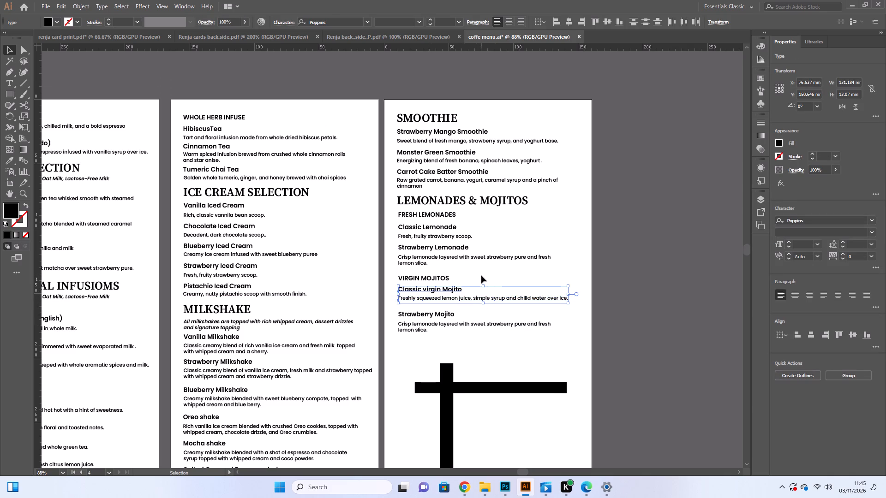
{"action": "left_click_drag", "start_coordinate": [481, 276], "coordinate": [421, 302]}
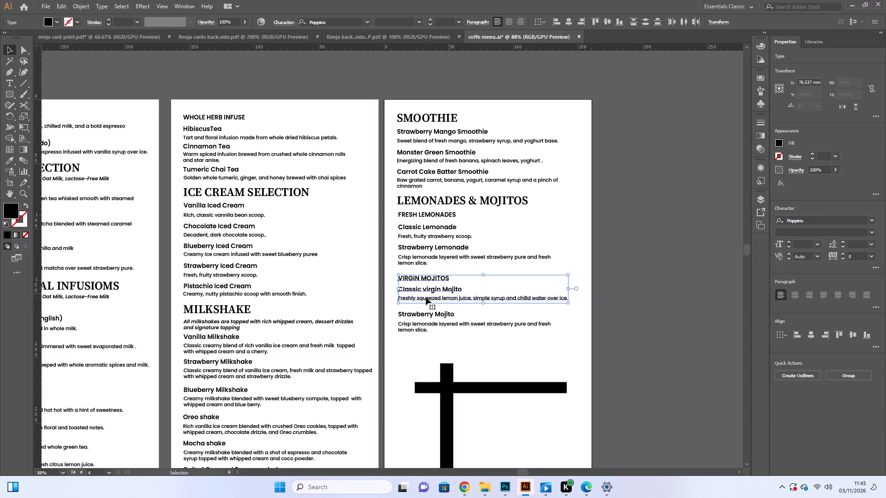
{"action": "left_click", "coordinate": [466, 349]}
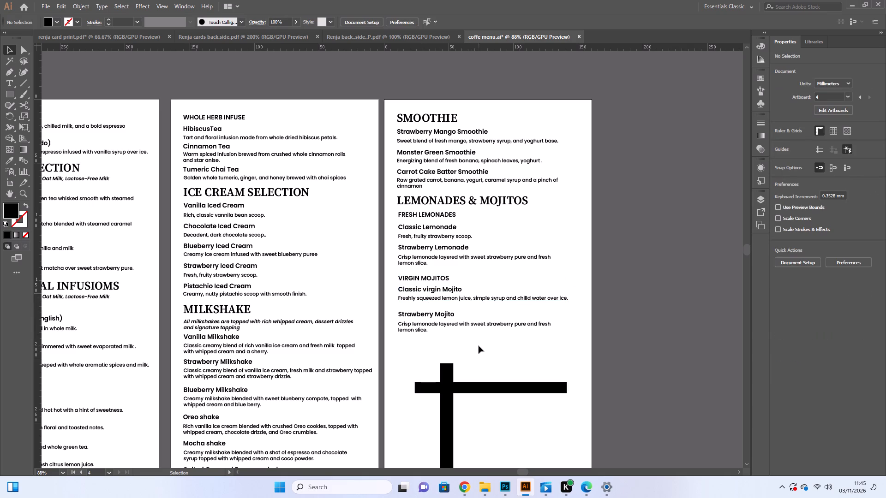
{"action": "left_click", "coordinate": [479, 346]}
Clear the copied description under Strawberry Mojito, keeping its initial C and full stop, and start the new text with "Crisp".
{"action": "left_click", "coordinate": [434, 312]}
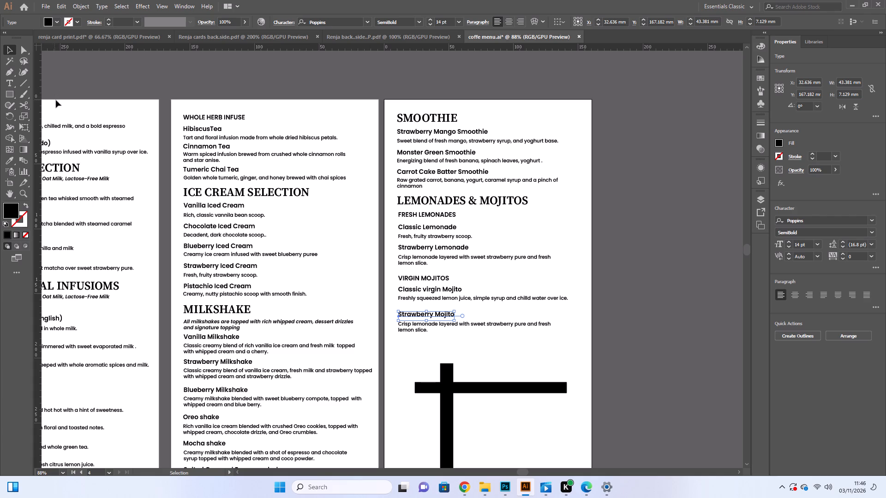
{"action": "left_click", "coordinate": [432, 318]}
{"action": "scroll", "coordinate": [493, 332], "scroll_direction": "down", "scroll_amount": 3}
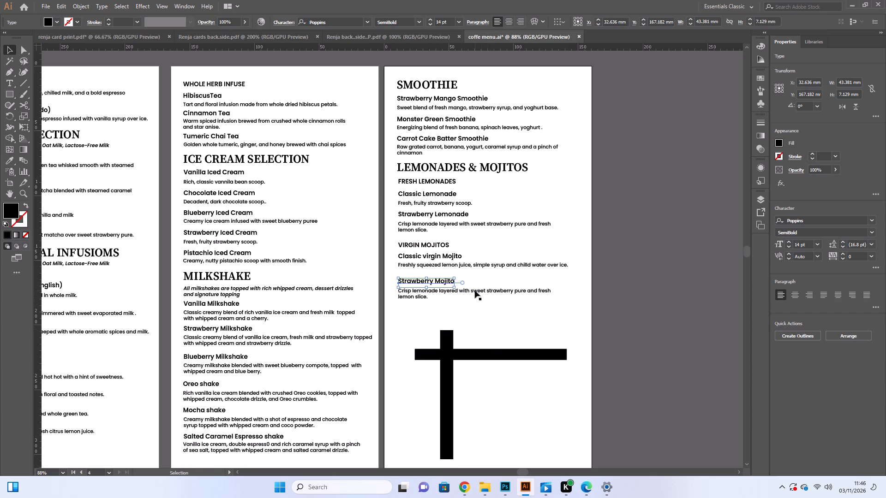
{"action": "left_click", "coordinate": [453, 291]}
{"action": "left_click", "coordinate": [10, 86]}
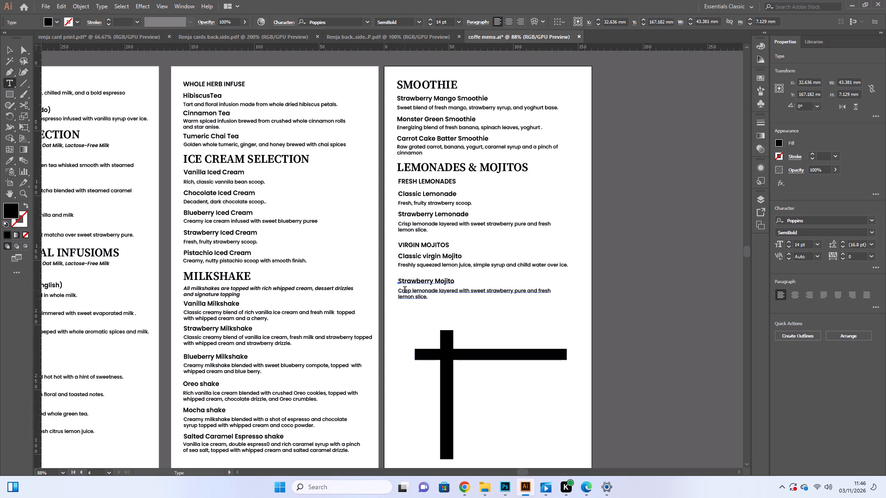
{"action": "left_click_drag", "start_coordinate": [402, 291], "coordinate": [425, 302]}
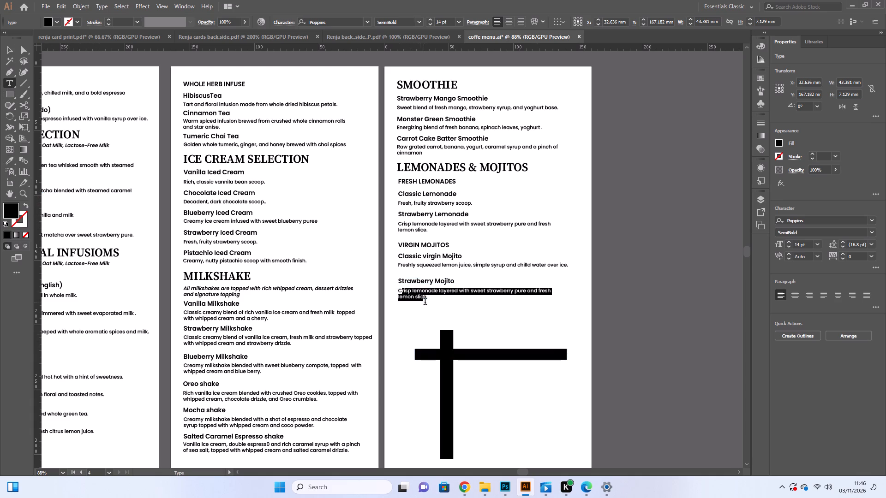
{"action": "left_click_drag", "start_coordinate": [425, 302], "coordinate": [427, 302]}
{"action": "key", "text": "BackSpace"}
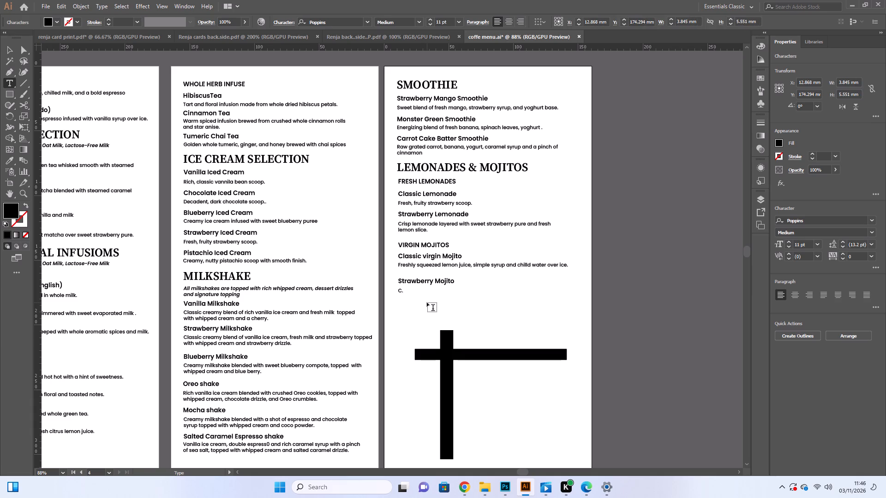
{"action": "type", "text": "ri"}
{"action": "key", "text": "s"}
{"action": "key", "text": "p"}
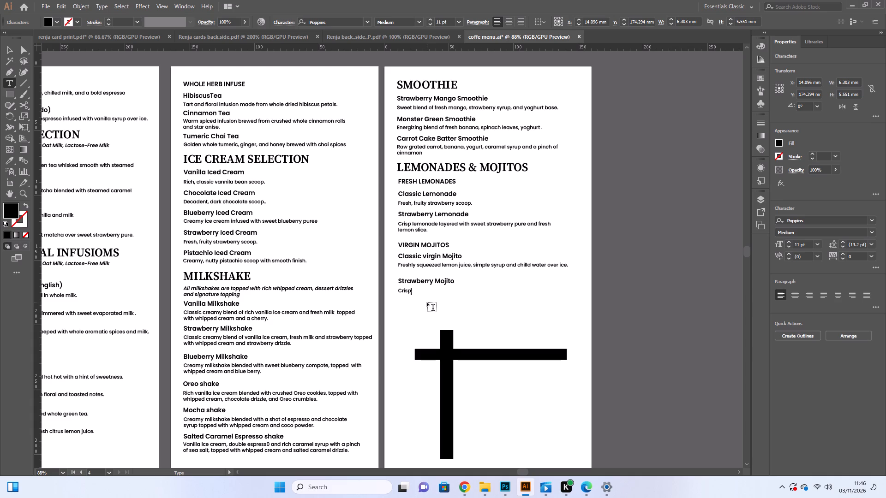
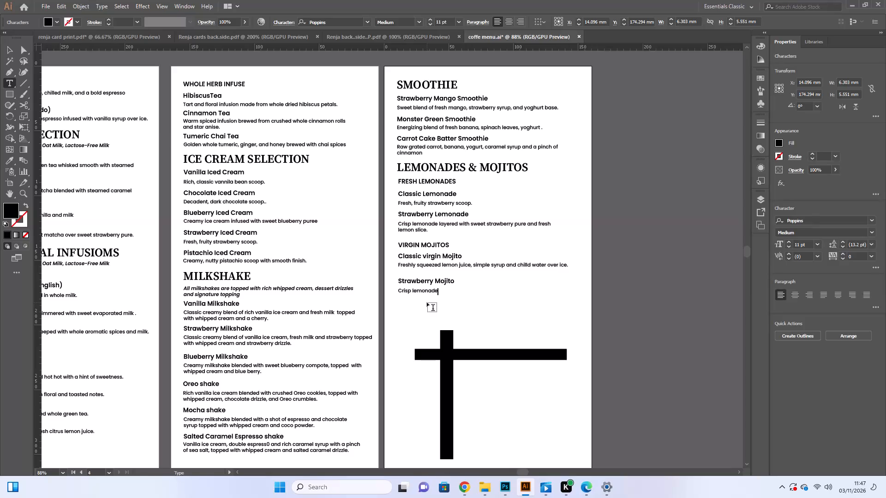
Continue the Strawberry Mojito description after "Crisp lemonade" with "layered with sweet strawberry pure and fresh lemon slices", before the full stop.
{"action": "key", "text": "space"}
{"action": "type", "text": "layered"}
{"action": "key", "text": "space"}
{"action": "type", "text": "with sweet"}
{"action": "key", "text": "space"}
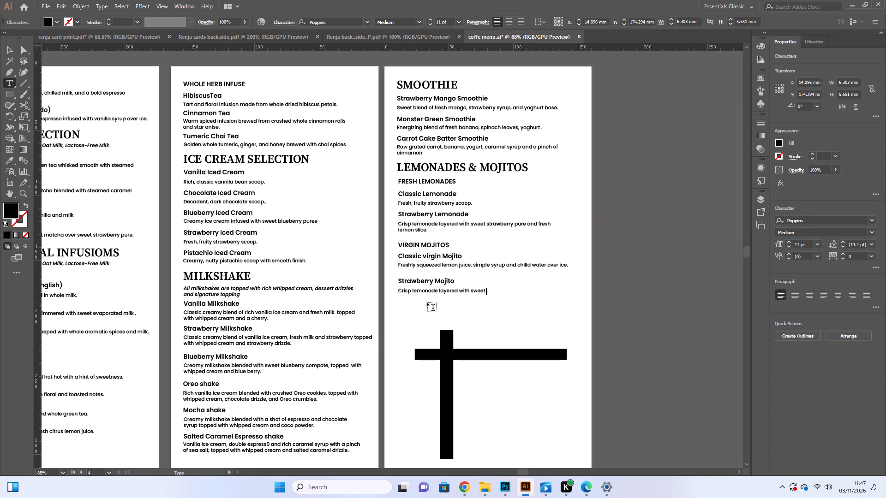
{"action": "key", "text": "s"}
{"action": "type", "text": "traw"}
{"action": "type", "text": "berry"}
{"action": "key", "text": "space"}
{"action": "type", "text": "pure and"}
{"action": "key", "text": "space"}
{"action": "type", "text": "fresh"}
{"action": "key", "text": "space"}
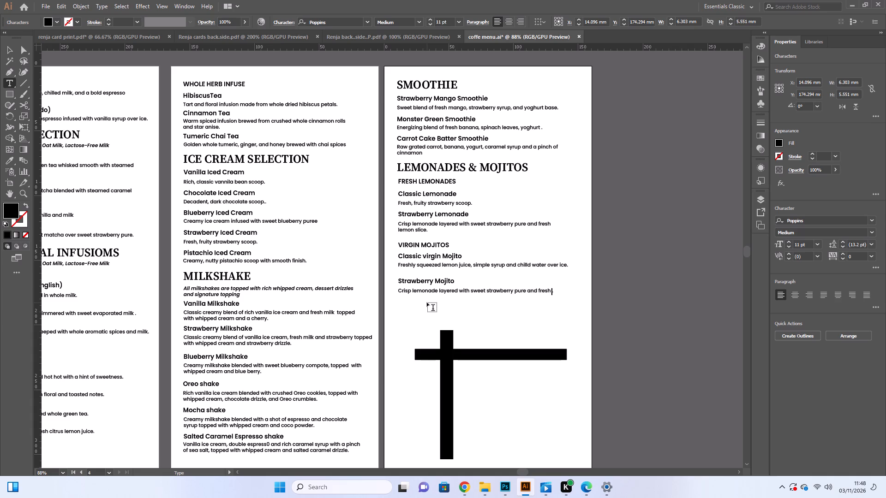
{"action": "type", "text": "lemon"}
{"action": "key", "text": "space"}
{"action": "type", "text": "slice"}
{"action": "key", "text": "s"}
Break the Strawberry Mojito description before "lemon slices." and remove the stray space at the start of the second line.
{"action": "left_click", "coordinate": [551, 290]}
{"action": "key", "text": "Return"}
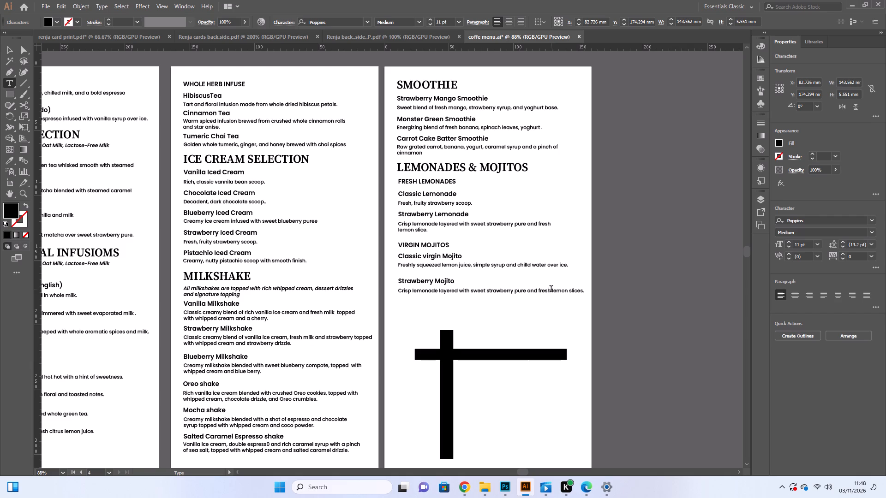
{"action": "left_click", "coordinate": [400, 295]}
{"action": "key", "text": "BackSpace"}
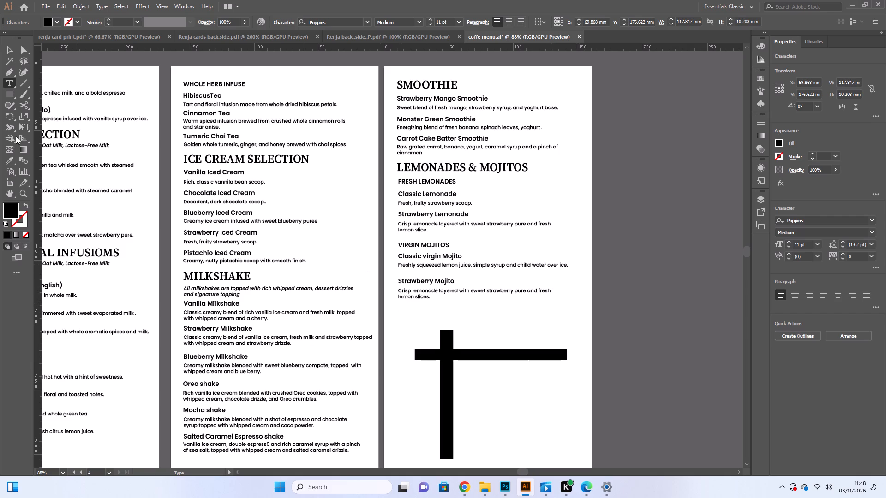
Nudge the Strawberry Mojito title about 1.1 mm down, closer to its description.
{"action": "left_click", "coordinate": [4, 50]}
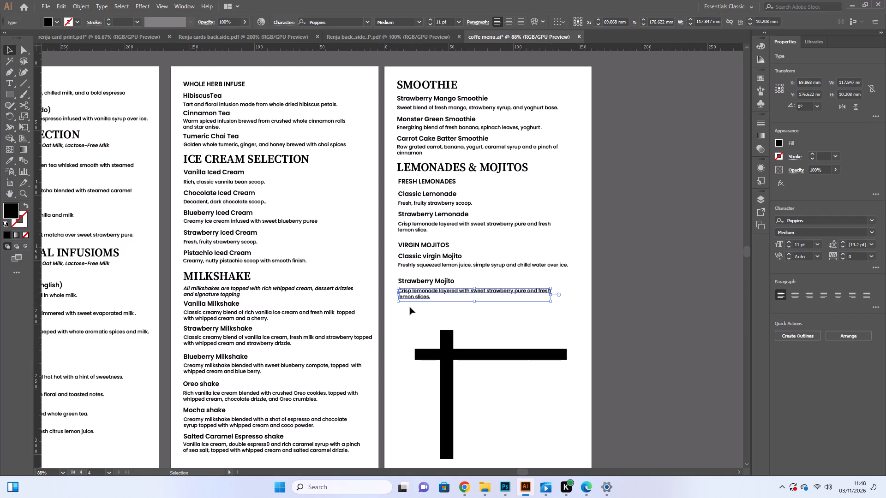
{"action": "left_click", "coordinate": [410, 308]}
{"action": "left_click_drag", "start_coordinate": [413, 313], "coordinate": [401, 283]}
{"action": "left_click", "coordinate": [431, 324]}
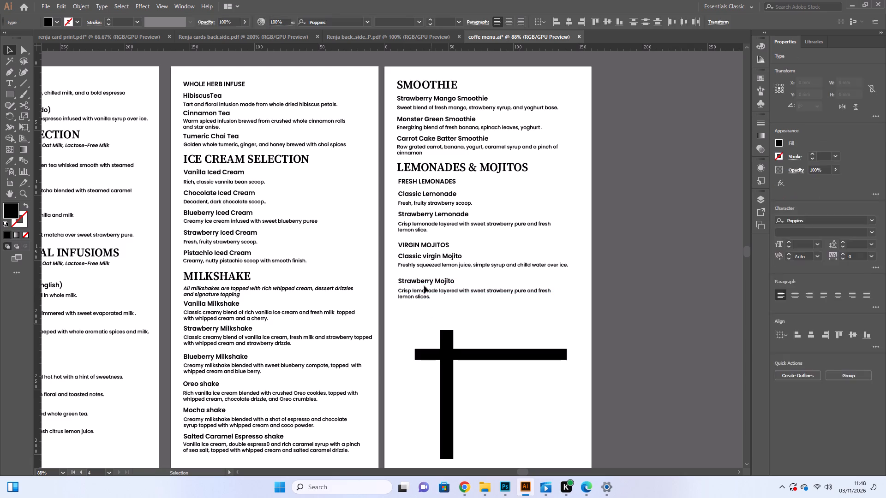
{"action": "left_click", "coordinate": [422, 279]}
{"action": "key", "text": "Down"}
{"action": "key", "text": "Down"}
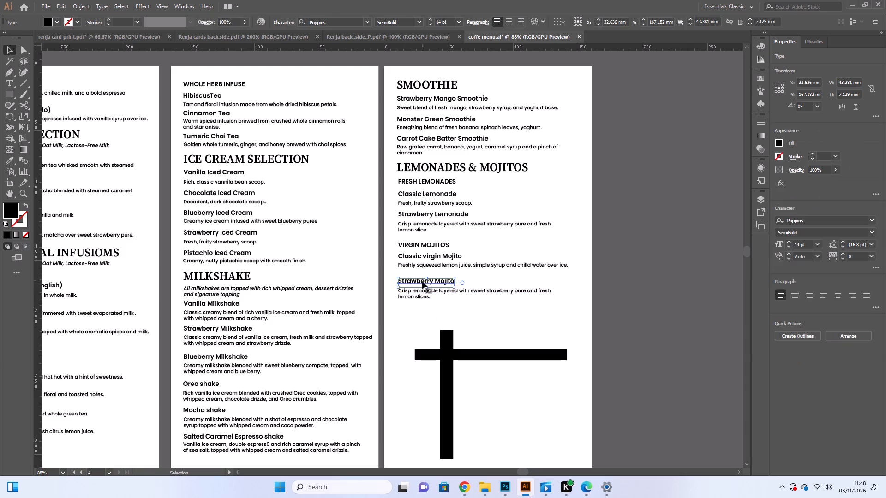
{"action": "key", "text": "Down"}
{"action": "left_click", "coordinate": [430, 319]}
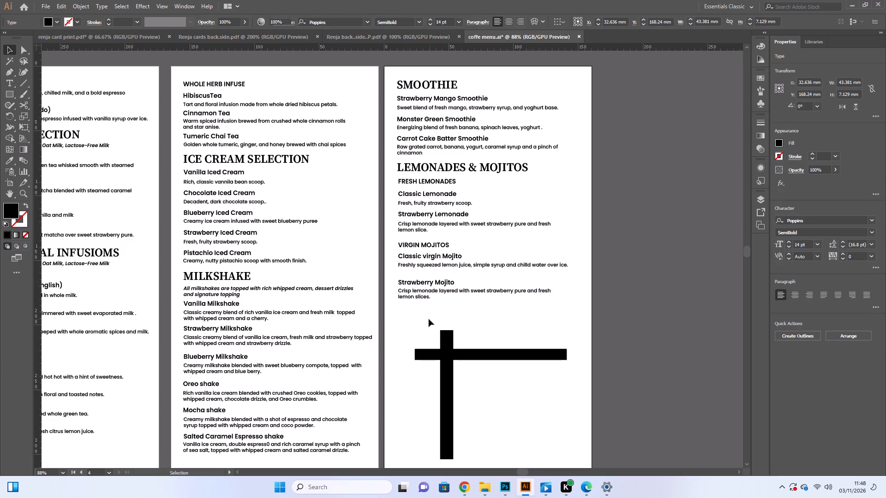
Move the Strawberry Mojito title and its description together about 4.2 mm straight up, closer to the Classic virgin Mojito entry.
{"action": "left_click_drag", "start_coordinate": [430, 322], "coordinate": [404, 284]}
{"action": "key", "text": "Up"}
{"action": "key", "text": "Up"}
{"action": "key", "text": "Up"}
{"action": "key", "text": "Up"}
{"action": "key", "text": "Up"}
{"action": "key", "text": "Up"}
{"action": "key", "text": "Up"}
{"action": "key", "text": "Up"}
{"action": "key", "text": "Up"}
{"action": "key", "text": "Up"}
{"action": "key", "text": "Up"}
{"action": "key", "text": "Up"}
{"action": "key", "text": "Up"}
{"action": "key", "text": "Up"}
{"action": "key", "text": "Up"}
{"action": "key", "text": "Up"}
{"action": "key", "text": "Up"}
{"action": "key", "text": "Up"}
{"action": "key", "text": "Up"}
{"action": "key", "text": "Up"}
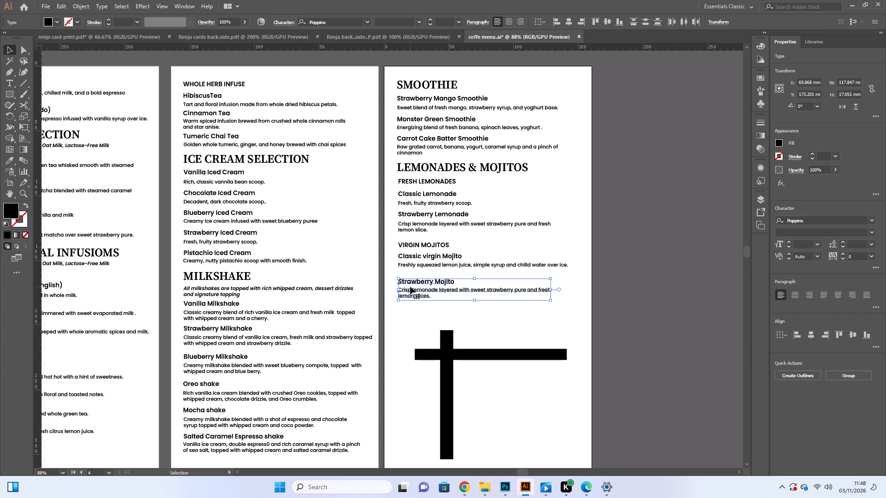
{"action": "key", "text": "Up"}
{"action": "key", "text": "Up"}
{"action": "key", "text": "Up"}
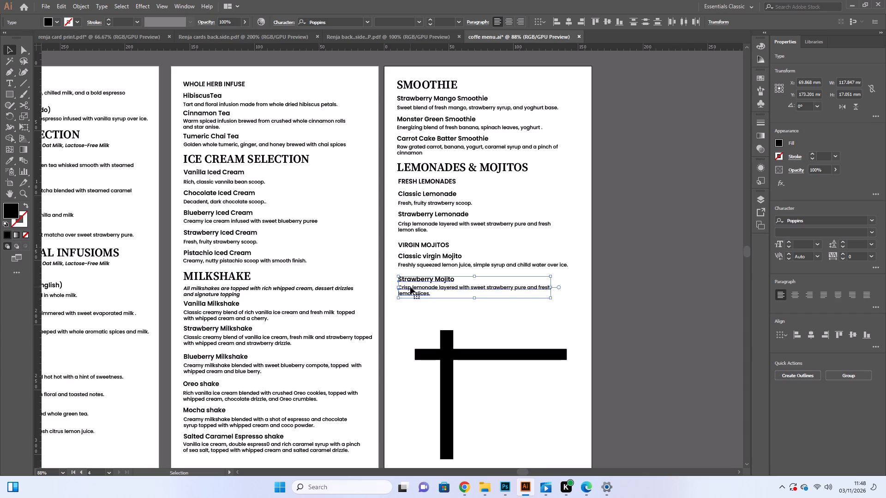
{"action": "key", "text": "Up"}
{"action": "key", "text": "Up"}
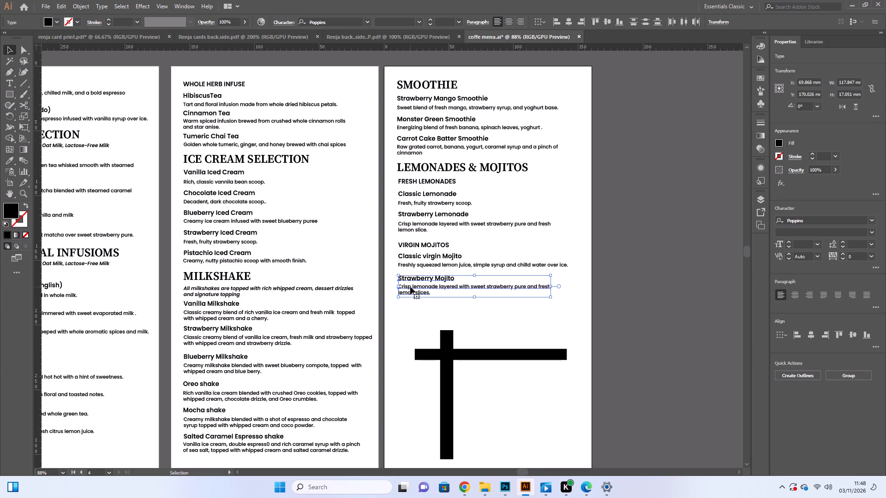
{"action": "key", "text": "Up"}
{"action": "key", "text": "Up"}
{"action": "left_click", "coordinate": [419, 312]}
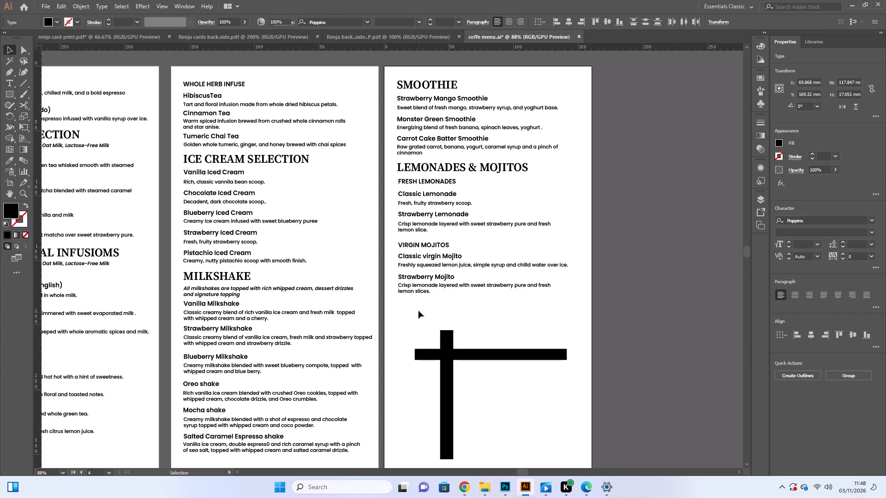
Nudge the Strawberry Mojito title alone about 0.35 mm up from its description.
{"action": "left_click", "coordinate": [413, 279]}
{"action": "key", "text": "Up"}
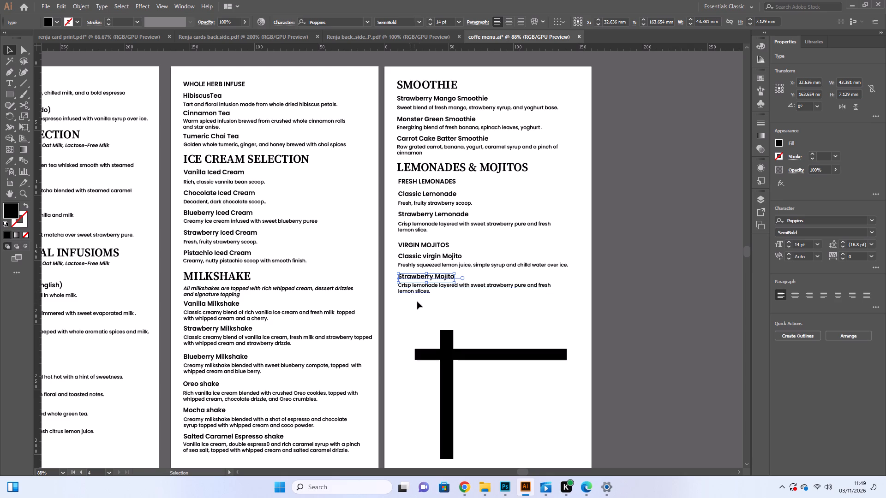
{"action": "left_click", "coordinate": [423, 306]}
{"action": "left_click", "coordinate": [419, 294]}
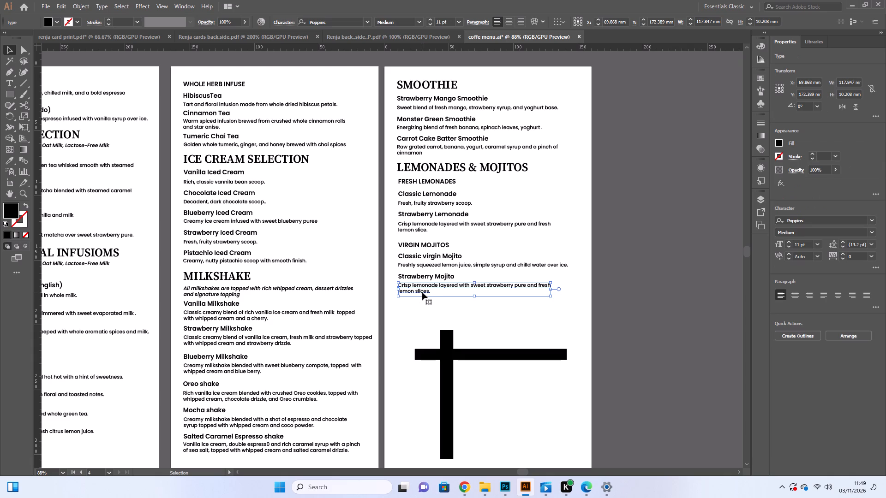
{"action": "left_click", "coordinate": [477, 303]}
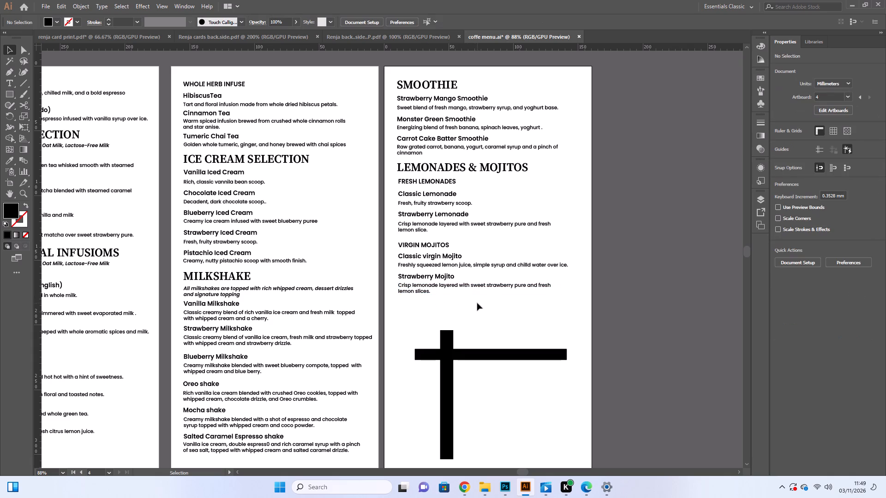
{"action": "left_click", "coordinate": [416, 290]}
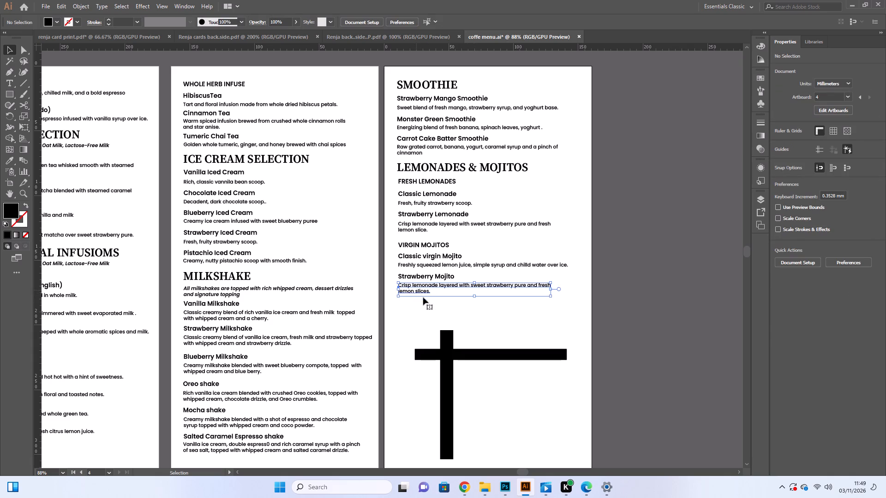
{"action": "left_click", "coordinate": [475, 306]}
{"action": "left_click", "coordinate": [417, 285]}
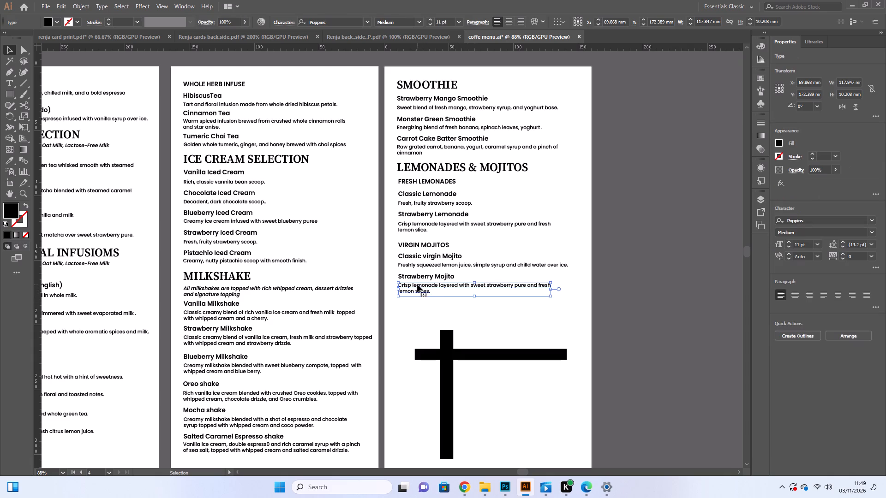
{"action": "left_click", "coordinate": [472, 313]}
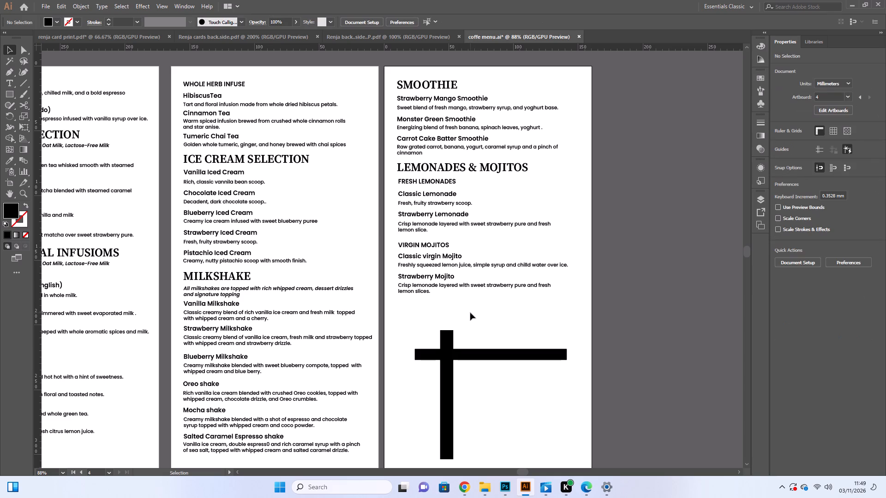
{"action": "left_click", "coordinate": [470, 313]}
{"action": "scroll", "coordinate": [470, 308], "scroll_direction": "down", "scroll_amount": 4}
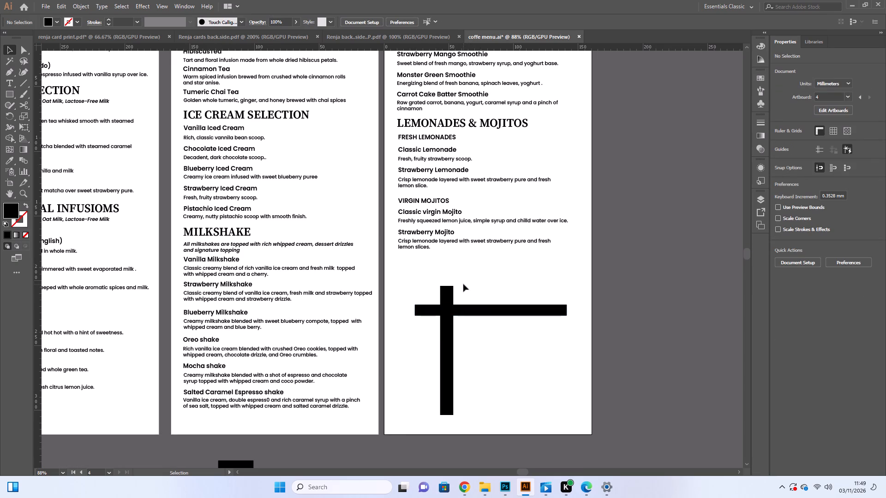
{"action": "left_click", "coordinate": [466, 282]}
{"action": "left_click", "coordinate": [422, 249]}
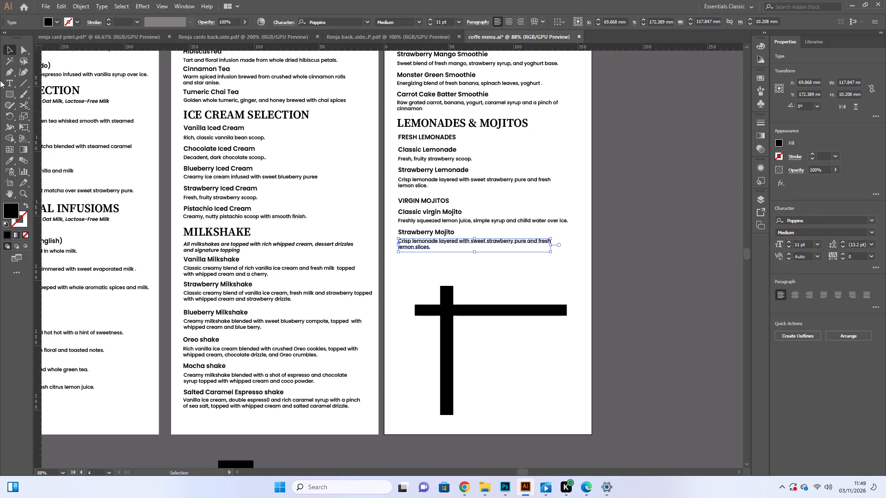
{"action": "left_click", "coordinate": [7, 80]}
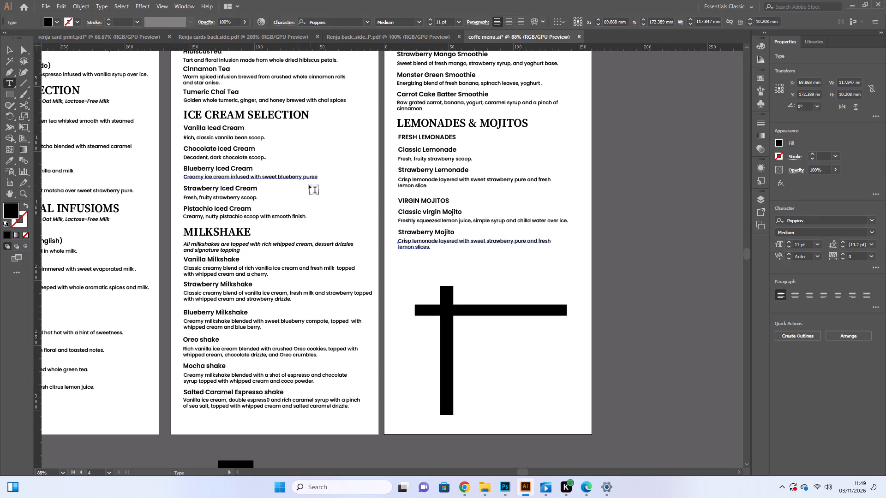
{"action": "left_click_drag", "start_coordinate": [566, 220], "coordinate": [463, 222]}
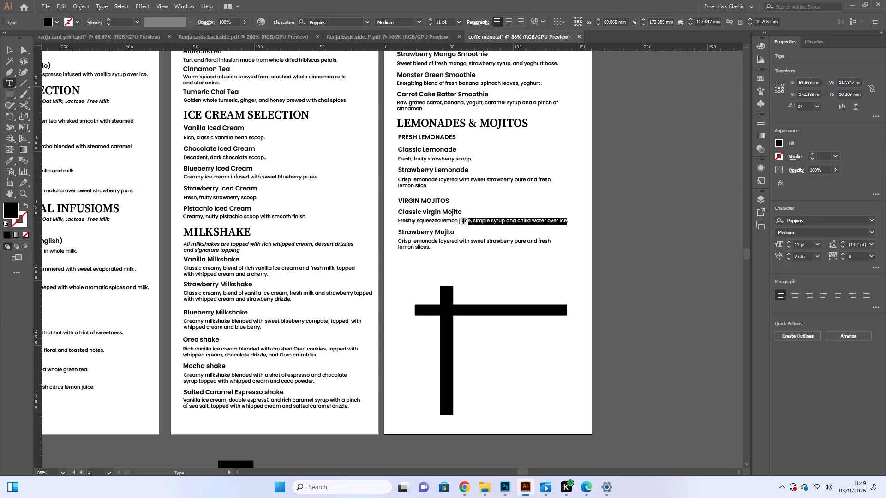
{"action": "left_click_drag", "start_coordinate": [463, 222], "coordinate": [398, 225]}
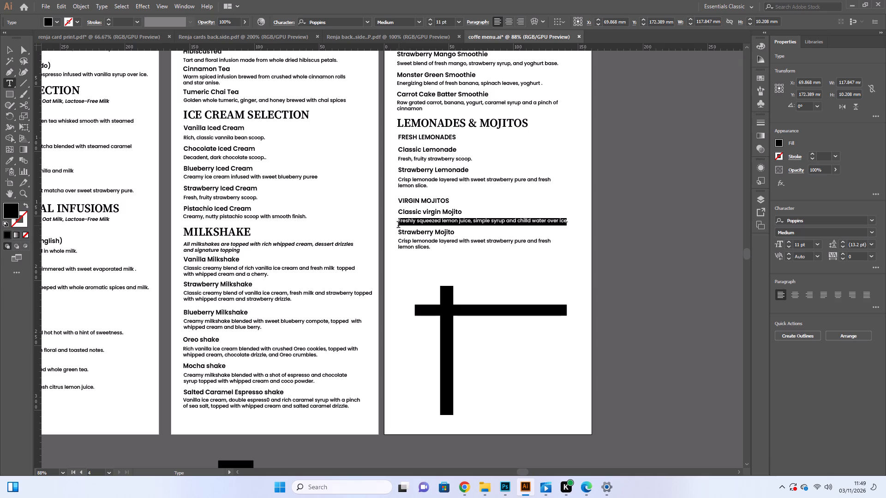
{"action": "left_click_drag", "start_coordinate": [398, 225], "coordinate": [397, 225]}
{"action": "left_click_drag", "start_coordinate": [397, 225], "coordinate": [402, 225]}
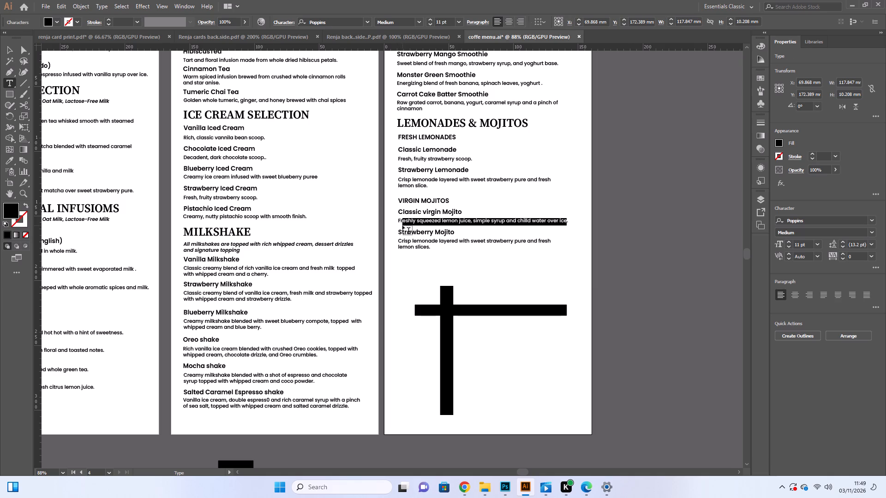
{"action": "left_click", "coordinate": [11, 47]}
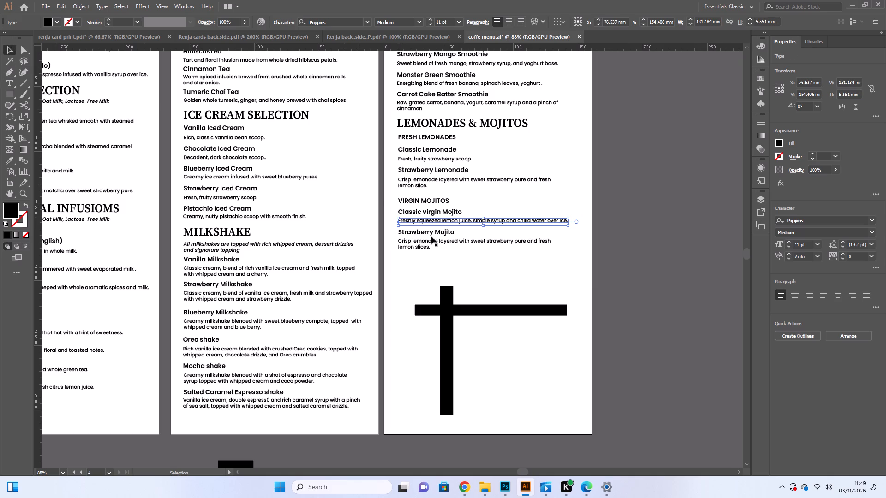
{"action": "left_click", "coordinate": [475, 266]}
Move the "Fresh, fruity strawberry scoop." description from under Classic Lemonade into the empty area below the Strawberry Mojito description.
{"action": "left_click_drag", "start_coordinate": [438, 156], "coordinate": [517, 249]}
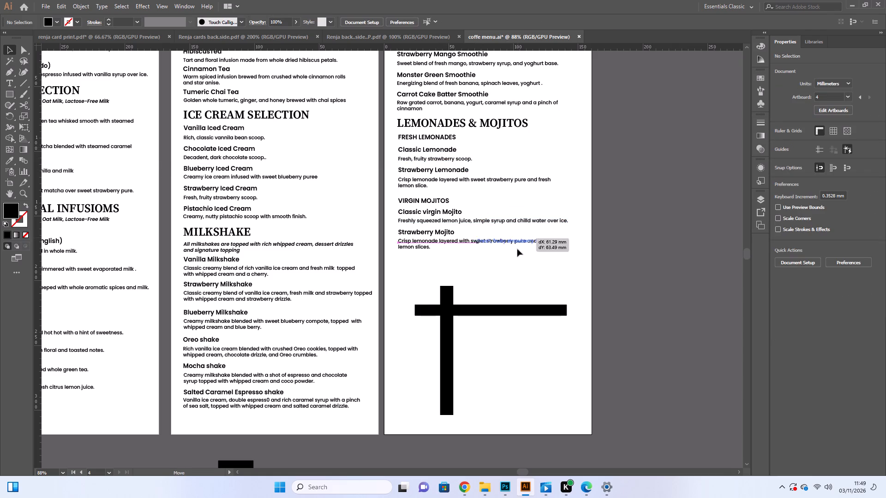
{"action": "left_click_drag", "start_coordinate": [517, 249], "coordinate": [511, 269]}
Move the "Freshly squeezed lemon juice" description from under Classic virgin Mojito to directly below the Classic Lemonade title, keeping its left alignment.
{"action": "left_click_drag", "start_coordinate": [485, 222], "coordinate": [487, 207]}
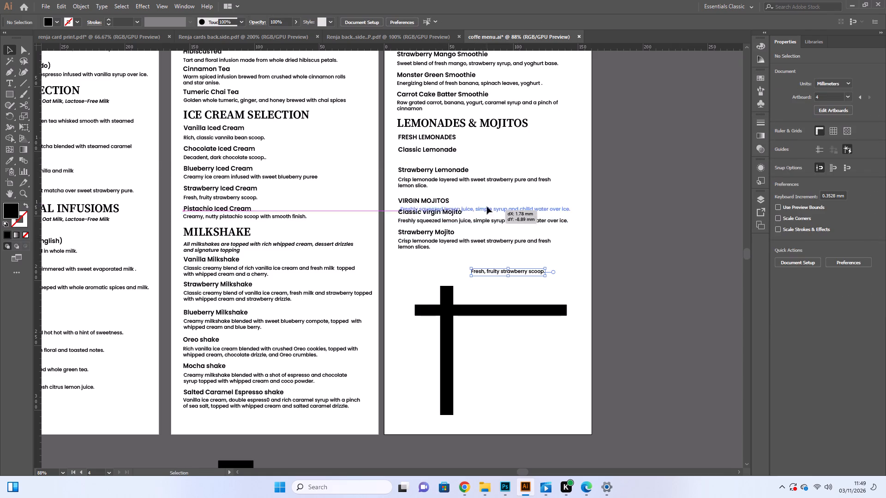
{"action": "left_click_drag", "start_coordinate": [487, 207], "coordinate": [485, 158]}
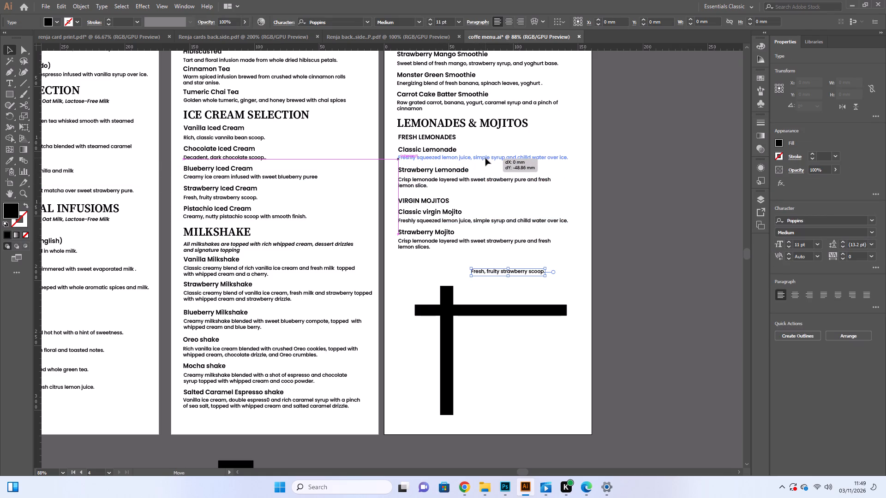
{"action": "left_click_drag", "start_coordinate": [485, 158], "coordinate": [485, 159]}
{"action": "left_click", "coordinate": [420, 266]}
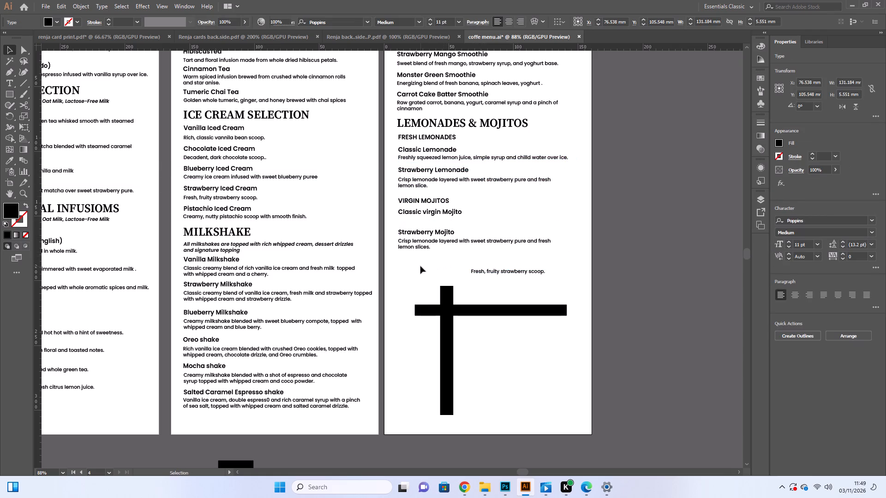
Move the "Fresh, fruity strawberry scoop." description under the Classic virgin Mojito title, left-aligned with the other descriptions, and nudge it about 0.7 mm down.
{"action": "left_click", "coordinate": [502, 270]}
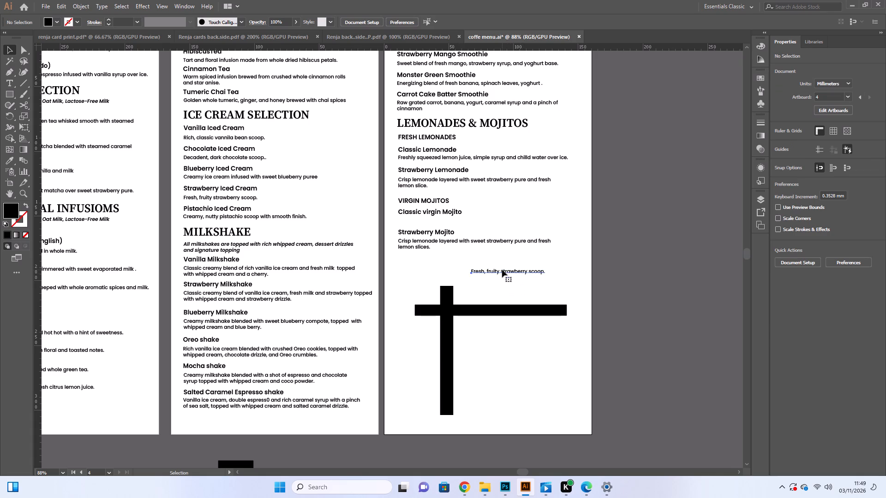
{"action": "left_click_drag", "start_coordinate": [503, 269], "coordinate": [431, 218]}
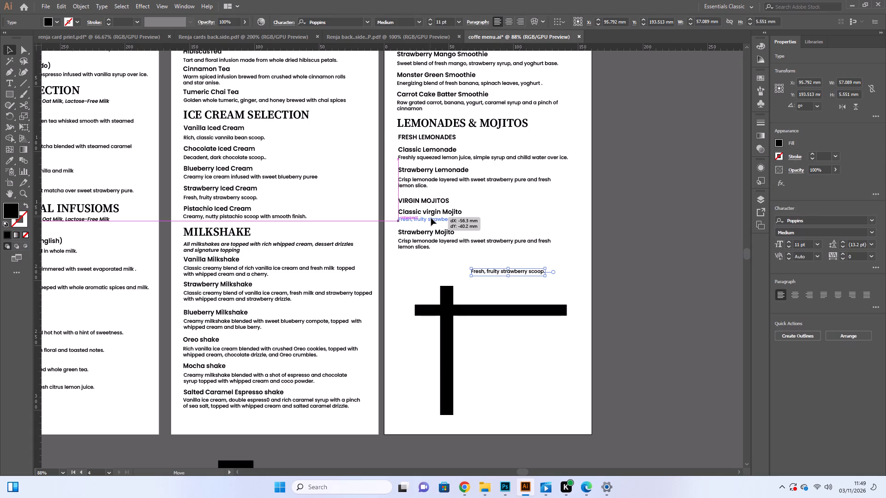
{"action": "left_click_drag", "start_coordinate": [431, 218], "coordinate": [431, 218]}
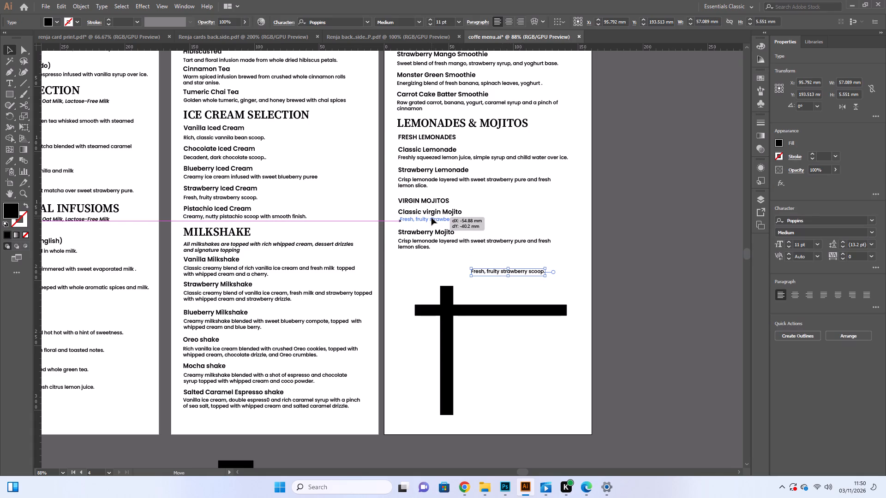
{"action": "left_click_drag", "start_coordinate": [431, 218], "coordinate": [431, 218]}
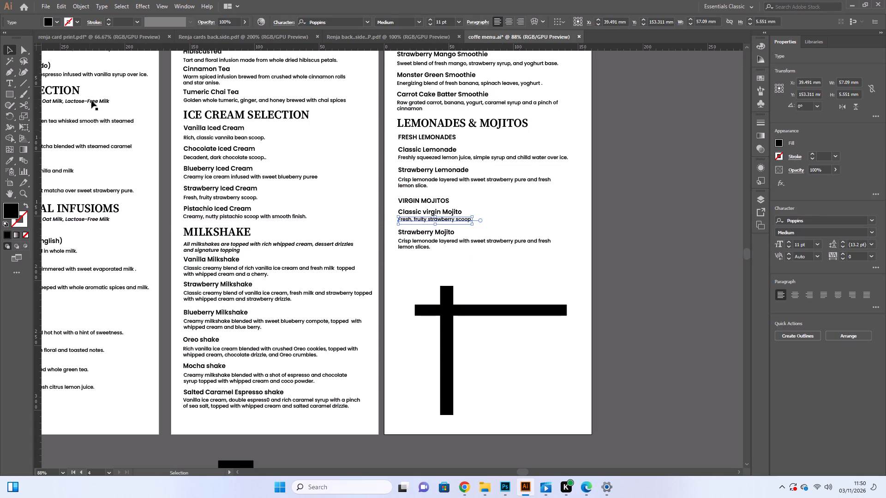
{"action": "key", "text": "Down"}
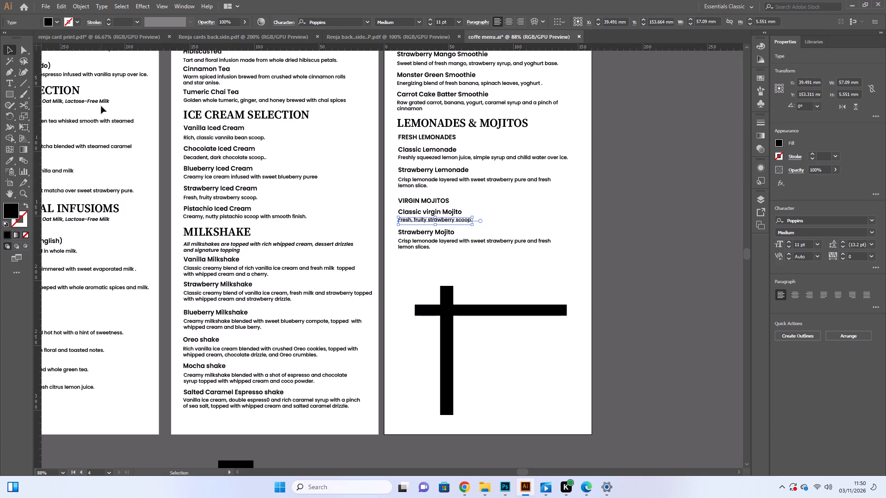
{"action": "key", "text": "Down"}
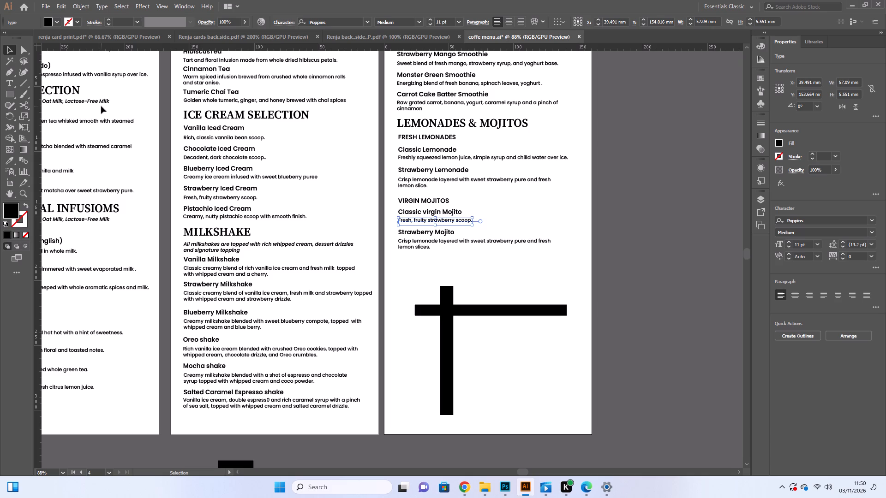
Open the "Fresh, fruity strawberry scoop." description under Classic virgin Mojito for text editing and select characters in the word "scoop".
{"action": "left_click", "coordinate": [6, 82]}
{"action": "left_click_drag", "start_coordinate": [467, 222], "coordinate": [461, 223]}
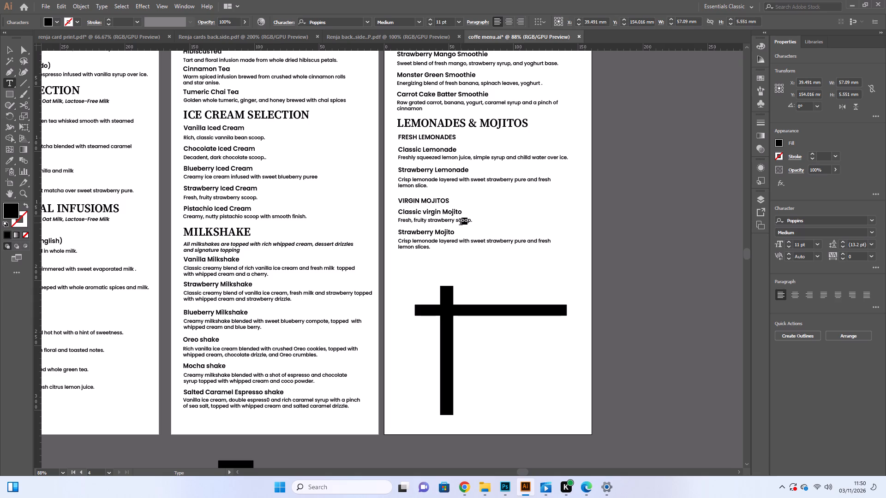
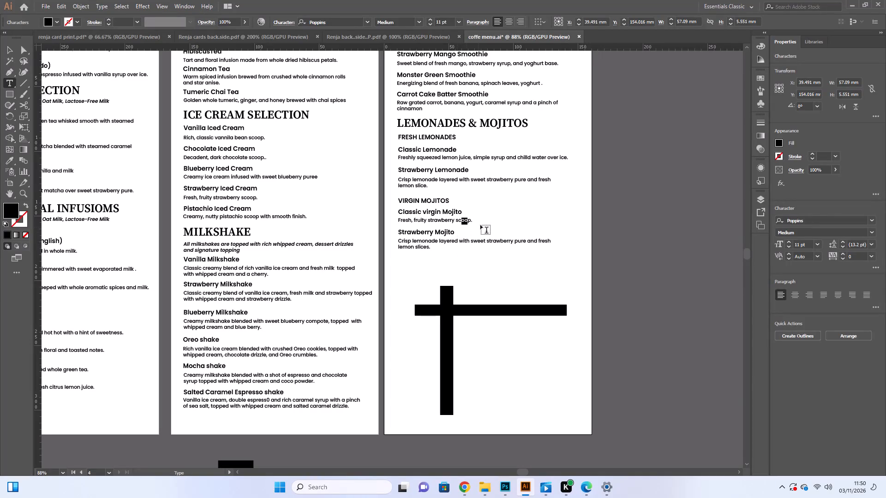
Move the Strawberry Mojito title and its description together about 2.5 mm up, closer to the Classic virgin Mojito entry.
{"action": "left_click", "coordinate": [11, 49]}
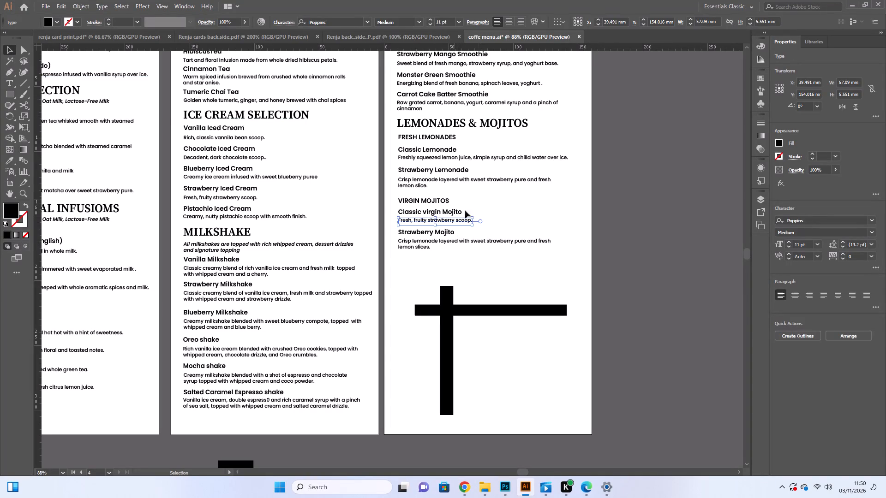
{"action": "left_click", "coordinate": [489, 269]}
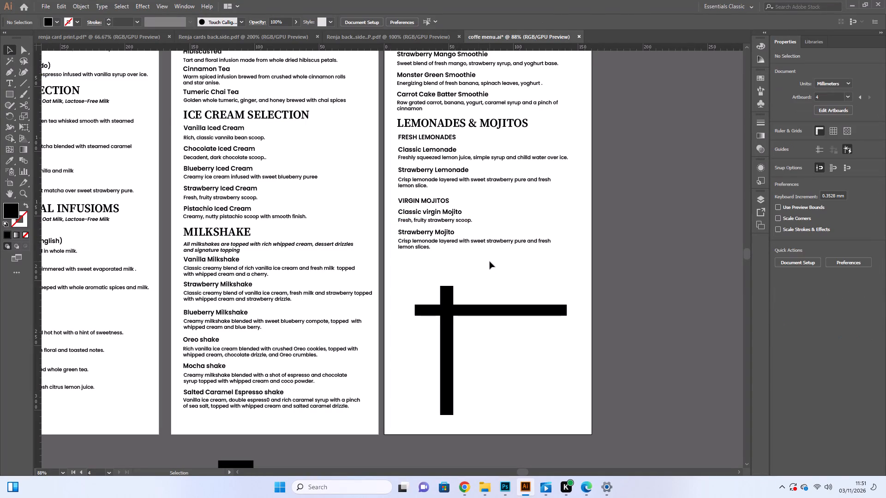
{"action": "left_click", "coordinate": [422, 249]}
{"action": "left_click_drag", "start_coordinate": [395, 228], "coordinate": [419, 250]}
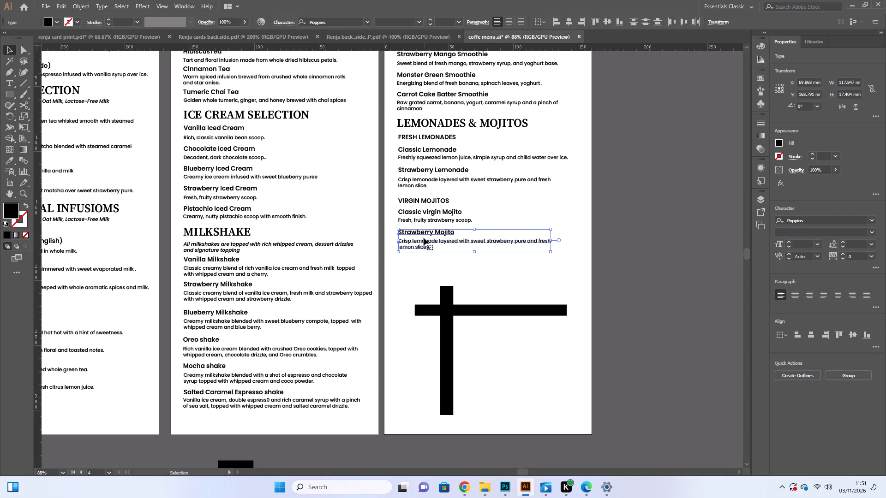
{"action": "key", "text": "Up"}
{"action": "key", "text": "Up"}
{"action": "key", "text": "Up"}
{"action": "key", "text": "Up"}
{"action": "key", "text": "Up"}
{"action": "key", "text": "Up"}
{"action": "key", "text": "Up"}
{"action": "key", "text": "Up"}
{"action": "key", "text": "Up"}
{"action": "key", "text": "Up"}
{"action": "key", "text": "Up"}
{"action": "key", "text": "Up"}
{"action": "key", "text": "Up"}
{"action": "key", "text": "Up"}
{"action": "key", "text": "Up"}
{"action": "key", "text": "Up"}
{"action": "key", "text": "Up"}
{"action": "key", "text": "Up"}
{"action": "key", "text": "Up"}
{"action": "key", "text": "Up"}
{"action": "key", "text": "Up"}
{"action": "key", "text": "Up"}
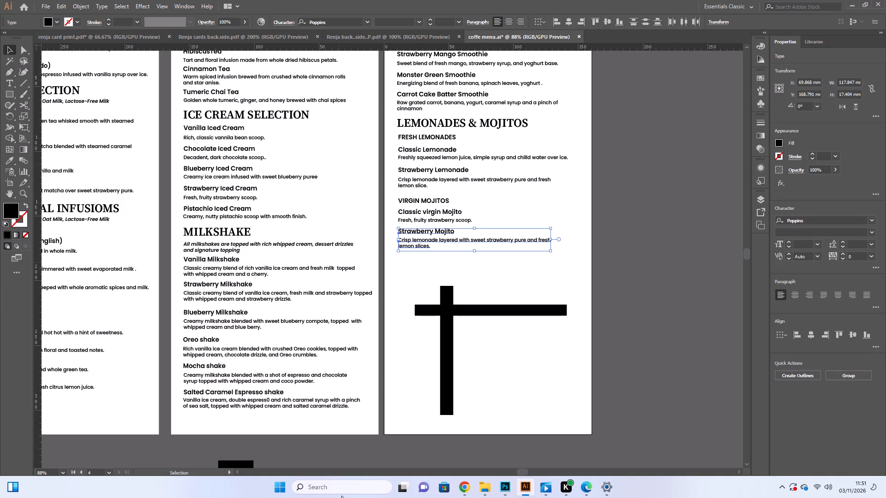
{"action": "key", "text": "Up"}
{"action": "key", "text": "Up"}
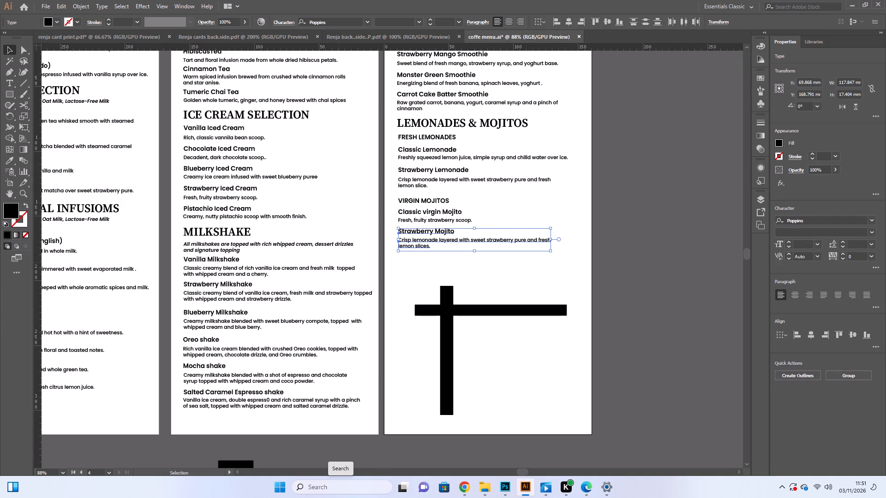
{"action": "left_click", "coordinate": [481, 363]}
Trim the description under Classic virgin Mojito to "Fresh, fru.".
{"action": "left_click", "coordinate": [9, 79]}
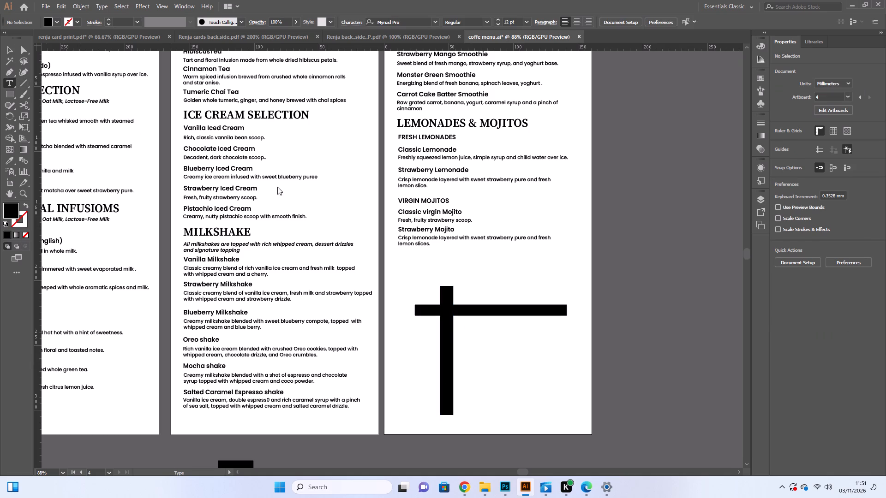
{"action": "left_click", "coordinate": [471, 221]}
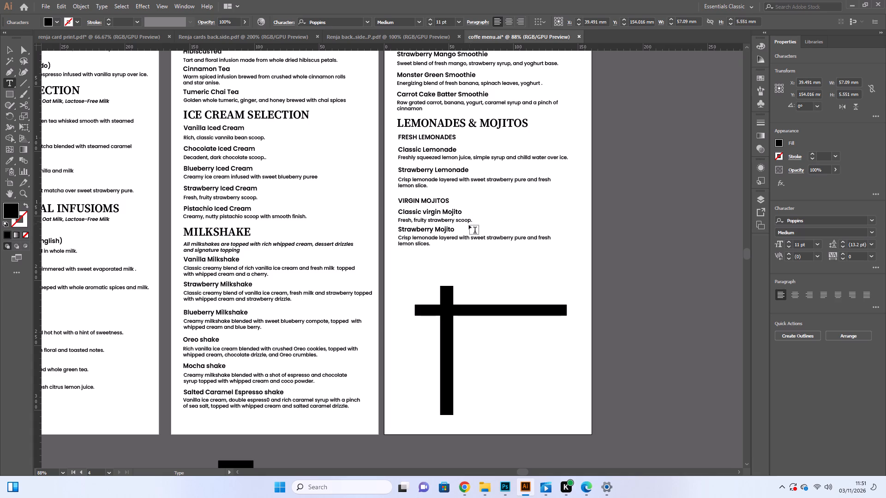
{"action": "key", "text": "BackSpace"}
{"action": "key", "text": "BackSpace"}
{"action": "key", "text": "BackSpace"}
{"action": "key", "text": "BackSpace"}
{"action": "key", "text": "BackSpace"}
{"action": "key", "text": "BackSpace"}
{"action": "key", "text": "BackSpace"}
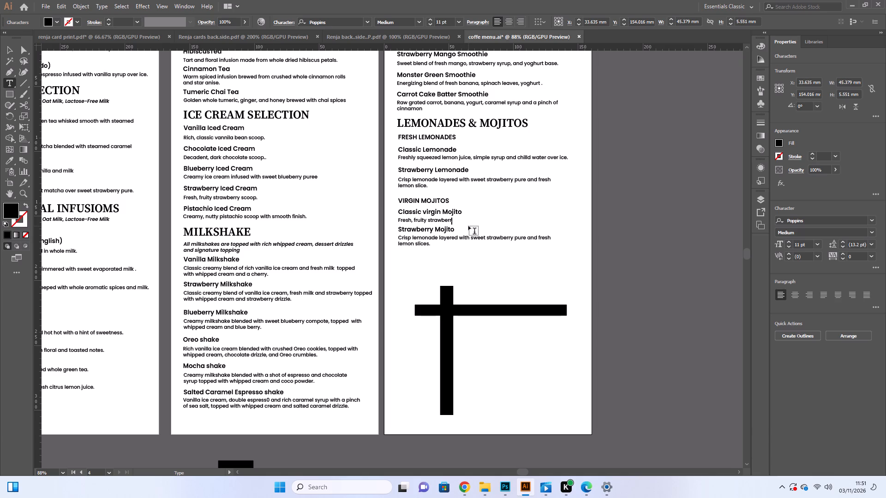
{"action": "key", "text": "BackSpace"}
{"action": "key", "text": "BackSpace"}
{"action": "key", "text": "BackSpace"}
{"action": "key", "text": "BackSpace"}
{"action": "key", "text": "BackSpace"}
{"action": "key", "text": "BackSpace"}
{"action": "key", "text": "BackSpace"}
{"action": "key", "text": "BackSpace"}
{"action": "key", "text": "BackSpace"}
{"action": "key", "text": "BackSpace"}
{"action": "key", "text": "BackSpace"}
{"action": "key", "text": "BackSpace"}
{"action": "key", "text": "BackSpace"}
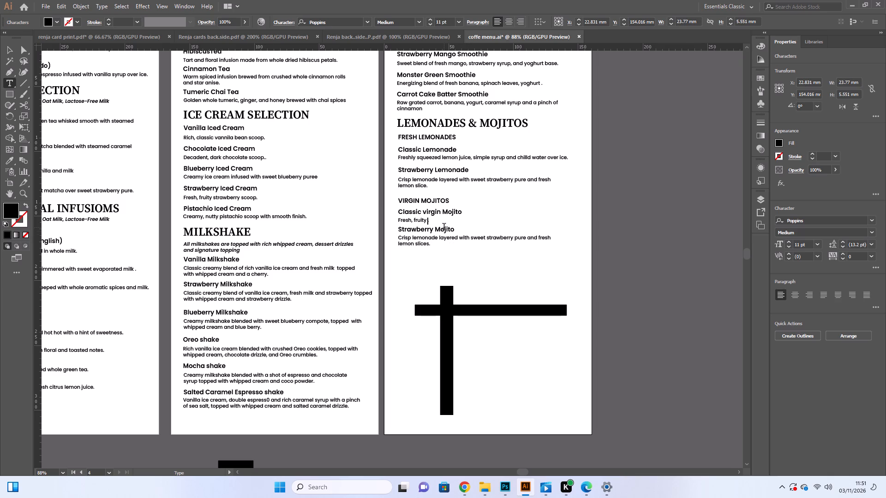
{"action": "left_click", "coordinate": [8, 47]}
Delete the "Crisp lemonade layered with sweet strawberry pure and fresh lemon slices." description under Strawberry Mojito.
{"action": "left_click", "coordinate": [419, 243]}
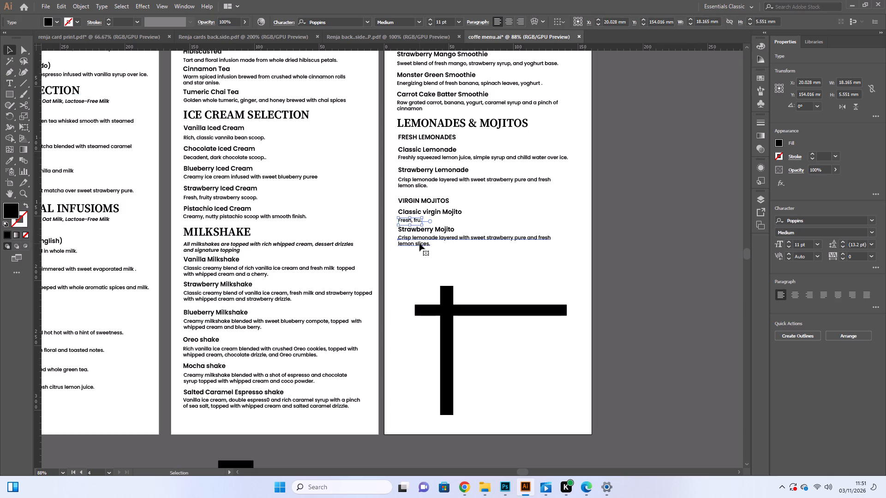
{"action": "key", "text": "BackSpace"}
Copy the shortened Classic virgin Mojito description about 13 mm straight down to below the Strawberry Mojito title, keeping its left alignment.
{"action": "left_click_drag", "start_coordinate": [417, 222], "coordinate": [419, 231], "text": "alt"}
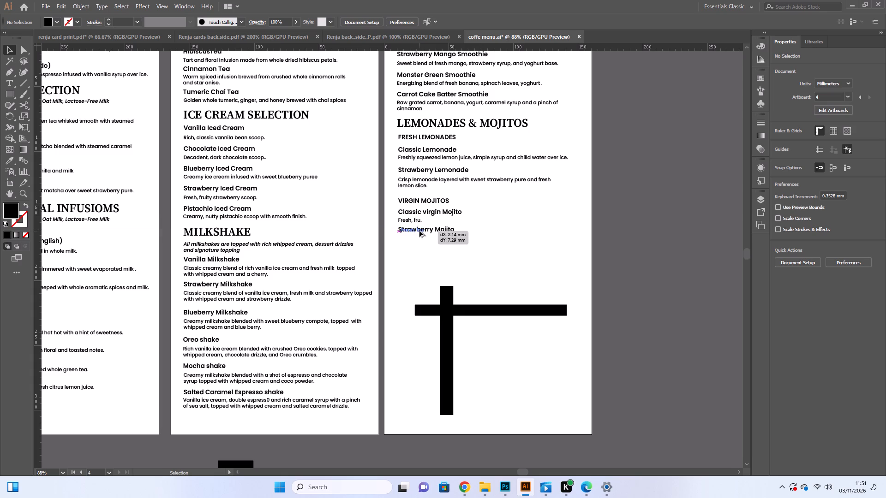
{"action": "left_click_drag", "start_coordinate": [419, 231], "coordinate": [419, 239], "text": "alt"}
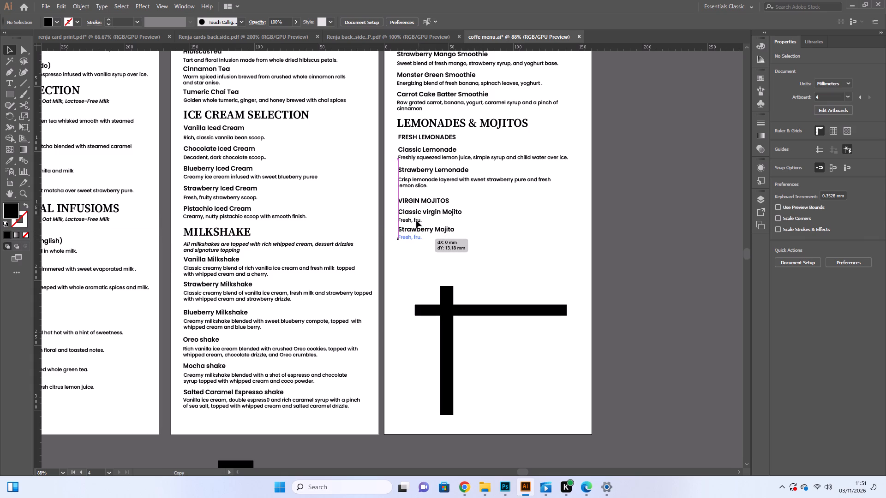
Replace the description under Classic virgin Mojito with "Muddled fresh mint leaves".
{"action": "left_click", "coordinate": [416, 220]}
{"action": "left_click", "coordinate": [11, 83]}
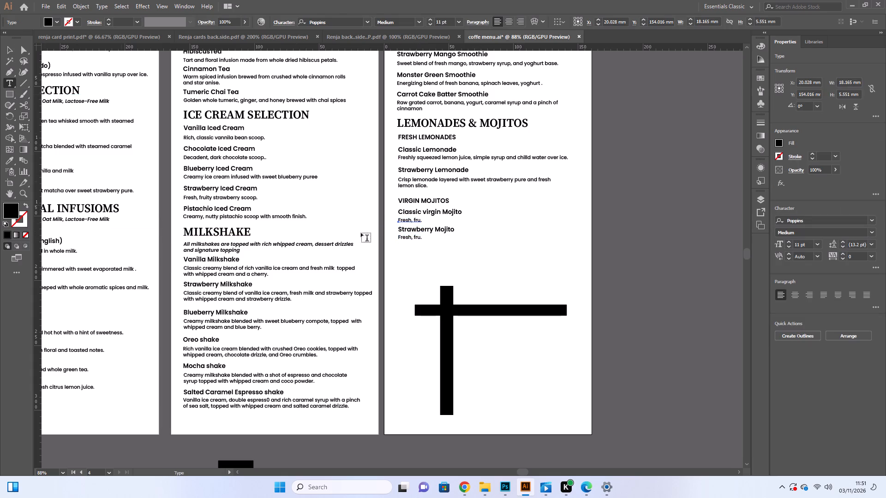
{"action": "left_click", "coordinate": [420, 224]}
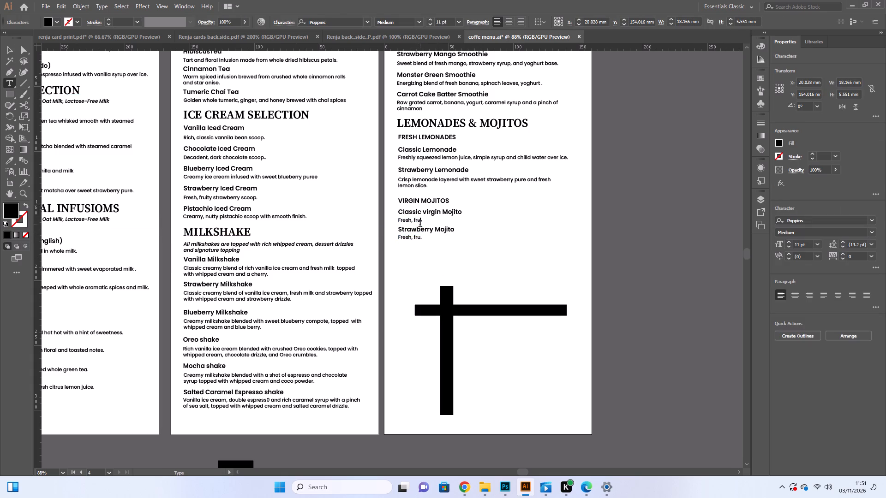
{"action": "key", "text": "BackSpace"}
{"action": "key", "text": "BackSpace"}
{"action": "key", "text": "BackSpace"}
{"action": "key", "text": "BackSpace"}
{"action": "key", "text": "BackSpace"}
{"action": "key", "text": "y"}
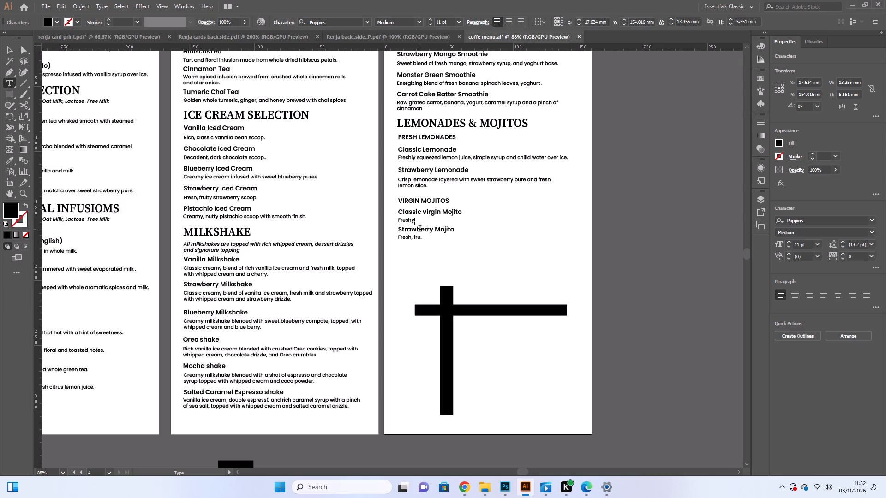
{"action": "key", "text": "BackSpace"}
{"action": "key", "text": "BackSpace"}
{"action": "key", "text": "BackSpace"}
{"action": "key", "text": "BackSpace"}
{"action": "key", "text": "BackSpace"}
{"action": "key", "text": "BackSpace"}
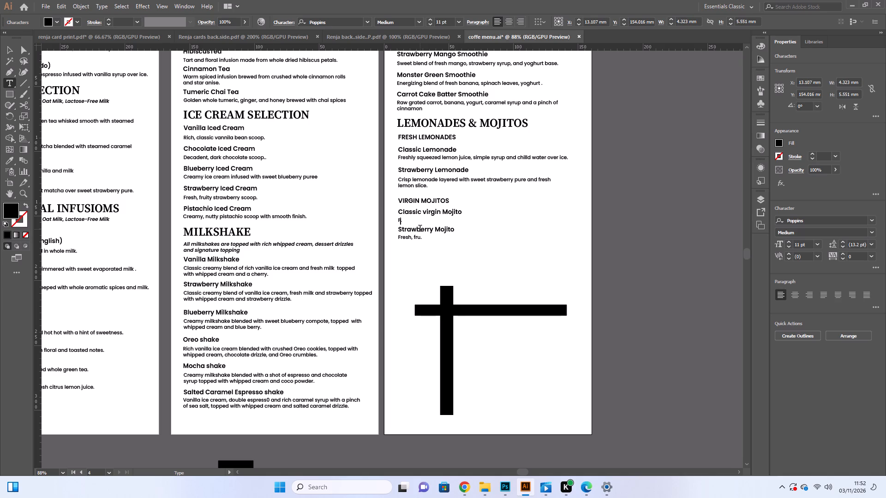
{"action": "key", "text": "m"}
{"action": "key", "text": "u"}
{"action": "type", "text": "ddled"}
{"action": "key", "text": "space"}
{"action": "type", "text": "fresh mint"}
{"action": "key", "text": "space"}
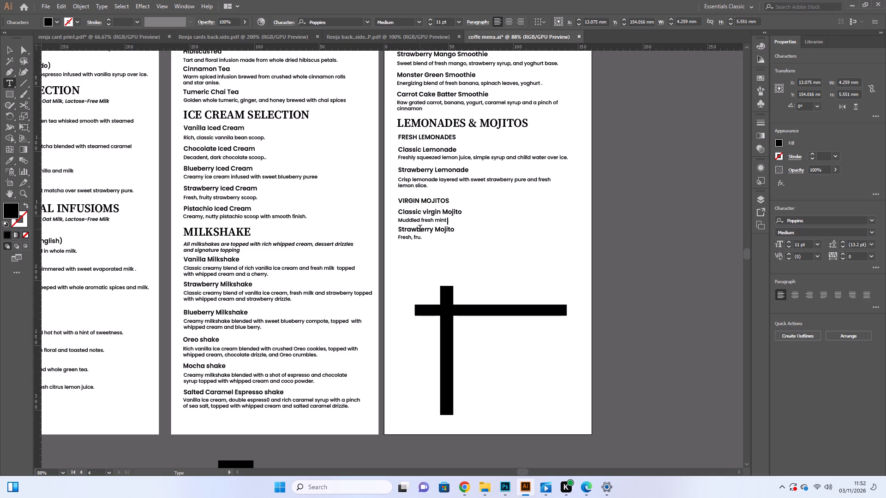
{"action": "type", "text": "lea"}
{"action": "type", "text": "ves"}
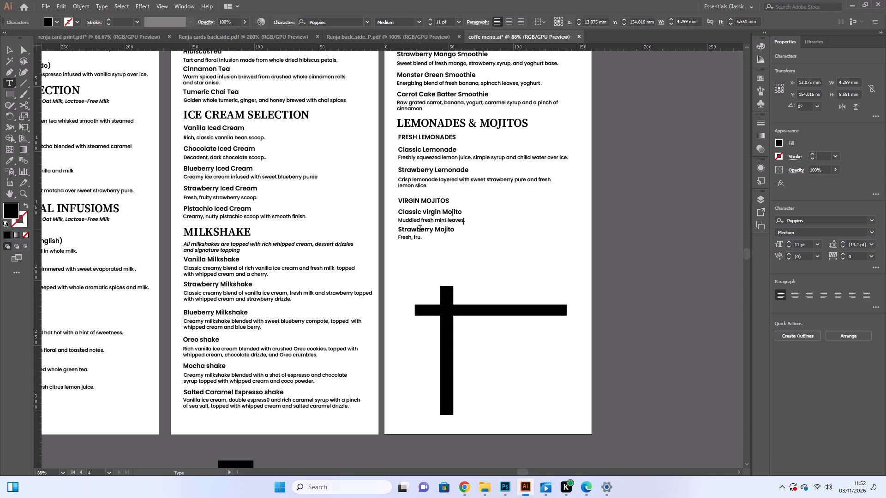
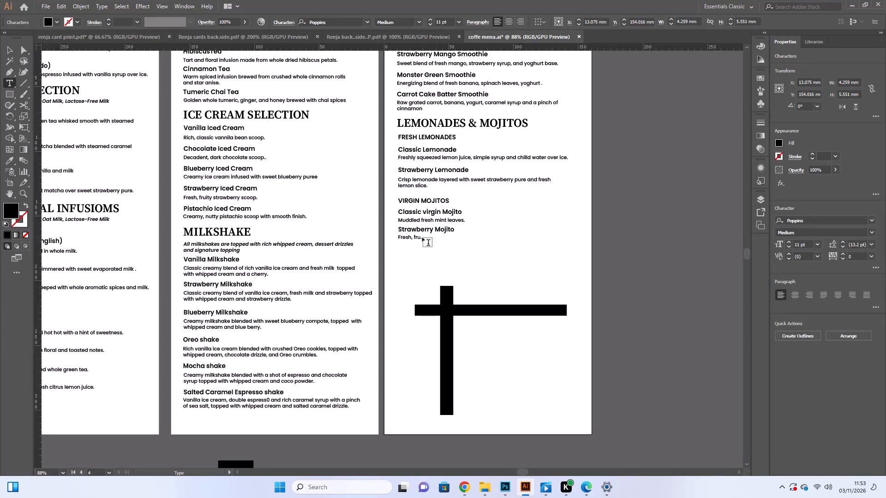
Trim the description under Strawberry Mojito to "Fresh.".
{"action": "left_click", "coordinate": [420, 237]}
{"action": "key", "text": "BackSpace"}
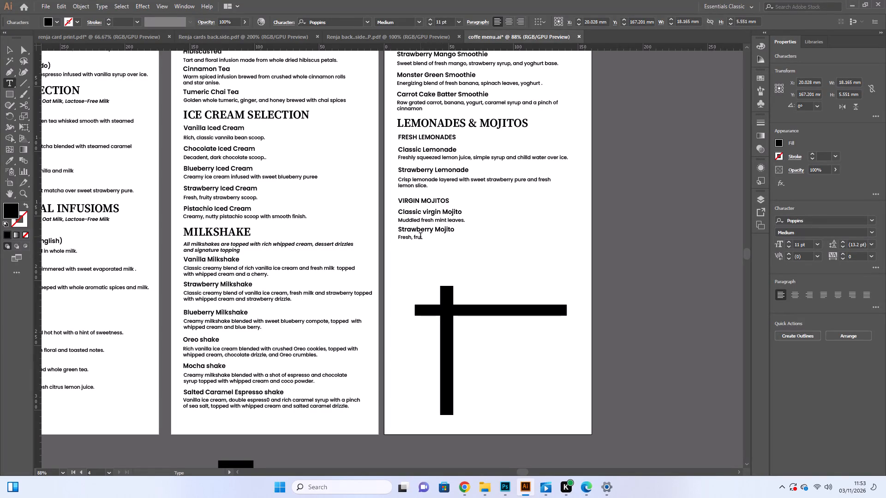
{"action": "key", "text": "BackSpace"}
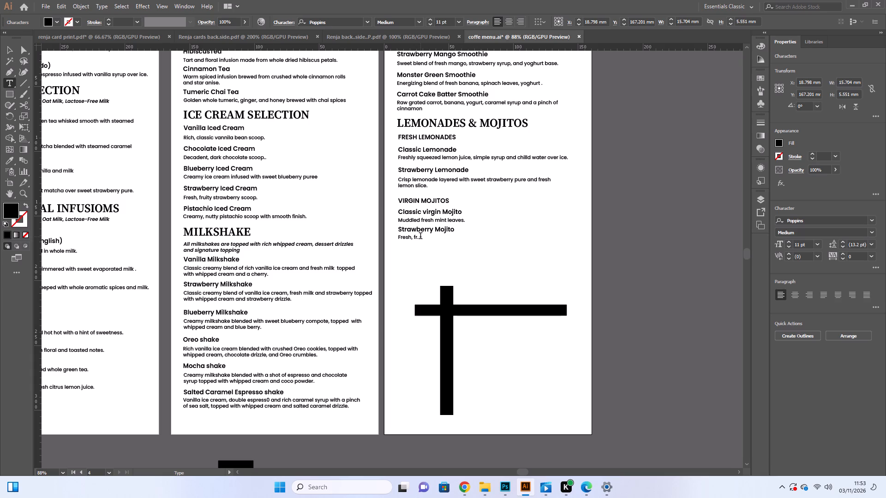
{"action": "key", "text": "BackSpace"}
{"action": "key", "text": "BackSpace"}
{"action": "key", "text": "BackSpace"}
Extend the description under Classic virgin Mojito, after "leaves", with "limewedges, simple syrup".
{"action": "left_click", "coordinate": [464, 220]}
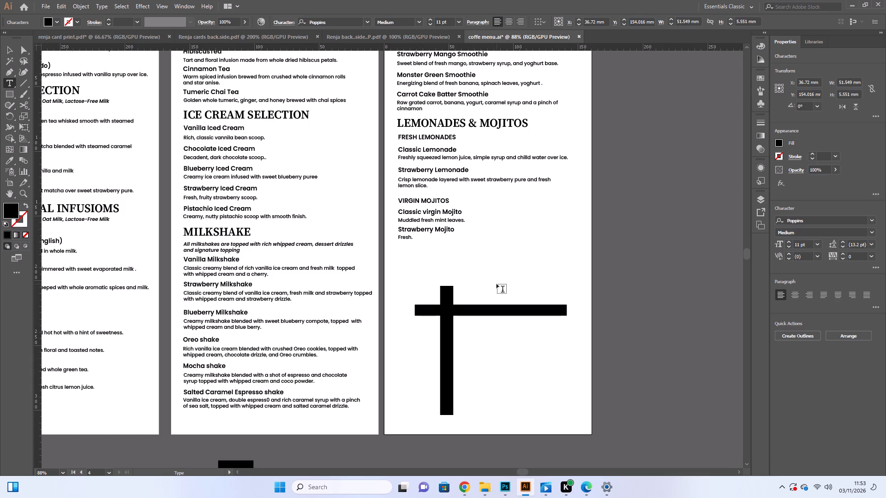
{"action": "key", "text": "space"}
{"action": "type", "text": "lime"}
{"action": "type", "text": "wedge"}
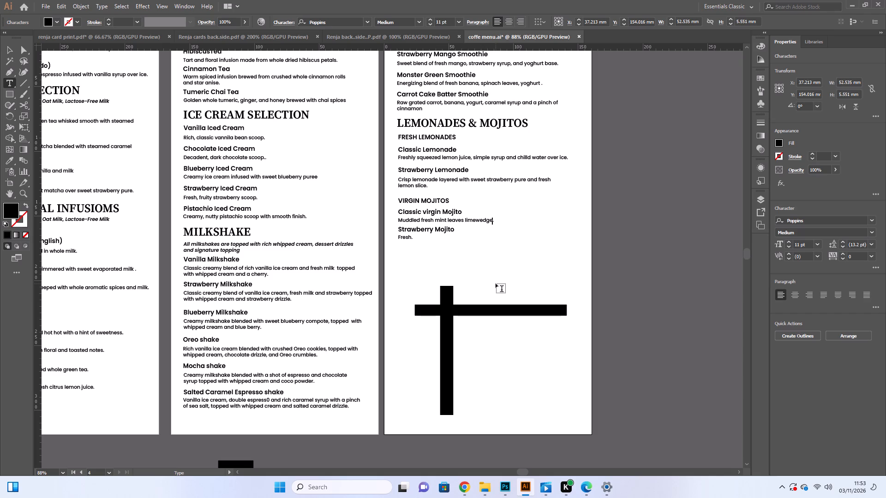
{"action": "key", "text": "s"}
{"action": "type", "text": ", simple"}
{"action": "key", "text": "space"}
{"action": "type", "text": "syrup"}
{"action": "key", "text": "space"}
Continue the Classic virgin Mojito description with "and sparkling soda", and add "over rice" on a second line.
{"action": "type", "text": "and"}
{"action": "key", "text": "space"}
{"action": "type", "text": "sp"}
{"action": "type", "text": "ar"}
{"action": "type", "text": "ki"}
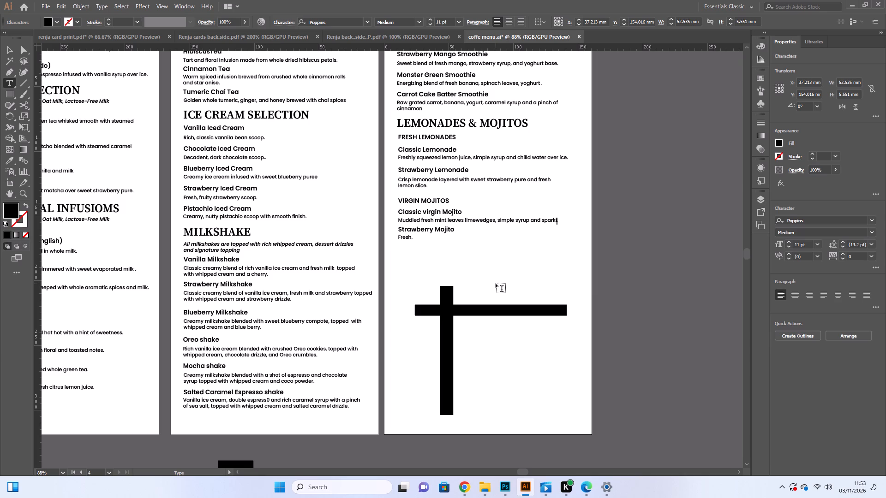
{"action": "key", "text": "BackSpace"}
{"action": "type", "text": "ling"}
{"action": "key", "text": "space"}
{"action": "type", "text": "soda"}
{"action": "key", "text": "space"}
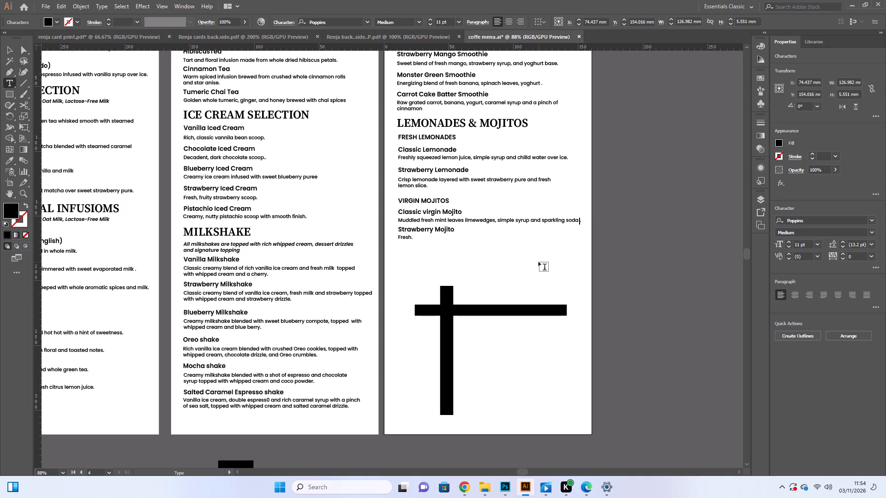
{"action": "key", "text": "Return"}
{"action": "type", "text": "over"}
{"action": "key", "text": "space"}
{"action": "type", "text": "rice"}
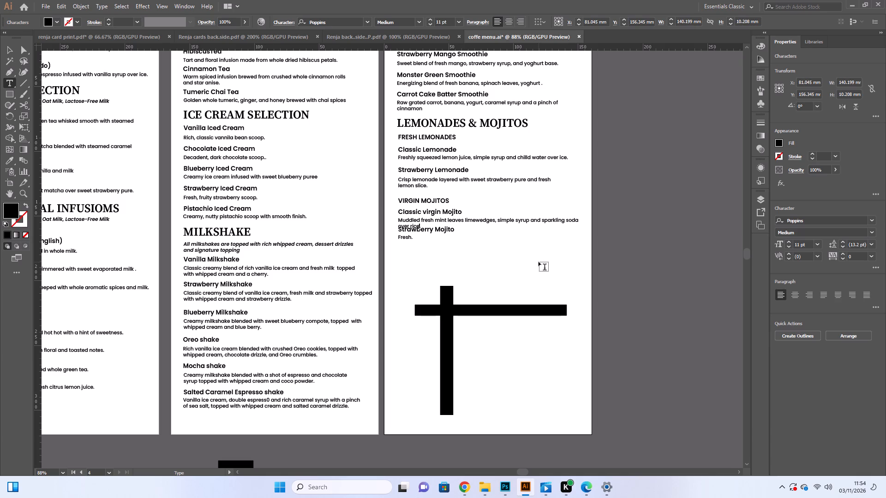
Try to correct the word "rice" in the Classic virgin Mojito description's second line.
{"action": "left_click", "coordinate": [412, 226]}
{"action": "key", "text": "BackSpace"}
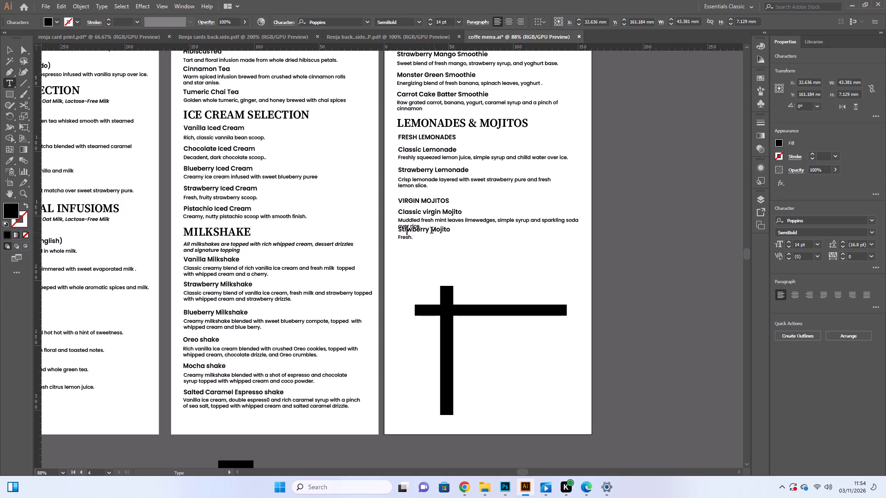
Nudge the title below the Classic virgin Mojito description straight down about 2.5 mm.
{"action": "left_click", "coordinate": [6, 50]}
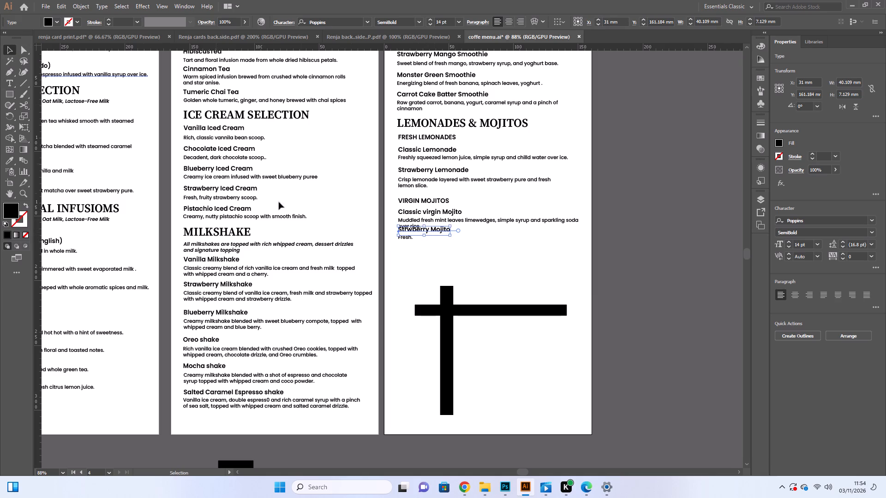
{"action": "key", "text": "Down"}
{"action": "key", "text": "Down"}
{"action": "key", "text": "Down"}
{"action": "key", "text": "Down"}
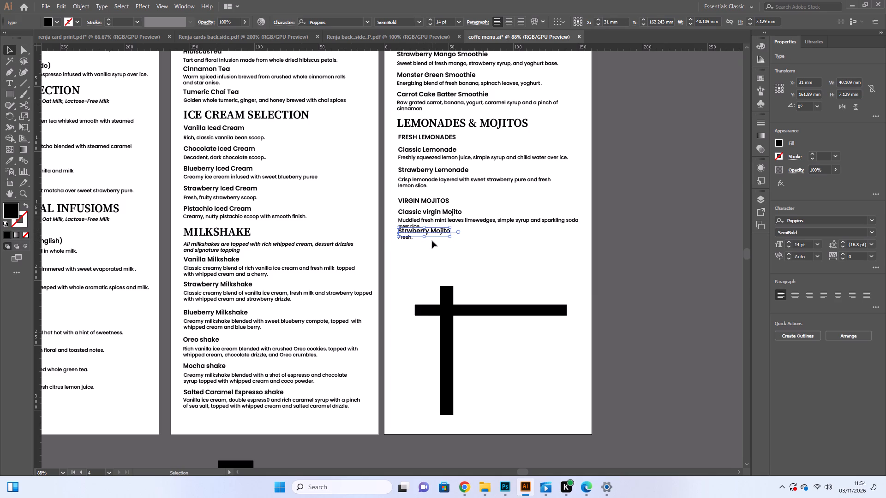
{"action": "key", "text": "Down"}
{"action": "key", "text": "Down"}
{"action": "key", "text": "Down"}
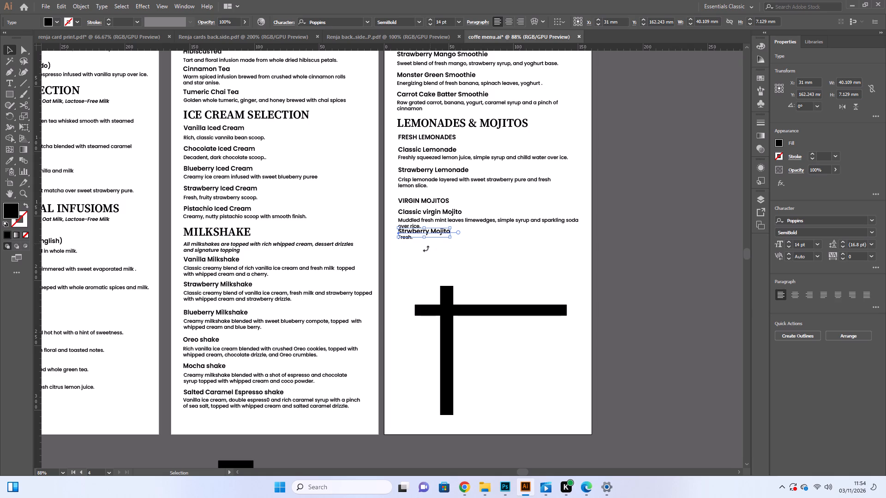
{"action": "left_click", "coordinate": [411, 267]}
Nudge the "Fresh." description straight down about 2.5 mm below its mojito title.
{"action": "left_click", "coordinate": [407, 240]}
{"action": "key", "text": "Down"}
{"action": "key", "text": "Down"}
{"action": "key", "text": "Down"}
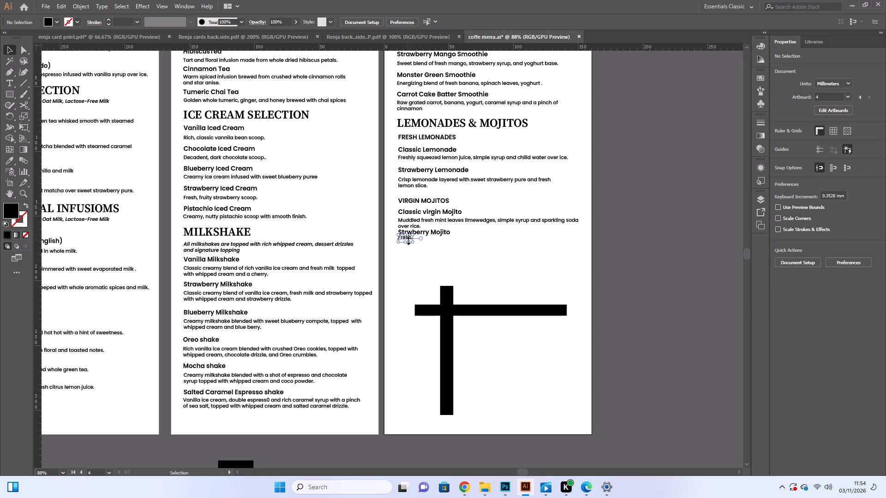
{"action": "key", "text": "Down"}
{"action": "key", "text": "Down"}
{"action": "key", "text": "Down"}
{"action": "key", "text": "Down"}
{"action": "left_click_drag", "start_coordinate": [423, 252], "coordinate": [395, 232]}
{"action": "left_click", "coordinate": [455, 256]}
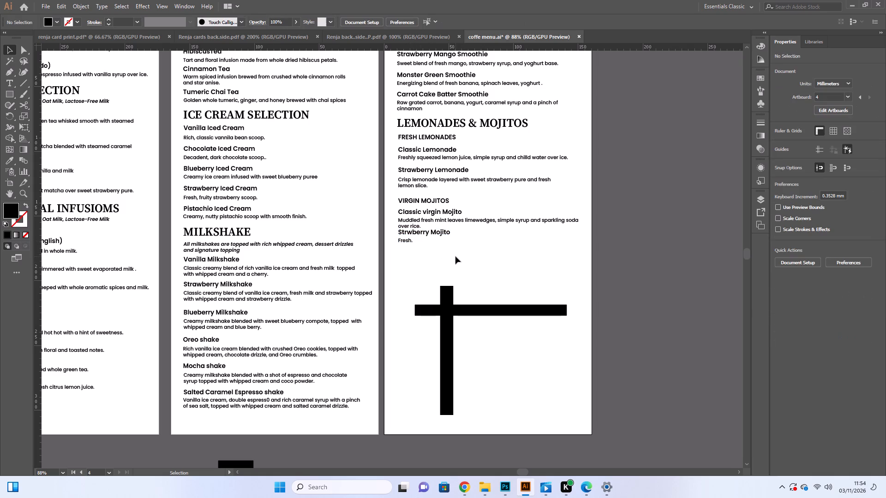
Move the last mojito title and its "Fresh." description lower, leaving a clear gap below the two-line Classic virgin Mojito description.
{"action": "left_click_drag", "start_coordinate": [419, 234], "coordinate": [419, 245]}
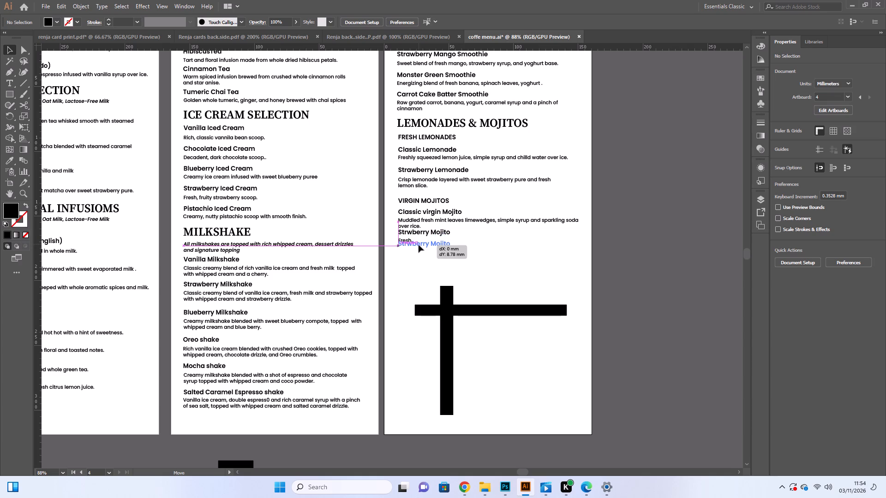
{"action": "left_click_drag", "start_coordinate": [419, 245], "coordinate": [419, 252]}
{"action": "left_click_drag", "start_coordinate": [407, 239], "coordinate": [408, 257]}
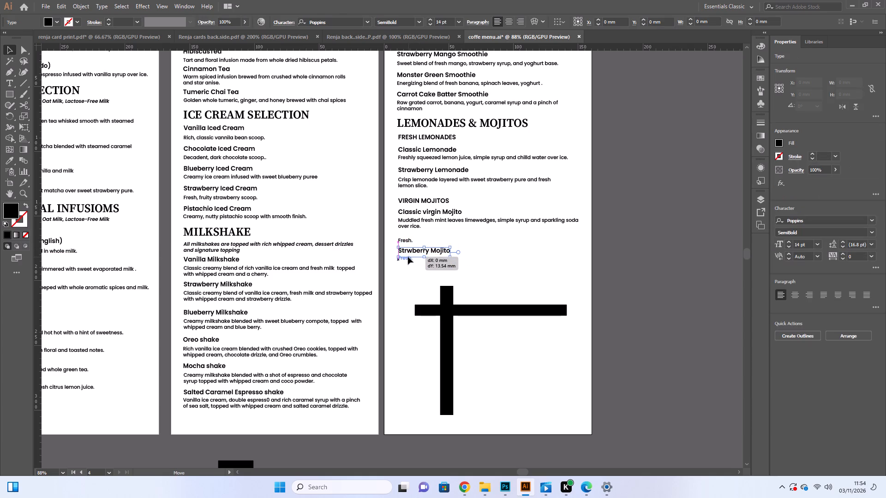
{"action": "left_click", "coordinate": [480, 246]}
{"action": "left_click_drag", "start_coordinate": [423, 252], "coordinate": [422, 243]}
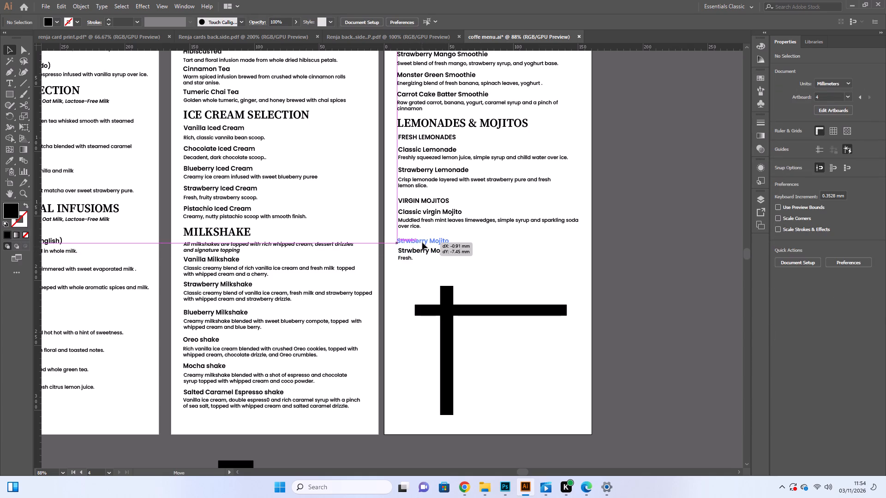
{"action": "left_click_drag", "start_coordinate": [422, 243], "coordinate": [423, 240]}
{"action": "left_click", "coordinate": [408, 283]}
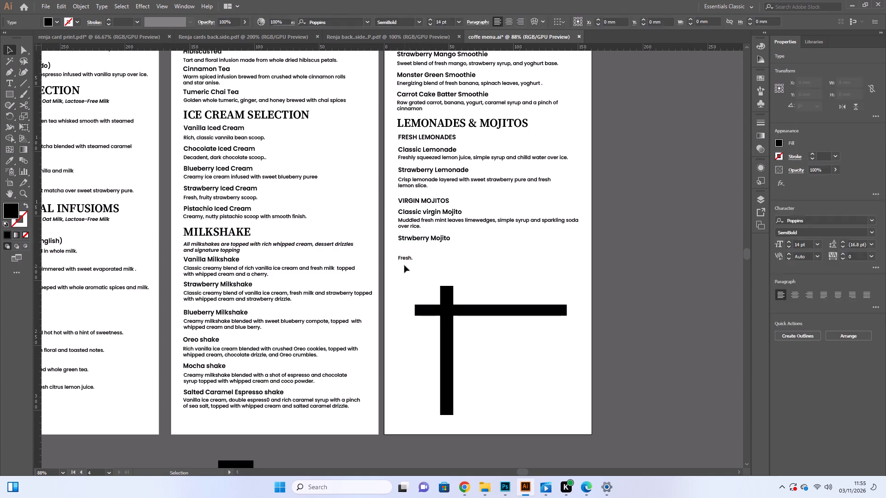
{"action": "left_click_drag", "start_coordinate": [404, 261], "coordinate": [406, 249]}
{"action": "left_click", "coordinate": [422, 283]}
{"action": "left_click", "coordinate": [419, 241]}
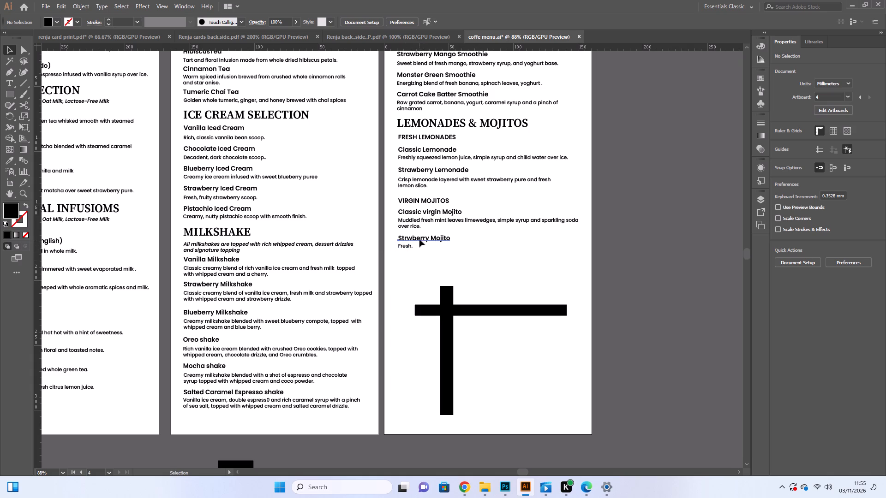
{"action": "left_click", "coordinate": [426, 266]}
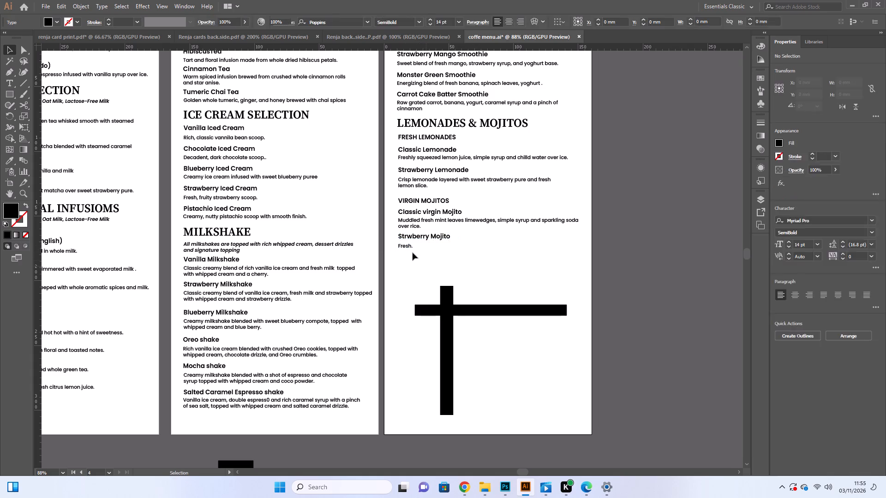
Correct the spelling of the last mojito title to "Strawberry Mojito".
{"action": "left_click", "coordinate": [10, 83]}
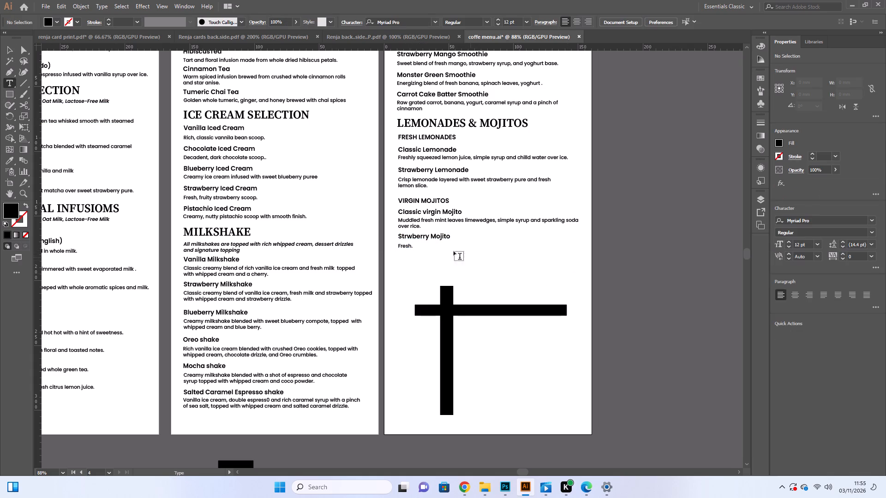
{"action": "left_click", "coordinate": [407, 238]}
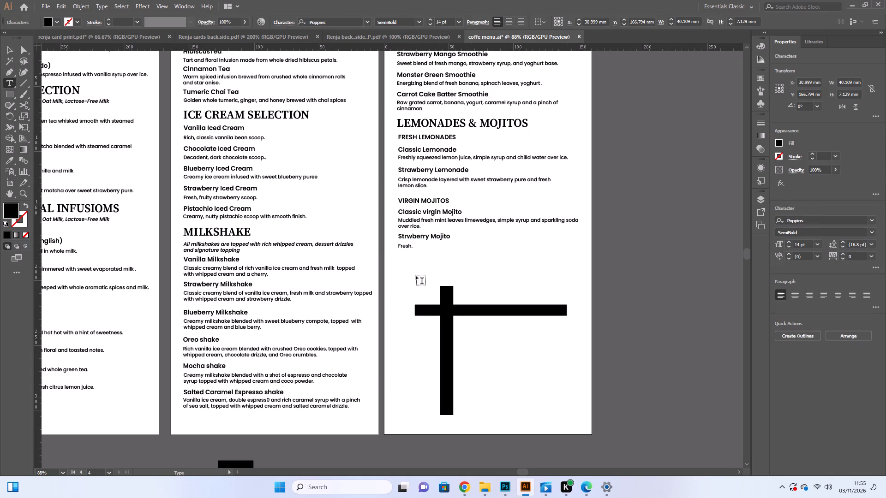
{"action": "key", "text": "a"}
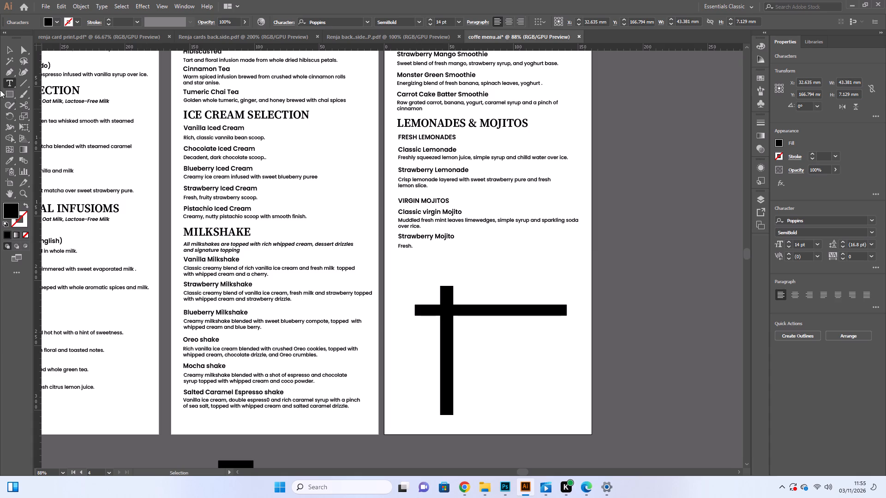
Nudge the "Fresh." description straight up about 1.4 mm, closer to the Strawberry Mojito title.
{"action": "left_click", "coordinate": [9, 52]}
{"action": "left_click", "coordinate": [425, 253]}
{"action": "left_click", "coordinate": [405, 245]}
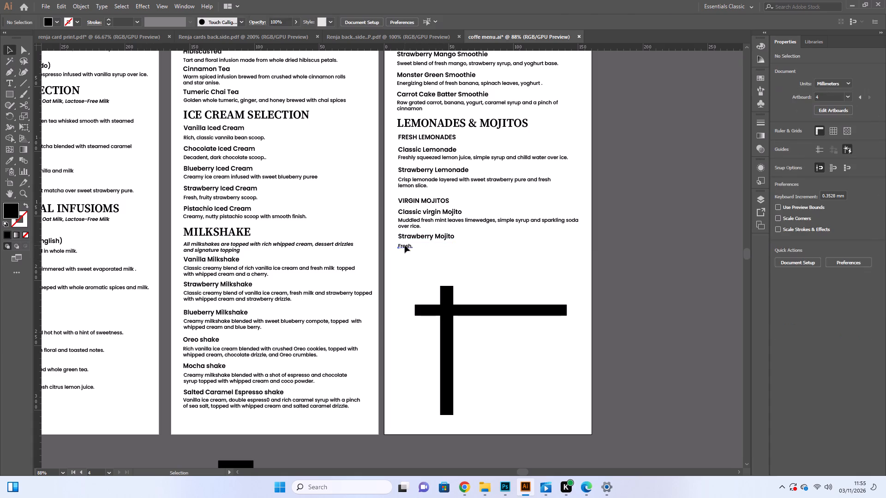
{"action": "key", "text": "Up"}
{"action": "key", "text": "Up"}
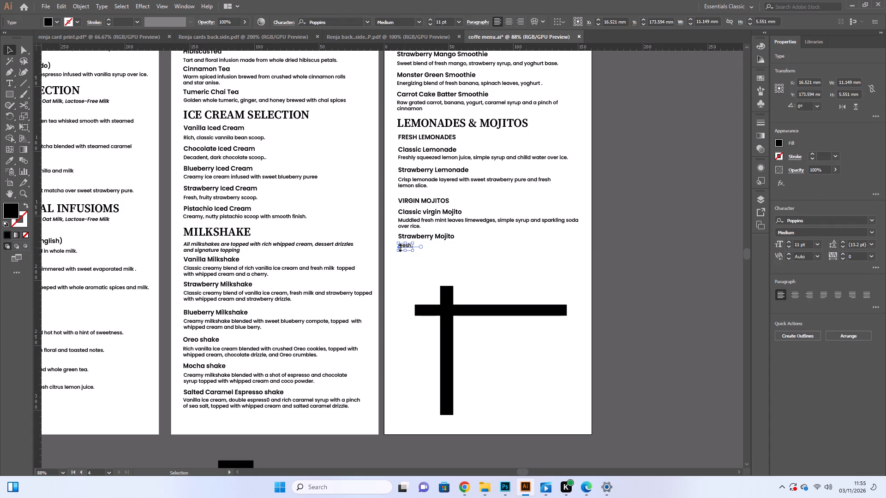
{"action": "key", "text": "Up"}
{"action": "key", "text": "Up"}
Replace the "Fresh." description under Strawberry Mojito with "Muddled mint and lime finished with sweet strawberry syrup and sparkling soda.".
{"action": "left_click", "coordinate": [8, 83]}
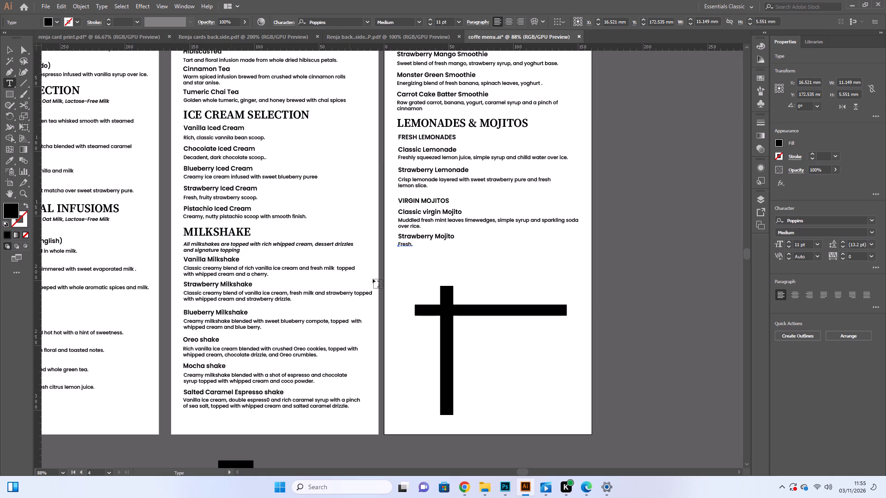
{"action": "left_click", "coordinate": [411, 246]}
{"action": "key", "text": "BackSpace"}
{"action": "key", "text": "BackSpace"}
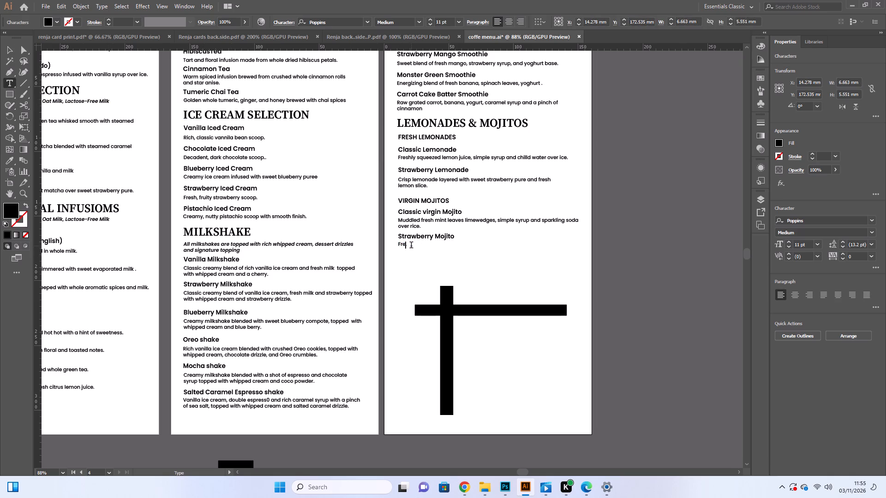
{"action": "key", "text": "BackSpace"}
{"action": "key", "text": "BackSpace"}
{"action": "key", "text": "BackSpace"}
{"action": "key", "text": "BackSpace"}
{"action": "key", "text": "BackSpace"}
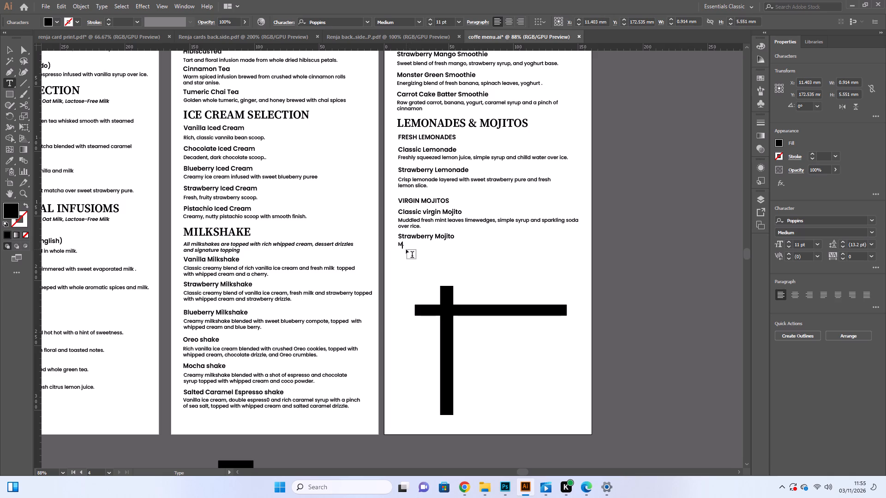
{"action": "type", "text": "uddle"}
{"action": "key", "text": "s"}
{"action": "key", "text": "BackSpace"}
{"action": "type", "text": "d"}
{"action": "key", "text": "space"}
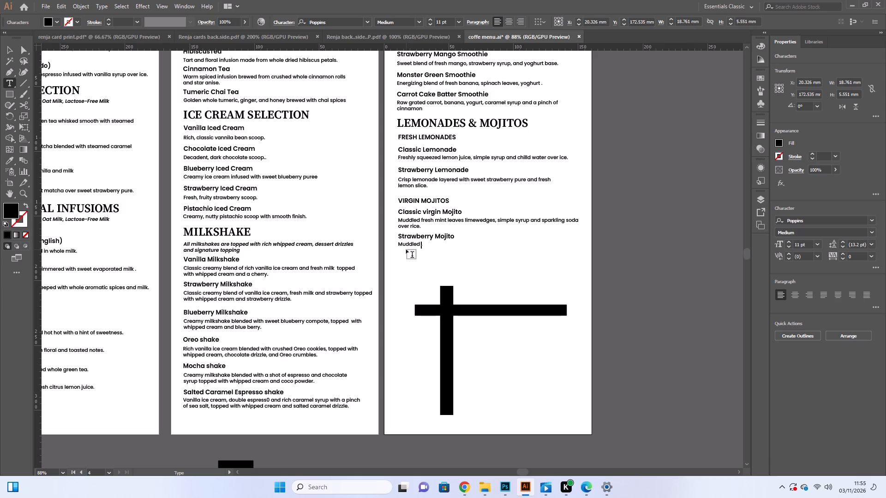
{"action": "type", "text": "mint and"}
{"action": "key", "text": "space"}
{"action": "type", "text": "lime"}
{"action": "key", "text": "space"}
{"action": "type", "text": "finished with"}
{"action": "key", "text": "space"}
{"action": "type", "text": "swe"}
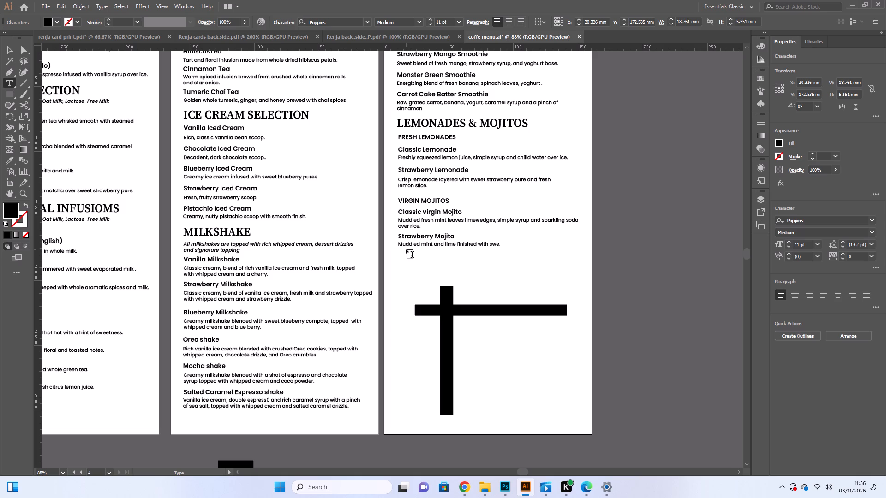
{"action": "type", "text": "et"}
{"action": "key", "text": "space"}
{"action": "type", "text": "straw"}
{"action": "type", "text": "ber"}
{"action": "type", "text": "ry"}
{"action": "key", "text": "space"}
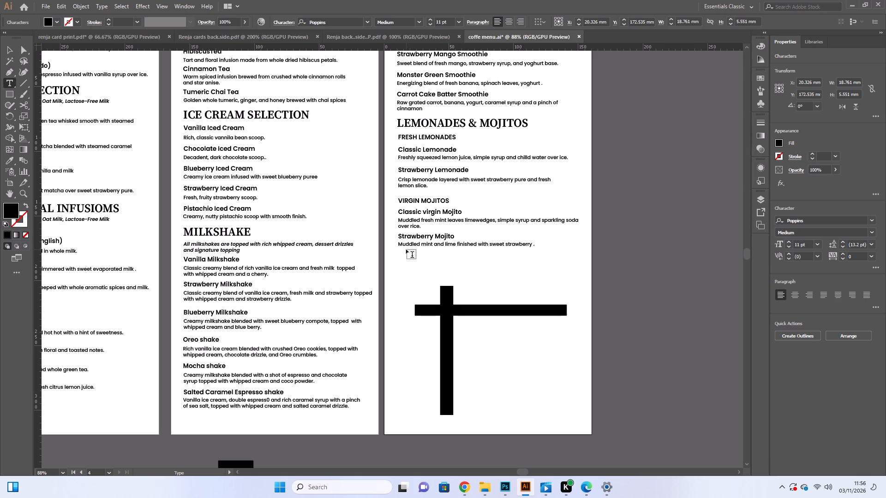
{"action": "type", "text": "sy"}
{"action": "type", "text": "rup"}
{"action": "key", "text": "space"}
{"action": "type", "text": "and spa"}
{"action": "key", "text": "r"}
{"action": "type", "text": "kling soda"}
{"action": "key", "text": "period"}
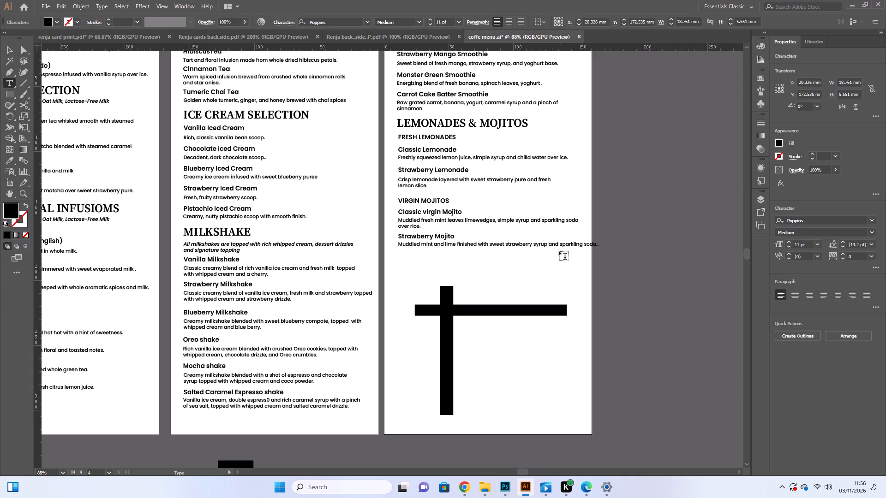
Break the Strawberry Mojito description onto a second line before "sparkling soda".
{"action": "left_click", "coordinate": [559, 247]}
{"action": "key", "text": "BackSpace"}
{"action": "key", "text": "Return"}
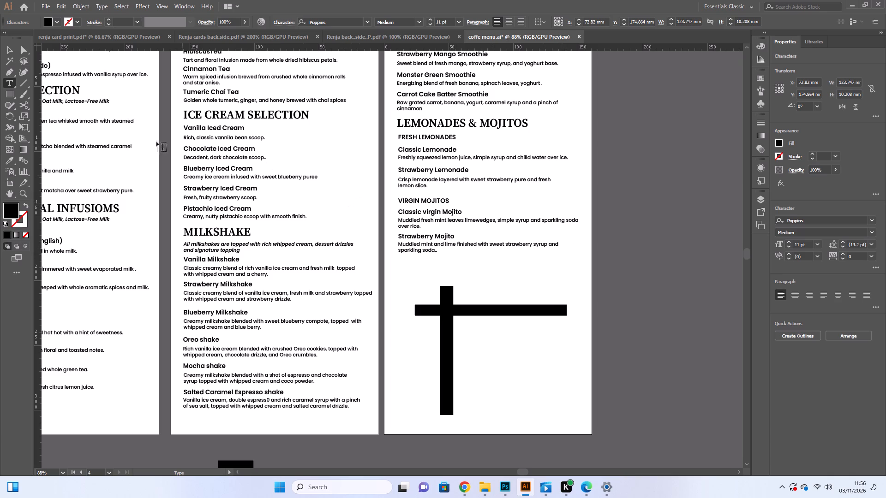
{"action": "left_click", "coordinate": [6, 51]}
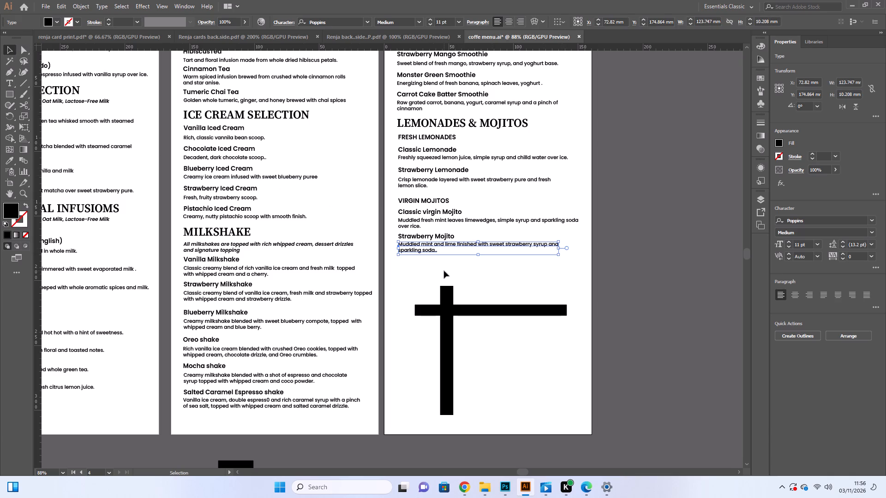
{"action": "left_click", "coordinate": [422, 270]}
Move both crossed black bars down together, so the vertical one extends past the page's bottom edge.
{"action": "left_click", "coordinate": [448, 309]}
{"action": "left_click_drag", "start_coordinate": [478, 290], "coordinate": [465, 303]}
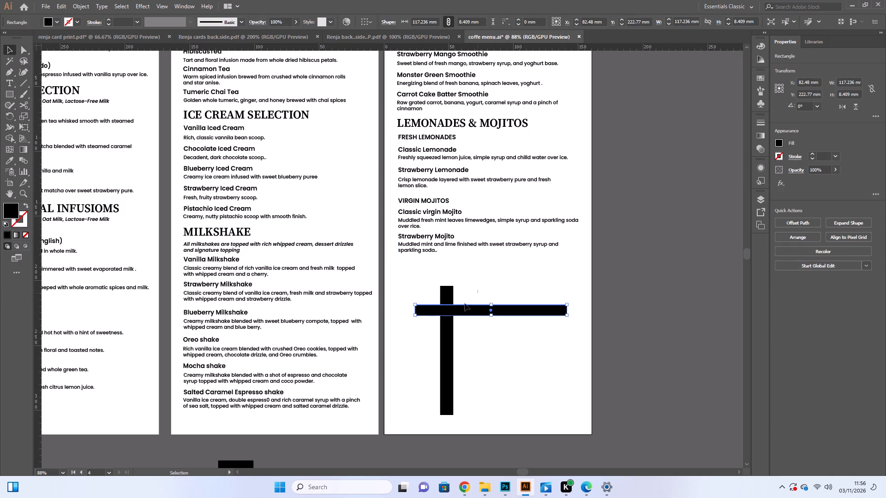
{"action": "left_click_drag", "start_coordinate": [465, 303], "coordinate": [443, 317]}
{"action": "left_click_drag", "start_coordinate": [446, 315], "coordinate": [448, 364]}
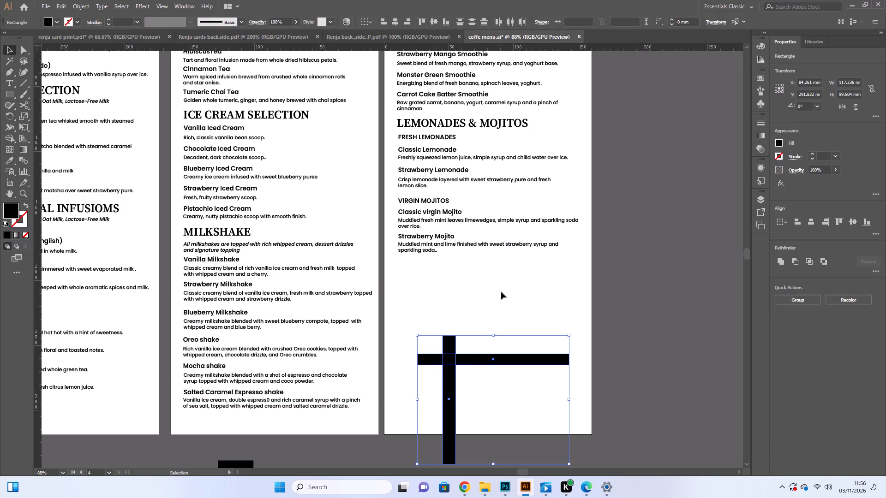
{"action": "left_click", "coordinate": [501, 291]}
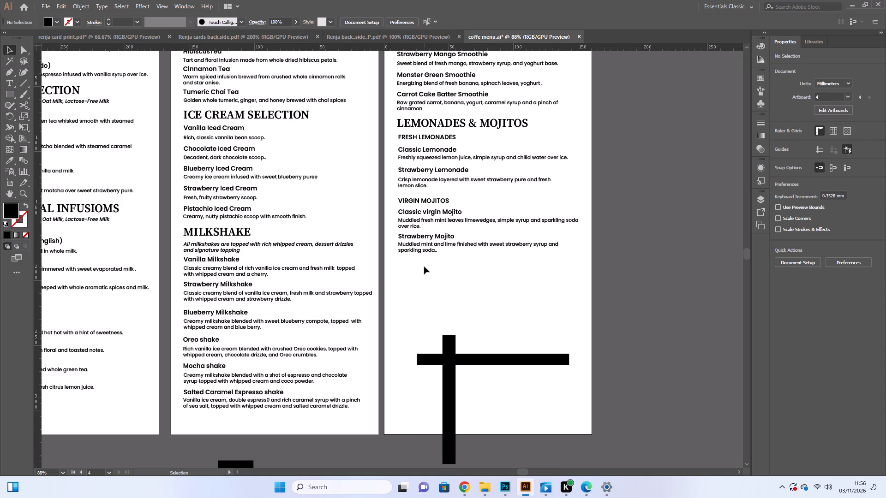
Duplicate the Strawberry Mojito title and its description together, placing the copy about 18 mm below the original.
{"action": "left_click", "coordinate": [424, 267]}
{"action": "left_click_drag", "start_coordinate": [424, 267], "coordinate": [394, 236]}
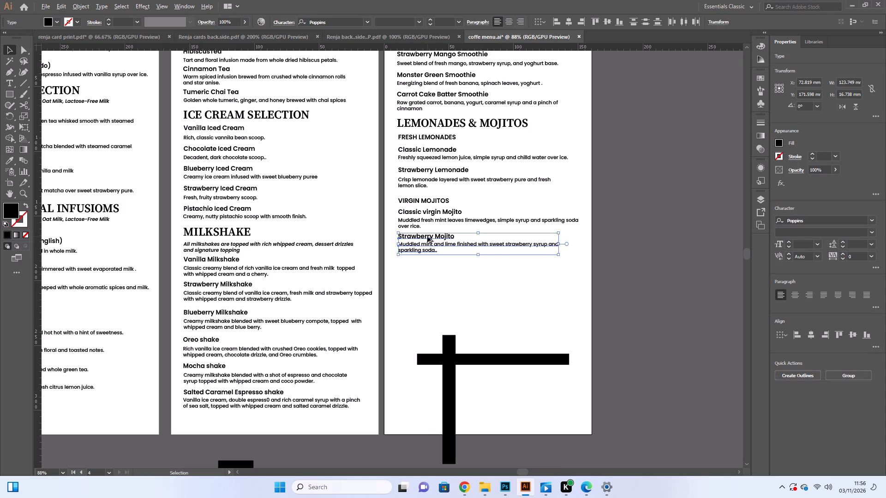
{"action": "left_click_drag", "start_coordinate": [427, 237], "coordinate": [429, 260], "text": "alt"}
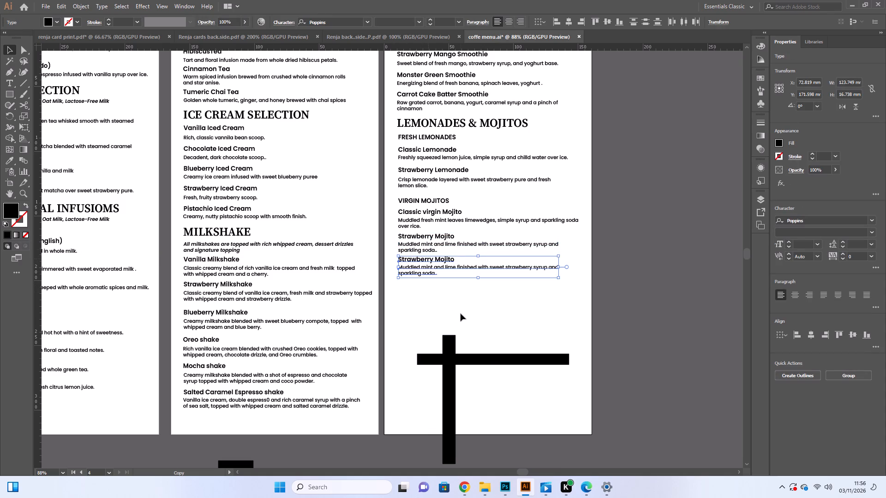
{"action": "left_click", "coordinate": [460, 312]}
Change the duplicated mojito title to "Passion Mojito".
{"action": "left_click", "coordinate": [6, 83]}
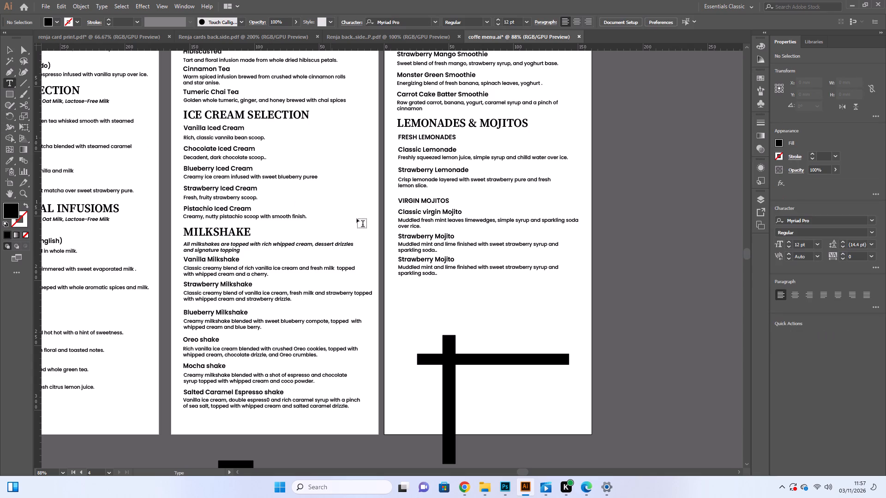
{"action": "left_click_drag", "start_coordinate": [433, 259], "coordinate": [401, 262]}
{"action": "key", "text": "BackSpace"}
{"action": "key", "text": "BackSpace"}
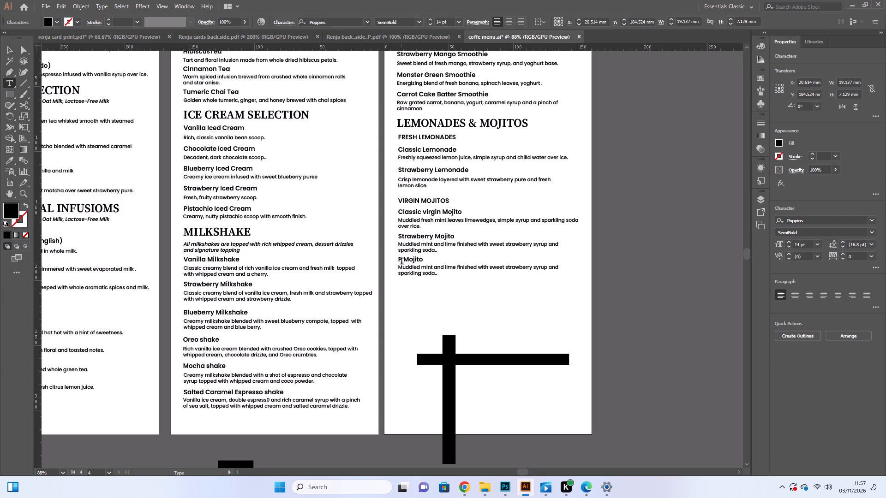
{"action": "type", "text": "assion"}
Extend the duplicated mojito title to read "Passion Fruit Mojito".
{"action": "key", "text": "space"}
Delete everything after "Muddled mint" on the first line of the Passion Fruit Mojito description.
{"action": "left_click_drag", "start_coordinate": [558, 269], "coordinate": [452, 269]}
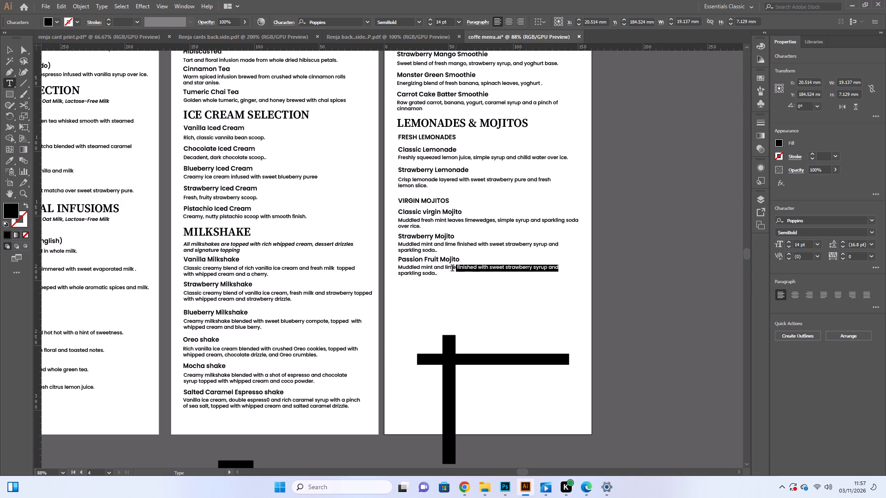
{"action": "left_click_drag", "start_coordinate": [452, 269], "coordinate": [445, 269]}
{"action": "key", "text": "BackSpace"}
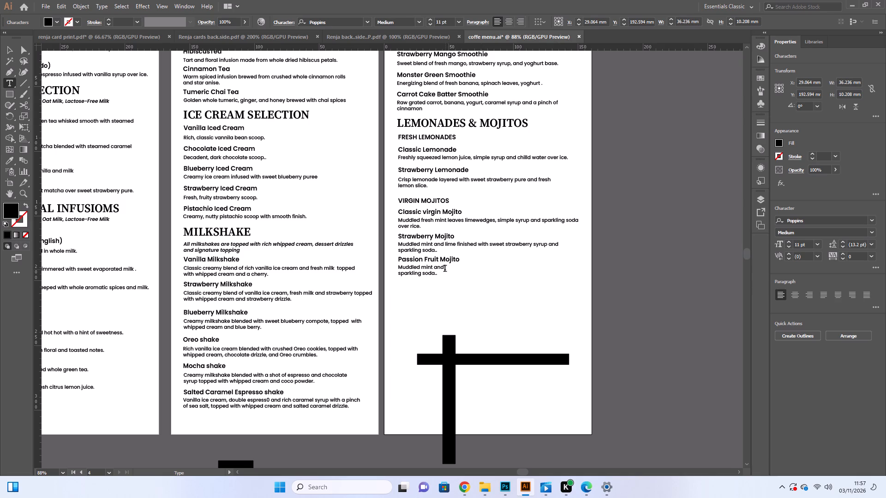
{"action": "key", "text": "BackSpace"}
{"action": "key", "text": "BackSpace"}
{"action": "key", "text": "BackSpace"}
{"action": "key", "text": "BackSpace"}
{"action": "key", "text": "BackSpace"}
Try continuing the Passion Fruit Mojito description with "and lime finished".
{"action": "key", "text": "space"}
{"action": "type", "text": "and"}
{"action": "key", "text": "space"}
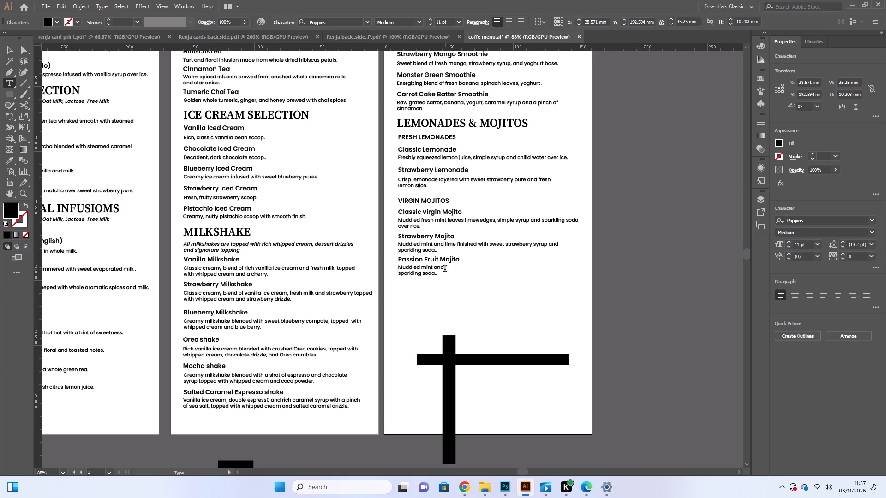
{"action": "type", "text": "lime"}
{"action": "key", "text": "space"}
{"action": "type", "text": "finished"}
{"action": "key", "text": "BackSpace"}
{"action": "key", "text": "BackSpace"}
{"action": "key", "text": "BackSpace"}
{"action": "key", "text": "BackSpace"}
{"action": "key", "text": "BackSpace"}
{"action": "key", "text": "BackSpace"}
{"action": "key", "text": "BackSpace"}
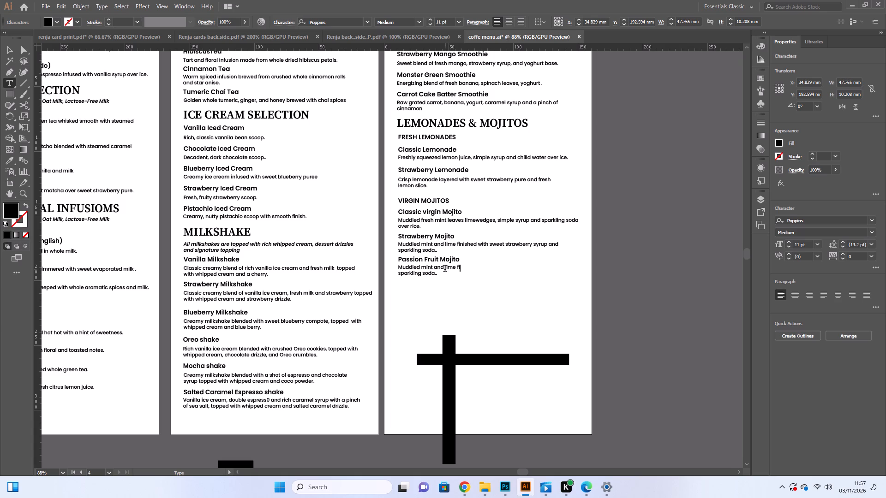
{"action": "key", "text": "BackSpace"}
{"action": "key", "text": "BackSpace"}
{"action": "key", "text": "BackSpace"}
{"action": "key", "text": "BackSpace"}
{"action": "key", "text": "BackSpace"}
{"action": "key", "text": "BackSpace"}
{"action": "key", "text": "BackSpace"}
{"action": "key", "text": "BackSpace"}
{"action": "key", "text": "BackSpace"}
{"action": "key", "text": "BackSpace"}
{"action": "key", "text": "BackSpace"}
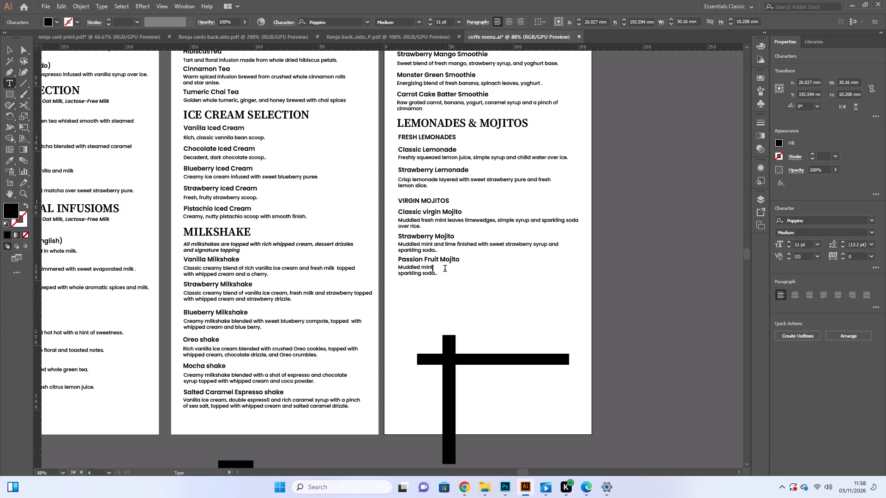
Continue the Passion Fruit Mojito description after "Muddled mint" with ", lime and fresh passion fruit pulp layered with soda".
{"action": "type", "text": ", lime"}
{"action": "key", "text": "space"}
{"action": "key", "text": "a"}
{"action": "type", "text": "nd"}
{"action": "key", "text": "space"}
{"action": "type", "text": "fresh passion"}
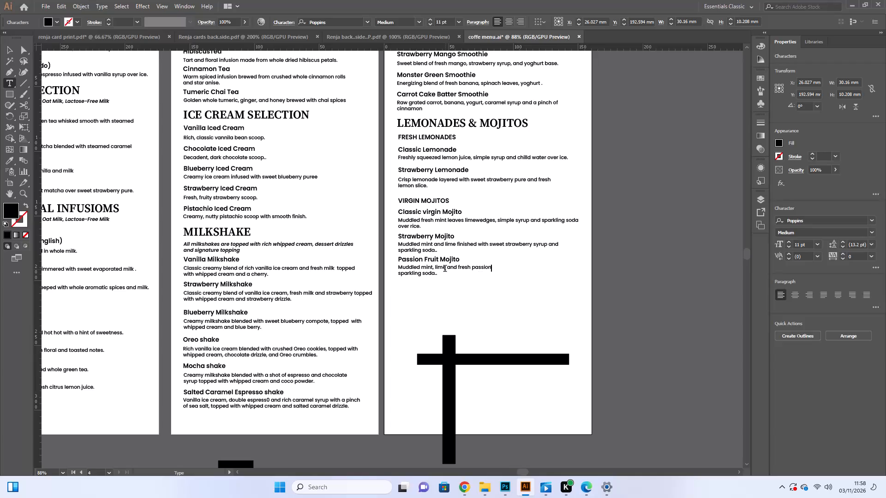
{"action": "key", "text": "space"}
{"action": "type", "text": "fruiy"}
{"action": "key", "text": "BackSpace"}
{"action": "key", "text": "t"}
{"action": "key", "text": "space"}
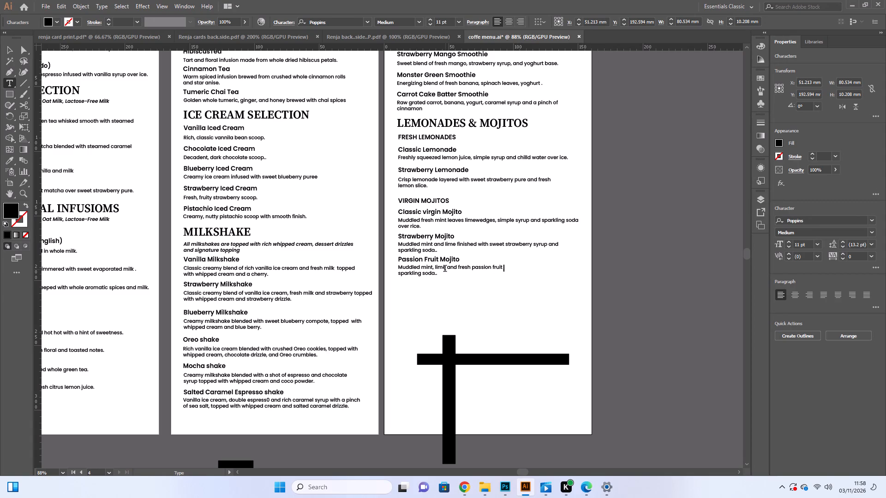
{"action": "type", "text": "pup"}
{"action": "key", "text": "BackSpace"}
{"action": "type", "text": "lp"}
{"action": "key", "text": "space"}
{"action": "type", "text": "layered"}
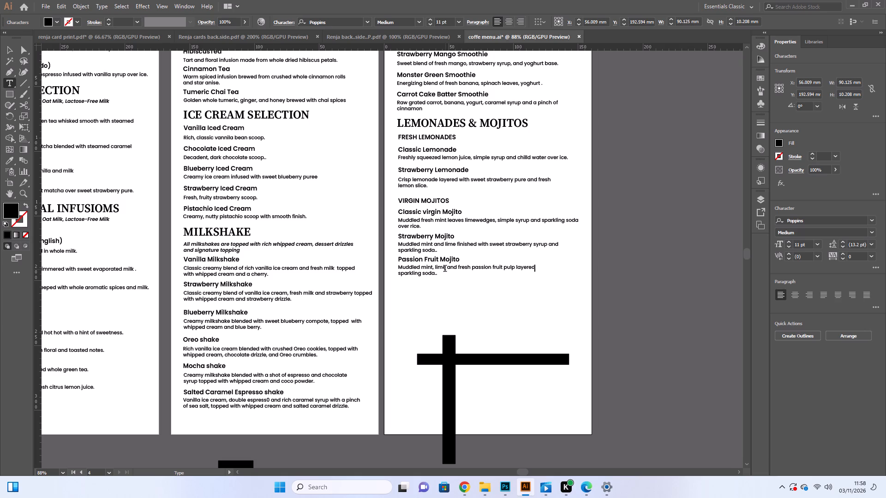
{"action": "key", "text": "space"}
{"action": "type", "text": "with"}
{"action": "key", "text": "space"}
{"action": "type", "text": "soda"}
Delete the leftover second line "sparkling soda.." from the Passion Fruit Mojito description and leave text editing.
{"action": "left_click_drag", "start_coordinate": [437, 275], "coordinate": [392, 280]}
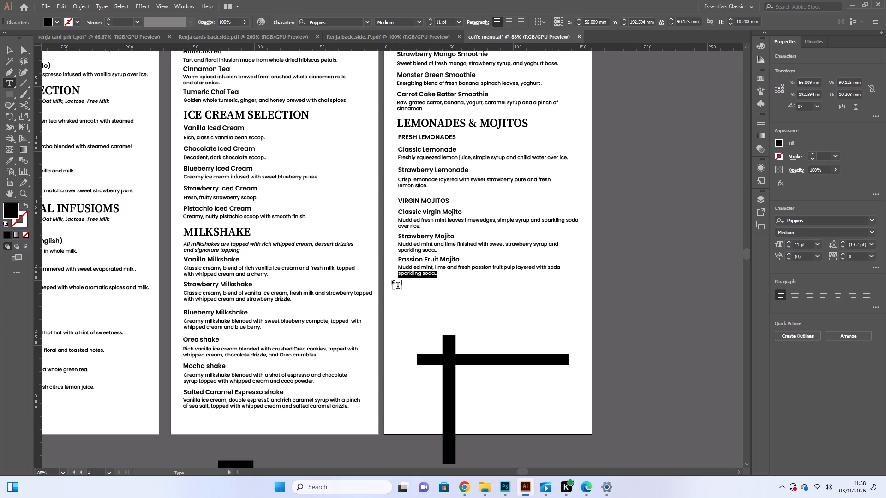
{"action": "key", "text": "BackSpace"}
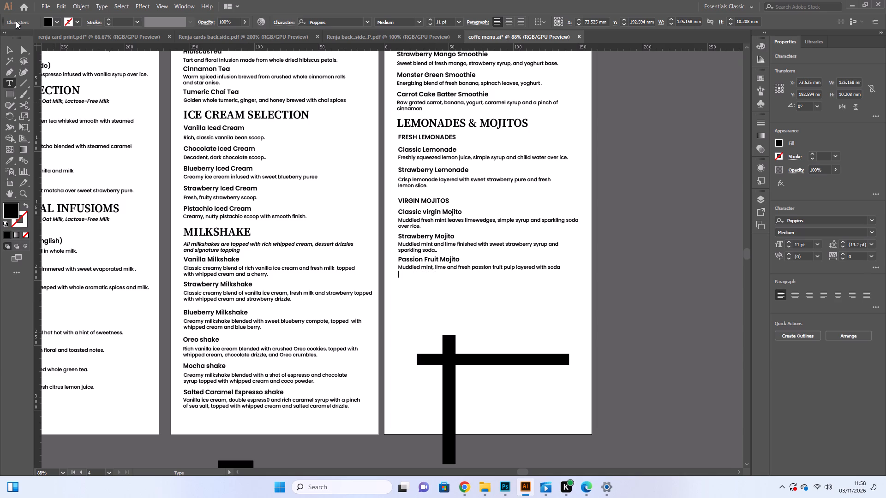
{"action": "left_click", "coordinate": [8, 50]}
{"action": "triple_click", "coordinate": [431, 288]}
{"action": "left_click", "coordinate": [431, 288]}
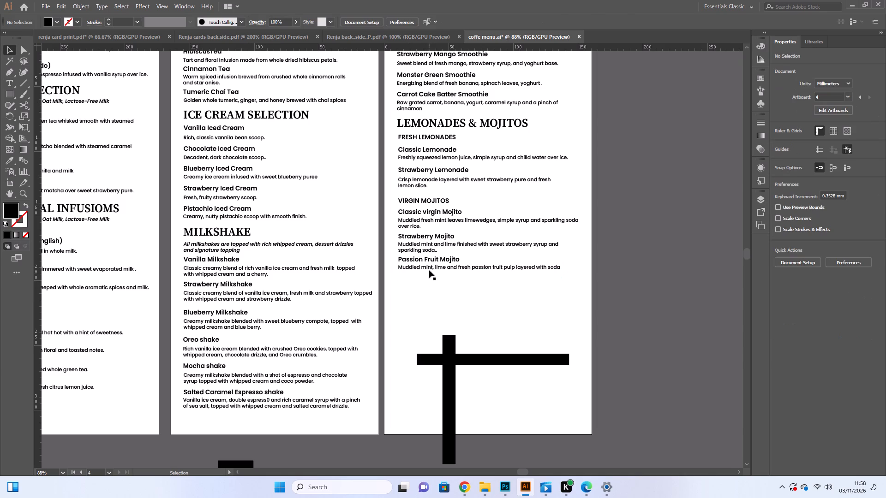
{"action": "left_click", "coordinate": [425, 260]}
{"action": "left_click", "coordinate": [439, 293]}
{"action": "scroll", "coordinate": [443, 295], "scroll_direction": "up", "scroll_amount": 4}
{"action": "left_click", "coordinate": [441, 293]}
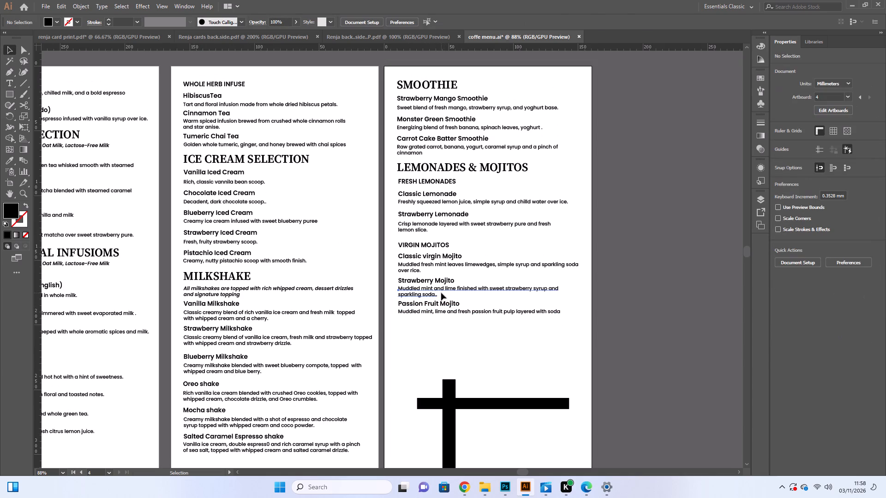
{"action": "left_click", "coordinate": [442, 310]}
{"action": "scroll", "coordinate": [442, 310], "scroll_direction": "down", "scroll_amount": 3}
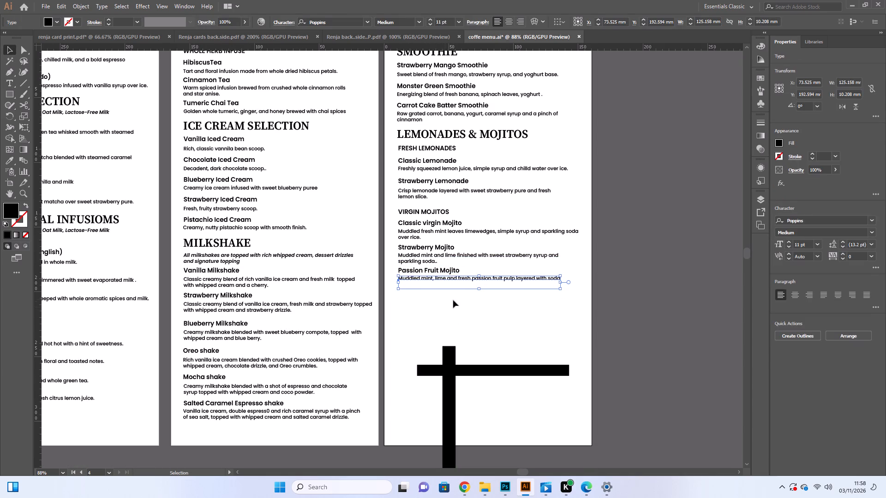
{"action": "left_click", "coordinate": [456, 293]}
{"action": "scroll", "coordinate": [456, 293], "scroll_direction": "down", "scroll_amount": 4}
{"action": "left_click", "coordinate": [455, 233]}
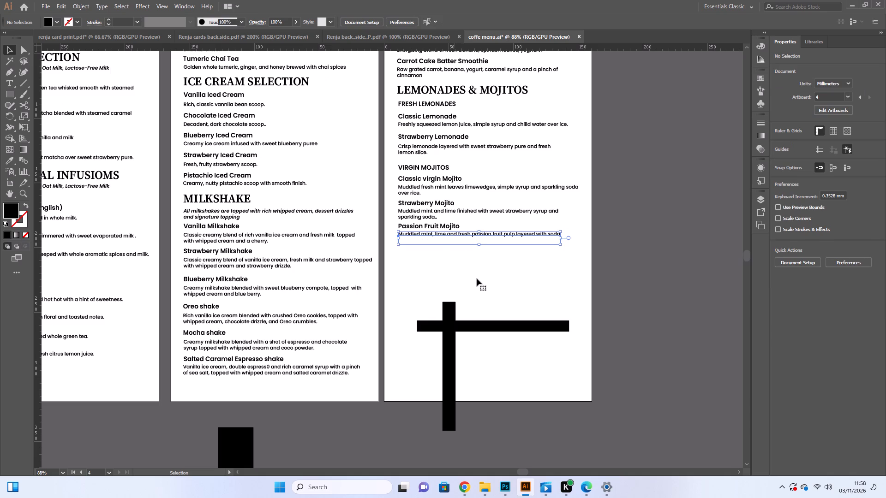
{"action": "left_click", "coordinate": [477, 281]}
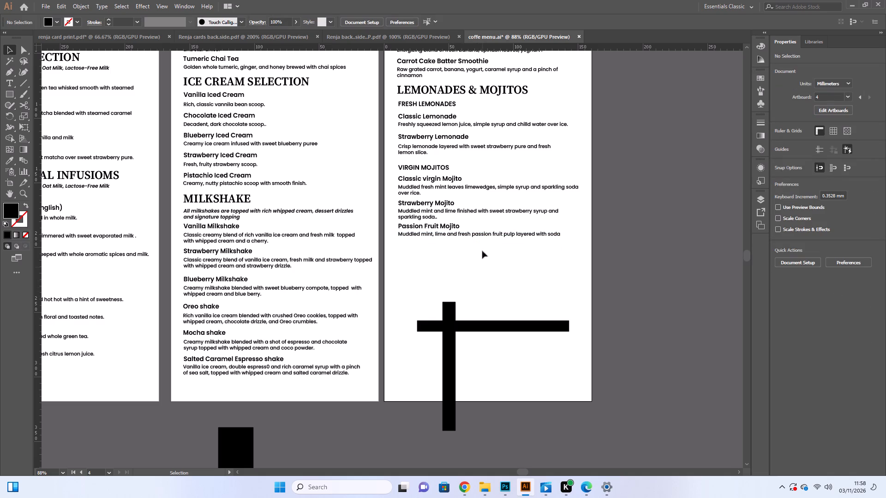
Copy the LEMONADES & MOJITOS heading to just below the Passion Fruit Mojito description.
{"action": "left_click_drag", "start_coordinate": [442, 89], "coordinate": [445, 251], "text": "alt"}
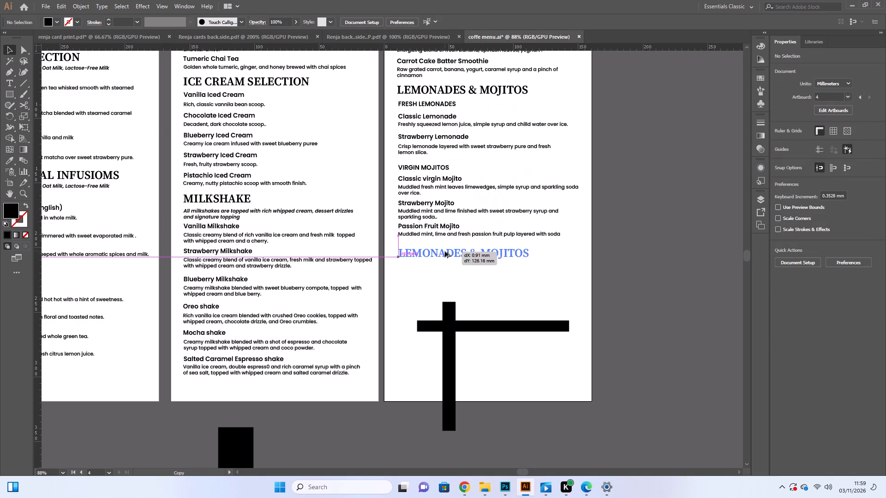
{"action": "left_click_drag", "start_coordinate": [445, 251], "coordinate": [443, 249], "text": "alt"}
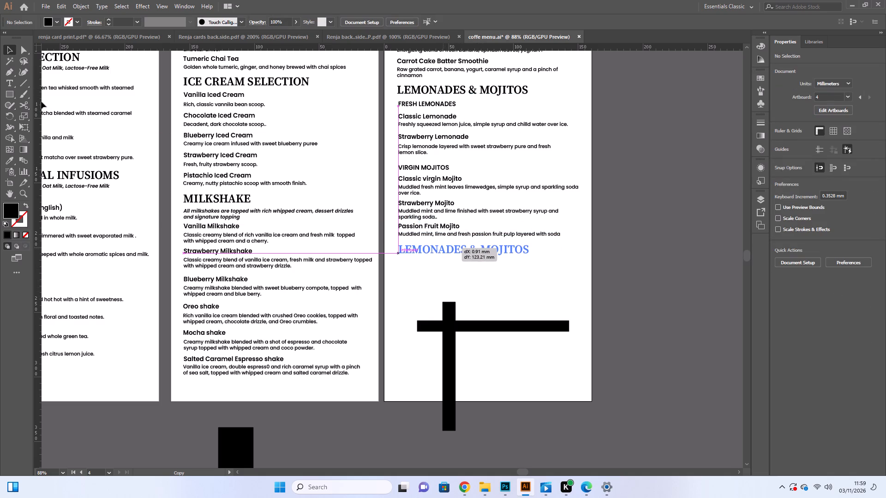
Replace the copied heading's text with "FRESH JUICES" and leave text editing.
{"action": "left_click", "coordinate": [6, 82]}
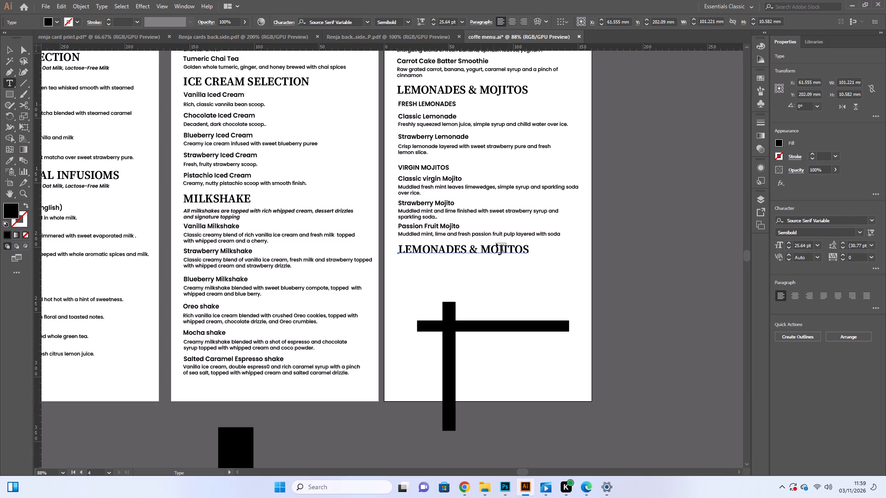
{"action": "left_click_drag", "start_coordinate": [528, 250], "coordinate": [403, 255]}
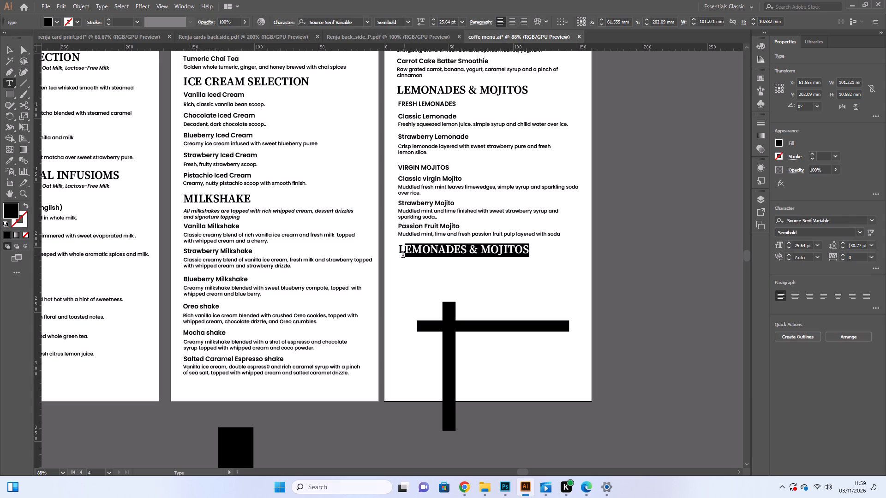
{"action": "left_click_drag", "start_coordinate": [403, 255], "coordinate": [399, 255]}
{"action": "key", "text": "BackSpace"}
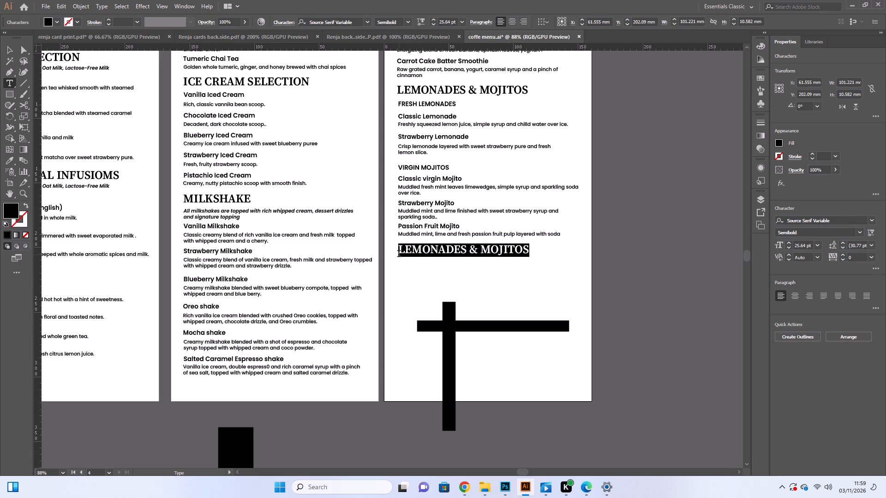
{"action": "key", "text": "f"}
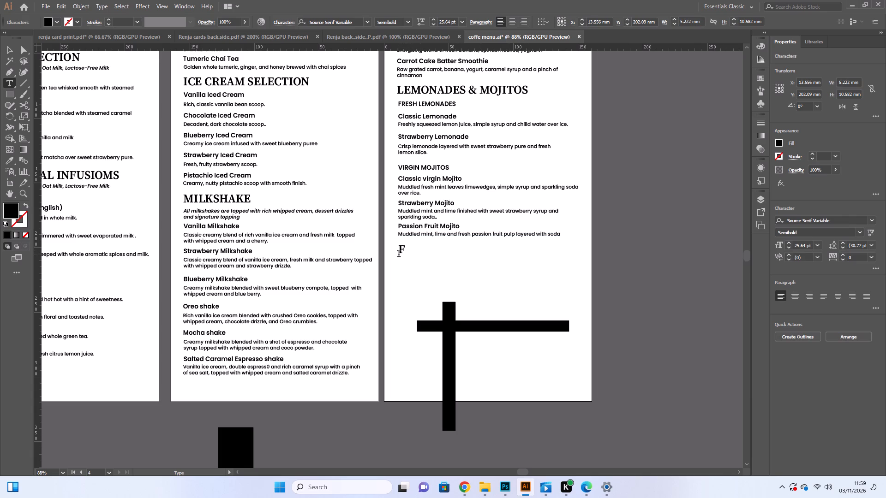
{"action": "type", "text": "RESH"}
{"action": "key", "text": "space"}
{"action": "type", "text": "JUICE"}
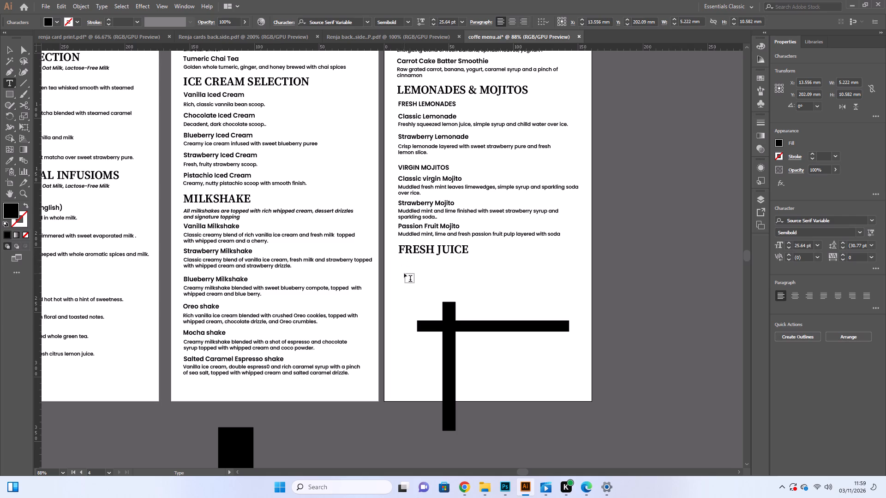
{"action": "key", "text": "s"}
{"action": "left_click", "coordinate": [8, 51]}
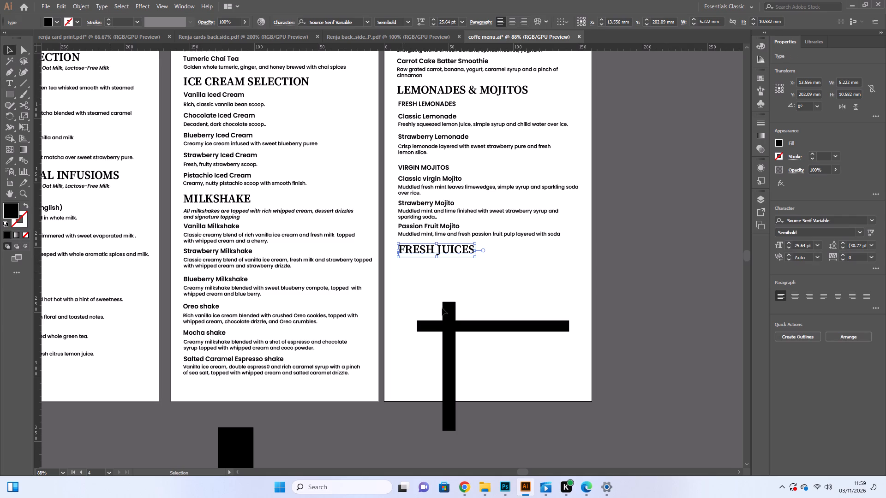
Delete the two crossed black rectangles below the FRESH JUICES heading.
{"action": "left_click", "coordinate": [504, 334]}
{"action": "scroll", "coordinate": [504, 334], "scroll_direction": "down", "scroll_amount": 3}
{"action": "left_click_drag", "start_coordinate": [487, 268], "coordinate": [451, 303]}
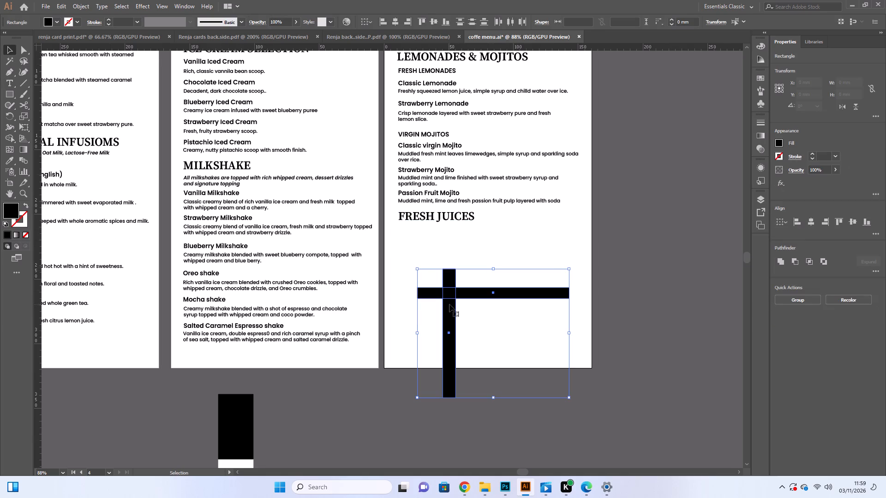
{"action": "key", "text": "BackSpace"}
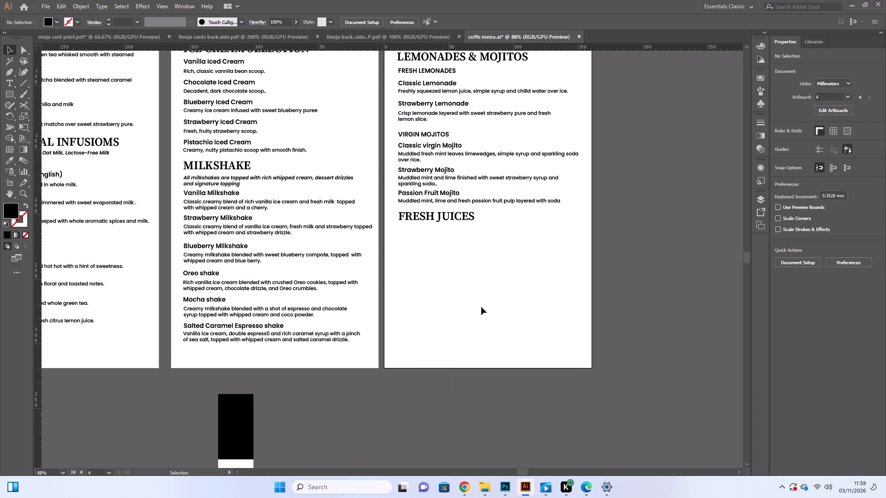
Review the fourth page's layout from the SMOOTHIE section down to the FRESH JUICES heading.
{"action": "scroll", "coordinate": [480, 307], "scroll_direction": "up", "scroll_amount": 3}
{"action": "scroll", "coordinate": [436, 297], "scroll_direction": "up", "scroll_amount": 4}
{"action": "scroll", "coordinate": [439, 297], "scroll_direction": "down", "scroll_amount": 7}
{"action": "scroll", "coordinate": [475, 249], "scroll_direction": "up", "scroll_amount": 3}
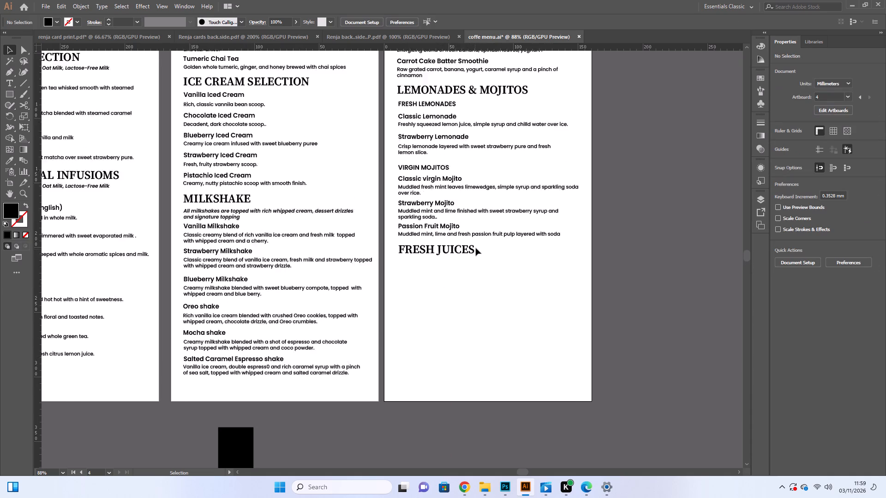
{"action": "scroll", "coordinate": [476, 248], "scroll_direction": "up", "scroll_amount": 2}
{"action": "scroll", "coordinate": [522, 314], "scroll_direction": "up", "scroll_amount": 9}
{"action": "scroll", "coordinate": [510, 302], "scroll_direction": "down", "scroll_amount": 5}
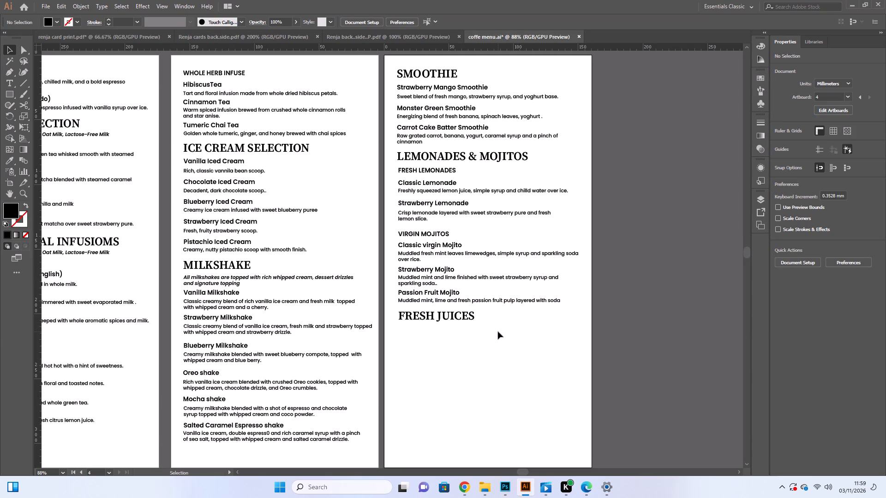
{"action": "scroll", "coordinate": [498, 332], "scroll_direction": "down", "scroll_amount": 3}
{"action": "left_click", "coordinate": [433, 236]}
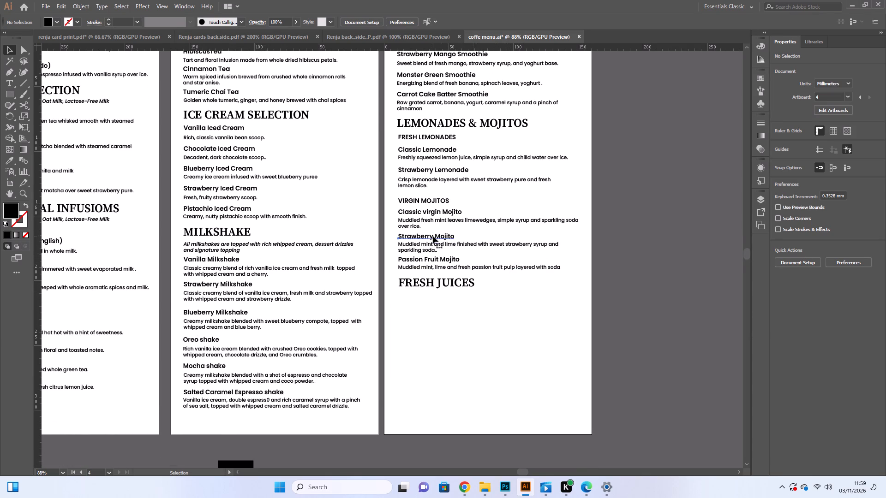
{"action": "left_click", "coordinate": [466, 330]}
{"action": "left_click", "coordinate": [438, 285]}
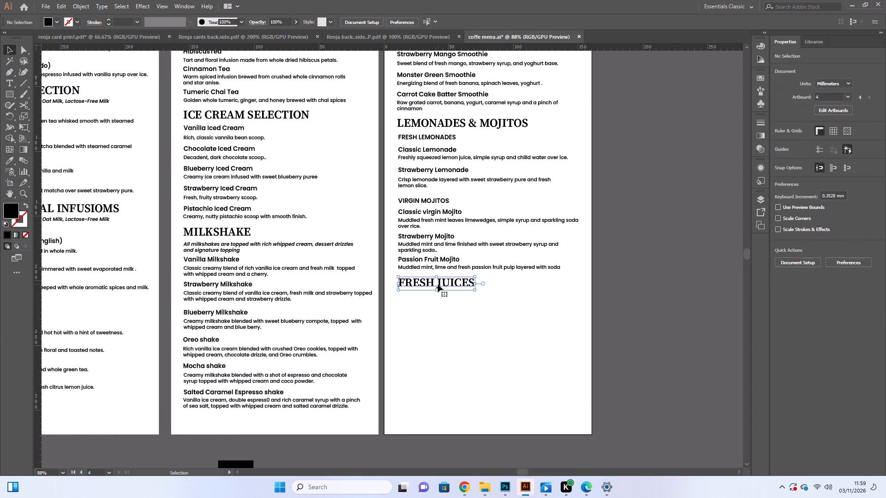
Copy the Classic virgin Mojito title to just under FRESH JUICES and nudge it into line with the heading's start.
{"action": "scroll", "coordinate": [463, 340], "scroll_direction": "up", "scroll_amount": 1}
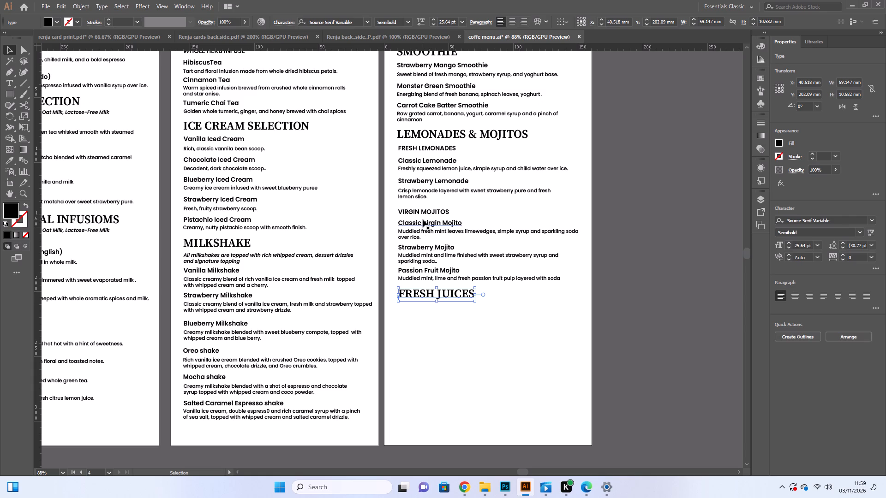
{"action": "left_click_drag", "start_coordinate": [423, 219], "coordinate": [425, 304], "text": "alt"}
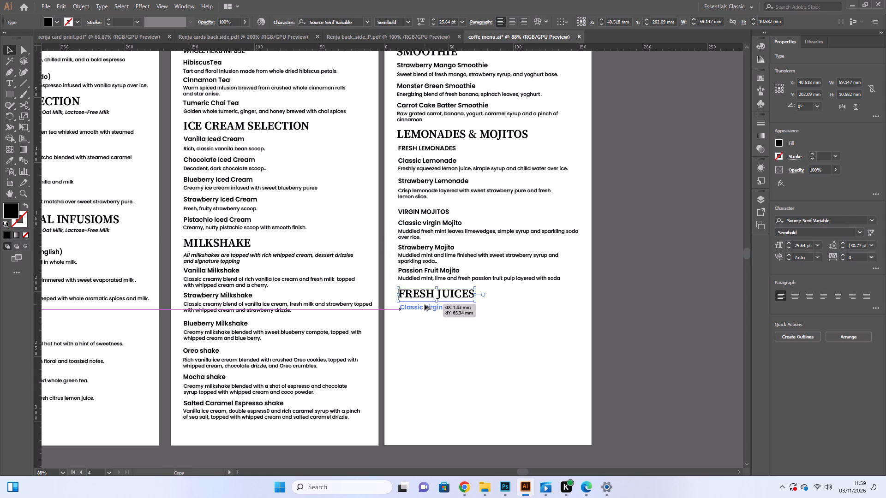
{"action": "left_click_drag", "start_coordinate": [425, 304], "coordinate": [425, 305], "text": "alt"}
{"action": "key", "text": "Left"}
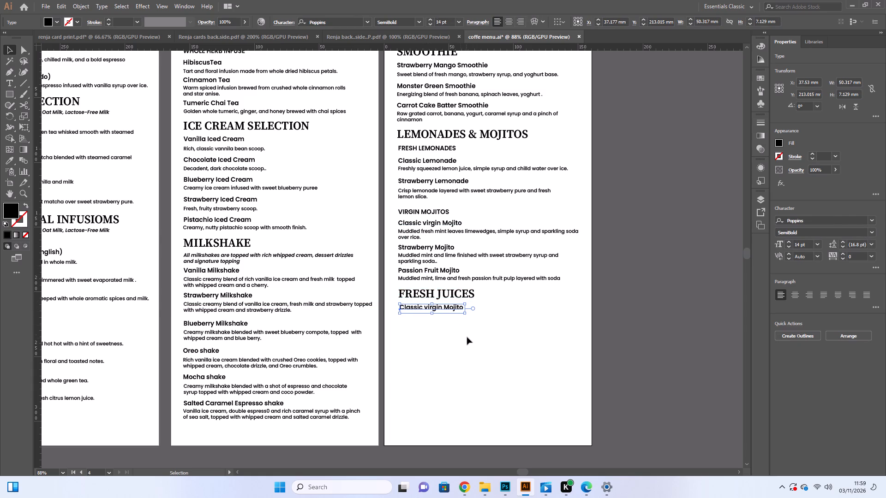
{"action": "key", "text": "Left"}
{"action": "key", "text": "Up"}
{"action": "key", "text": "Up"}
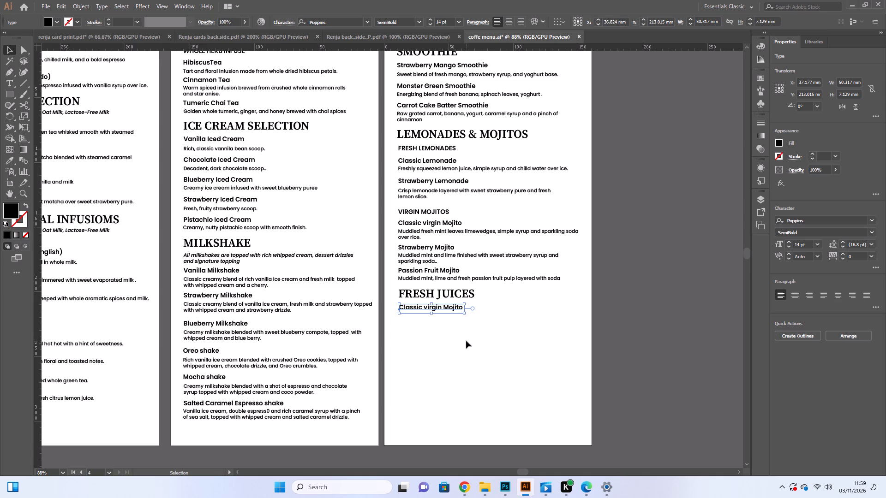
{"action": "key", "text": "Left"}
{"action": "key", "text": "Up"}
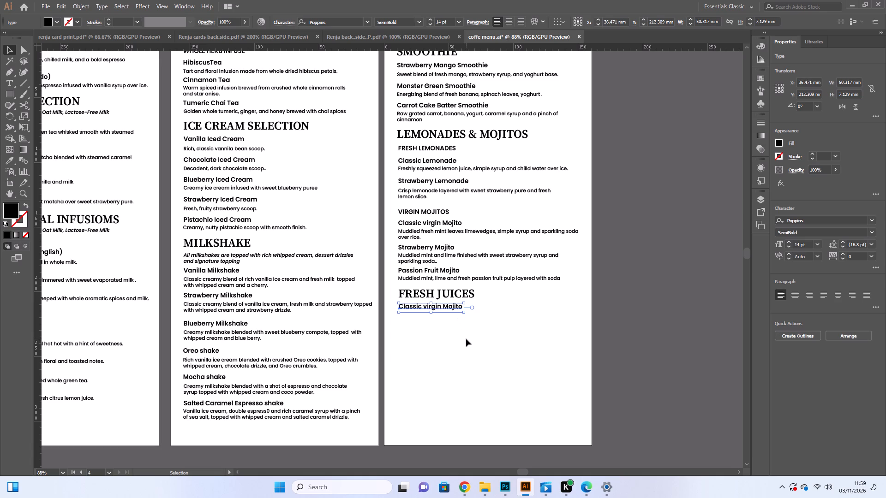
Replace the copied title's text under FRESH JUICES with "Mango juice" and leave text editing.
{"action": "left_click", "coordinate": [6, 83]}
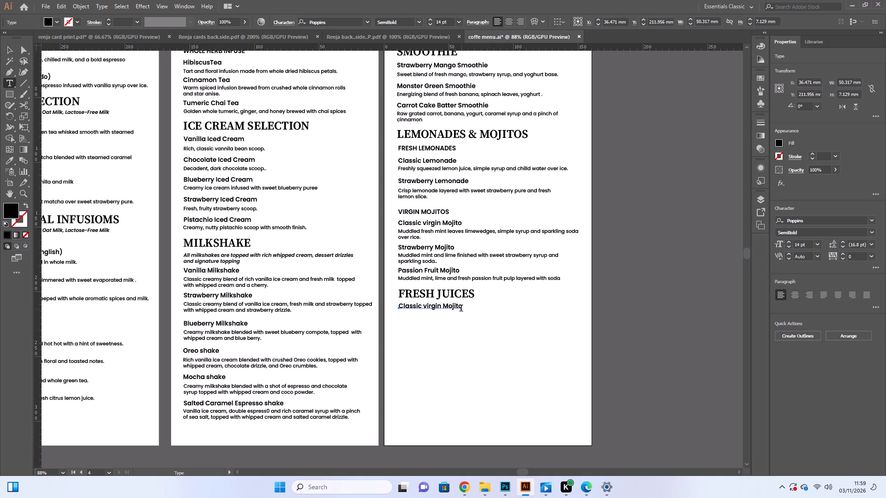
{"action": "left_click_drag", "start_coordinate": [460, 308], "coordinate": [405, 309]}
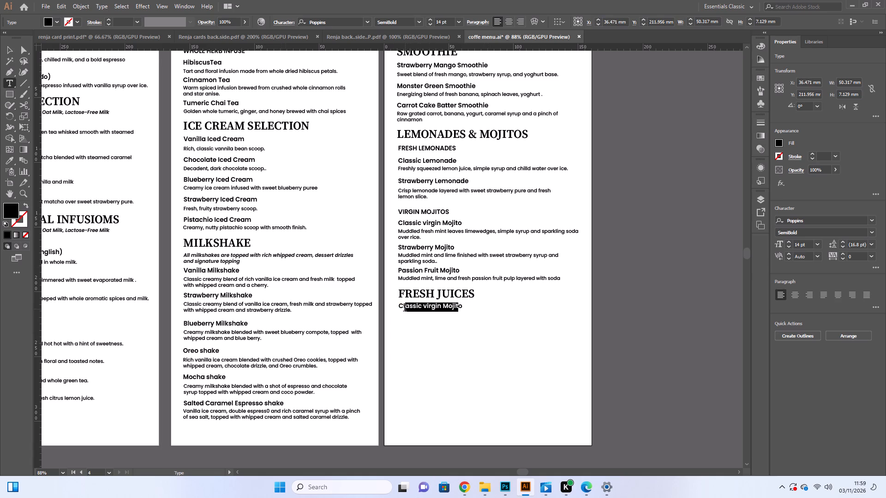
{"action": "left_click_drag", "start_coordinate": [405, 309], "coordinate": [399, 311]}
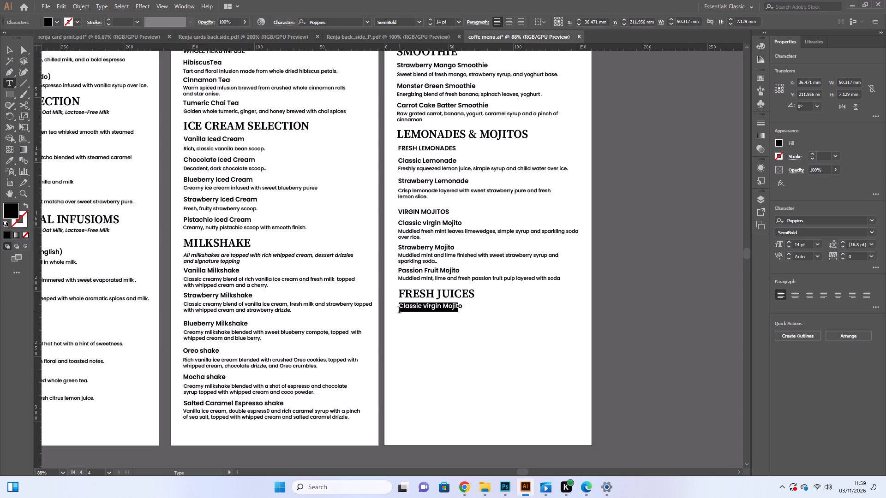
{"action": "key", "text": "BackSpace"}
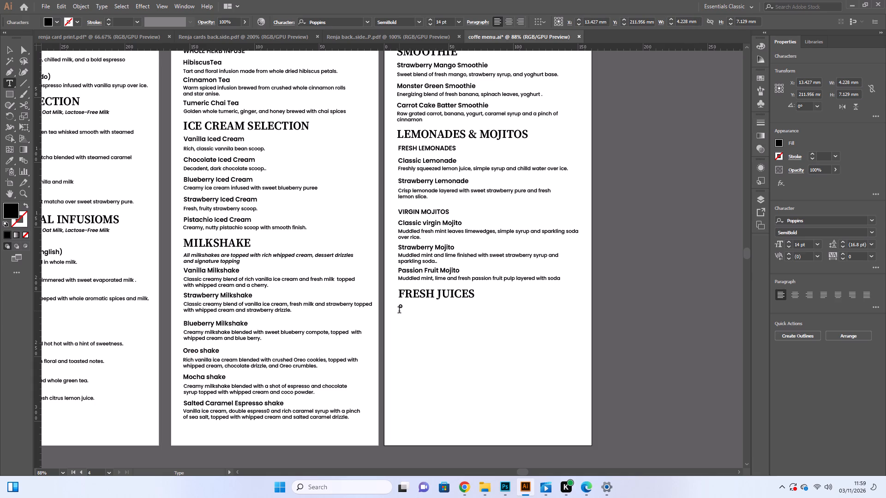
{"action": "key", "text": "a"}
{"action": "key", "text": "BackSpace"}
{"action": "key", "text": "BackSpace"}
{"action": "key", "text": "m"}
{"action": "key", "text": "BackSpace"}
{"action": "key", "text": "BackSpace"}
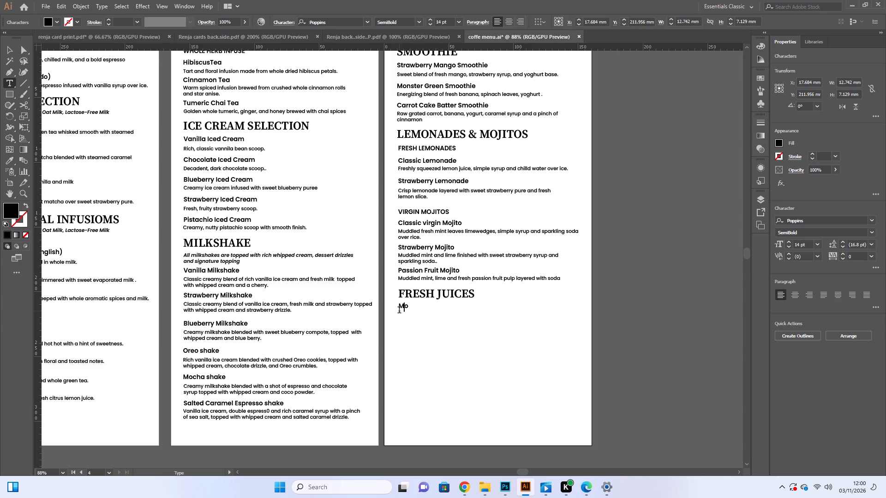
{"action": "key", "text": "m"}
{"action": "type", "text": "ango"}
{"action": "key", "text": "space"}
{"action": "type", "text": "juice"}
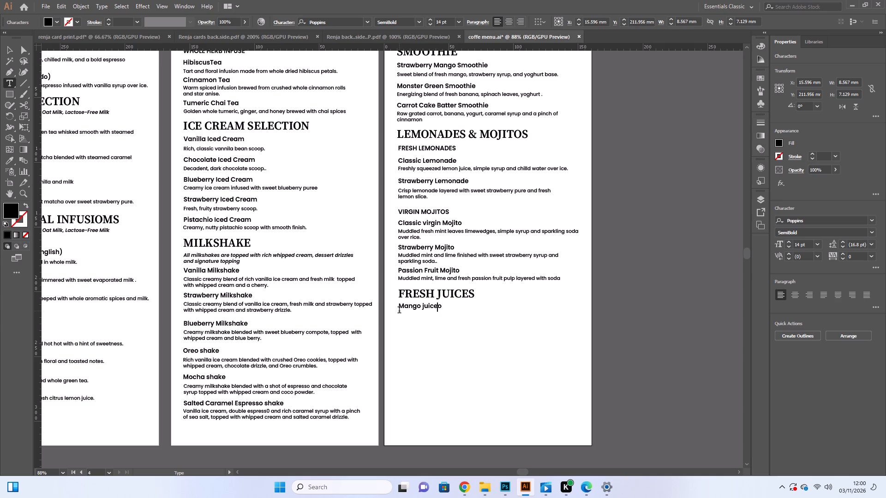
{"action": "left_click", "coordinate": [442, 305]}
{"action": "key", "text": "BackSpace"}
{"action": "left_click", "coordinate": [5, 50]}
{"action": "left_click", "coordinate": [443, 371]}
Copy the Strawberry Iced Cream description from the third page to just below the Mango juice title.
{"action": "scroll", "coordinate": [443, 367], "scroll_direction": "up", "scroll_amount": 3}
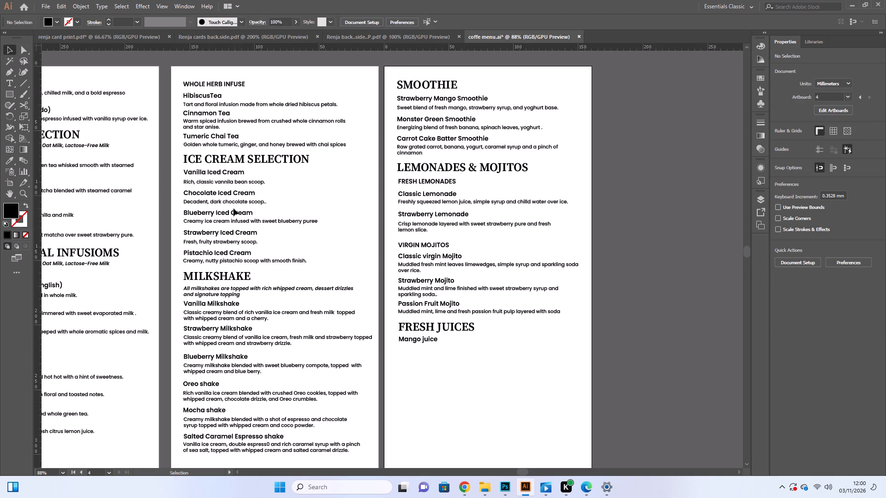
{"action": "left_click_drag", "start_coordinate": [237, 243], "coordinate": [451, 354], "text": "alt"}
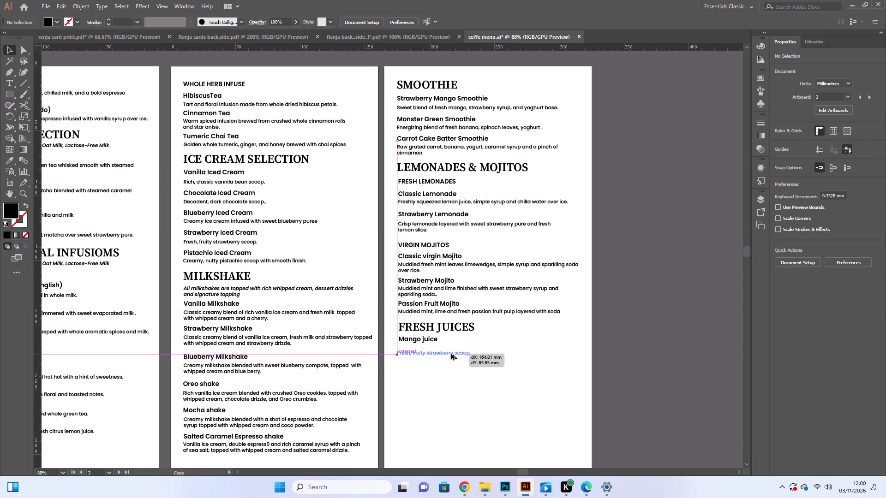
{"action": "left_click_drag", "start_coordinate": [451, 354], "coordinate": [452, 349], "text": "alt"}
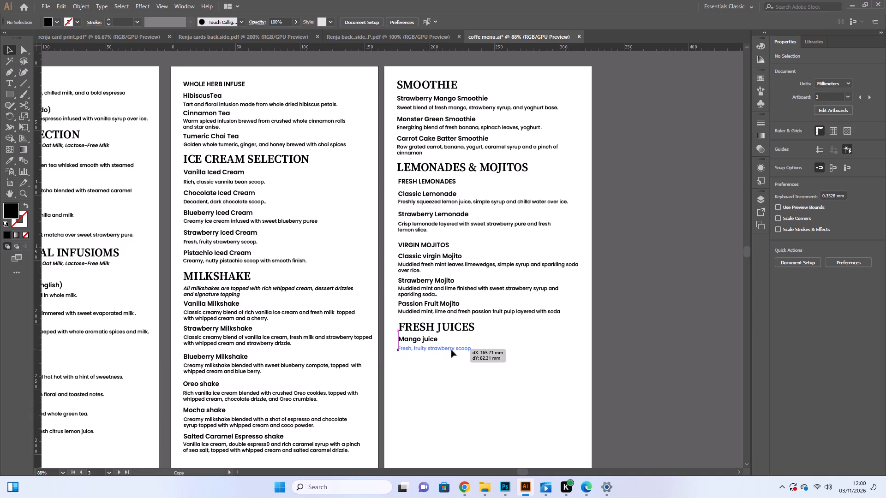
Change the copied description under the Mango juice title to "Fresh pressed sweet mango pulp." and leave text editing.
{"action": "left_click", "coordinate": [451, 380]}
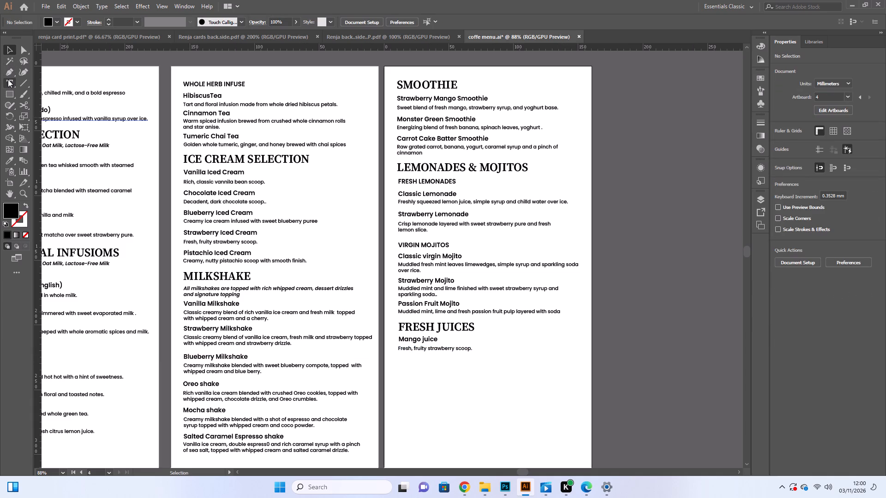
{"action": "left_click", "coordinate": [8, 81]}
{"action": "left_click", "coordinate": [470, 350]}
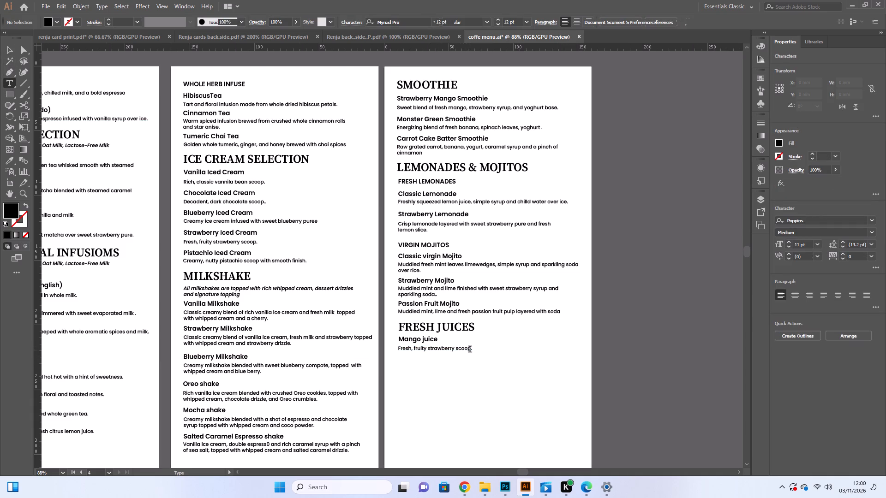
{"action": "key", "text": "BackSpace"}
{"action": "key", "text": "BackSpace"}
{"action": "key", "text": "BackSpace"}
{"action": "key", "text": "BackSpace"}
{"action": "key", "text": "BackSpace"}
{"action": "key", "text": "BackSpace"}
{"action": "key", "text": "BackSpace"}
{"action": "key", "text": "BackSpace"}
{"action": "key", "text": "BackSpace"}
{"action": "key", "text": "BackSpace"}
{"action": "key", "text": "BackSpace"}
{"action": "key", "text": "BackSpace"}
{"action": "key", "text": "BackSpace"}
{"action": "key", "text": "BackSpace"}
{"action": "key", "text": "BackSpace"}
{"action": "key", "text": "BackSpace"}
{"action": "key", "text": "BackSpace"}
{"action": "key", "text": "BackSpace"}
{"action": "key", "text": "BackSpace"}
{"action": "key", "text": "BackSpace"}
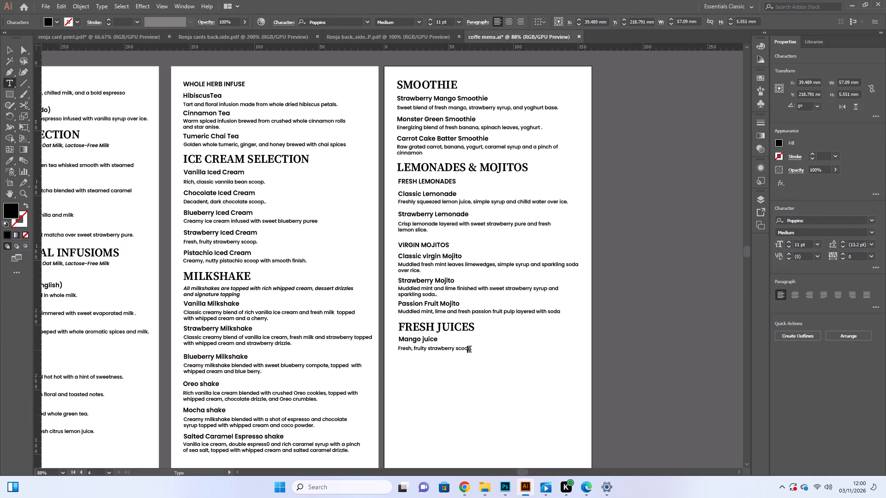
{"action": "key", "text": "BackSpace"}
{"action": "key", "text": "BackSpace"}
{"action": "key", "text": "BackSpace"}
{"action": "key", "text": "BackSpace"}
{"action": "key", "text": "BackSpace"}
{"action": "key", "text": "BackSpace"}
{"action": "key", "text": "BackSpace"}
{"action": "key", "text": "BackSpace"}
{"action": "key", "text": "BackSpace"}
{"action": "key", "text": "BackSpace"}
{"action": "key", "text": "BackSpace"}
{"action": "key", "text": "BackSpace"}
{"action": "key", "text": "BackSpace"}
{"action": "key", "text": "BackSpace"}
{"action": "key", "text": "BackSpace"}
{"action": "key", "text": "BackSpace"}
{"action": "key", "text": "BackSpace"}
{"action": "key", "text": "BackSpace"}
{"action": "key", "text": "BackSpace"}
{"action": "key", "text": "BackSpace"}
{"action": "key", "text": "BackSpace"}
{"action": "key", "text": "BackSpace"}
{"action": "key", "text": "BackSpace"}
{"action": "key", "text": "BackSpace"}
{"action": "key", "text": "BackSpace"}
{"action": "key", "text": "BackSpace"}
{"action": "key", "text": "BackSpace"}
{"action": "key", "text": "BackSpace"}
{"action": "key", "text": "BackSpace"}
{"action": "key", "text": "BackSpace"}
{"action": "key", "text": "BackSpace"}
{"action": "key", "text": "BackSpace"}
{"action": "key", "text": "BackSpace"}
{"action": "key", "text": "BackSpace"}
{"action": "key", "text": "BackSpace"}
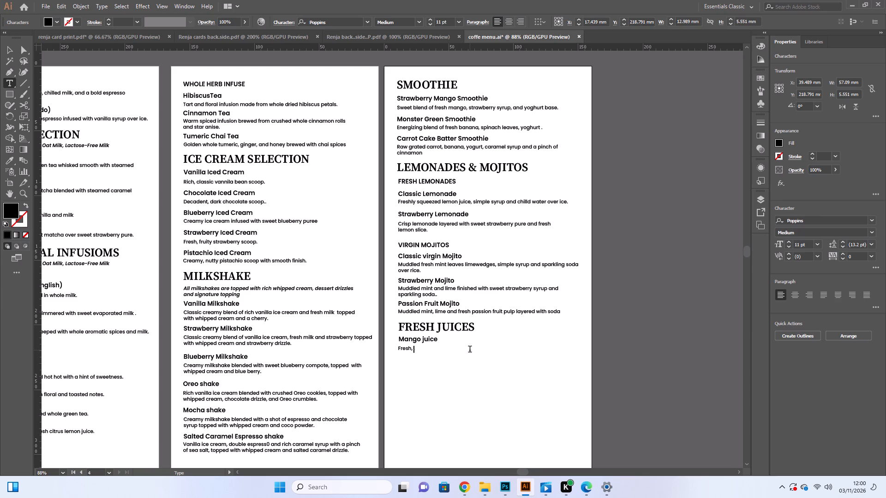
{"action": "key", "text": "BackSpace"}
{"action": "key", "text": "BackSpace"}
{"action": "key", "text": "space"}
{"action": "type", "text": "pressed sweet"}
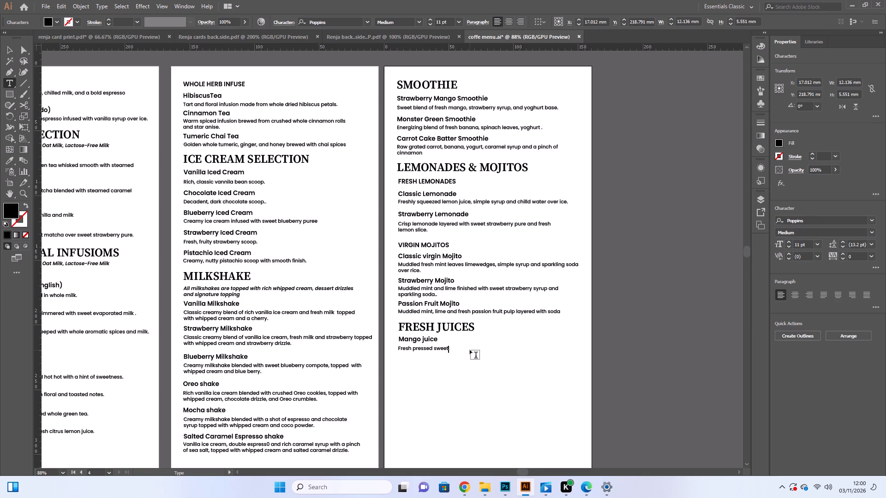
{"action": "key", "text": "space"}
{"action": "type", "text": "mango p"}
{"action": "type", "text": "ulp"}
{"action": "left_click", "coordinate": [9, 52]}
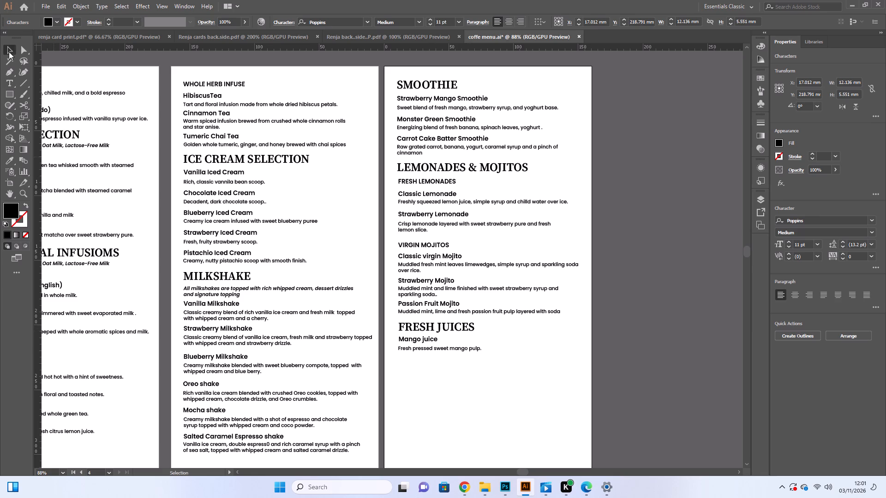
Nudge the Mango juice title slightly down, closer to its description, and deselect it.
{"action": "left_click", "coordinate": [418, 340]}
{"action": "key", "text": "Down"}
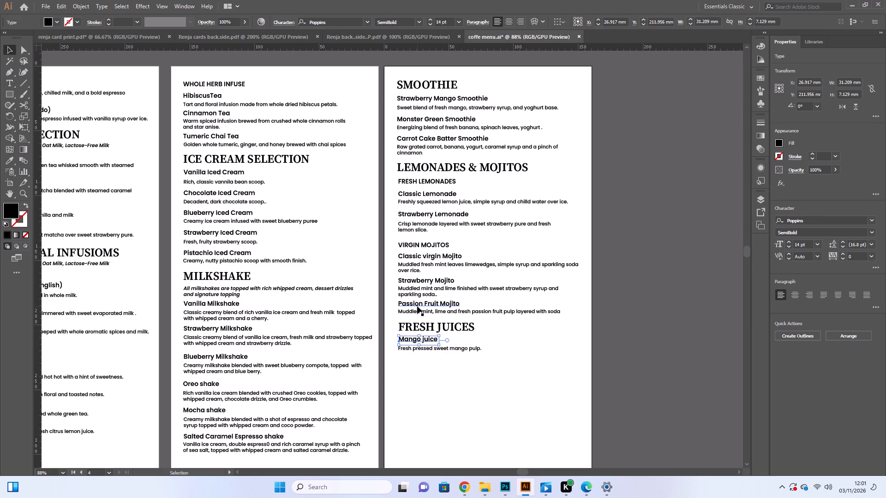
{"action": "key", "text": "Down"}
{"action": "key", "text": "Down"}
{"action": "key", "text": "Down"}
{"action": "left_click", "coordinate": [464, 383]}
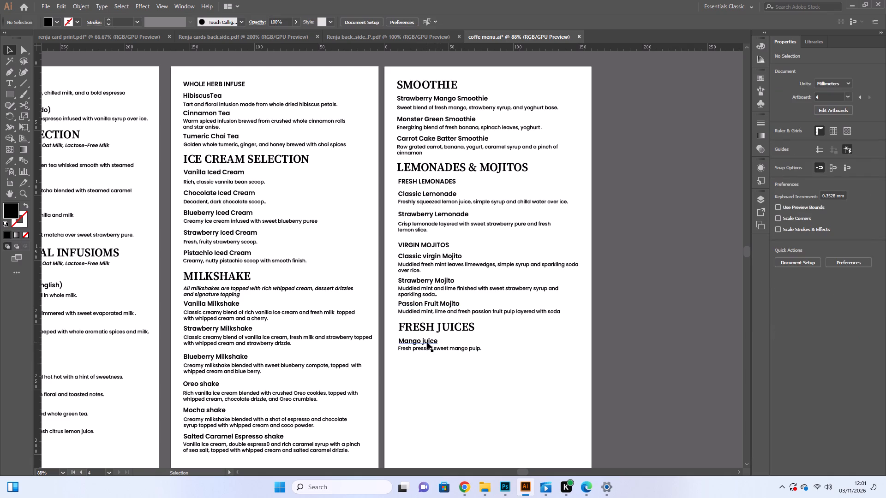
Copy the Mango juice title straight down to just below the mango description.
{"action": "left_click_drag", "start_coordinate": [427, 342], "coordinate": [428, 359], "text": "alt"}
{"action": "left_click", "coordinate": [463, 396]}
Change the lower copied title under FRESH JUICES to "Passion juice" and leave text editing.
{"action": "left_click", "coordinate": [10, 78]}
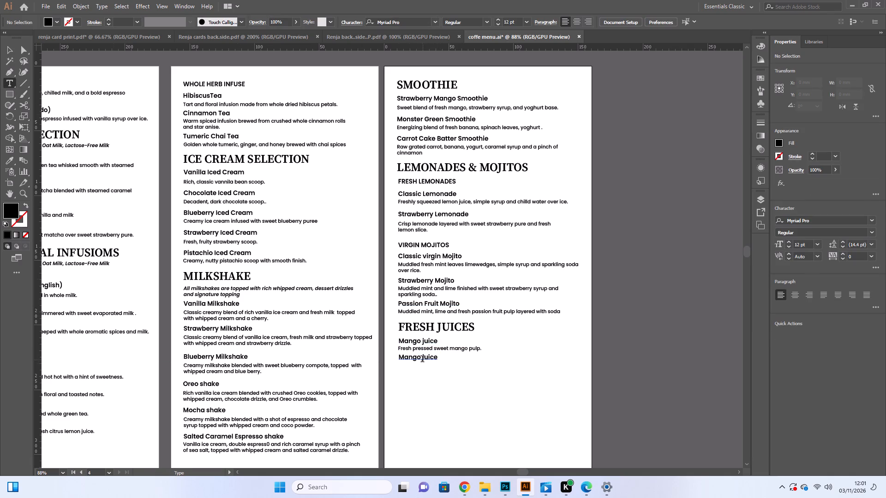
{"action": "left_click_drag", "start_coordinate": [420, 360], "coordinate": [397, 358]}
{"action": "key", "text": "BackSpace"}
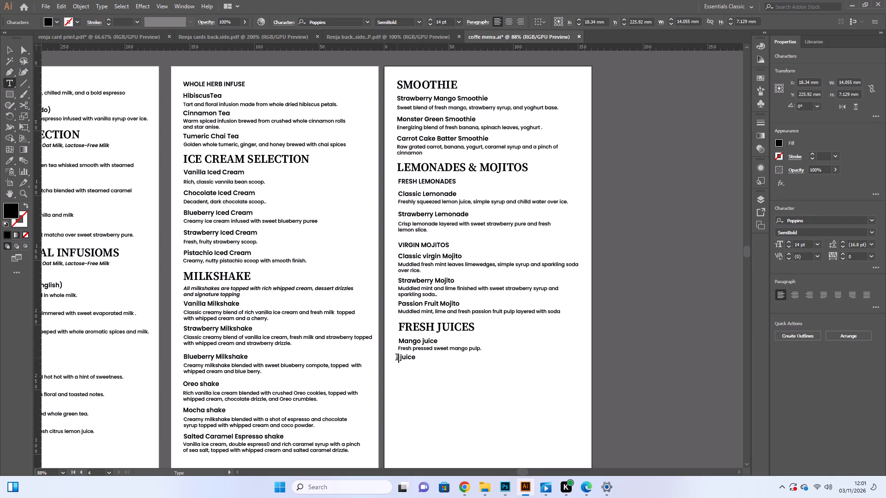
{"action": "key", "text": "p"}
{"action": "type", "text": "assio"}
{"action": "key", "text": "n"}
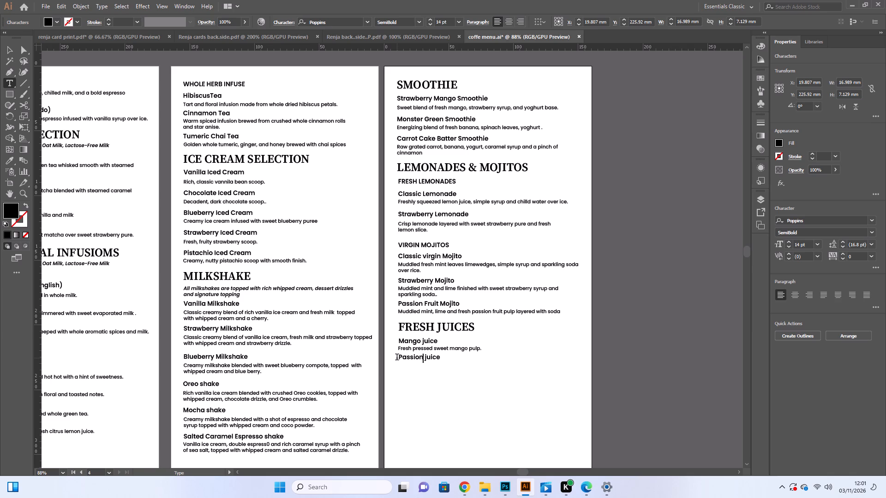
{"action": "left_click", "coordinate": [10, 50]}
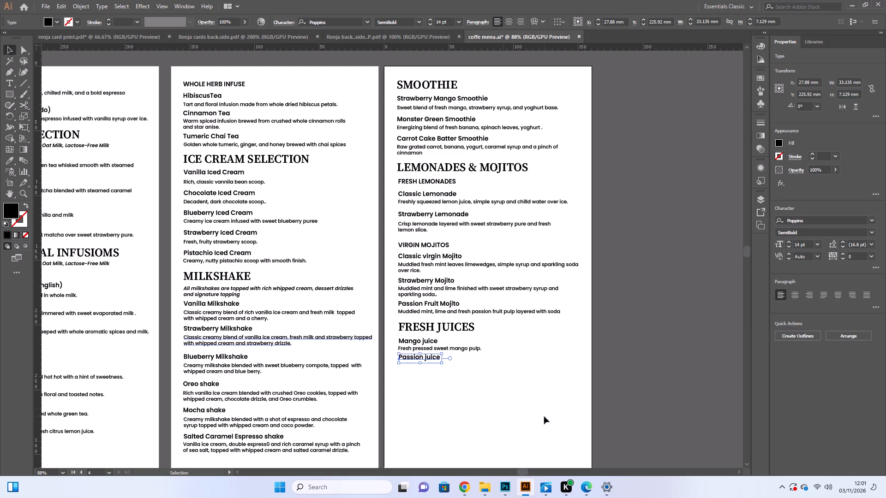
{"action": "left_click", "coordinate": [535, 412]}
Copy the mango description straight down about 13 mm, to just below the Passion juice title.
{"action": "left_click_drag", "start_coordinate": [461, 348], "coordinate": [461, 364], "text": "alt"}
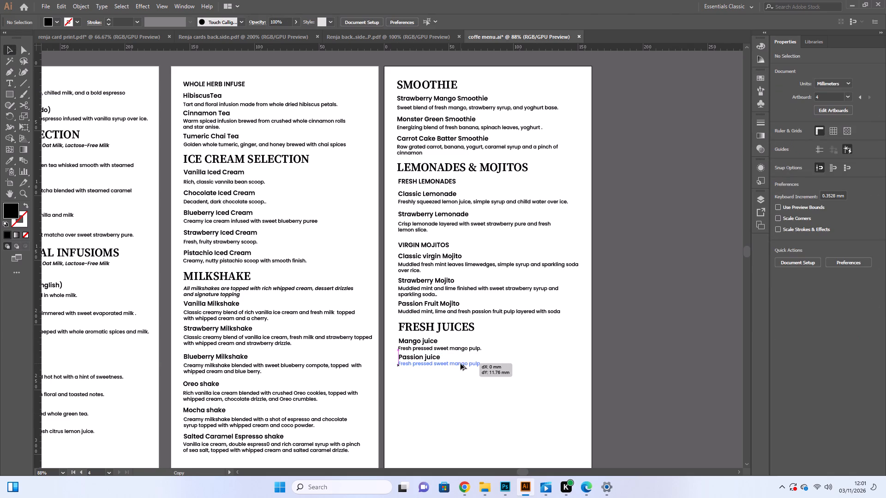
{"action": "left_click_drag", "start_coordinate": [461, 364], "coordinate": [461, 364], "text": "alt"}
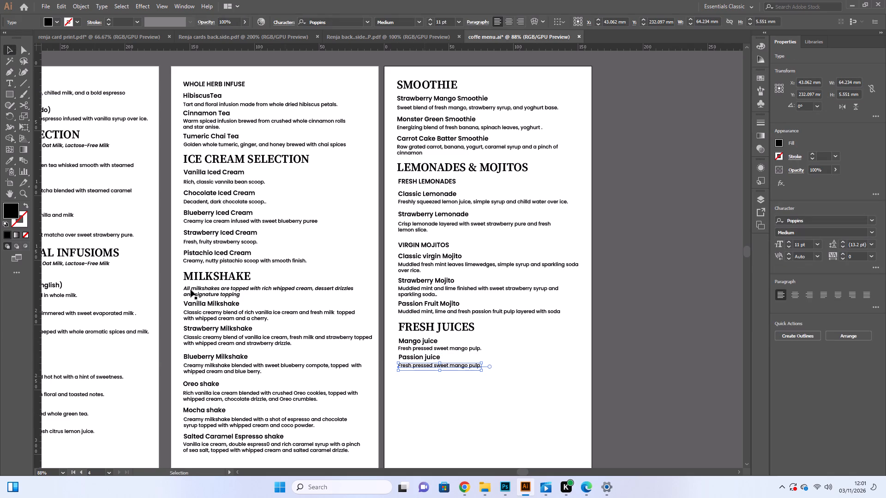
Change the copied description under Passion juice to "Fresh passion fruit juice with natural seeds." and leave text editing.
{"action": "left_click", "coordinate": [8, 81]}
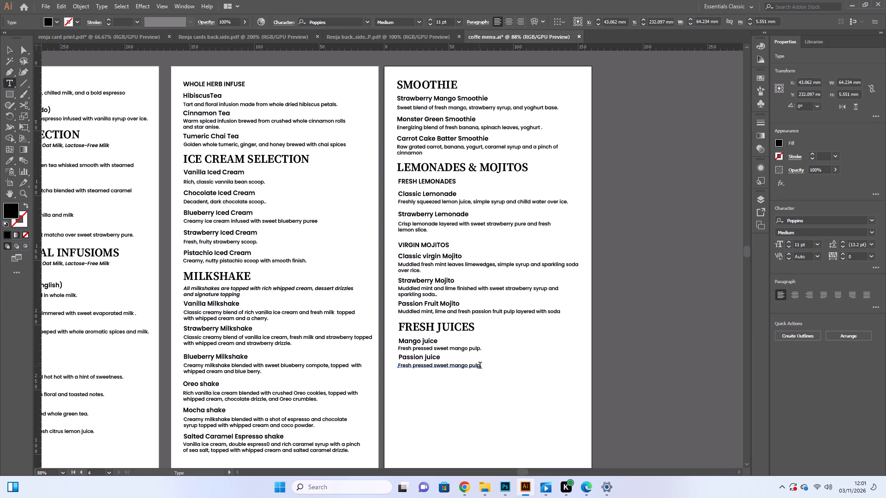
{"action": "left_click_drag", "start_coordinate": [480, 366], "coordinate": [401, 367]}
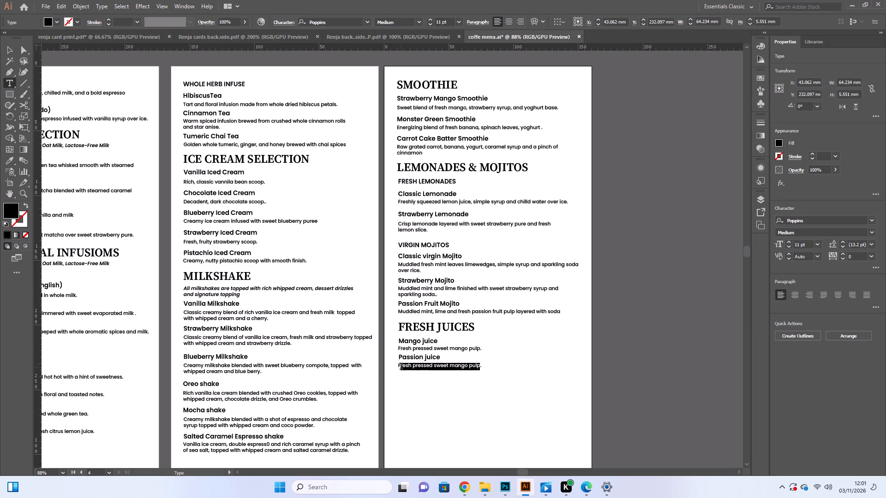
{"action": "left_click_drag", "start_coordinate": [401, 367], "coordinate": [397, 369]}
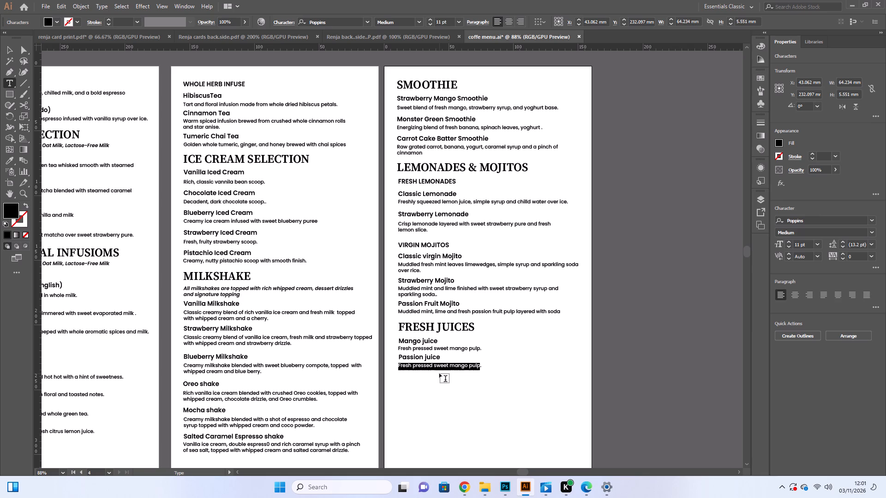
{"action": "left_click", "coordinate": [444, 374]}
{"action": "left_click_drag", "start_coordinate": [480, 368], "coordinate": [431, 365]}
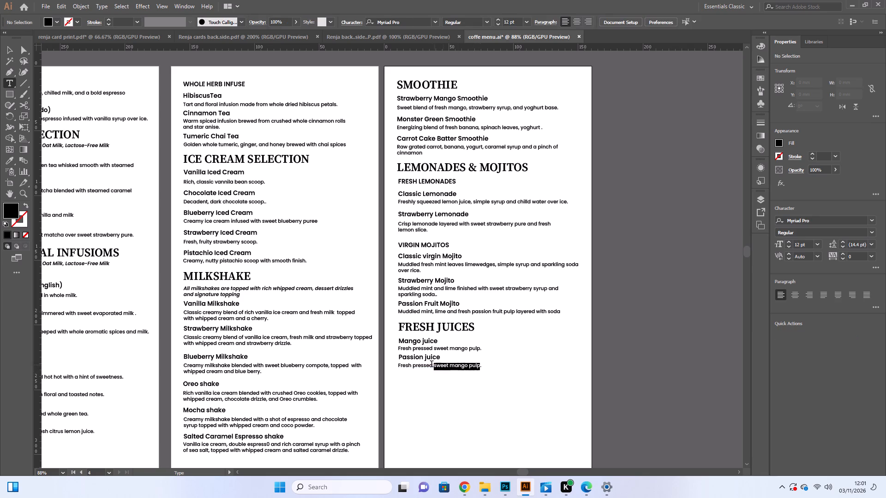
{"action": "left_click_drag", "start_coordinate": [431, 365], "coordinate": [414, 363]}
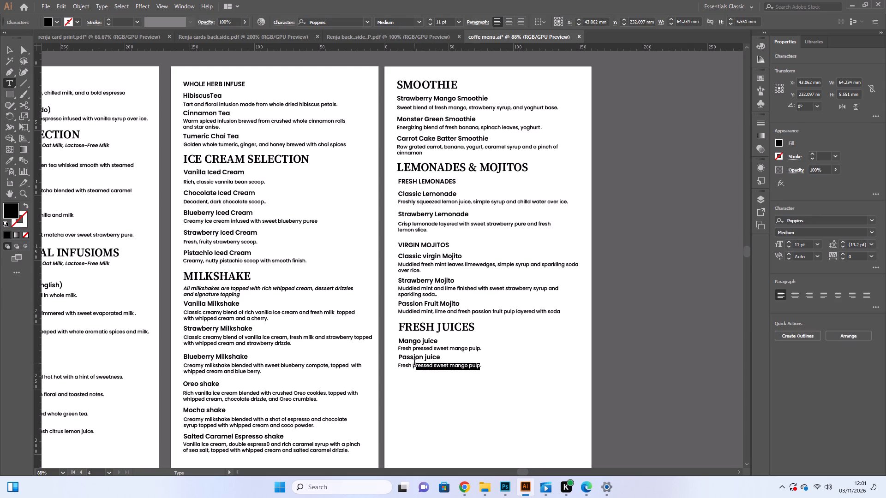
{"action": "key", "text": "BackSpace"}
{"action": "type", "text": "assion"}
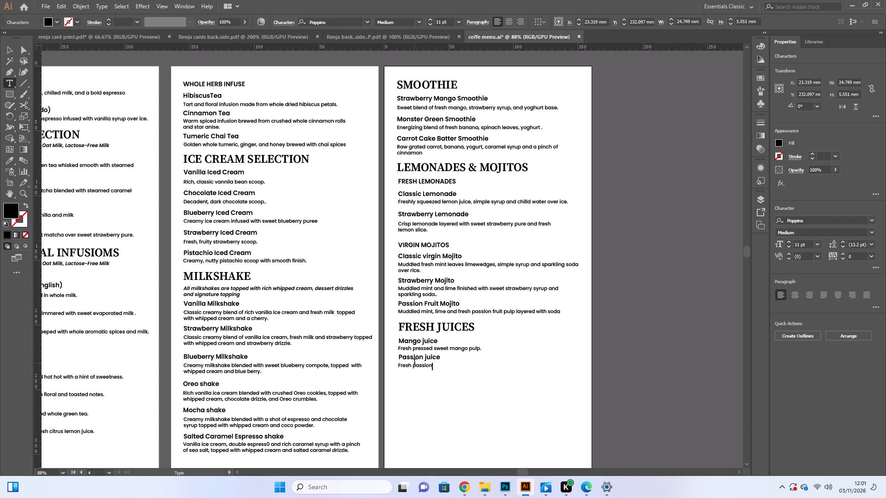
{"action": "key", "text": "space"}
{"action": "type", "text": "fruit"}
{"action": "key", "text": "space"}
{"action": "type", "text": "juice"}
{"action": "key", "text": "space"}
{"action": "type", "text": "with"}
{"action": "key", "text": "space"}
{"action": "type", "text": "natural seeds"}
{"action": "left_click", "coordinate": [6, 47]}
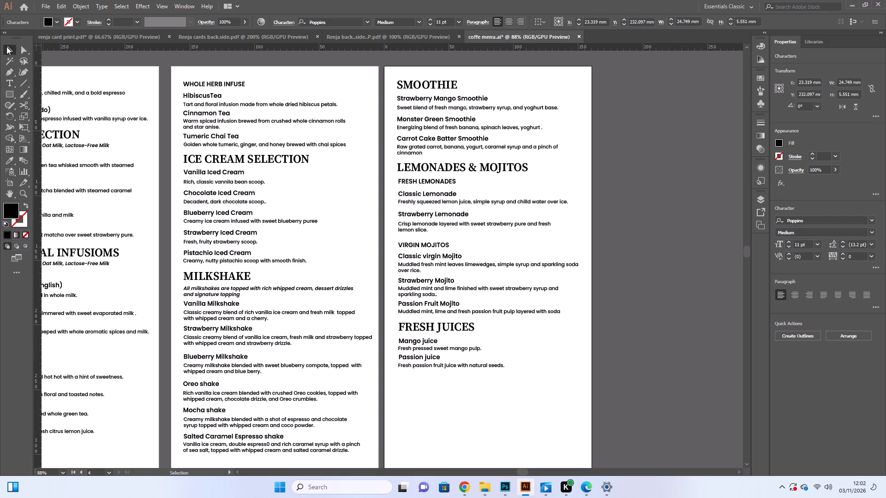
{"action": "left_click", "coordinate": [470, 409]}
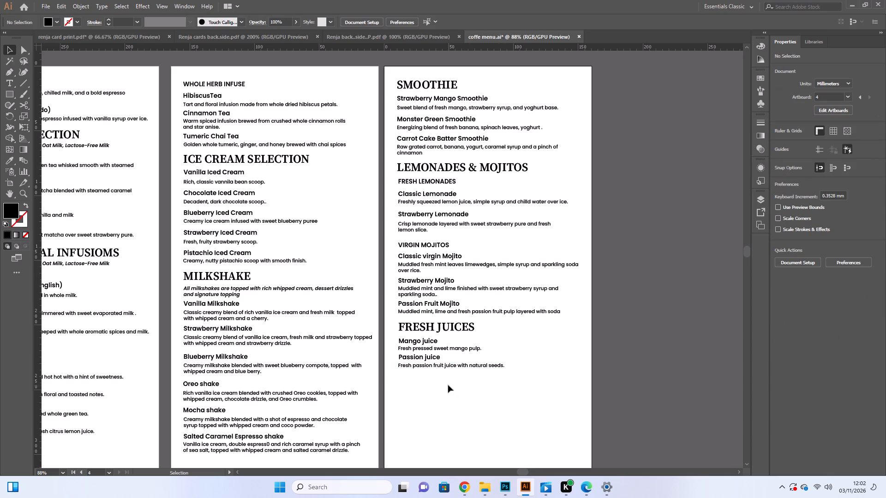
Copy the Passion juice title straight down to just below the passion fruit description.
{"action": "left_click_drag", "start_coordinate": [424, 356], "coordinate": [423, 373], "text": "alt"}
Change the lowest copied title under FRESH JUICES to "Watermelon juice" and leave text editing.
{"action": "left_click", "coordinate": [6, 85]}
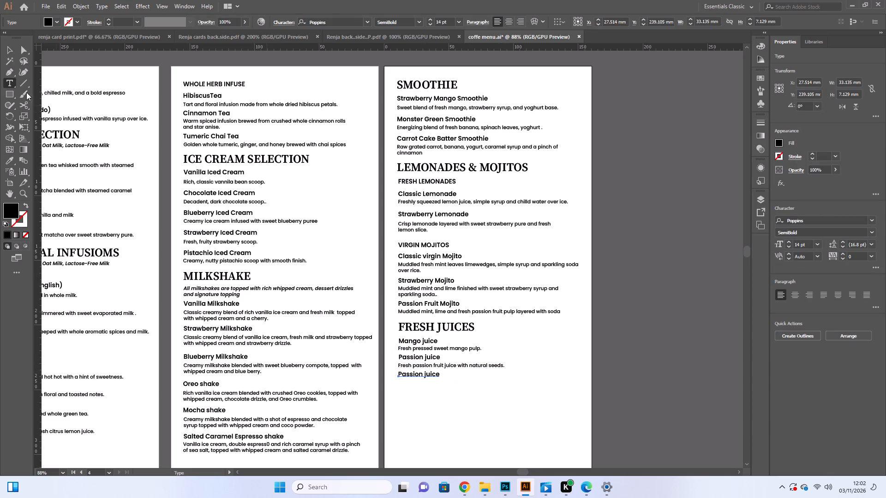
{"action": "left_click_drag", "start_coordinate": [422, 376], "coordinate": [398, 376]}
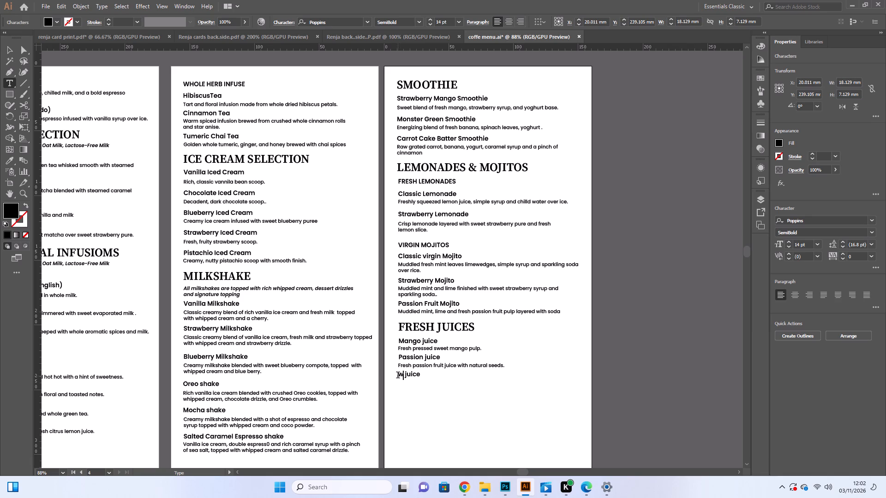
{"action": "key", "text": "w"}
{"action": "type", "text": "ater"}
{"action": "type", "text": "melo"}
{"action": "key", "text": "n"}
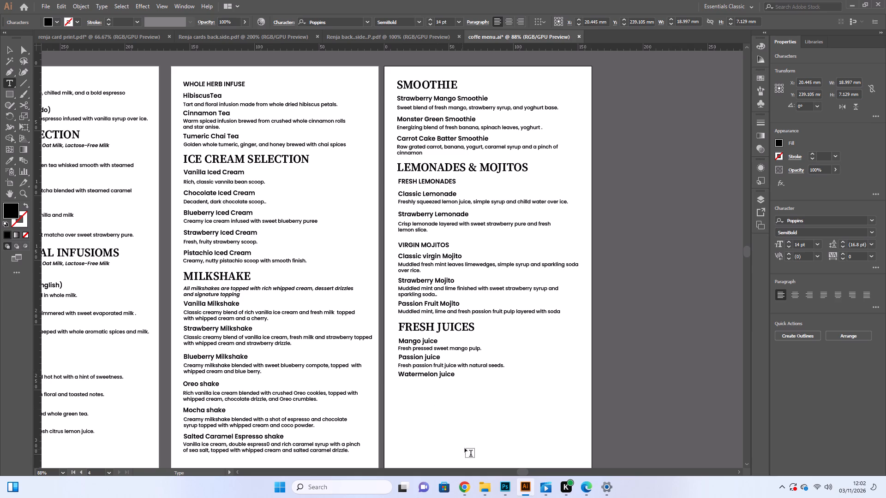
{"action": "left_click", "coordinate": [9, 49]}
{"action": "left_click", "coordinate": [473, 410]}
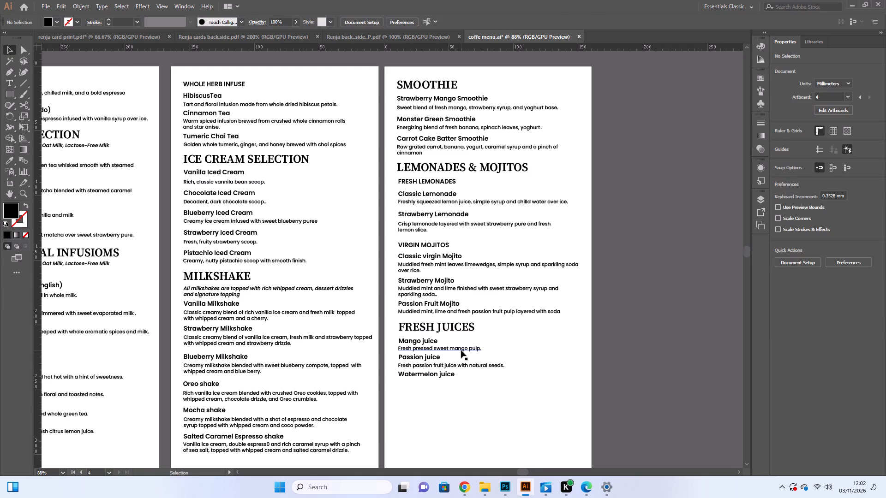
Move the mango description straight down to just below the Watermelon juice title.
{"action": "left_click_drag", "start_coordinate": [461, 350], "coordinate": [459, 385], "text": "shift"}
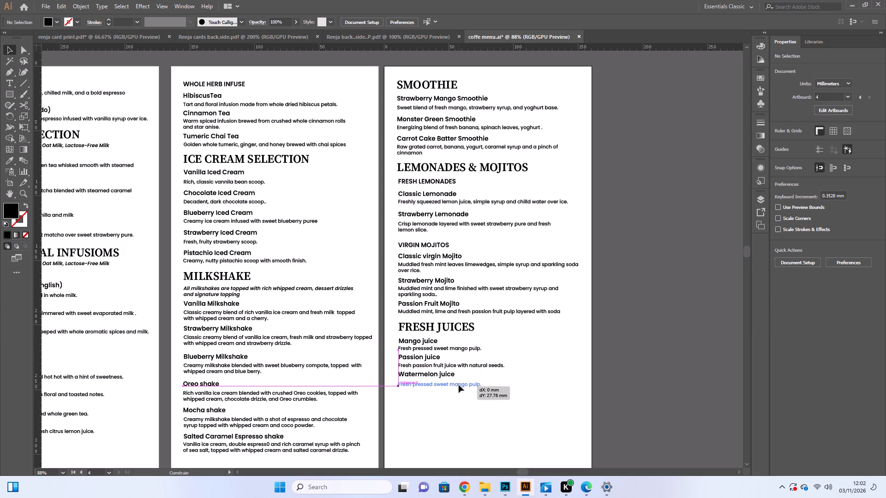
{"action": "left_click_drag", "start_coordinate": [459, 385], "coordinate": [459, 383], "text": "shift"}
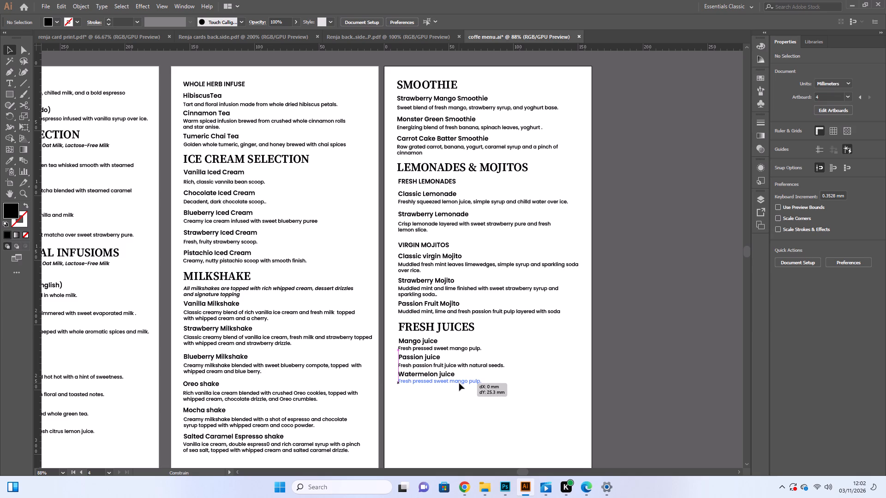
{"action": "left_click_drag", "start_coordinate": [459, 383], "coordinate": [459, 384], "text": "shift"}
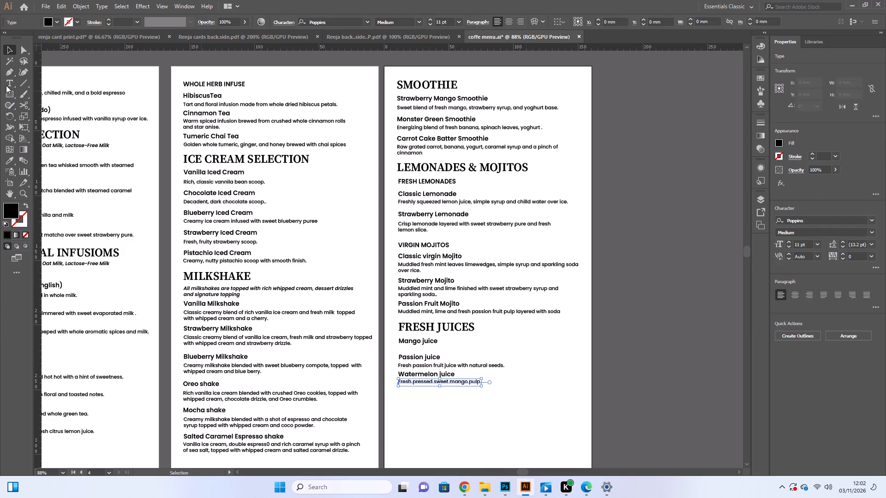
Change the description under Watermelon juice to "Hydrating fresh-pressed watermelon." and leave text editing.
{"action": "left_click", "coordinate": [11, 85]}
{"action": "left_click_drag", "start_coordinate": [480, 384], "coordinate": [427, 391]}
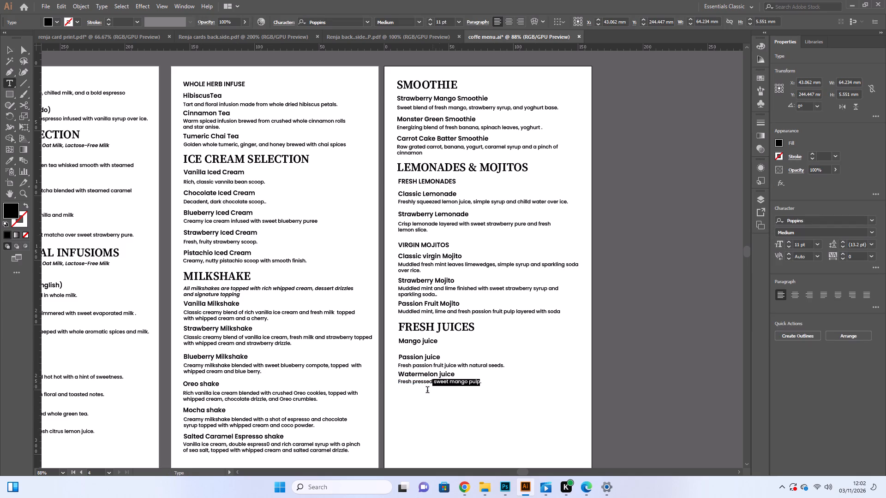
{"action": "left_click_drag", "start_coordinate": [427, 391], "coordinate": [396, 392]}
{"action": "key", "text": "BackSpace"}
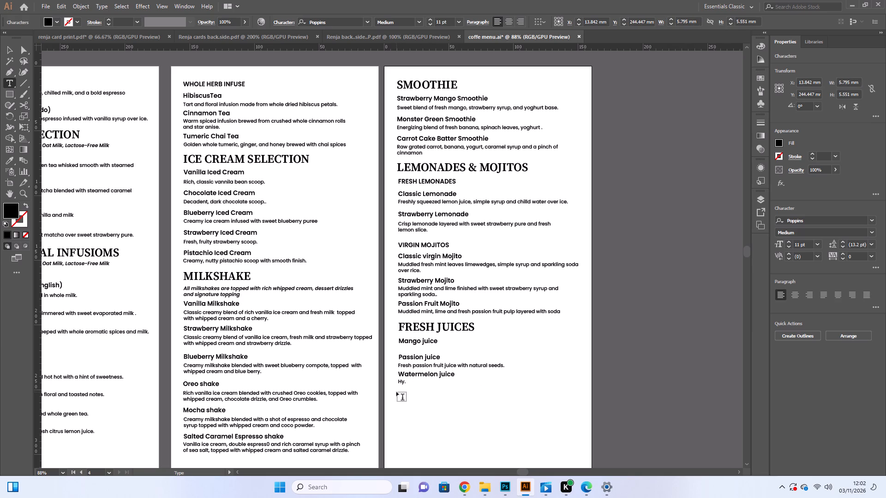
{"action": "type", "text": "dra"}
{"action": "type", "text": "ting"}
{"action": "key", "text": "space"}
{"action": "type", "text": "fresh"}
{"action": "type", "text": "-pre"}
{"action": "type", "text": "ssed watermelon"}
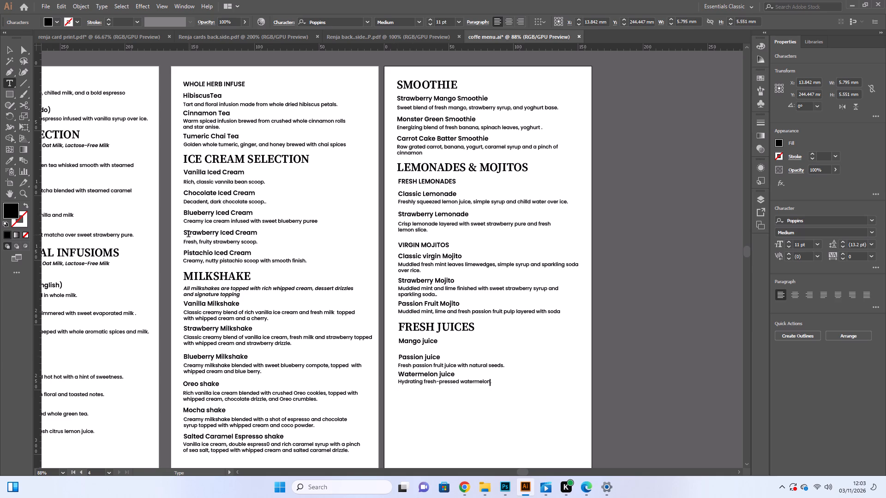
{"action": "left_click", "coordinate": [9, 47]}
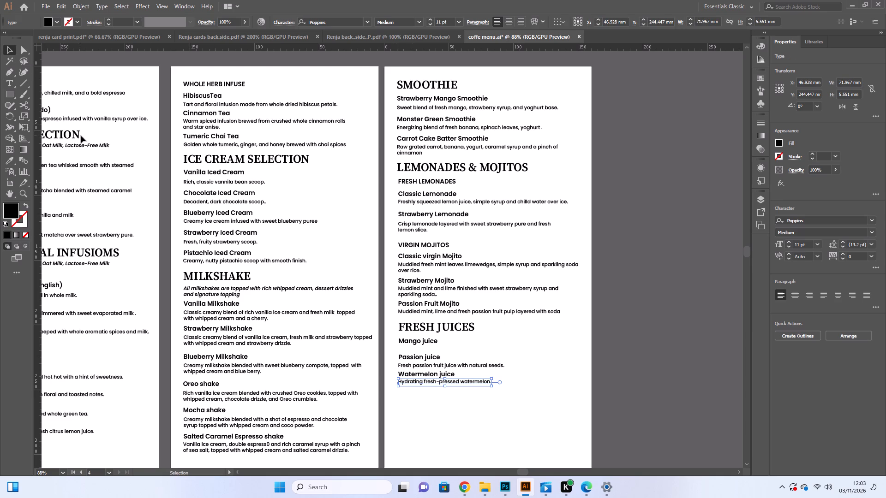
Nudge the watermelon description down about 0.7 mm from its title and deselect it.
{"action": "key", "text": "Down"}
{"action": "key", "text": "Down"}
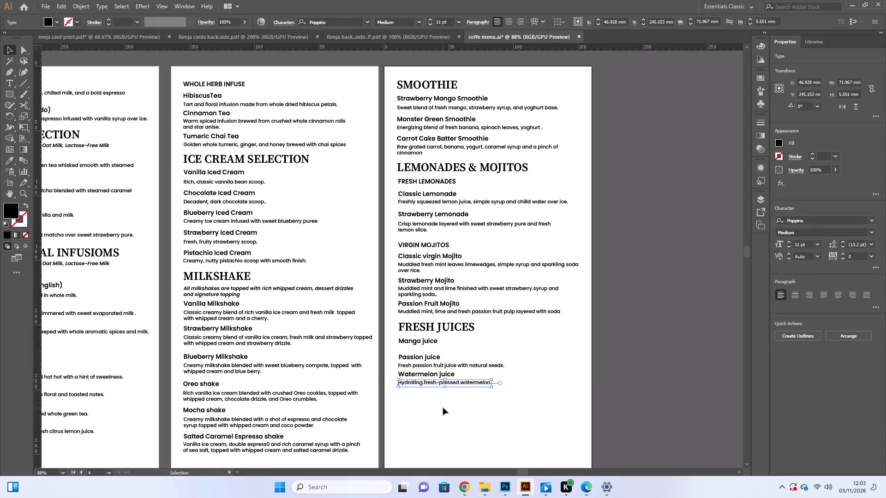
{"action": "left_click", "coordinate": [443, 408]}
Move the Watermelon juice title and its description together down about 2 mm and deselect them.
{"action": "left_click_drag", "start_coordinate": [437, 408], "coordinate": [420, 375]}
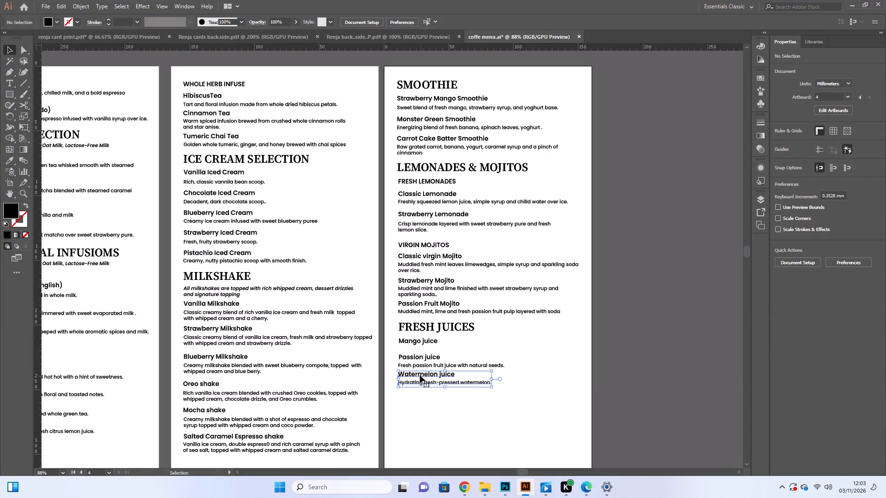
{"action": "left_click", "coordinate": [424, 375]}
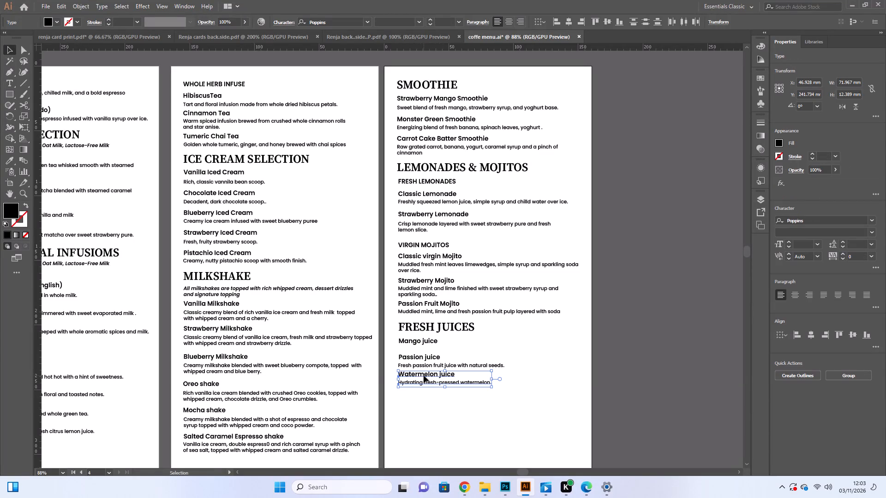
{"action": "left_click", "coordinate": [440, 407]}
Copy the watermelon description up into the gap just below the Mango juice title.
{"action": "left_click_drag", "start_coordinate": [441, 385], "coordinate": [440, 384], "text": "alt"}
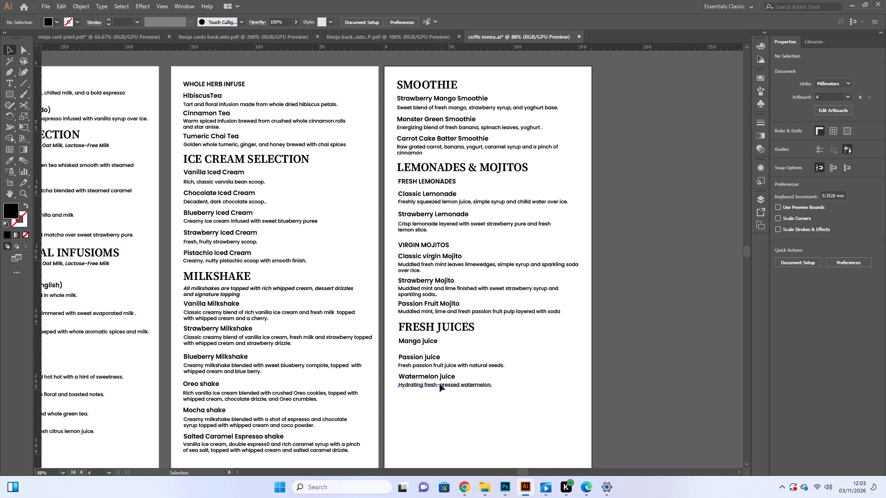
{"action": "left_click_drag", "start_coordinate": [440, 384], "coordinate": [442, 349], "text": "alt"}
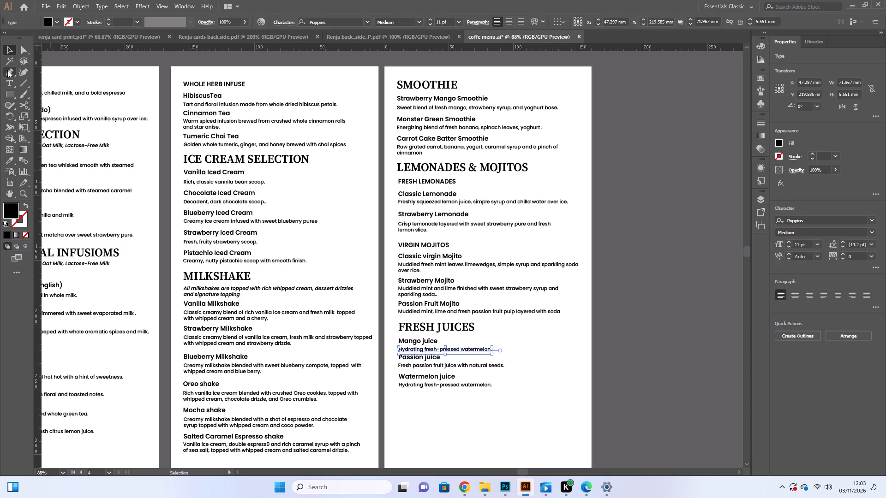
Replace the copied description under Mango juice with new text beginning "Fres", keeping the final period.
{"action": "left_click", "coordinate": [10, 81]}
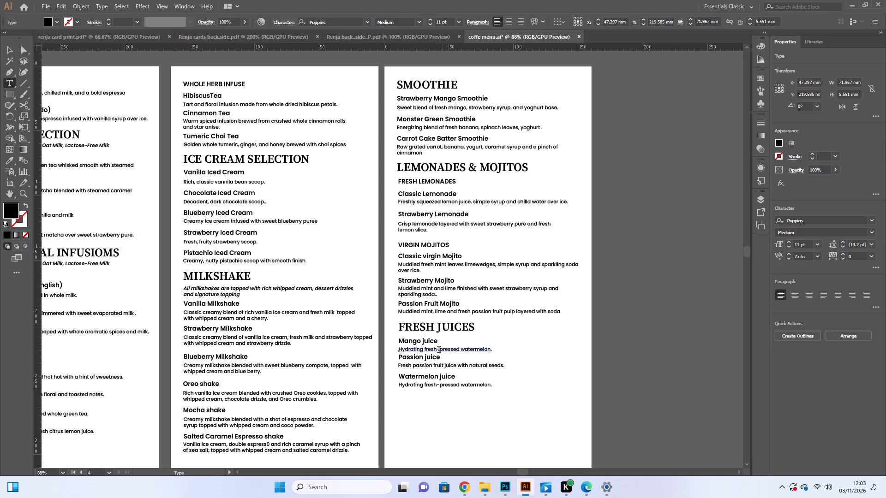
{"action": "left_click", "coordinate": [437, 350]}
{"action": "left_click_drag", "start_coordinate": [490, 350], "coordinate": [453, 350]}
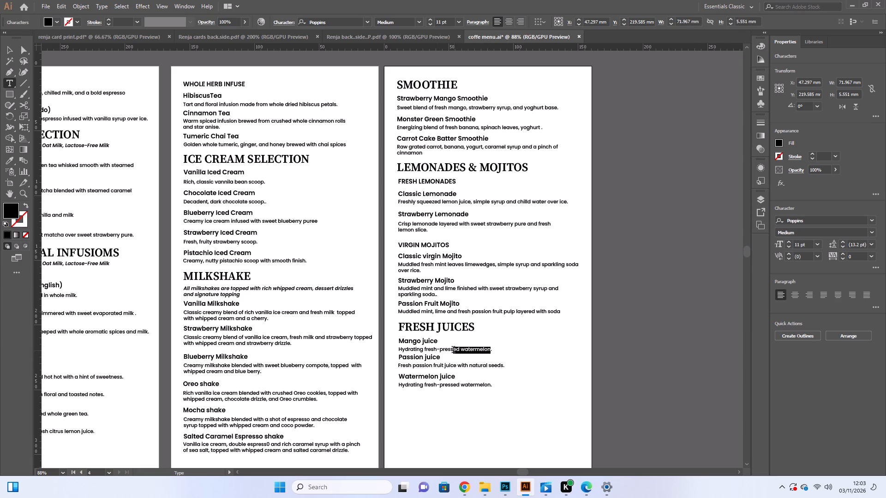
{"action": "left_click_drag", "start_coordinate": [453, 350], "coordinate": [447, 350]}
{"action": "left_click_drag", "start_coordinate": [447, 350], "coordinate": [419, 349]}
{"action": "left_click_drag", "start_coordinate": [419, 349], "coordinate": [399, 351]}
{"action": "key", "text": "BackSpace"}
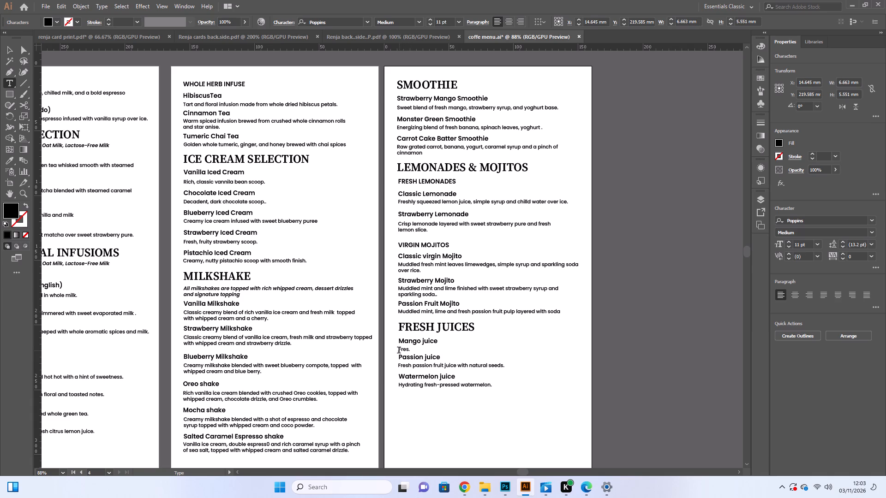
Complete the Mango juice description so it reads "Freshy pressed sweet mango pulp.".
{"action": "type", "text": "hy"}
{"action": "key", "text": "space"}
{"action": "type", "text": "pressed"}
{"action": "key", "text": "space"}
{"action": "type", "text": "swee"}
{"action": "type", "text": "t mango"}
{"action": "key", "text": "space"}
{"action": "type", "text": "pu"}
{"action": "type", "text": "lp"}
{"action": "left_click", "coordinate": [11, 50]}
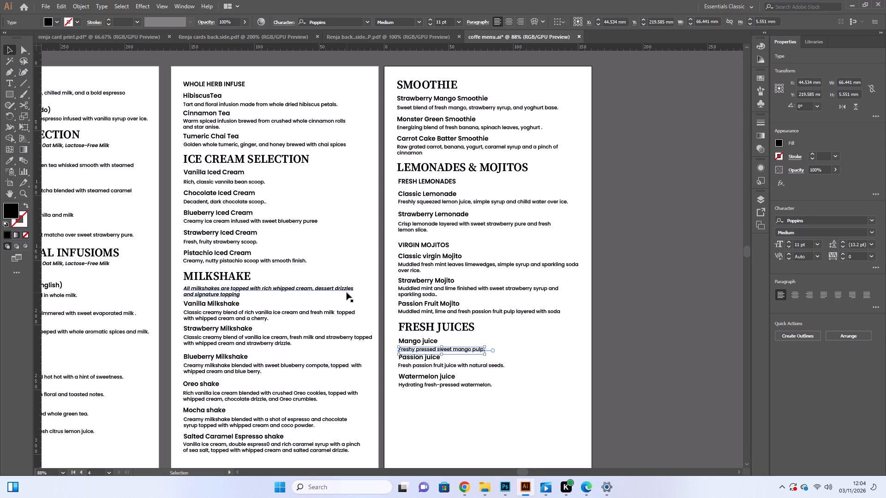
Nudge the mango description up about 0.7 mm, closer to the Mango juice title.
{"action": "key", "text": "Up"}
{"action": "key", "text": "Up"}
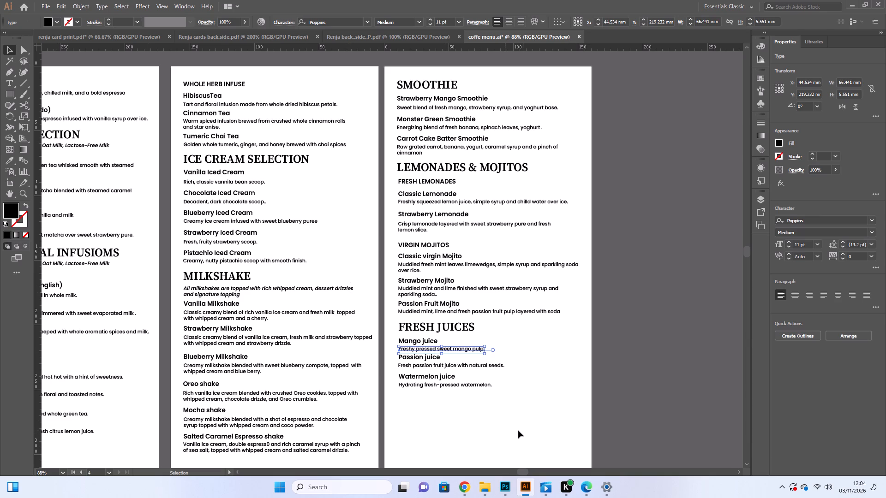
Nudge the Passion juice title down about 1 mm, closer to its description.
{"action": "left_click", "coordinate": [433, 359]}
{"action": "key", "text": "Down"}
{"action": "key", "text": "Down"}
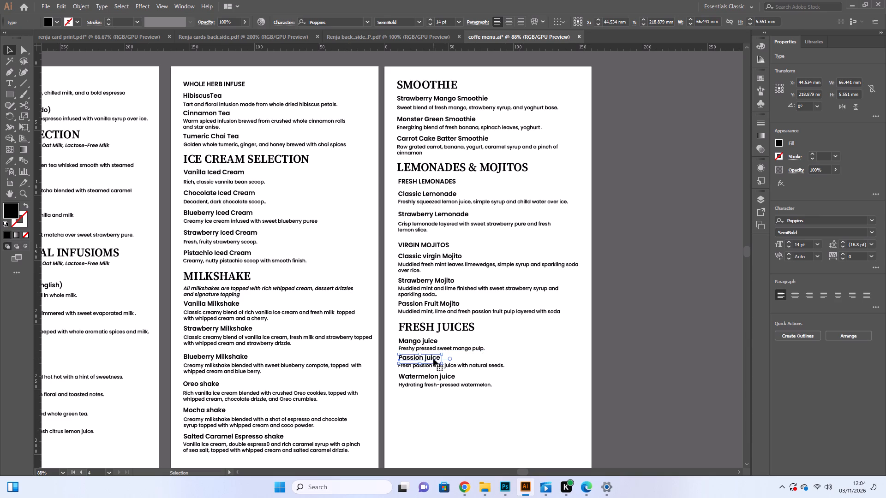
{"action": "key", "text": "Down"}
Select the Watermelon juice title and its description together and nudge them up toward the Passion juice entry.
{"action": "left_click_drag", "start_coordinate": [429, 399], "coordinate": [411, 384]}
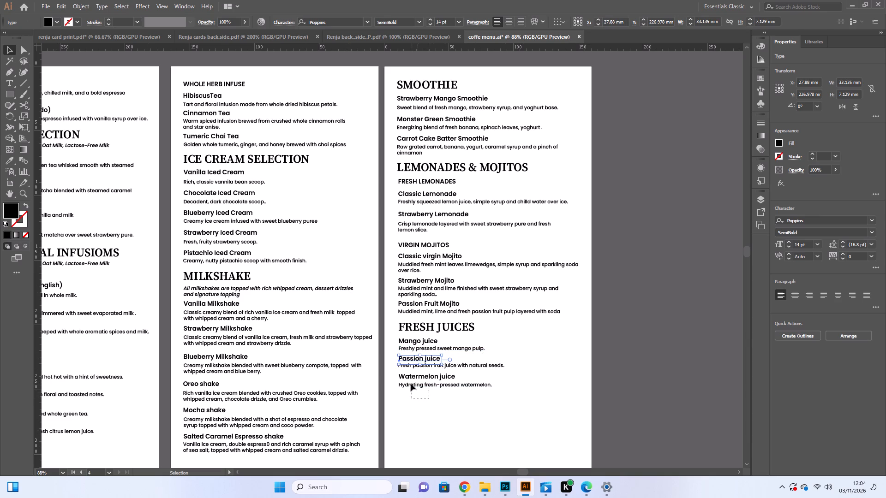
{"action": "left_click_drag", "start_coordinate": [411, 384], "coordinate": [408, 378]}
{"action": "key", "text": "Up"}
{"action": "key", "text": "Up"}
{"action": "key", "text": "Up"}
{"action": "key", "text": "Up"}
{"action": "key", "text": "Up"}
{"action": "key", "text": "Up"}
{"action": "key", "text": "Up"}
{"action": "key", "text": "Up"}
{"action": "key", "text": "Up"}
{"action": "key", "text": "Up"}
{"action": "key", "text": "Up"}
{"action": "key", "text": "Up"}
{"action": "key", "text": "Up"}
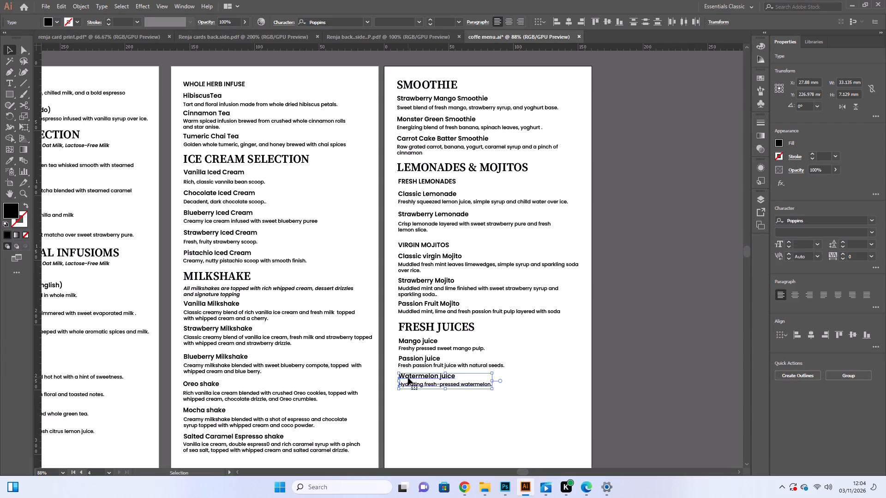
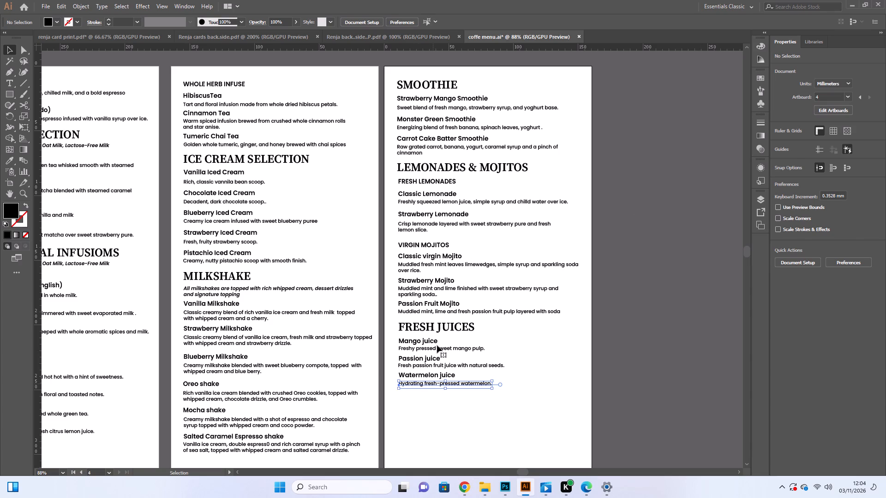
Select the description line under the Mango juice title in the FRESH JUICES section.
{"action": "left_click", "coordinate": [437, 347]}
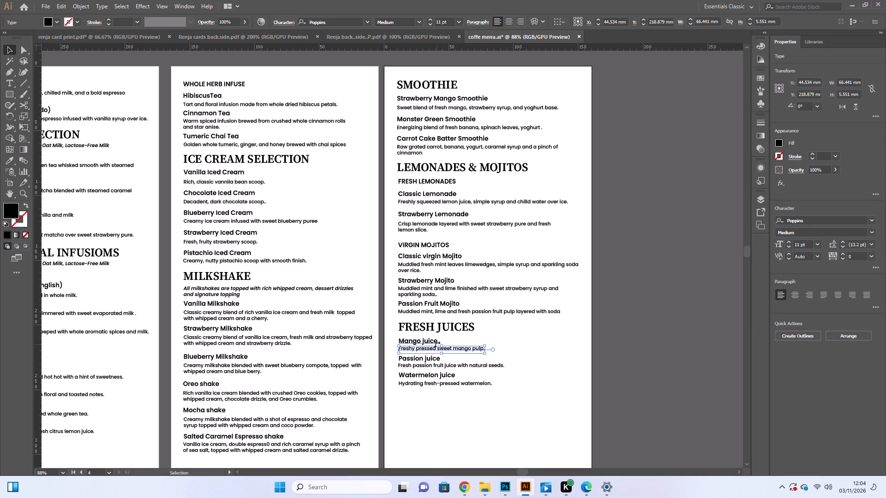
{"action": "left_click", "coordinate": [446, 341]}
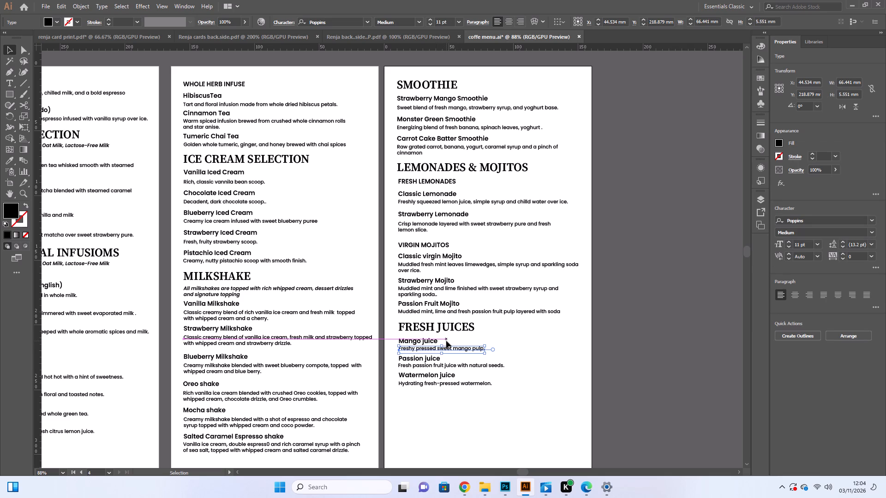
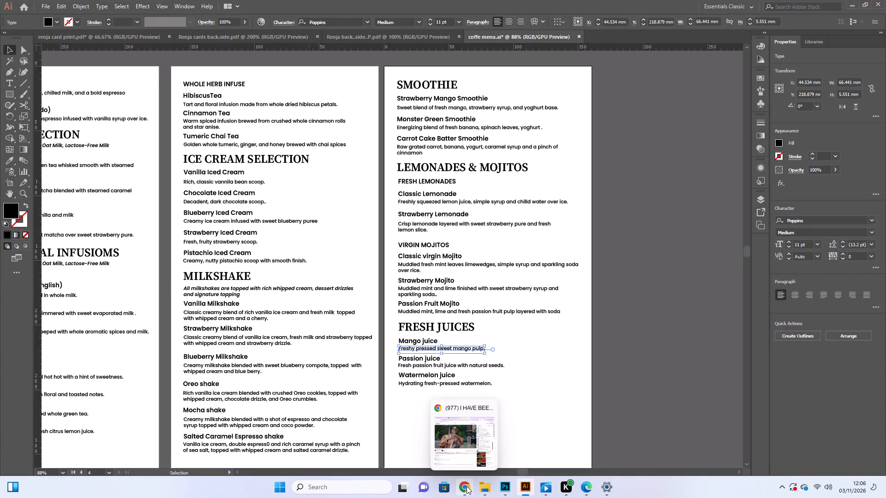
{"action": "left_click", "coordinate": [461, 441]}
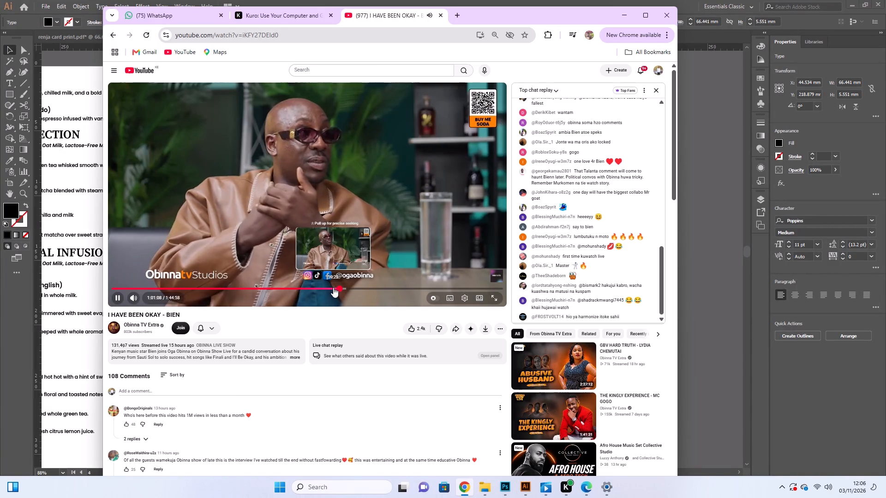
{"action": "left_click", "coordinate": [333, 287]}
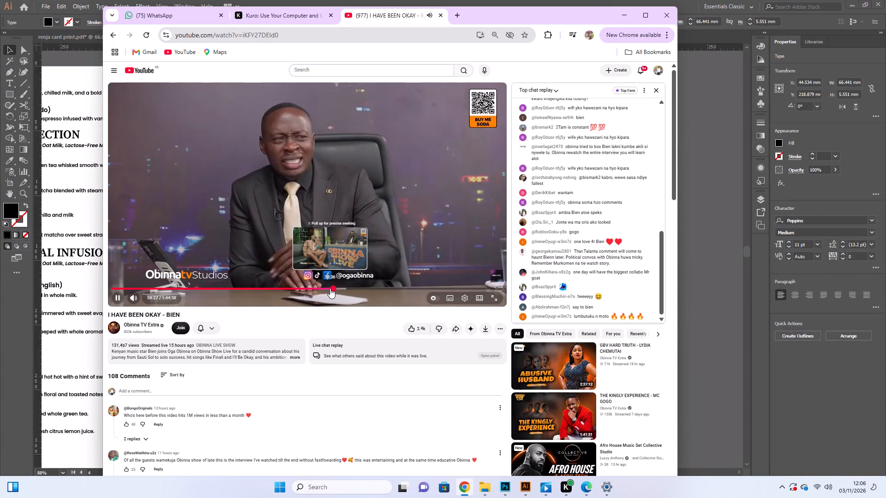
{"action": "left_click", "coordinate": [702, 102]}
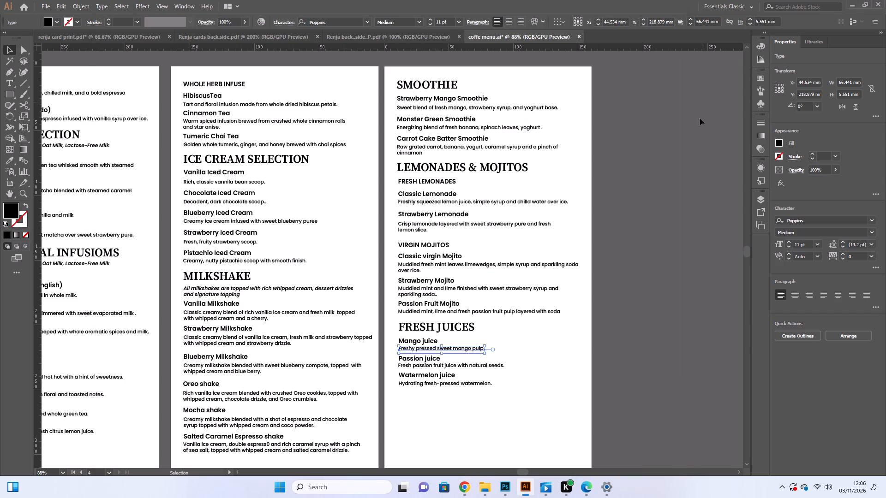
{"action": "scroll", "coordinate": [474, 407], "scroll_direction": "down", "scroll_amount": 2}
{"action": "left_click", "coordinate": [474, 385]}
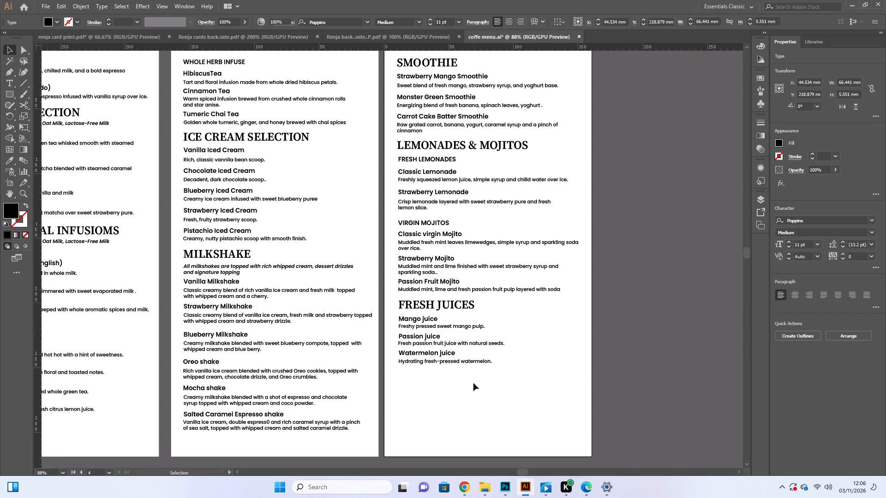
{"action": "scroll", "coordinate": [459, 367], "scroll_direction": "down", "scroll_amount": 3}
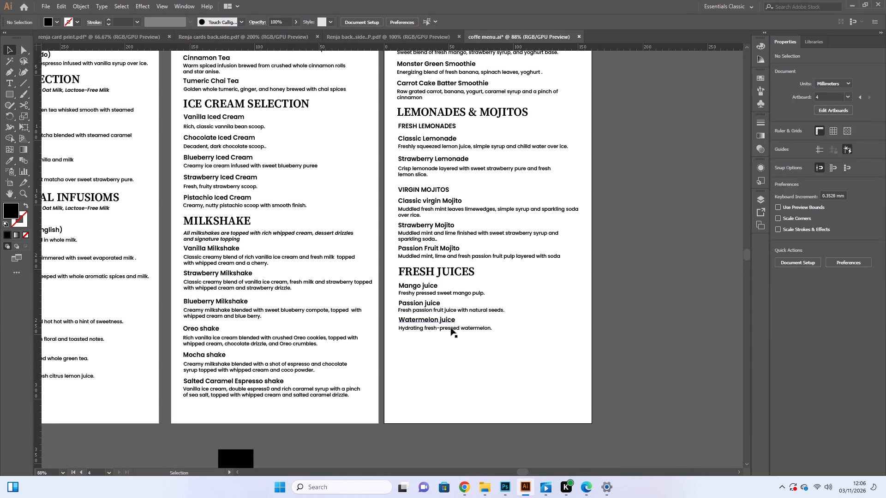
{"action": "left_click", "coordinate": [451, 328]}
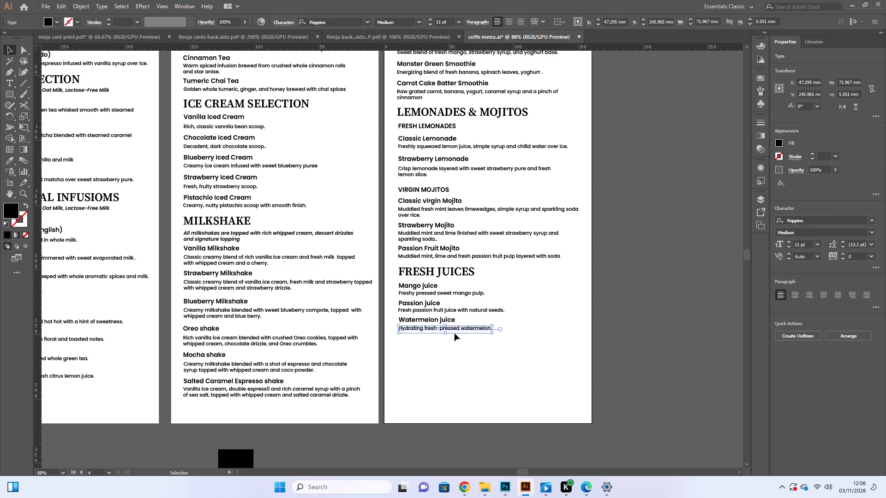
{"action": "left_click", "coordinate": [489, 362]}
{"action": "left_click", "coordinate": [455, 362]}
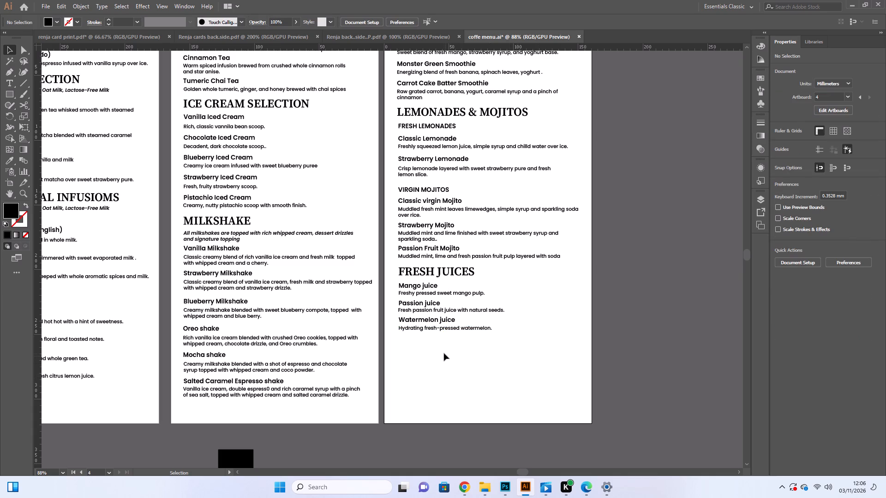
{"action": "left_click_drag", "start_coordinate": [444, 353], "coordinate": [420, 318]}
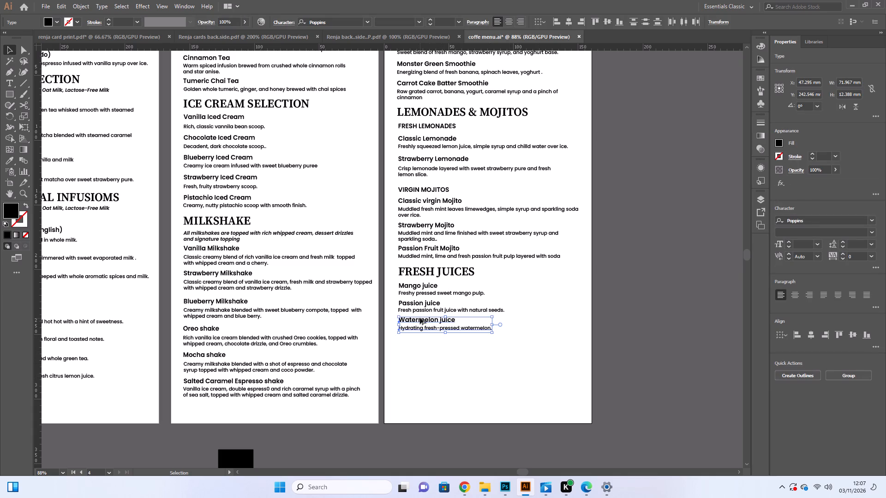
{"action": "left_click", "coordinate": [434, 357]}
Duplicate the Mango juice title and description straight down about 40 mm, placing the copy under the Watermelon juice entry with fine nudges.
{"action": "left_click_drag", "start_coordinate": [395, 285], "coordinate": [414, 294]}
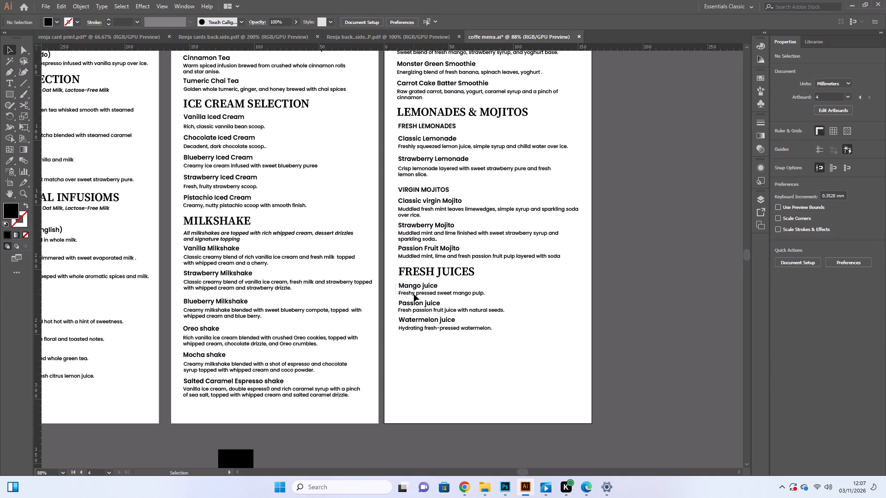
{"action": "left_click_drag", "start_coordinate": [414, 294], "coordinate": [415, 344], "text": "alt"}
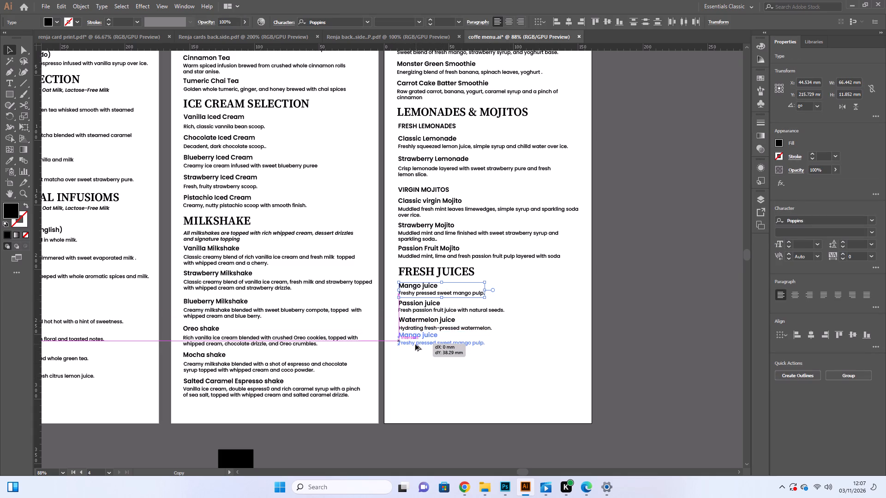
{"action": "left_click_drag", "start_coordinate": [415, 344], "coordinate": [415, 345], "text": "alt"}
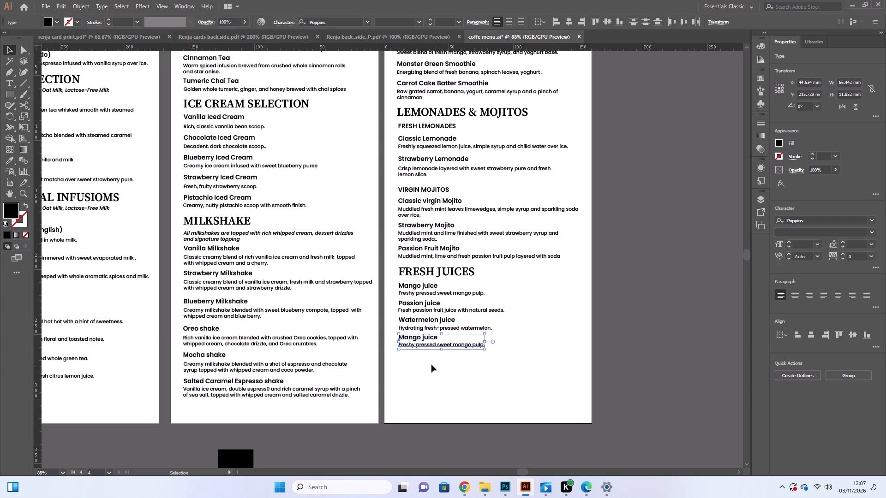
{"action": "key", "text": "Up"}
{"action": "key", "text": "Right"}
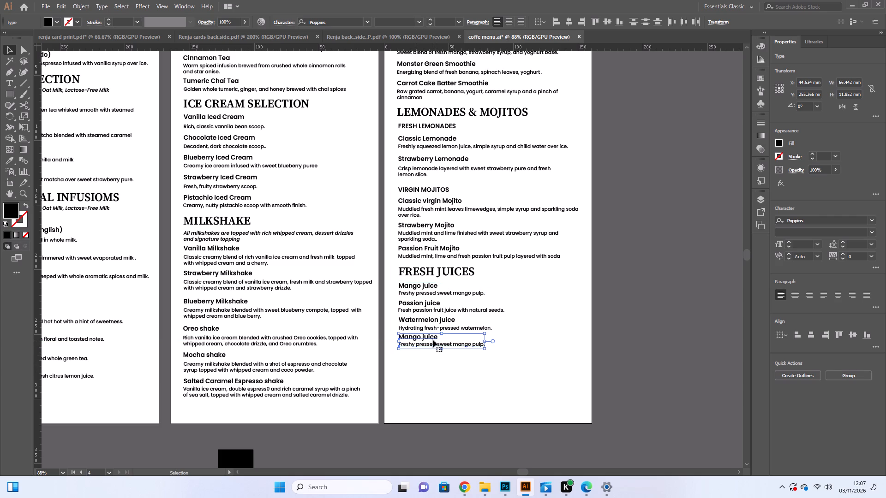
{"action": "left_click", "coordinate": [445, 363]}
Nudge the copied mango description slightly down from its title at the bottom of the FRESH JUICES section.
{"action": "scroll", "coordinate": [445, 360], "scroll_direction": "down", "scroll_amount": 5}
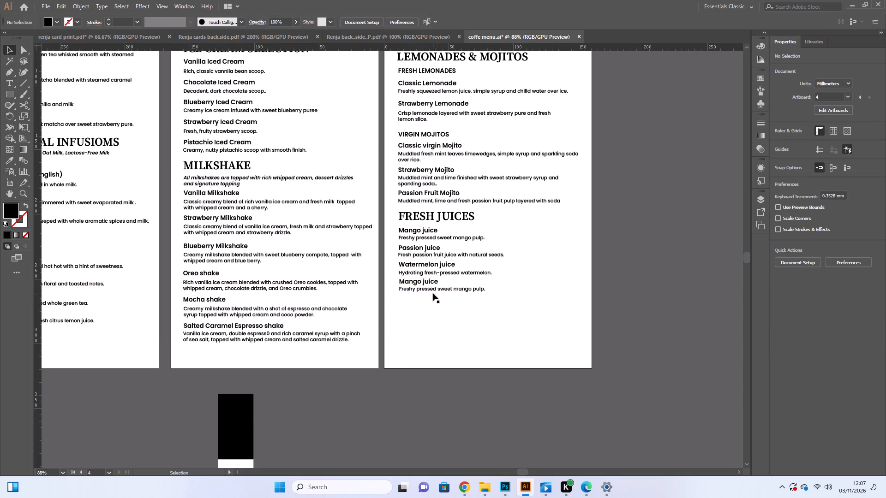
{"action": "left_click", "coordinate": [432, 292]}
{"action": "key", "text": "Down"}
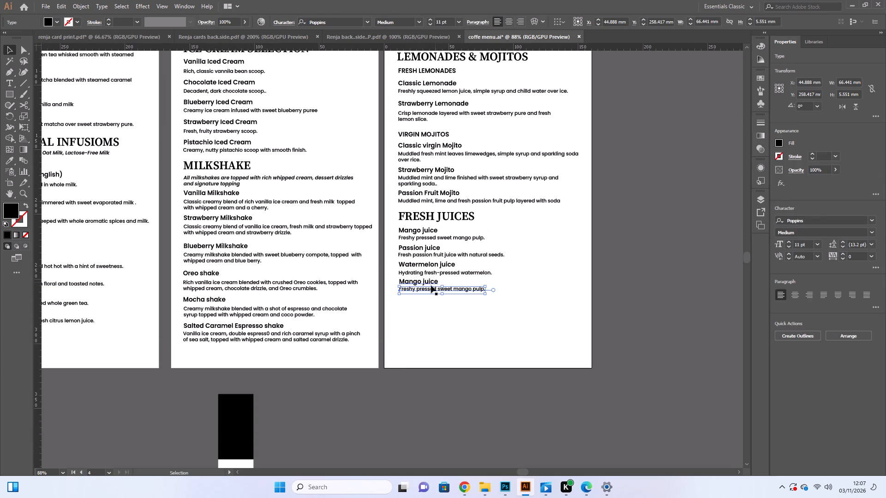
{"action": "left_click", "coordinate": [424, 310]}
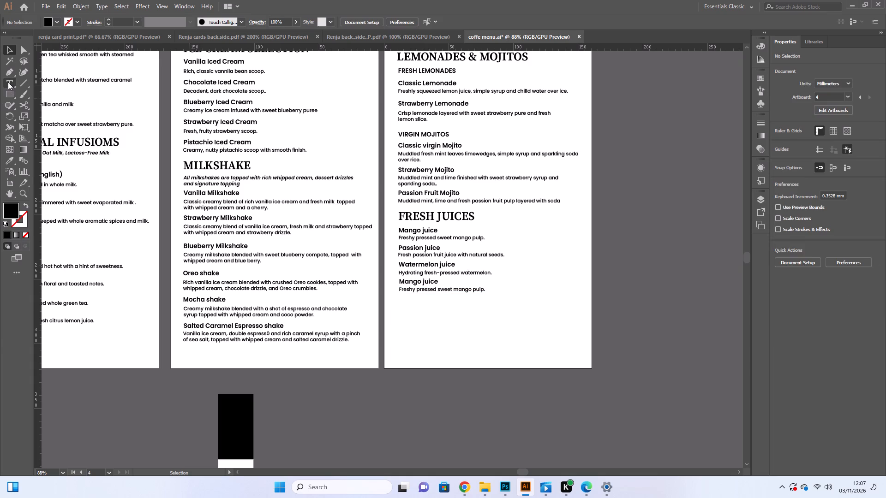
Replace the word Mango with "Pineapple Mint" in the copied title below the Watermelon juice entry.
{"action": "left_click", "coordinate": [8, 82]}
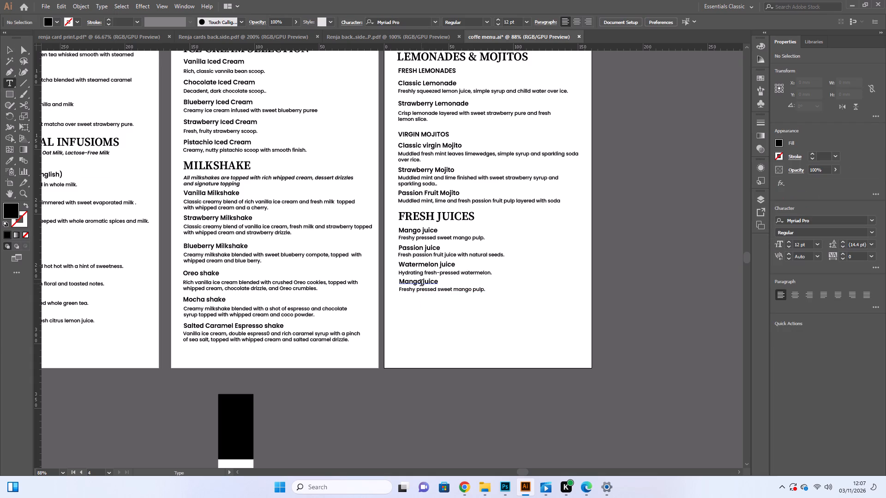
{"action": "left_click_drag", "start_coordinate": [421, 284], "coordinate": [399, 286]}
{"action": "key", "text": "BackSpace"}
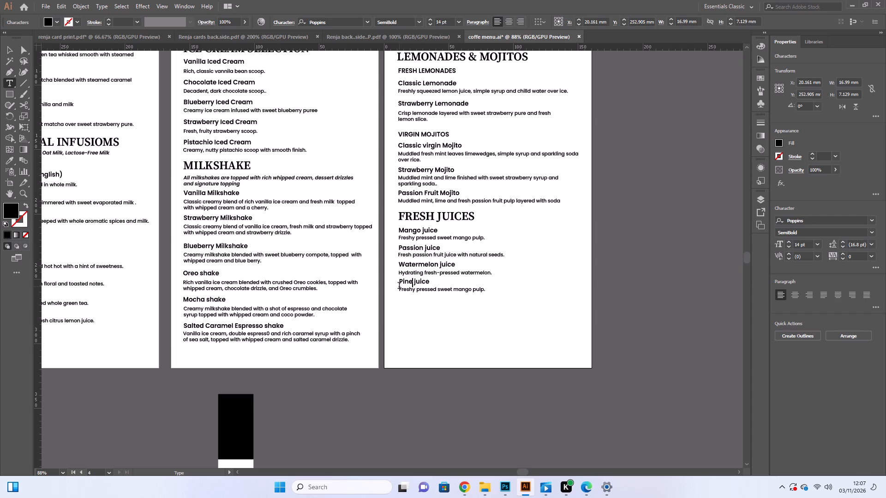
{"action": "type", "text": "apple"}
{"action": "key", "text": "space"}
{"action": "key", "text": "m"}
{"action": "key", "text": "i"}
{"action": "type", "text": "nt"}
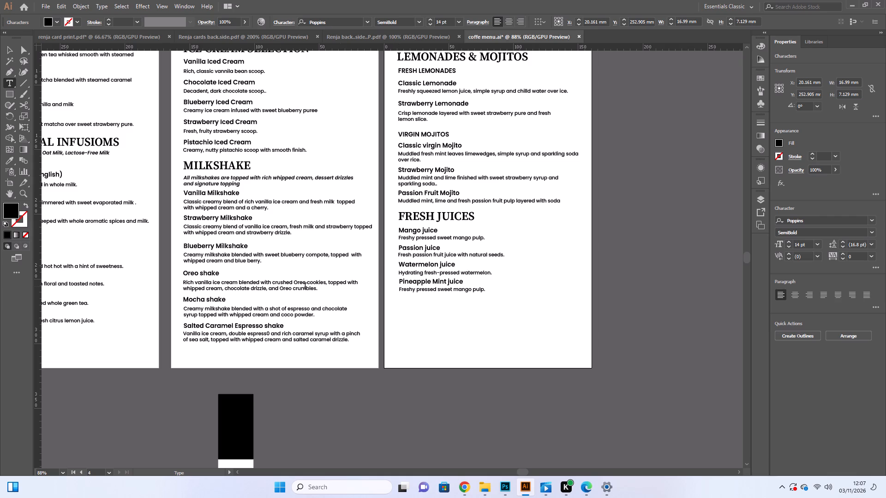
{"action": "left_click", "coordinate": [11, 47]}
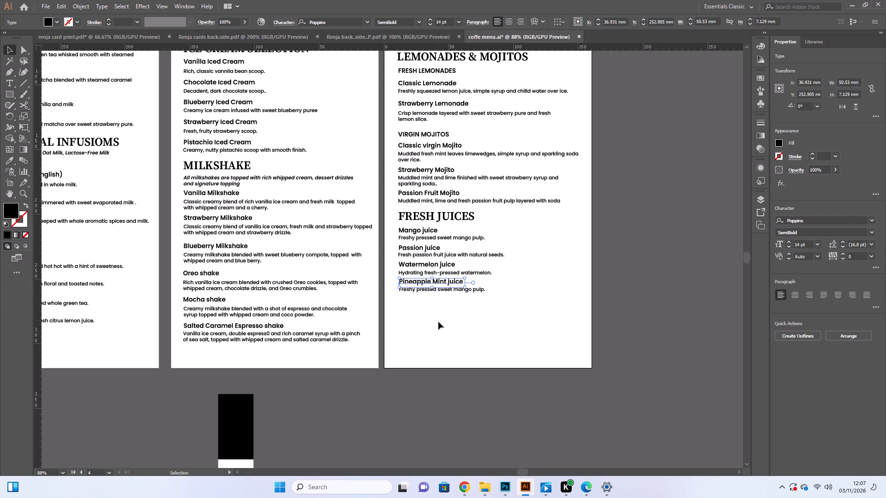
{"action": "left_click", "coordinate": [438, 322]}
Nudge the Pineapple Mint juice title and the description under it slightly down to adjust the spacing.
{"action": "left_click", "coordinate": [434, 282]}
{"action": "key", "text": "Down"}
{"action": "left_click", "coordinate": [434, 343]}
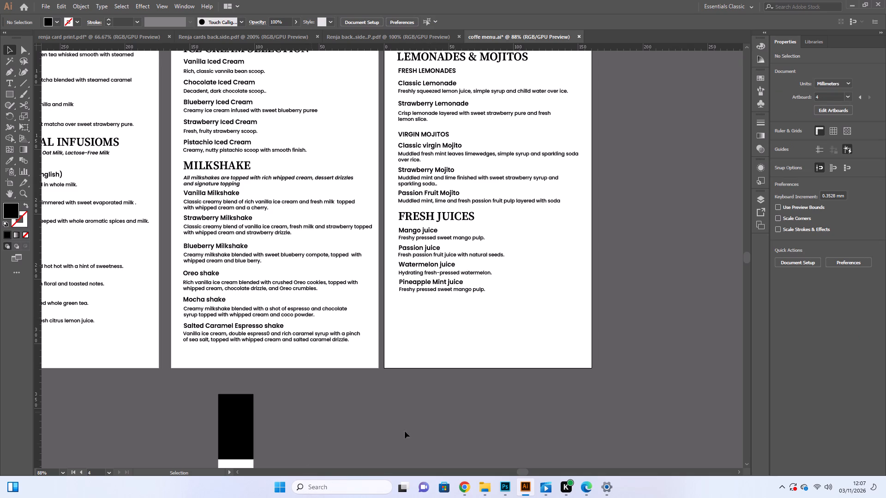
{"action": "left_click", "coordinate": [403, 290]}
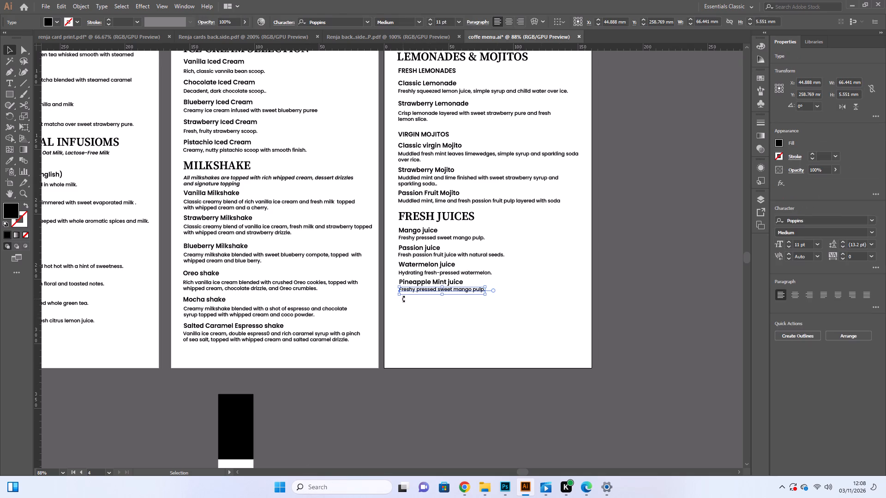
{"action": "key", "text": "Down"}
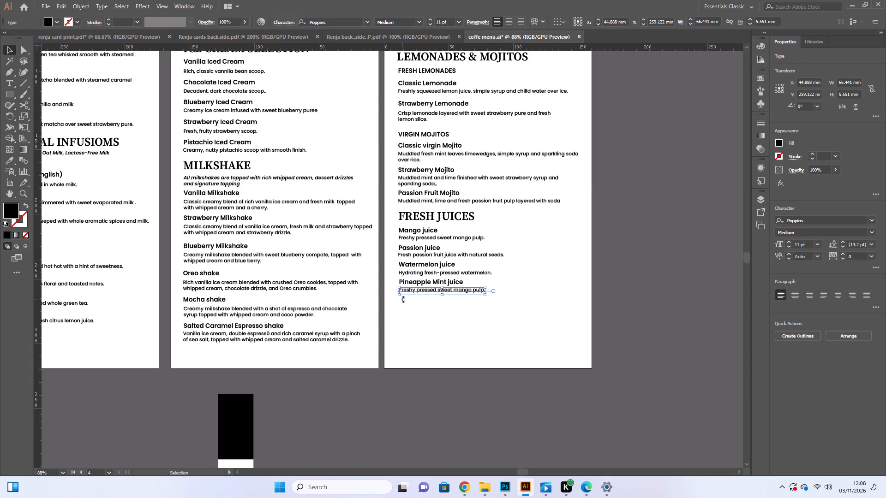
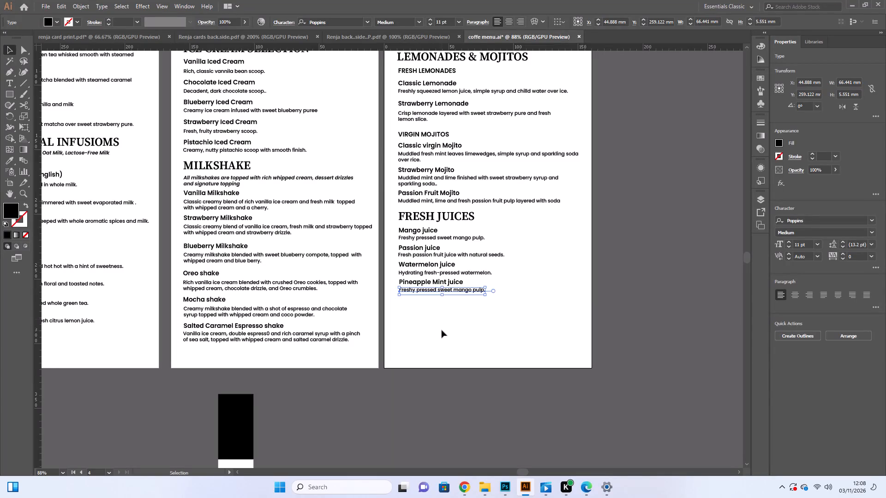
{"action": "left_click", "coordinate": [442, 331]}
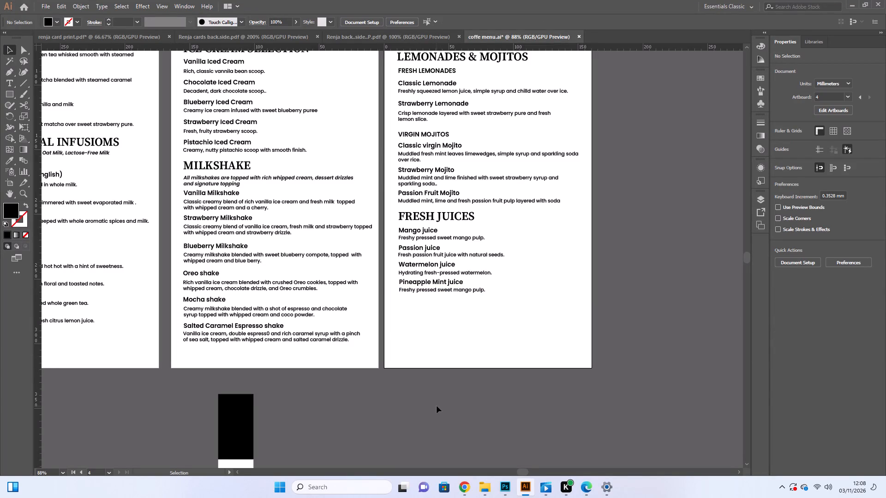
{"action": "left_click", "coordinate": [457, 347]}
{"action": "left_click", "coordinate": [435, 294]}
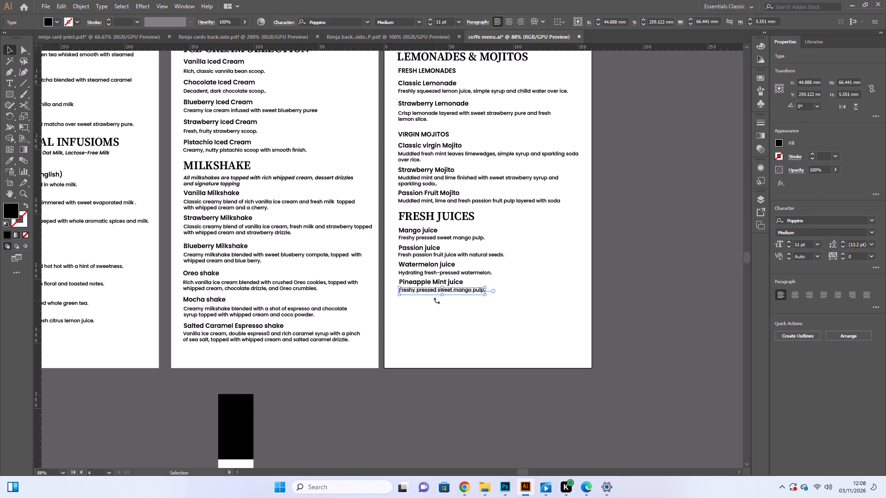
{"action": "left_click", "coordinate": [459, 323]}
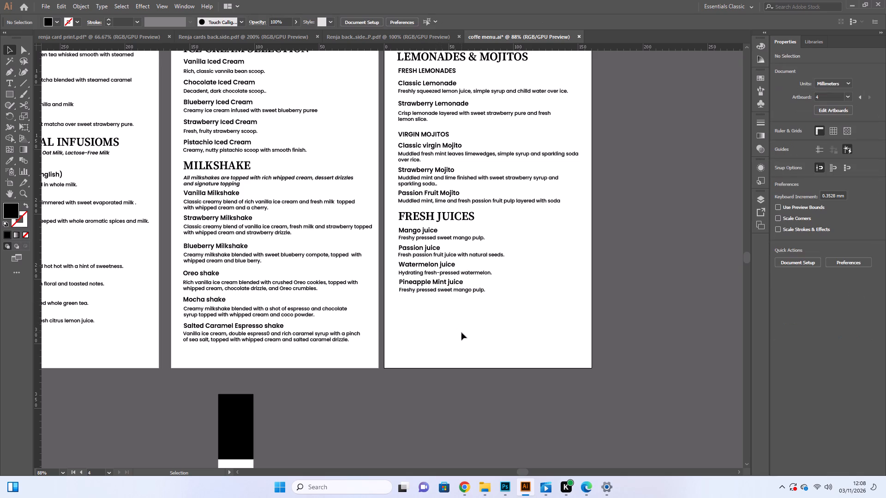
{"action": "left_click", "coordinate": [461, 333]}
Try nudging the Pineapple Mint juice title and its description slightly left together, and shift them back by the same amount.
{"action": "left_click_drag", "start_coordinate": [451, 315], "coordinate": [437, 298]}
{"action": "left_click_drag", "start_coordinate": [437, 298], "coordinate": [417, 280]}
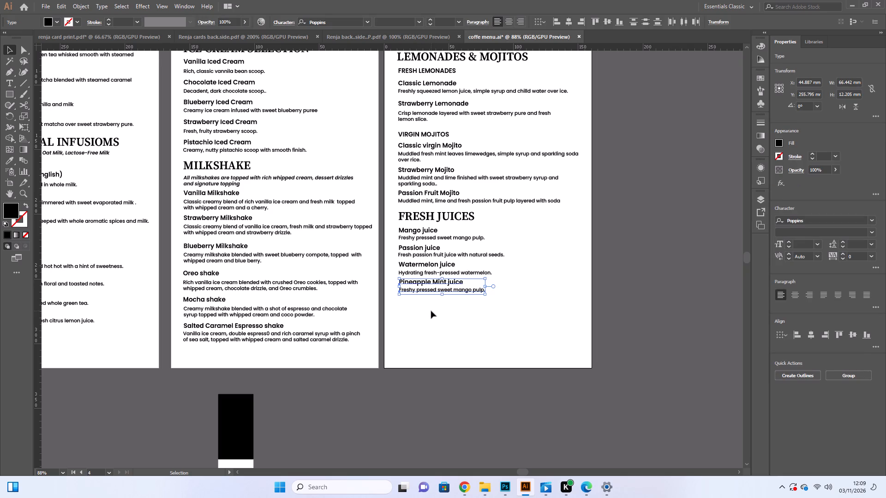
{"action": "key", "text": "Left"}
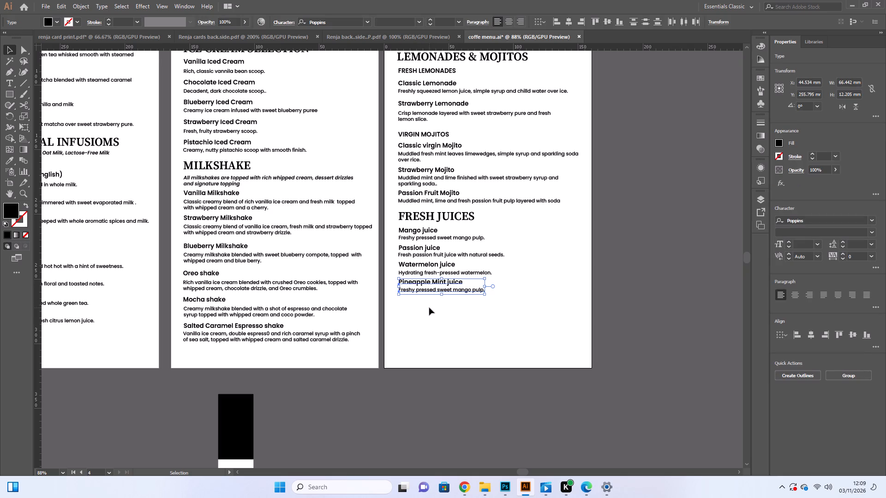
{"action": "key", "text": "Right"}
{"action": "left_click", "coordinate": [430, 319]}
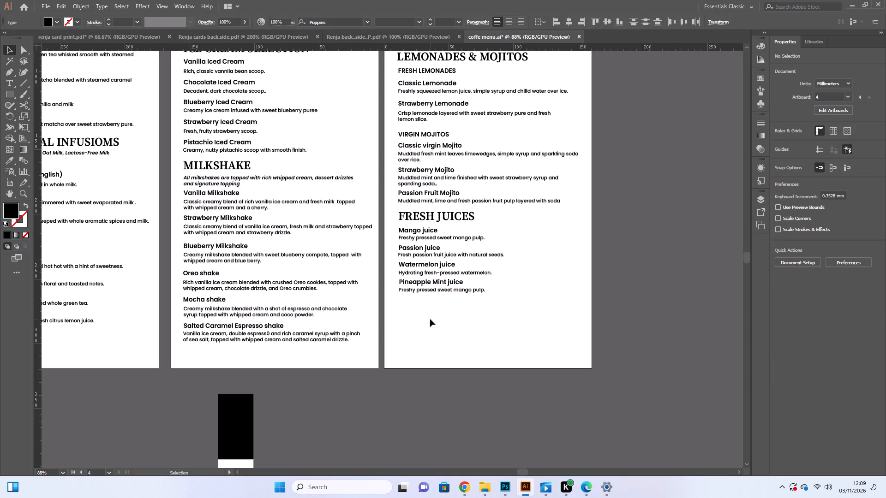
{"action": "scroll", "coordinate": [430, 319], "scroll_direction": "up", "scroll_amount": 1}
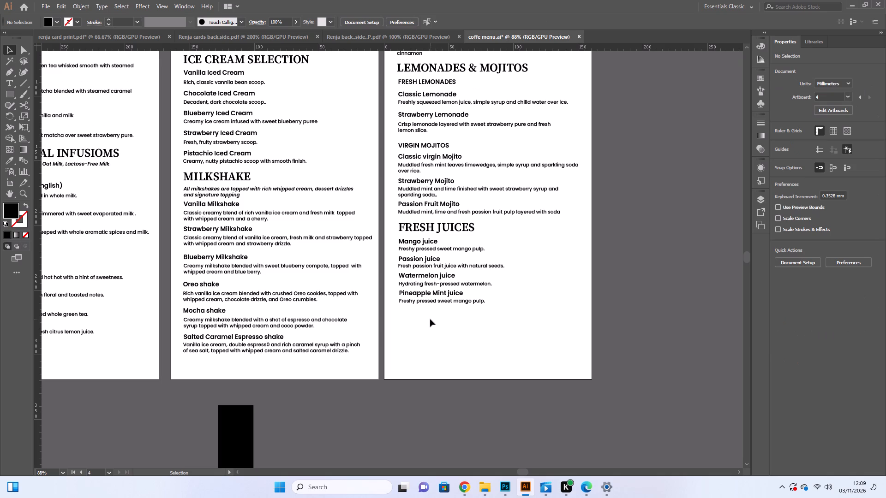
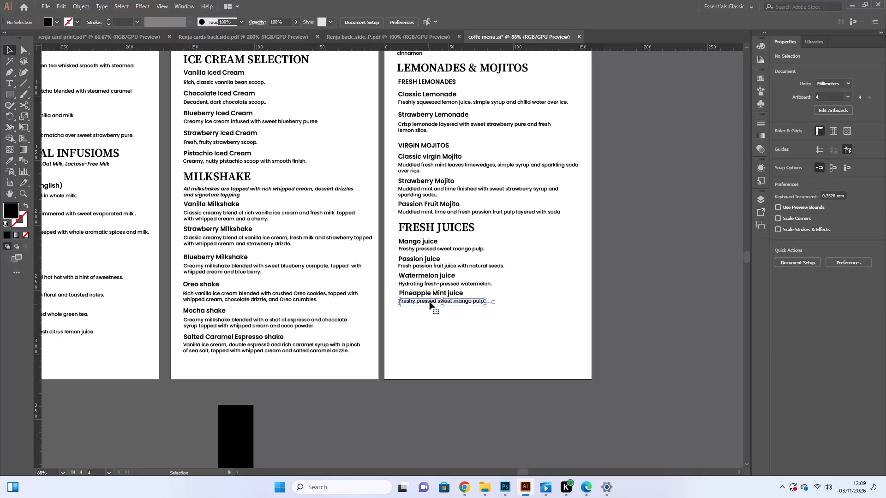
Nudge the description line beneath the Pineapple Mint juice title down by about 0.7 mm.
{"action": "left_click", "coordinate": [431, 305]}
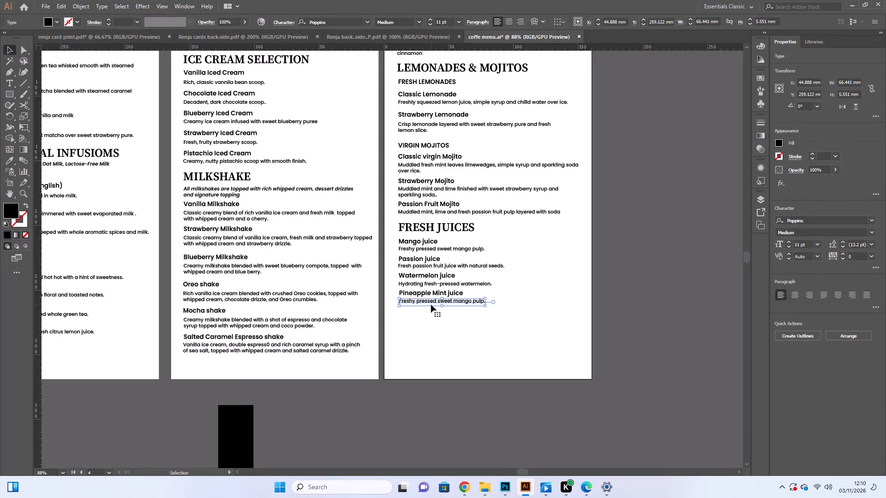
{"action": "key", "text": "Down"}
{"action": "key", "text": "Down"}
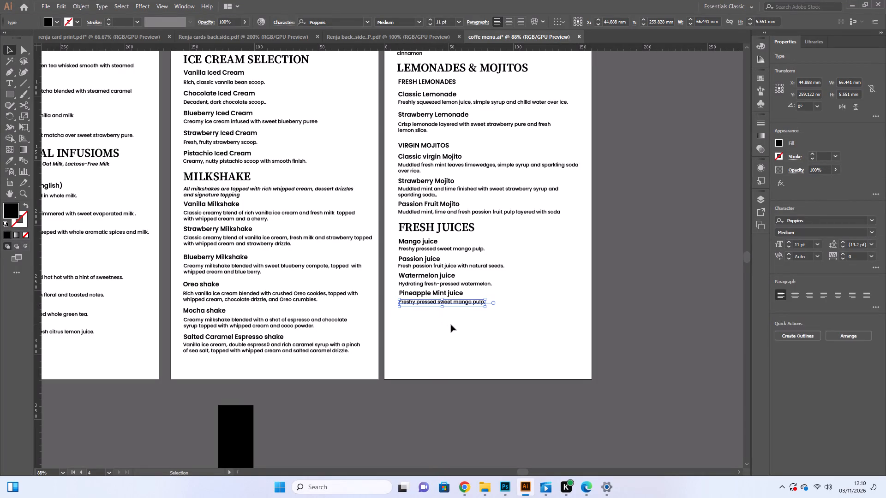
{"action": "left_click", "coordinate": [451, 325]}
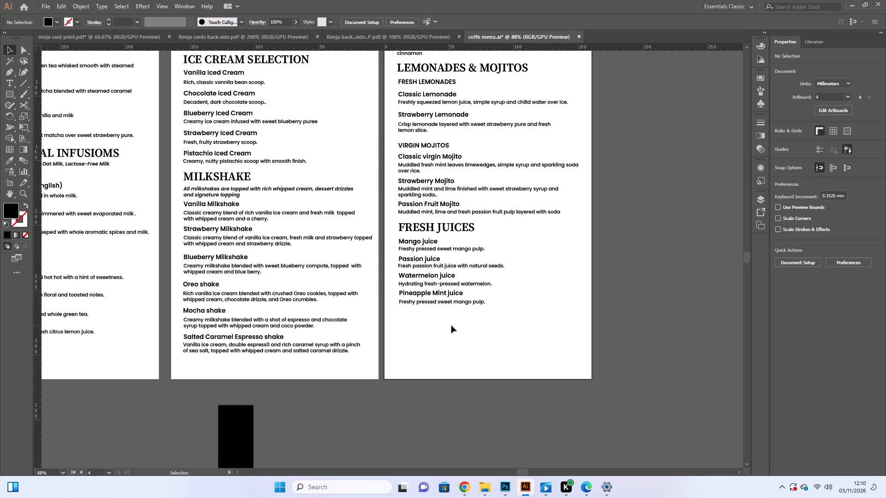
Select the Pineapple Mint juice title in the FRESH JUICES section.
{"action": "left_click", "coordinate": [442, 294]}
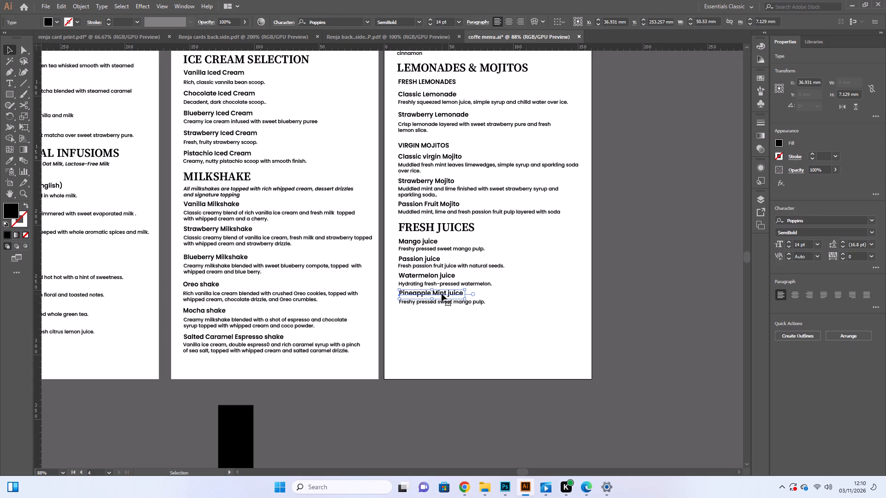
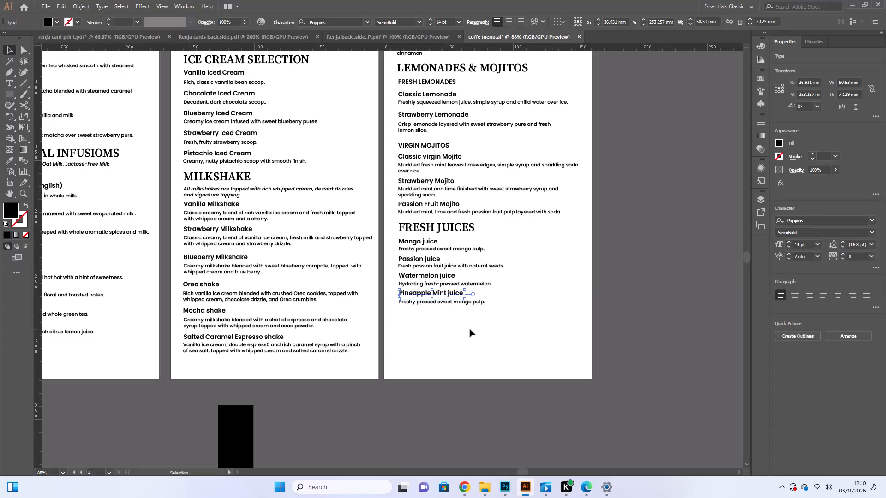
Nudge the Pineapple Mint juice title in the FRESH JUICES section down by about 0.35 mm.
{"action": "left_click", "coordinate": [470, 329]}
{"action": "left_click", "coordinate": [452, 299]}
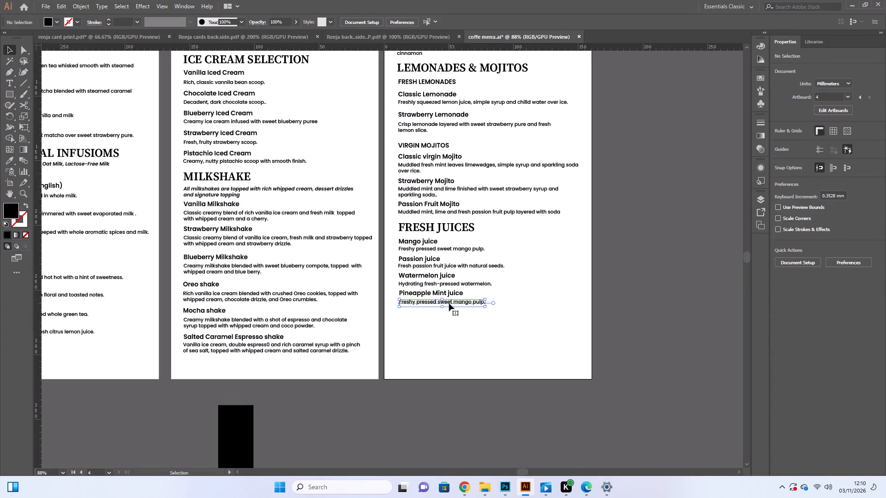
{"action": "left_click", "coordinate": [458, 322]}
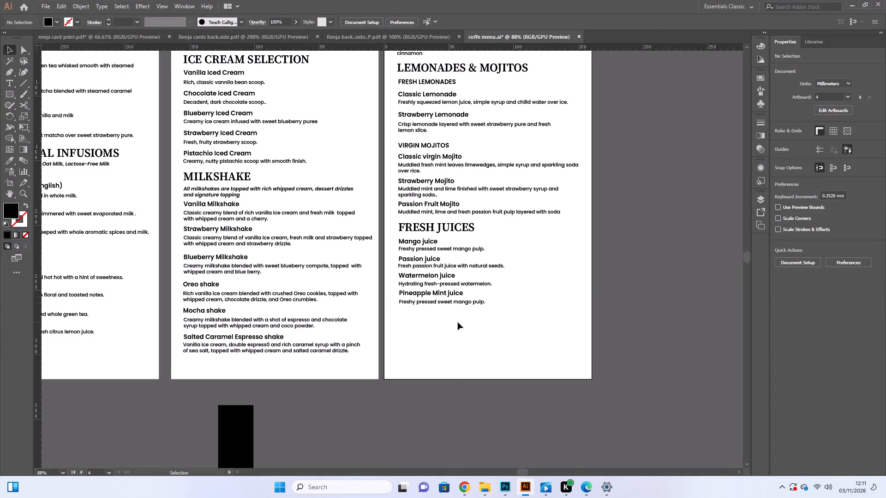
{"action": "left_click", "coordinate": [442, 296]}
{"action": "key", "text": "Down"}
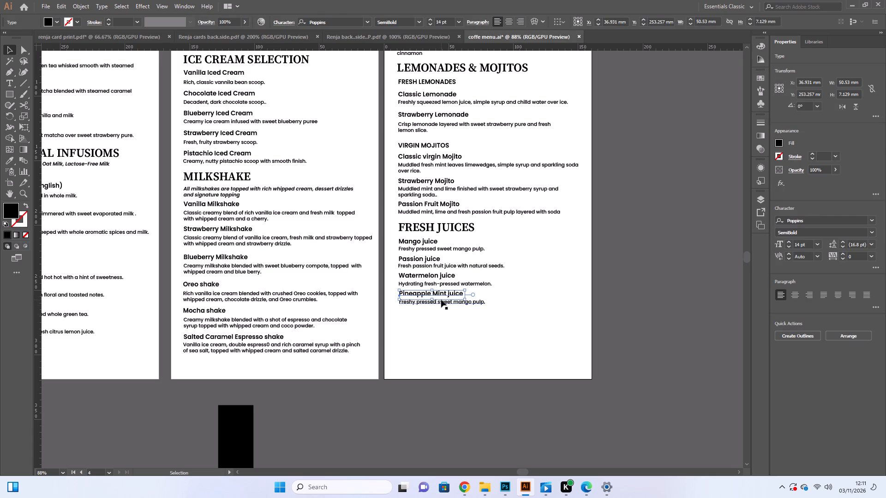
{"action": "left_click", "coordinate": [461, 323]}
Duplicate the Pineapple Mint juice title and its description about 12.6 mm straight below the original entry.
{"action": "left_click_drag", "start_coordinate": [453, 322], "coordinate": [433, 294]}
{"action": "left_click_drag", "start_coordinate": [432, 294], "coordinate": [434, 311], "text": "alt"}
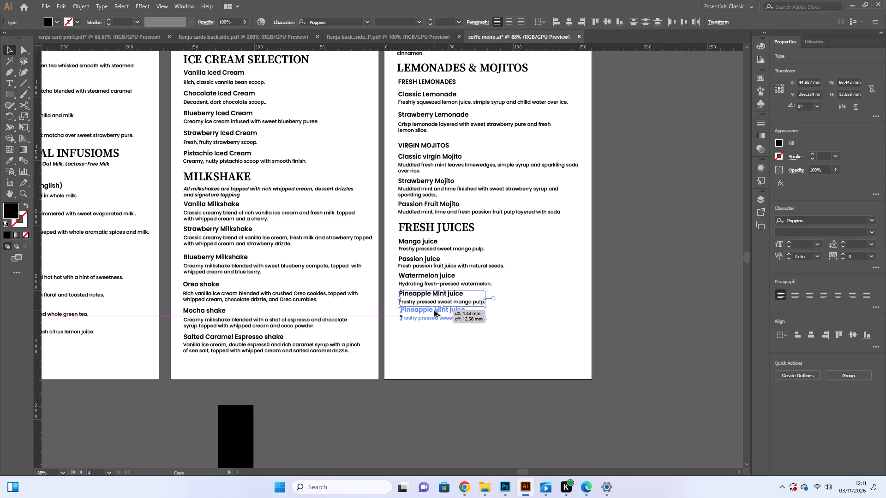
{"action": "left_click_drag", "start_coordinate": [434, 311], "coordinate": [433, 311], "text": "alt"}
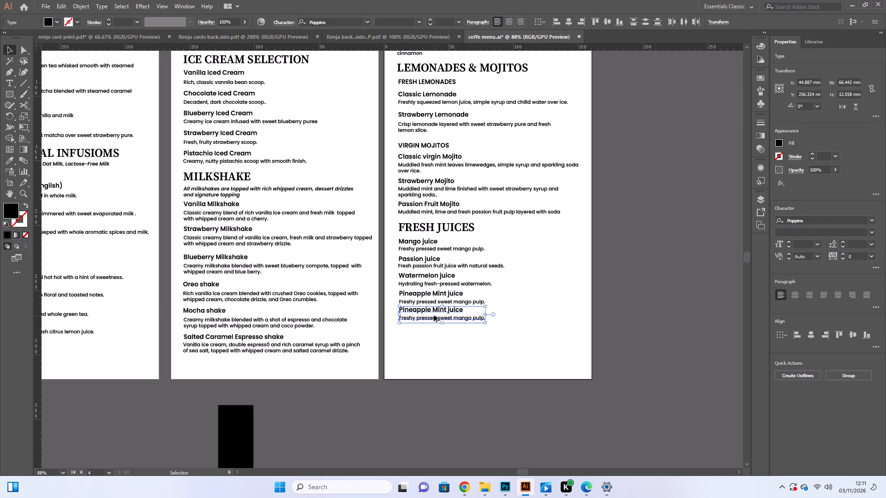
Nudge the duplicated juice entry down by about 1.8 mm to match the spacing of the entries above.
{"action": "key", "text": "Down"}
{"action": "key", "text": "Down"}
{"action": "key", "text": "Down"}
{"action": "key", "text": "Down"}
{"action": "key", "text": "Down"}
{"action": "key", "text": "Down"}
{"action": "key", "text": "Down"}
{"action": "key", "text": "Down"}
{"action": "key", "text": "Down"}
{"action": "key", "text": "Down"}
{"action": "key", "text": "Down"}
{"action": "key", "text": "Down"}
{"action": "key", "text": "Down"}
{"action": "key", "text": "Down"}
{"action": "key", "text": "Down"}
{"action": "key", "text": "Down"}
{"action": "key", "text": "Down"}
{"action": "key", "text": "Down"}
{"action": "key", "text": "Down"}
{"action": "key", "text": "Down"}
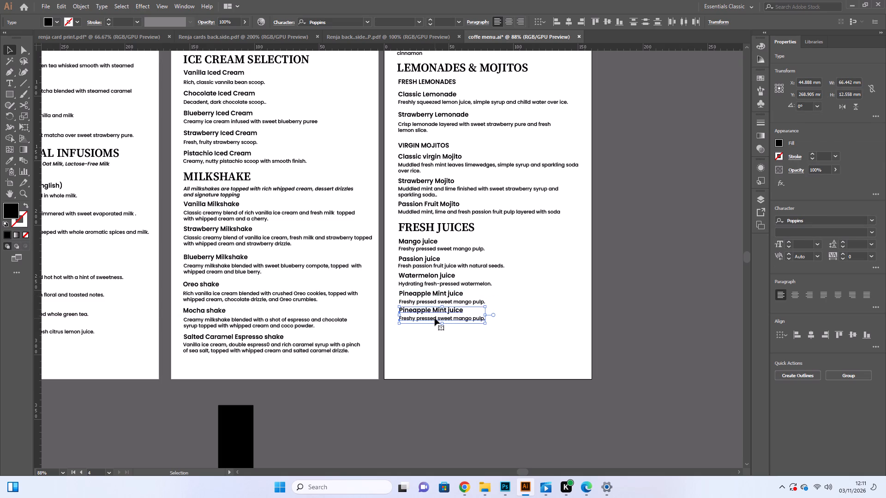
{"action": "key", "text": "Down"}
{"action": "key", "text": "Down"}
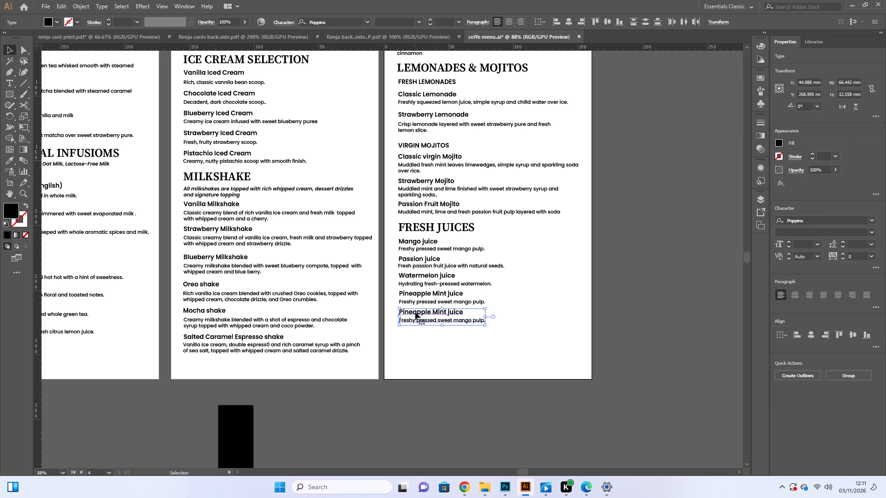
{"action": "left_click", "coordinate": [425, 343]}
Change the duplicated entry's title to "Cocktail juice".
{"action": "left_click", "coordinate": [8, 84]}
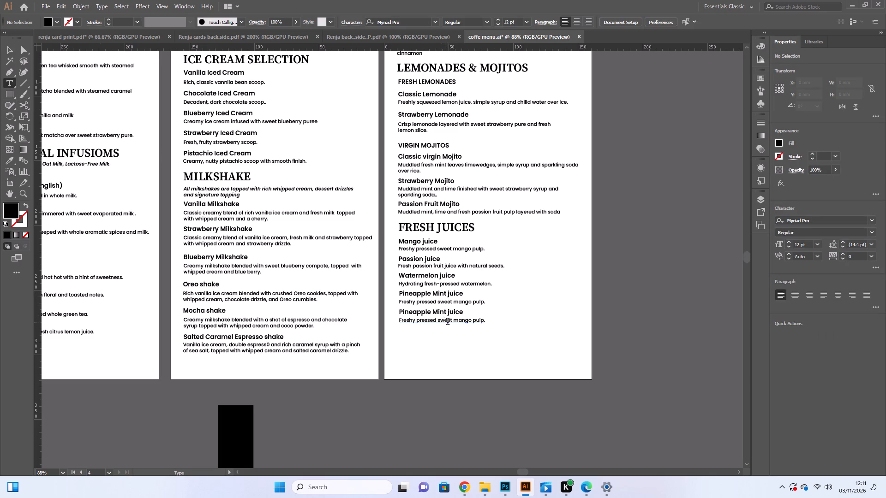
{"action": "left_click_drag", "start_coordinate": [447, 312], "coordinate": [372, 312]}
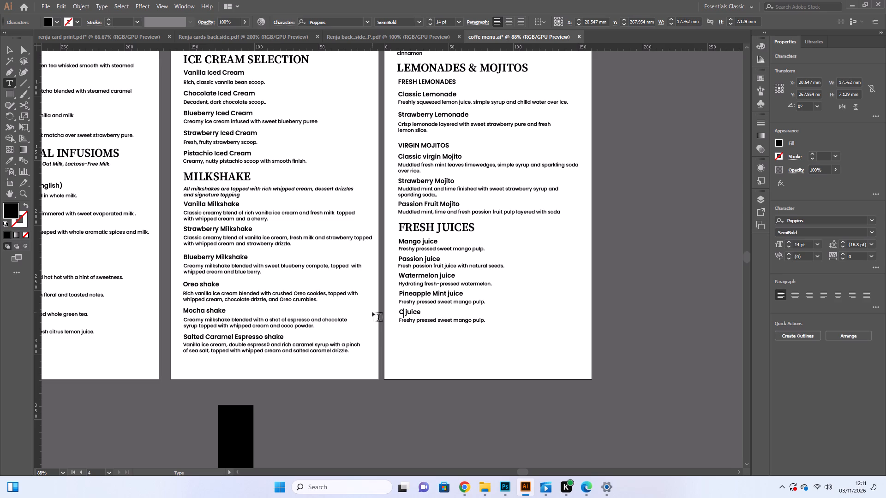
{"action": "type", "text": "ock"}
{"action": "type", "text": "ta"}
{"action": "type", "text": "il"}
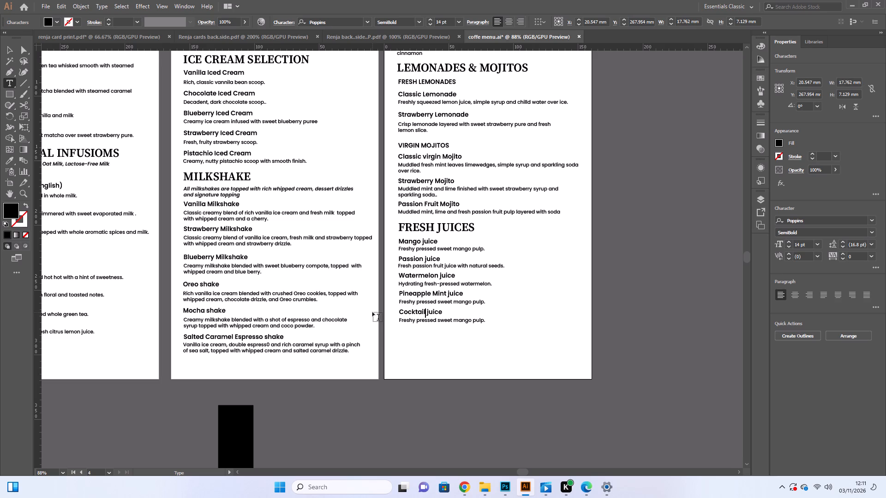
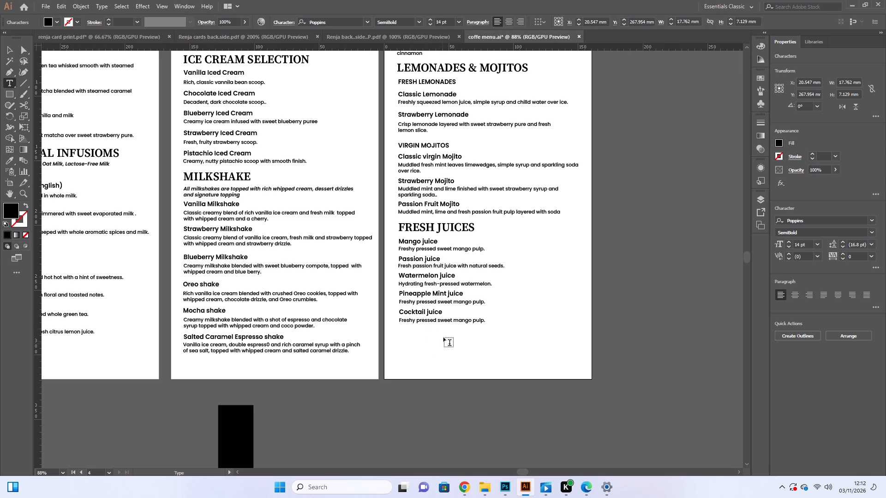
Delete the copied "Freshy pressed sweet mango pulp." wording beneath the Cocktail juice title, keeping only the characters "Fp.".
{"action": "left_click_drag", "start_coordinate": [482, 321], "coordinate": [404, 319]}
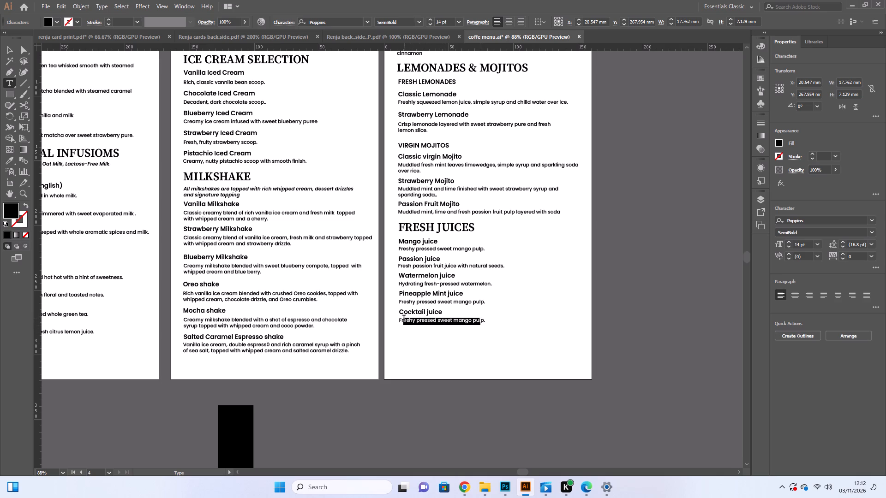
{"action": "left_click_drag", "start_coordinate": [404, 319], "coordinate": [401, 321]}
{"action": "key", "text": "BackSpace"}
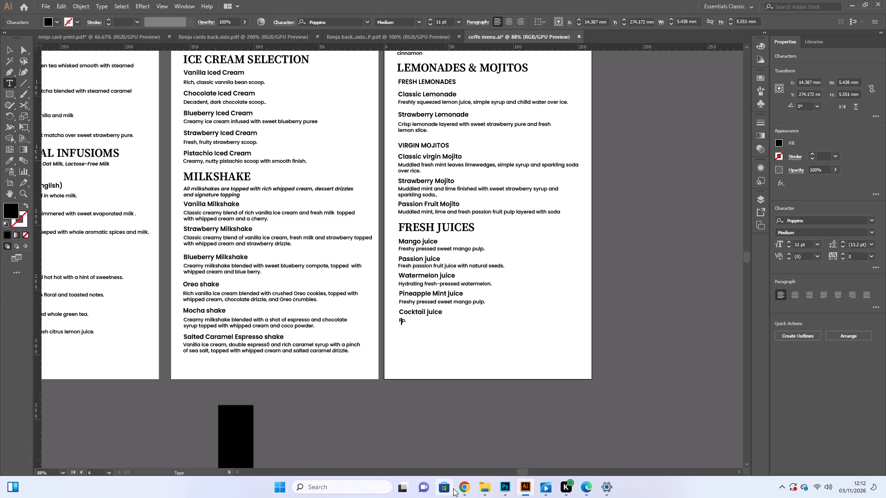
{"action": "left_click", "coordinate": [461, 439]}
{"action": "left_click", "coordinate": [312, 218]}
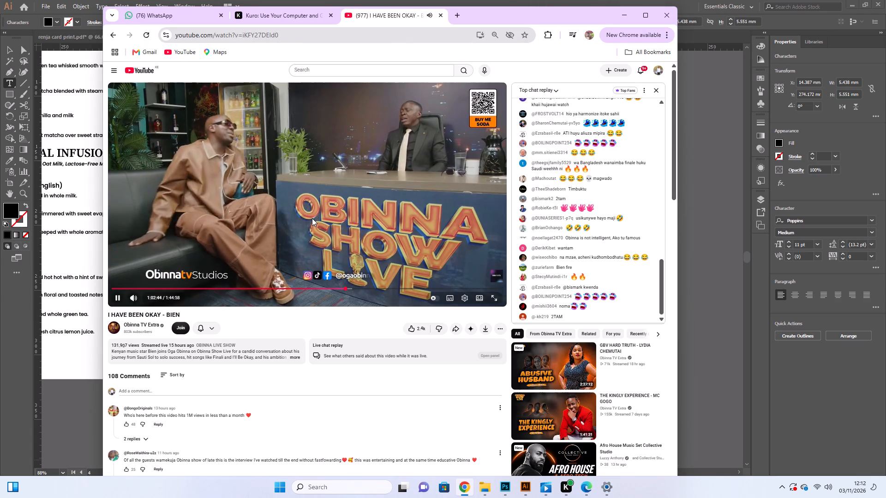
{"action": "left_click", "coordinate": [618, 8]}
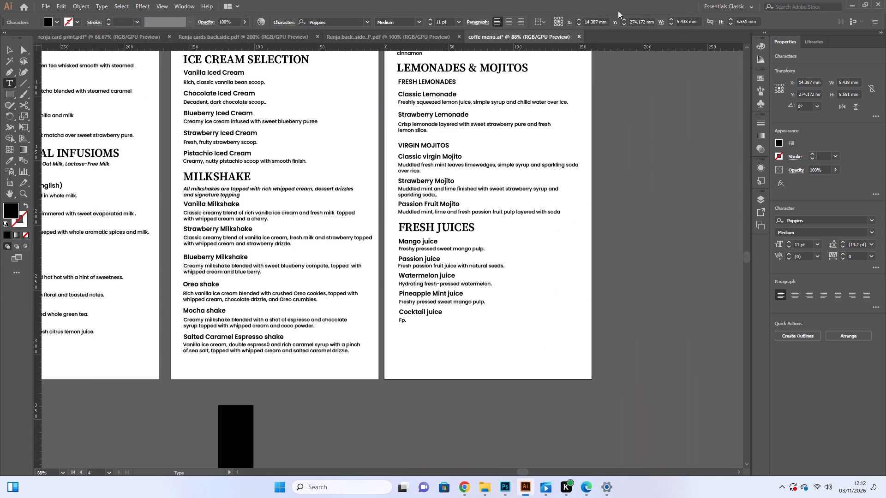
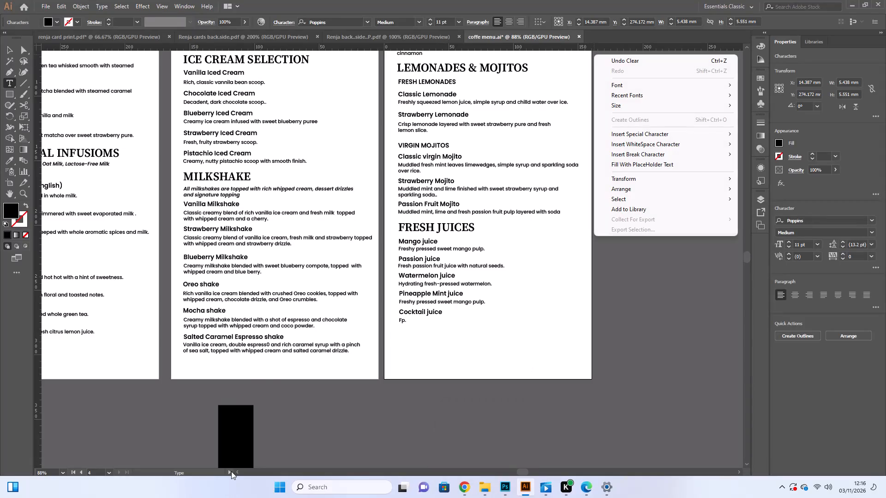
Open the copied description beneath the Pineapple Mint juice title for text editing.
{"action": "left_click", "coordinate": [584, 417]}
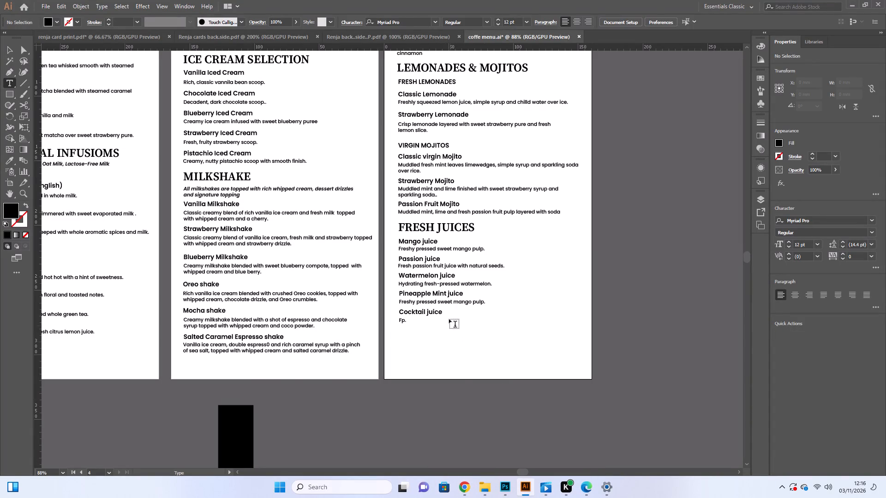
{"action": "left_click", "coordinate": [447, 302]}
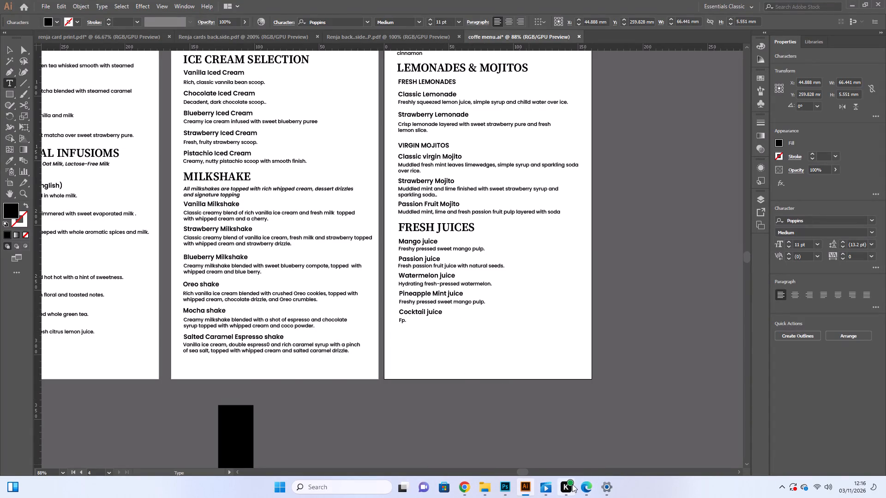
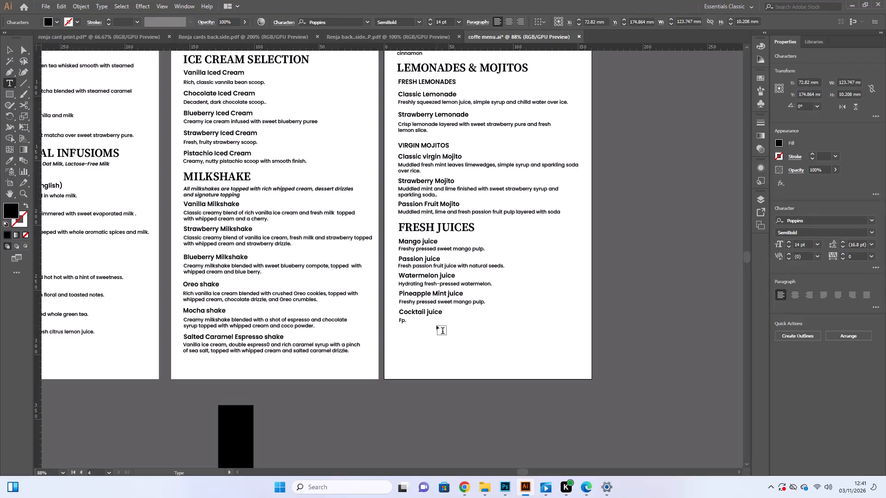
Open the short placeholder description beneath the Cocktail juice title for text editing.
{"action": "left_click", "coordinate": [404, 322]}
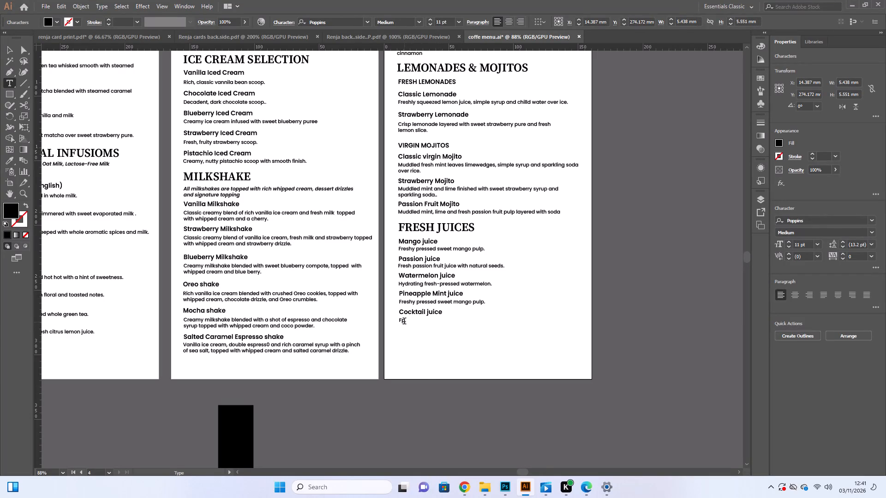
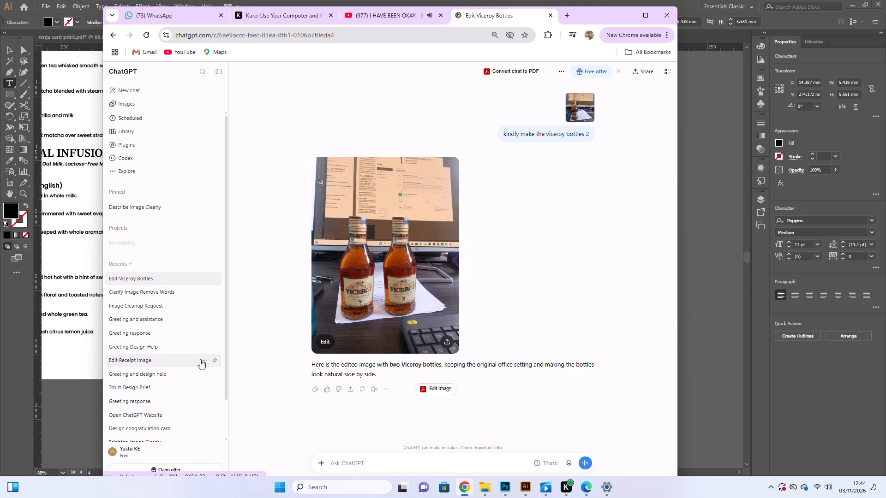
Copy the edited image of the two Viceroy bottles from the ChatGPT conversation, using its enlarged view, and close that view.
{"action": "left_click", "coordinate": [398, 291]}
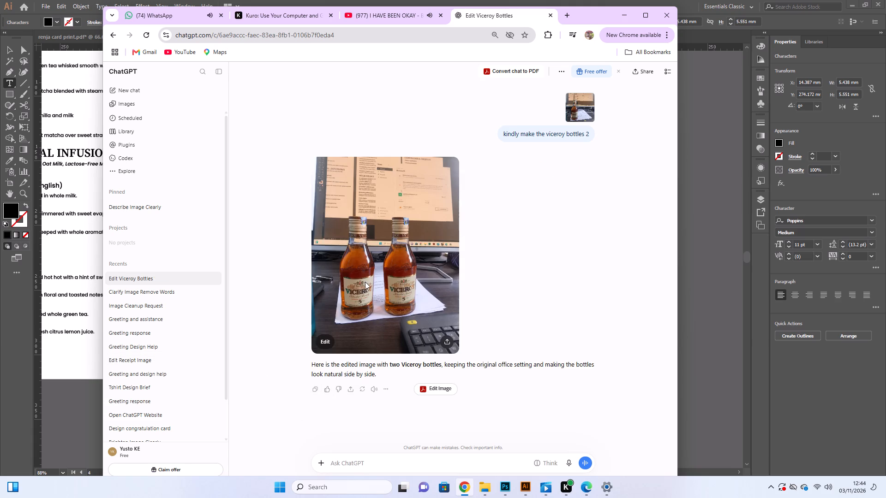
{"action": "left_click", "coordinate": [373, 286]}
{"action": "left_click", "coordinate": [410, 306]}
{"action": "left_click", "coordinate": [415, 323]}
{"action": "left_click", "coordinate": [423, 338]}
{"action": "left_click", "coordinate": [399, 279]}
{"action": "right_click", "coordinate": [386, 259]}
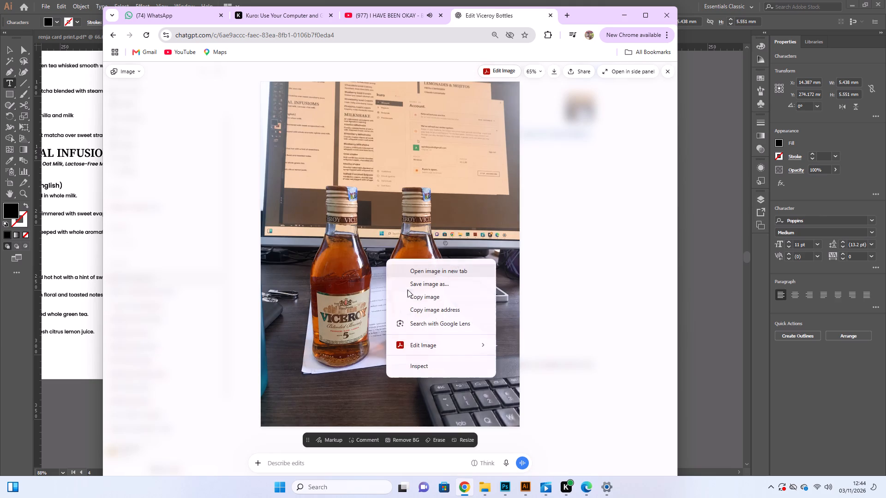
{"action": "left_click", "coordinate": [418, 298]}
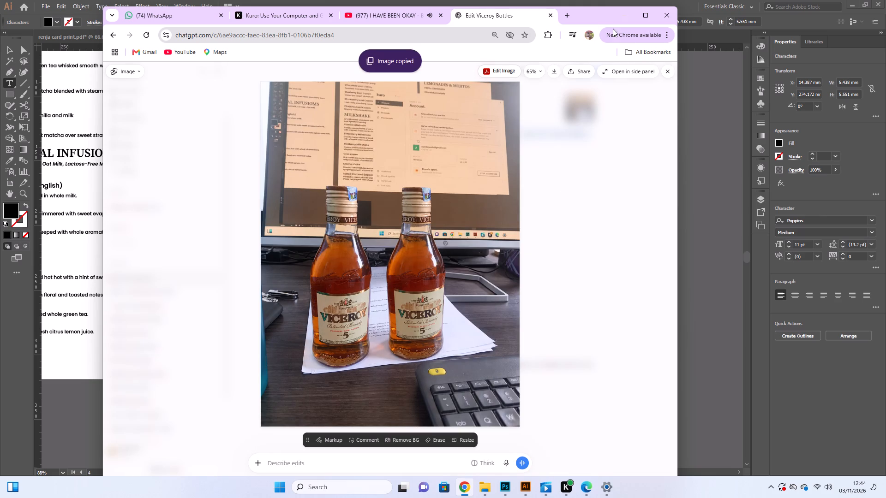
{"action": "left_click", "coordinate": [664, 71]}
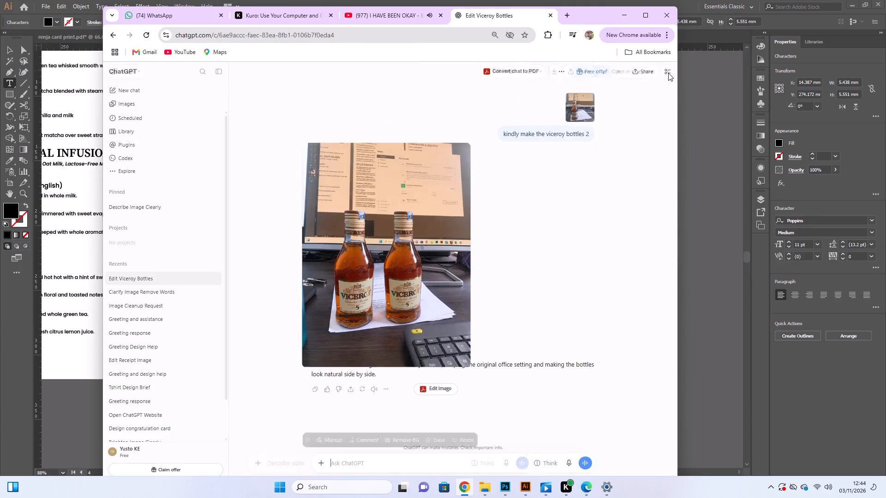
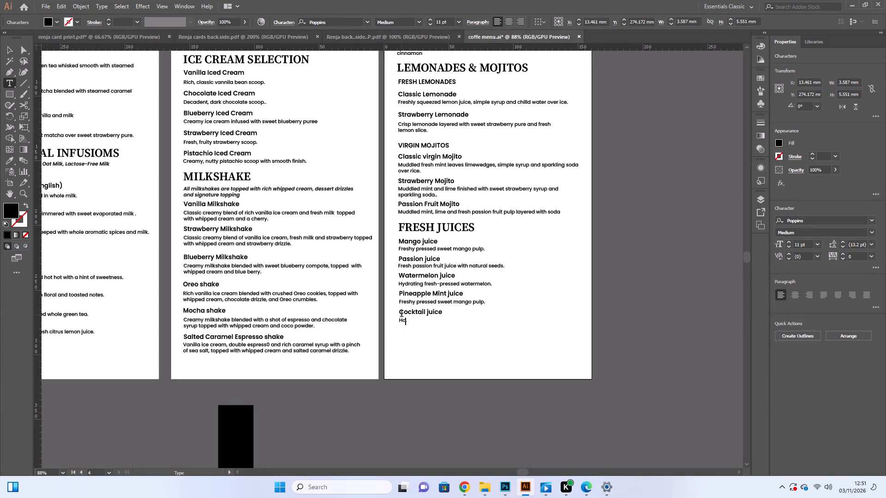
Write the description beneath the Cocktail juice title, continuing its wording as "House blend of fresh season".
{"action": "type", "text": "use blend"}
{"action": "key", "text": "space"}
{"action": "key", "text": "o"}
Complete the description beneath the Cocktail juice title so it reads "House blend of fresh seasonal fruit juice.".
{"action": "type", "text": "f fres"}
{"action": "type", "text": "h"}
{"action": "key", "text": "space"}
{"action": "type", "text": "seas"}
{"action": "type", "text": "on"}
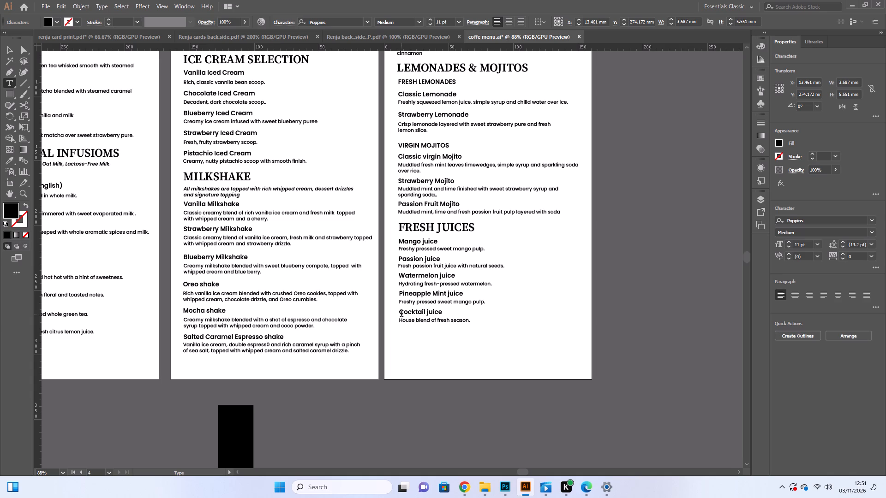
{"action": "type", "text": "al fr"}
{"action": "type", "text": "uit"}
{"action": "key", "text": "space"}
{"action": "type", "text": "juice"}
{"action": "left_click", "coordinate": [12, 47]}
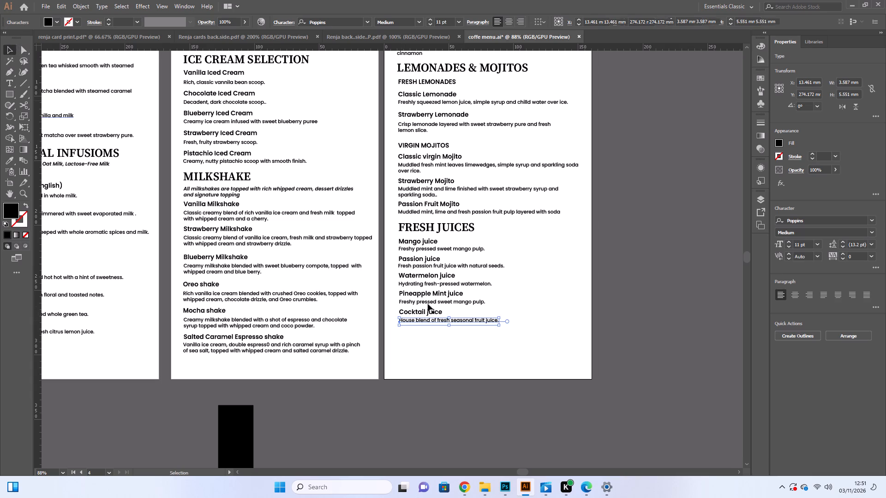
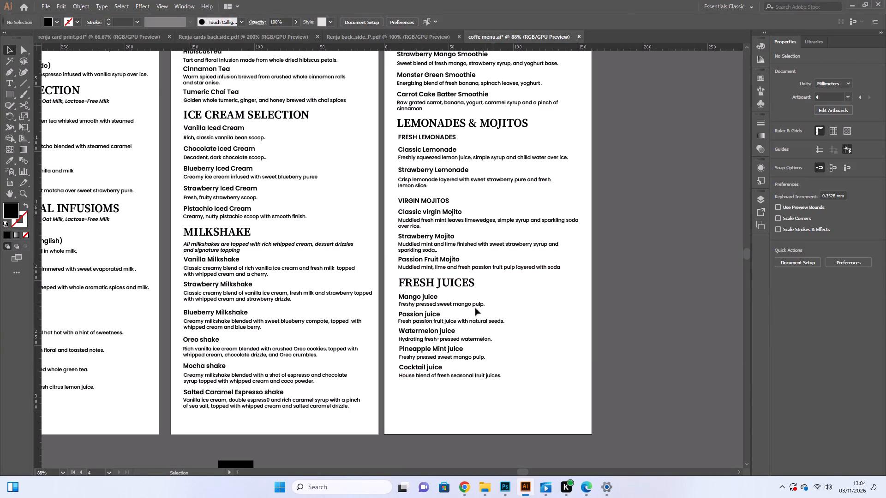
Save the menu as an Adobe Illustrator file named coffe menu.ai in the Downloads folder, replacing the existing file.
{"action": "left_click", "coordinate": [426, 301]}
{"action": "left_click", "coordinate": [47, 10]}
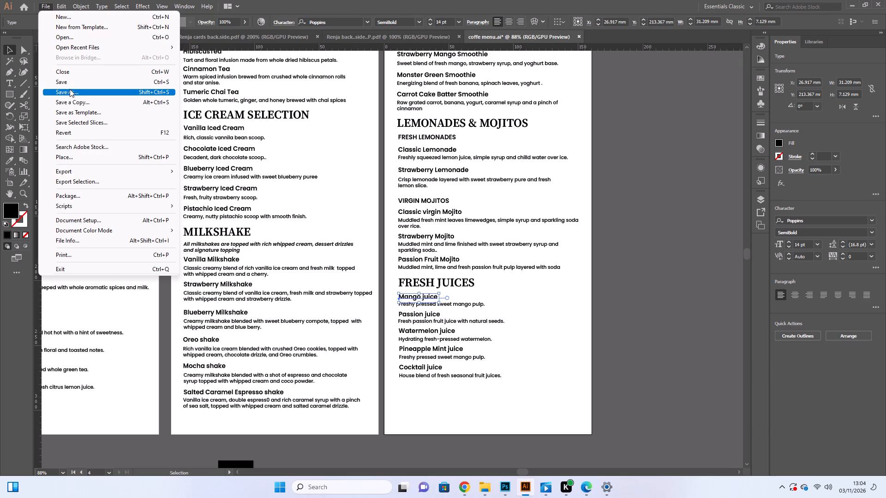
{"action": "left_click", "coordinate": [71, 90]}
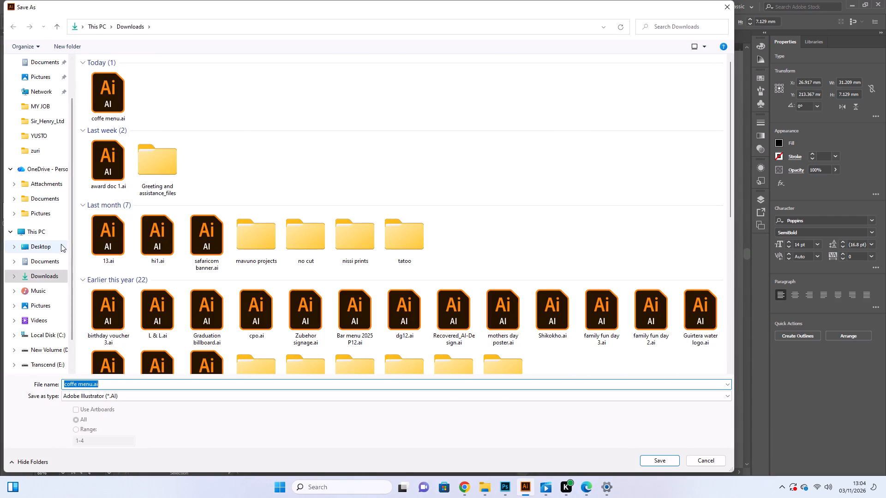
{"action": "left_click", "coordinate": [40, 275]}
{"action": "left_click", "coordinate": [663, 462]}
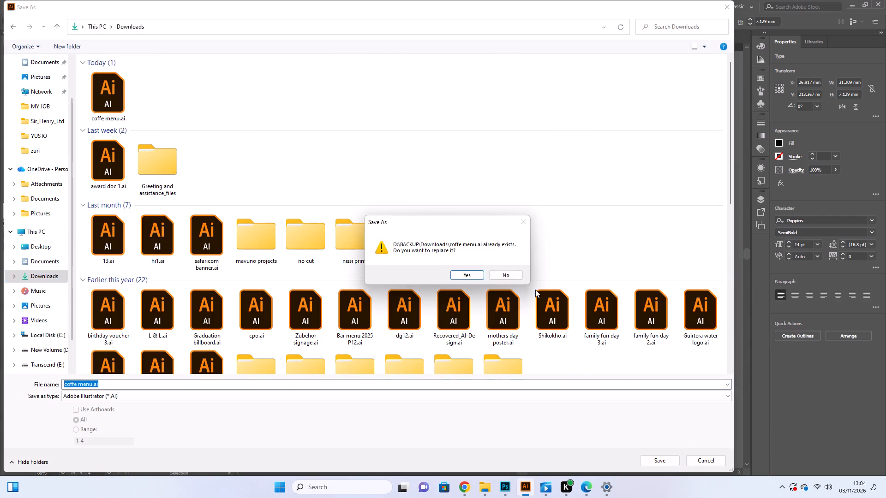
{"action": "left_click", "coordinate": [454, 273]}
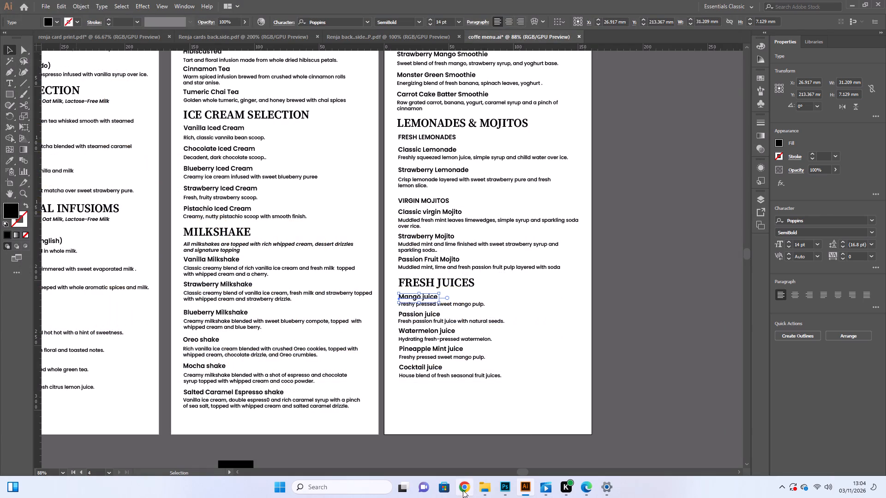
{"action": "left_click", "coordinate": [488, 374]}
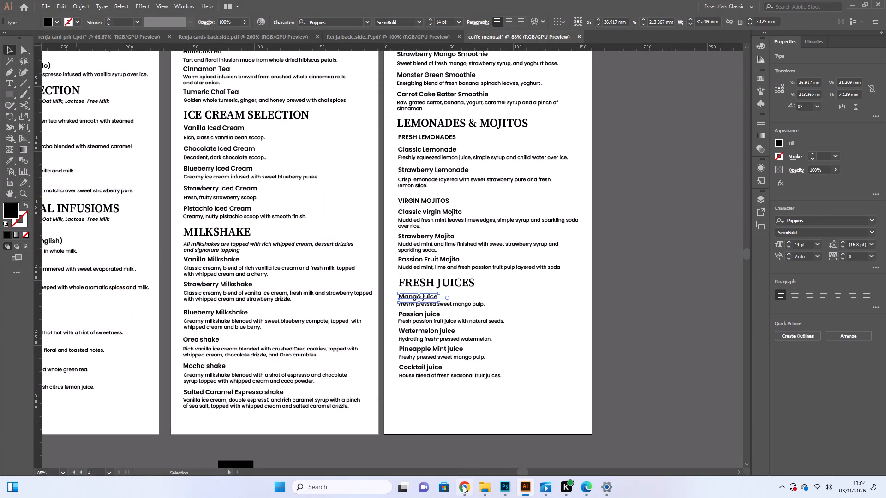